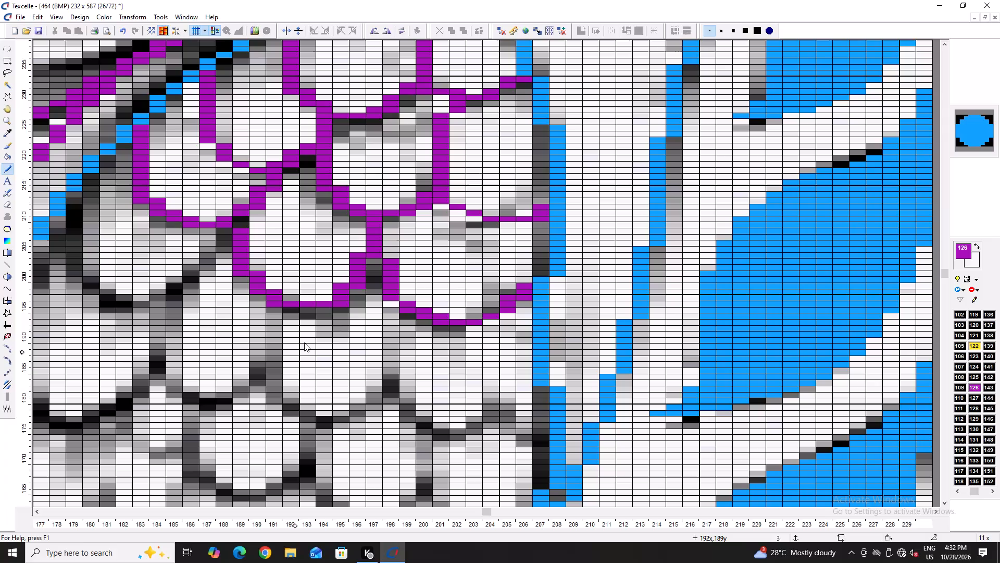
# Trace the outline of the unfinished scale at columns 179 to 187, around rows 198 to 211, in purple colour 126.
pyautogui.keyDown('ctrl'); pyautogui.scroll(-4, 300, 313); pyautogui.keyUp('ctrl')
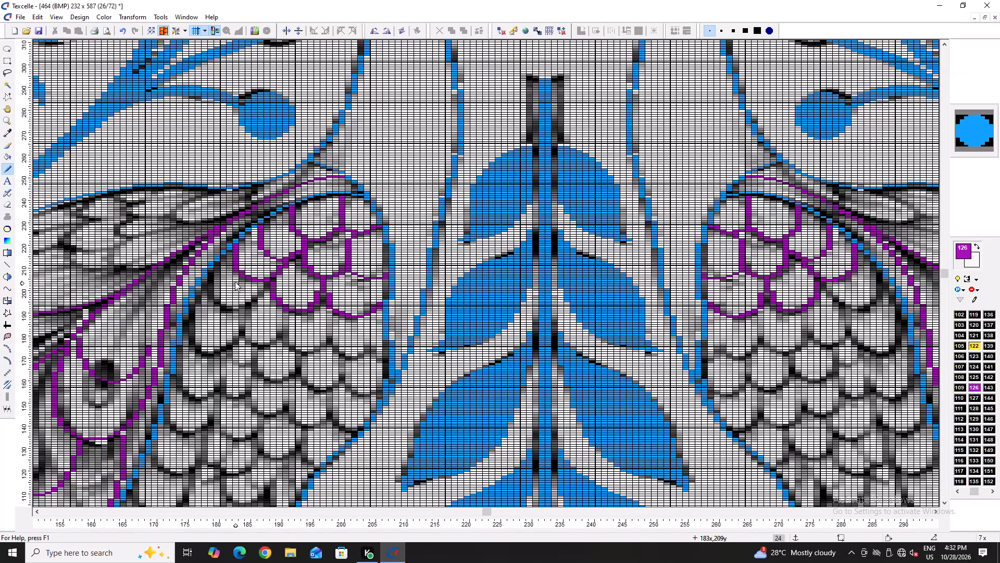
pyautogui.scroll(1, 167, 240)
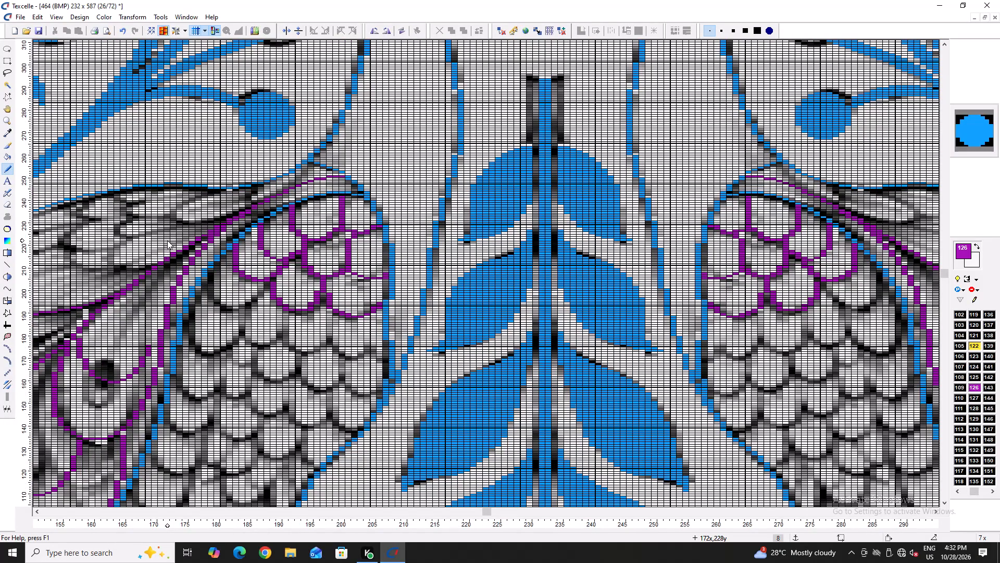
pyautogui.scroll(1, 167, 240)
pyautogui.scroll(-2, 169, 247)
pyautogui.keyDown('ctrl'); pyautogui.scroll(4, 216, 268); pyautogui.keyUp('ctrl')
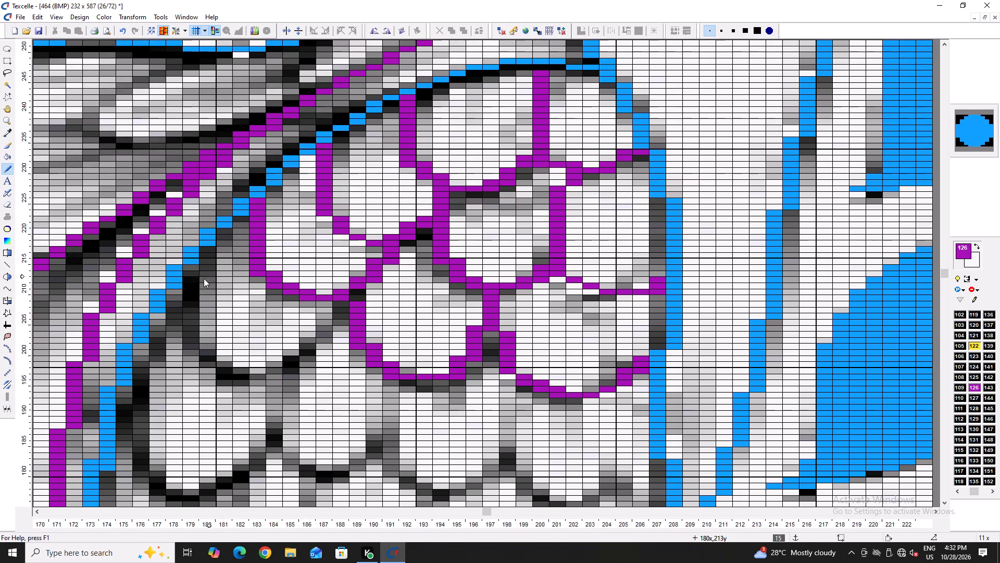
pyautogui.moveTo(195, 289); pyautogui.dragTo(319, 331)
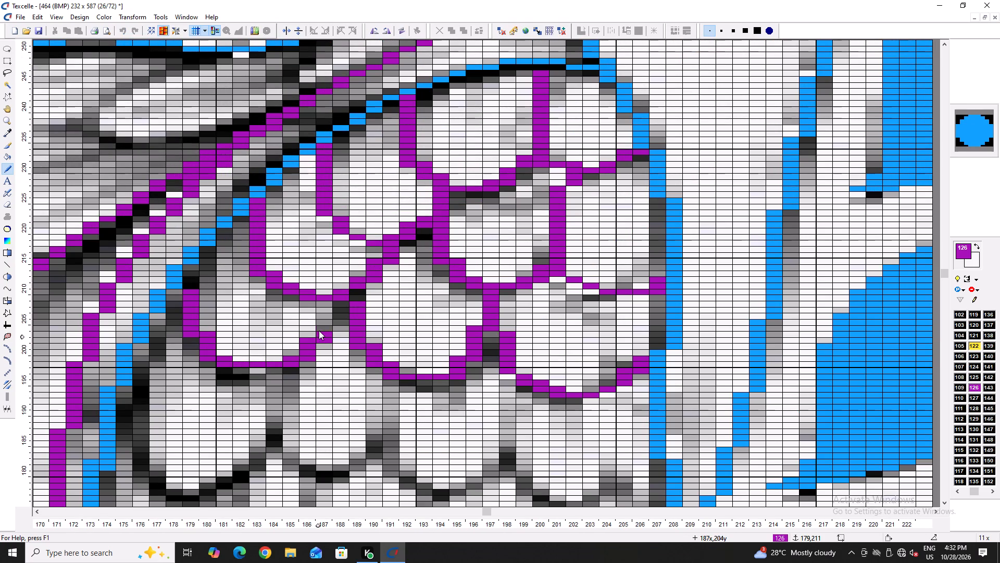
pyautogui.moveTo(319, 331); pyautogui.dragTo(326, 301)
# Trace the three scales of the row below in purple, spanning columns 184 to 206, and clear the stray pixels beside their edges.
pyautogui.scroll(-1, 319, 344)
pyautogui.moveTo(272, 314); pyautogui.dragTo(275, 369)
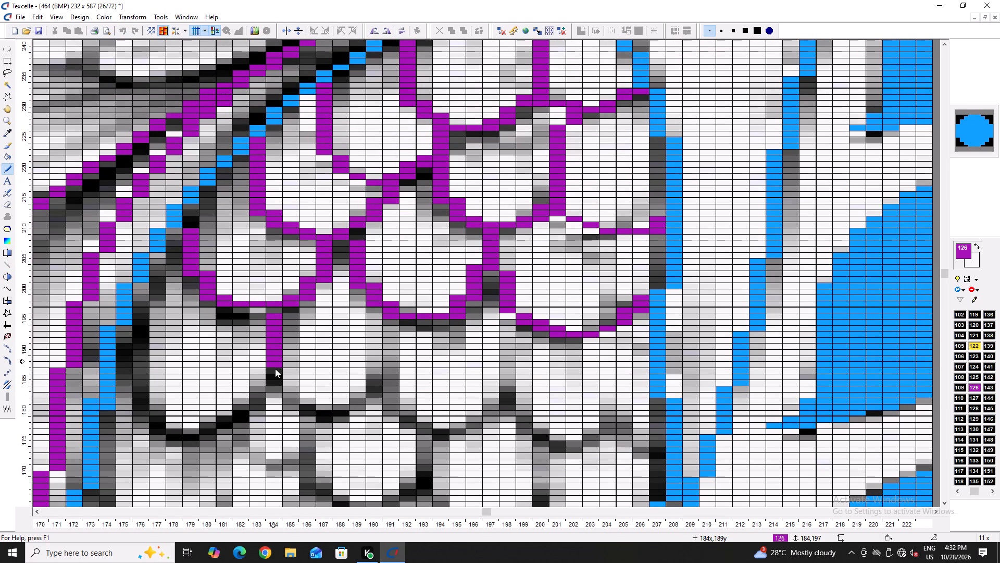
pyautogui.moveTo(275, 369); pyautogui.dragTo(391, 326)
pyautogui.scroll(-2, 403, 341)
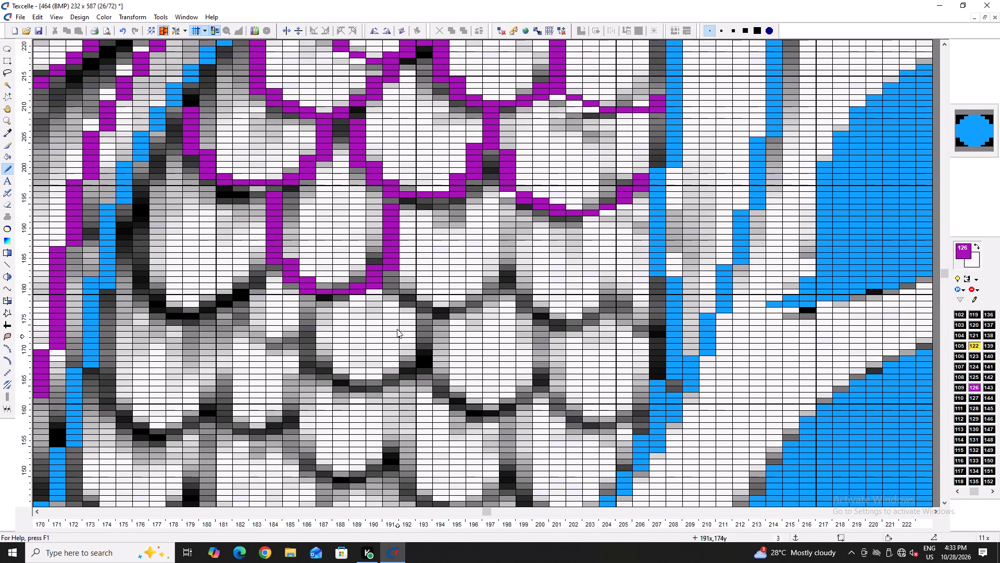
pyautogui.moveTo(397, 283); pyautogui.dragTo(512, 200)
pyautogui.keyDown('ctrl'); pyautogui.moveTo(506, 236); pyautogui.dragTo(509, 260); pyautogui.keyUp('ctrl')
pyautogui.moveTo(526, 240); pyautogui.dragTo(525, 254, button='right')
pyautogui.rightClick(527, 237)
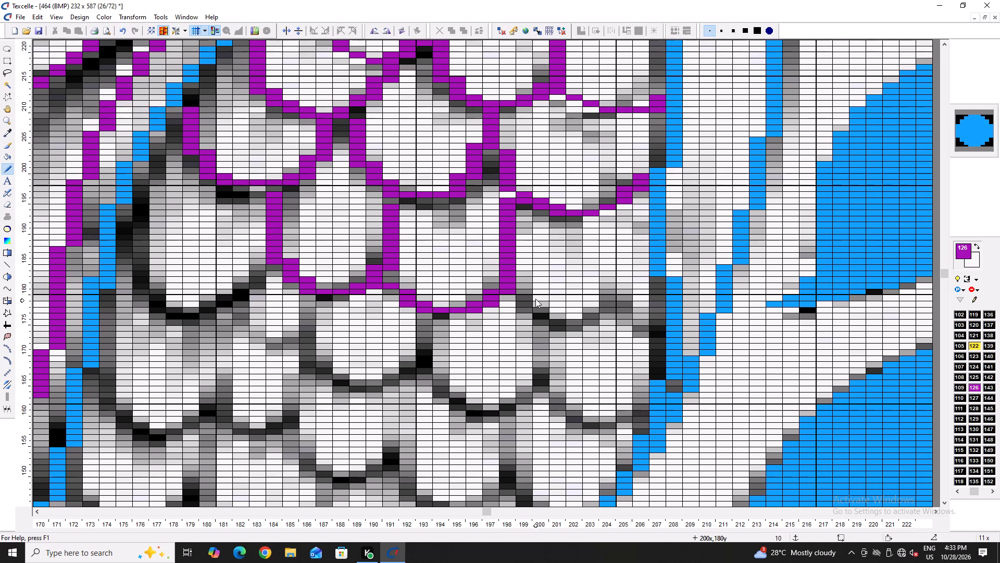
pyautogui.moveTo(524, 294); pyautogui.dragTo(655, 278)
pyautogui.click(655, 278)
pyautogui.moveTo(658, 279); pyautogui.dragTo(658, 300, button='right')
pyautogui.moveTo(645, 279); pyautogui.dragTo(643, 293)
pyautogui.click(648, 272)
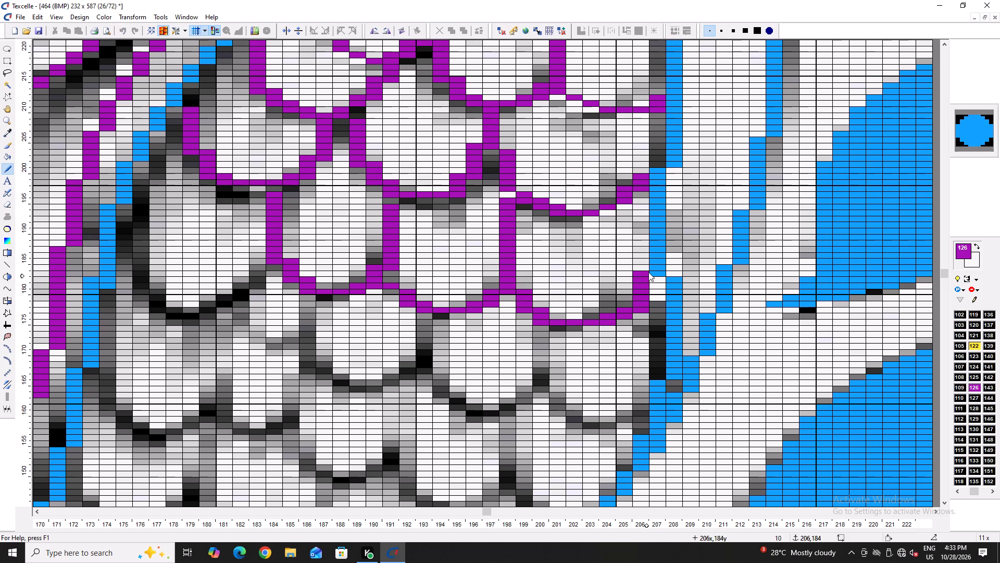
pyautogui.moveTo(648, 269); pyautogui.dragTo(651, 253)
# Trace the leftmost scale of that row, columns 175 to 183, beside the blue outline and clean up its lower curve.
pyautogui.keyDown('ctrl'); pyautogui.scroll(-2, 484, 296); pyautogui.keyUp('ctrl')
pyautogui.keyDown('ctrl'); pyautogui.scroll(2, 334, 255); pyautogui.keyUp('ctrl')
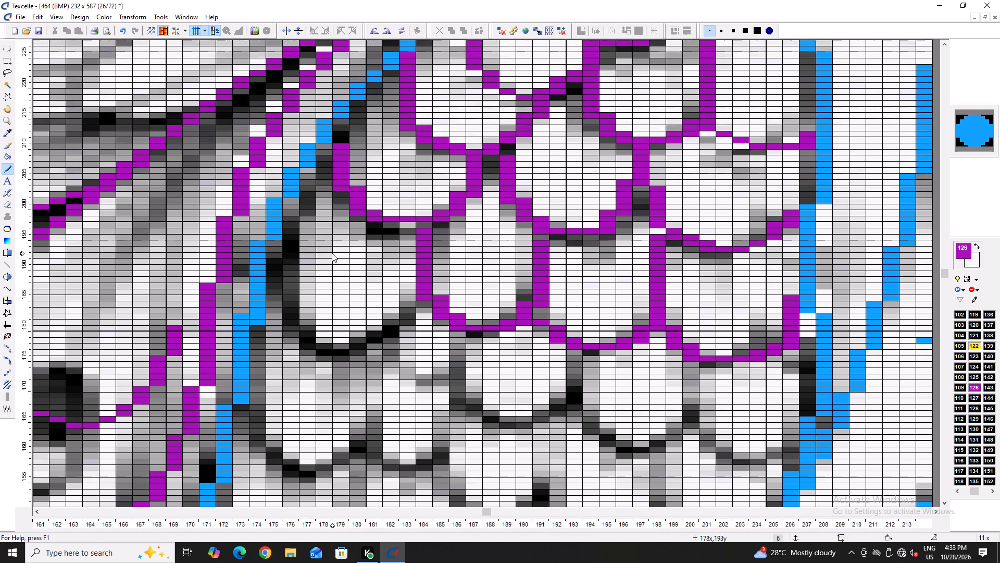
pyautogui.moveTo(276, 244); pyautogui.dragTo(280, 279)
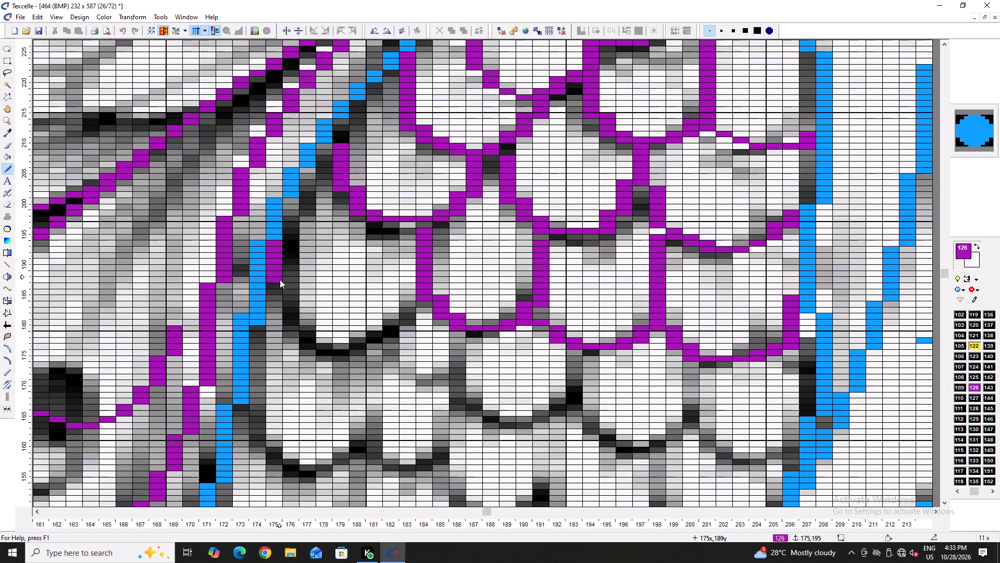
pyautogui.moveTo(280, 279); pyautogui.dragTo(418, 307)
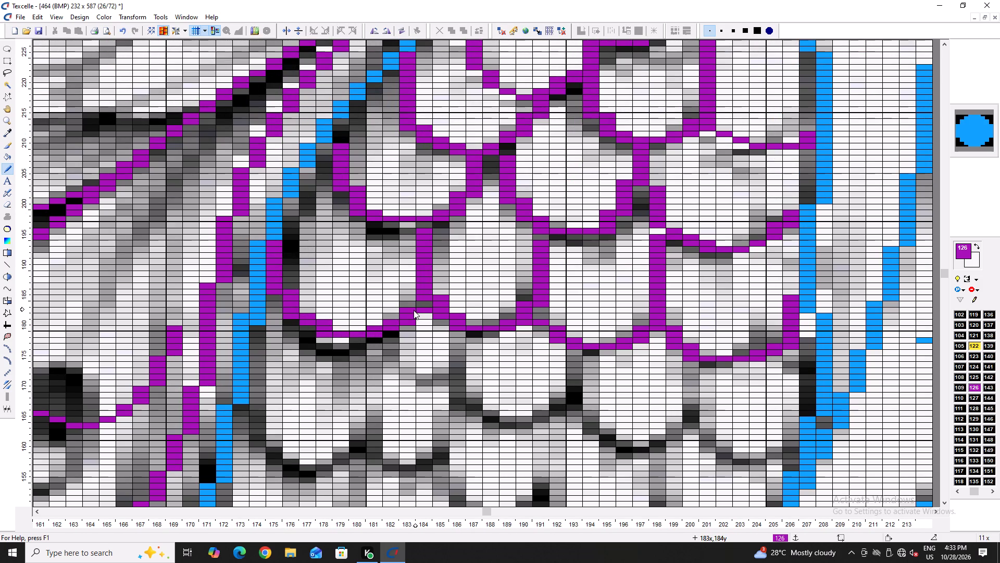
pyautogui.click(312, 327)
pyautogui.rightClick(325, 325)
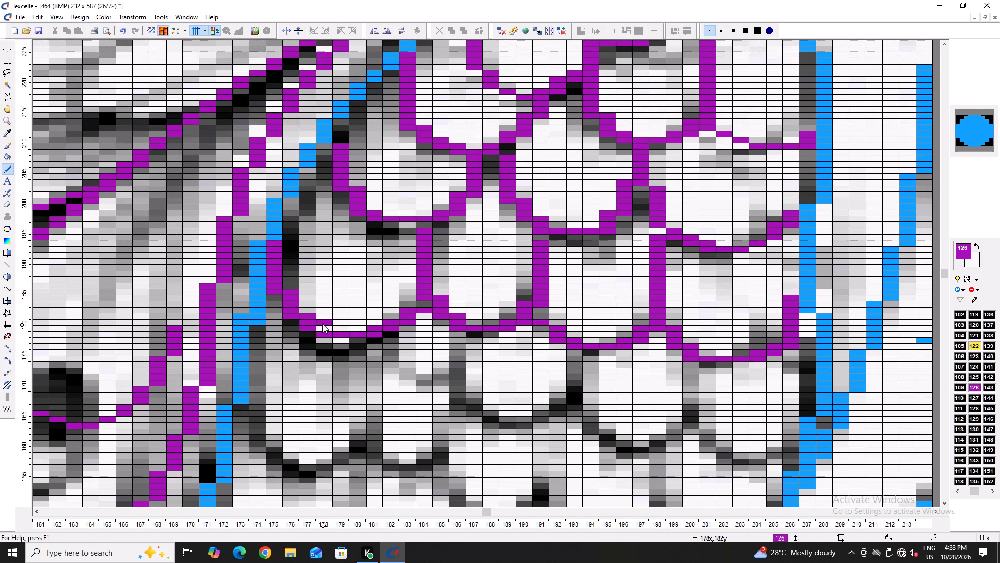
pyautogui.rightClick(322, 324)
pyautogui.rightClick(309, 317)
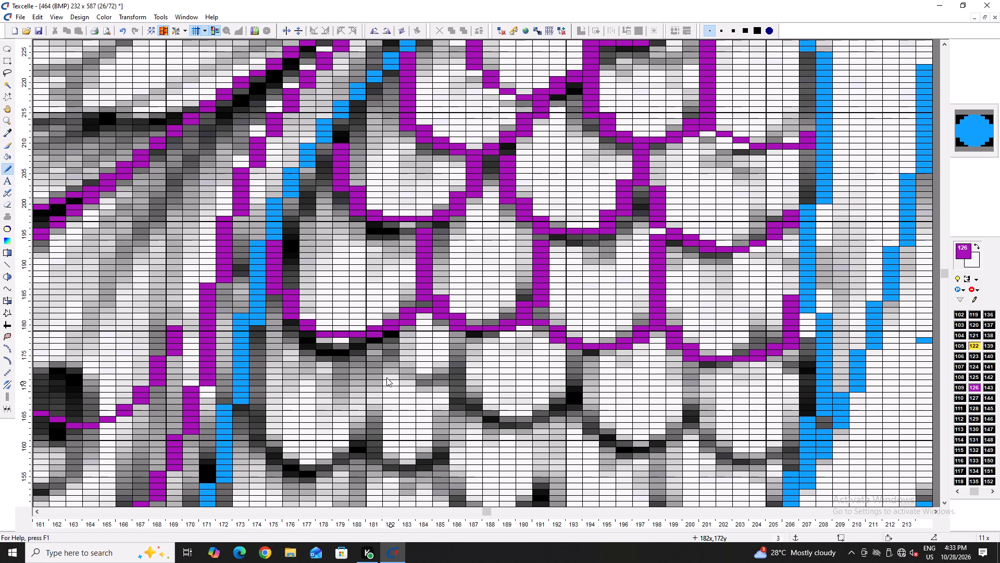
# Trace the next row's three scales in purple from column 186 to the blue body outline, around rows 157 to 180.
pyautogui.scroll(-2, 381, 328)
pyautogui.scroll(2, 411, 301)
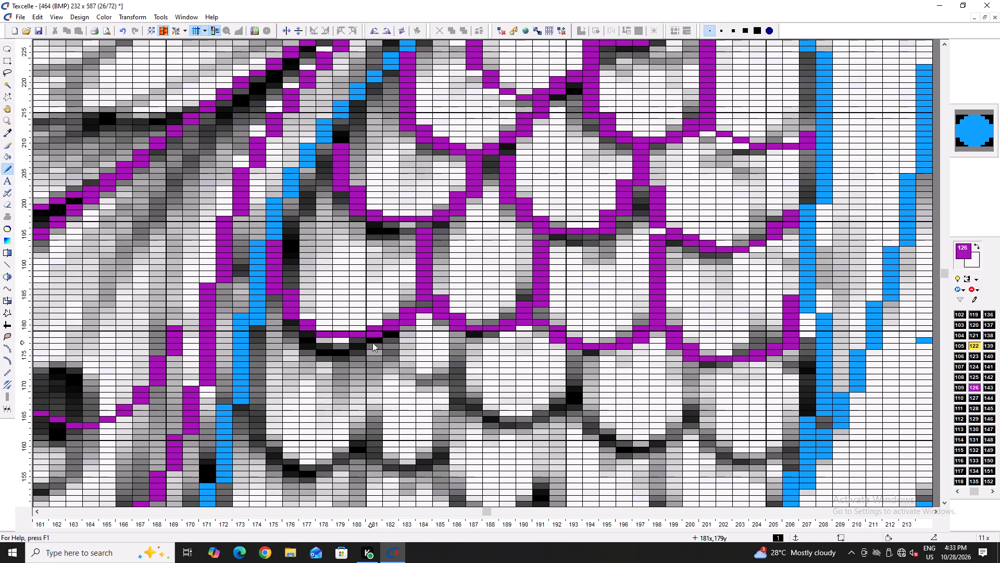
pyautogui.moveTo(452, 335); pyautogui.dragTo(531, 414)
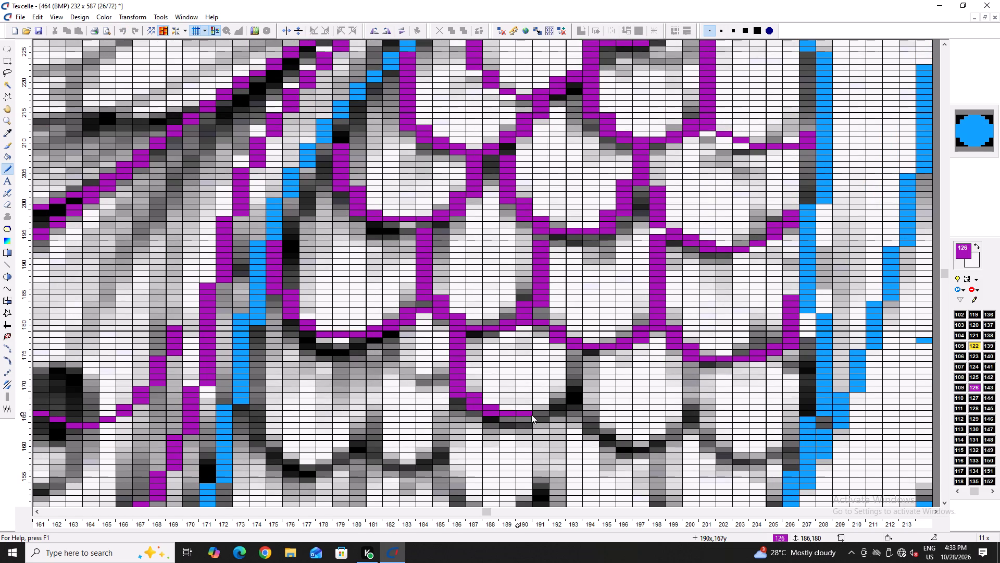
pyautogui.moveTo(531, 414); pyautogui.dragTo(573, 392)
pyautogui.moveTo(573, 390); pyautogui.dragTo(581, 347)
pyautogui.moveTo(589, 400); pyautogui.dragTo(592, 415)
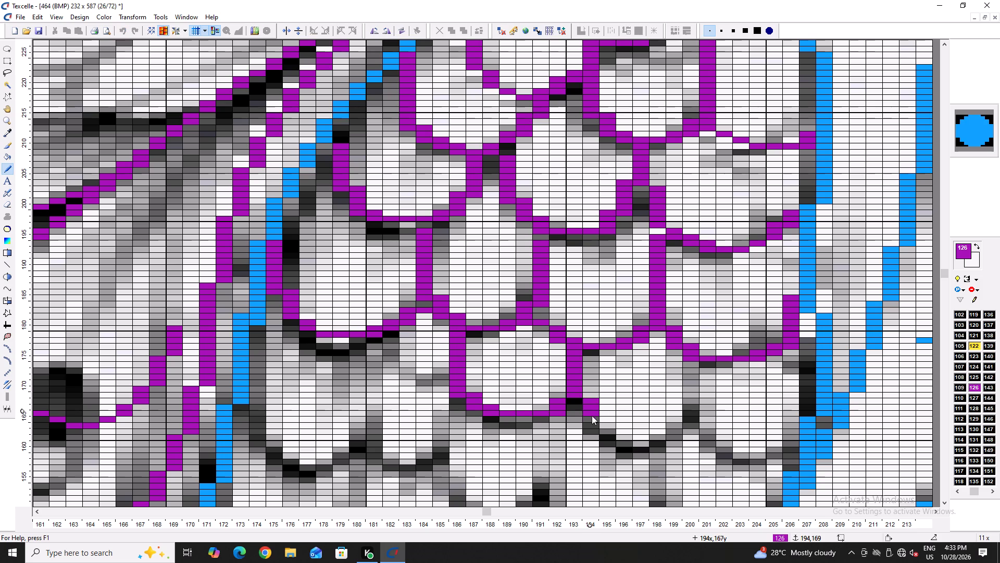
pyautogui.moveTo(592, 415); pyautogui.dragTo(699, 368)
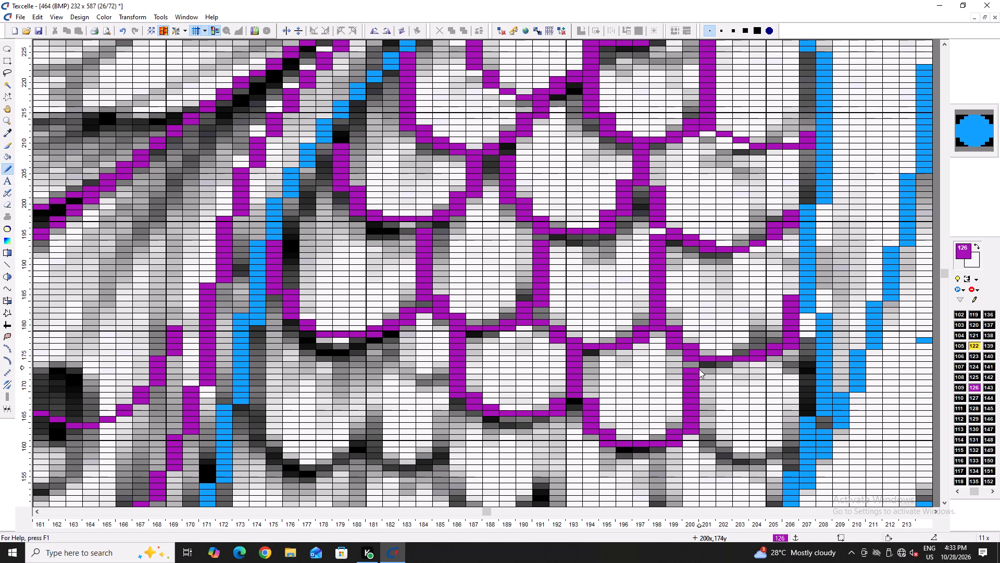
pyautogui.scroll(-1, 707, 432)
pyautogui.moveTo(707, 376); pyautogui.dragTo(753, 405)
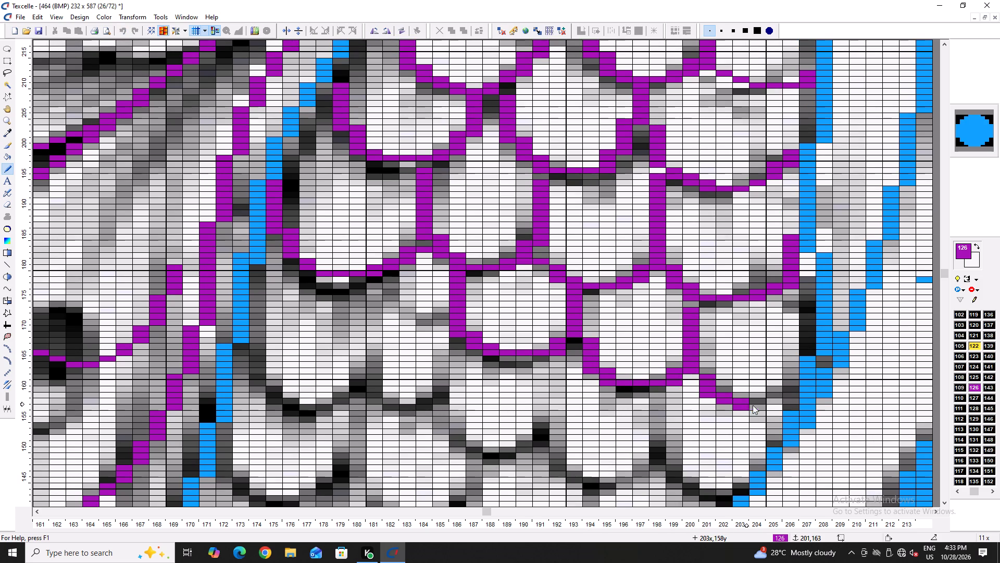
pyautogui.moveTo(753, 405); pyautogui.dragTo(792, 400)
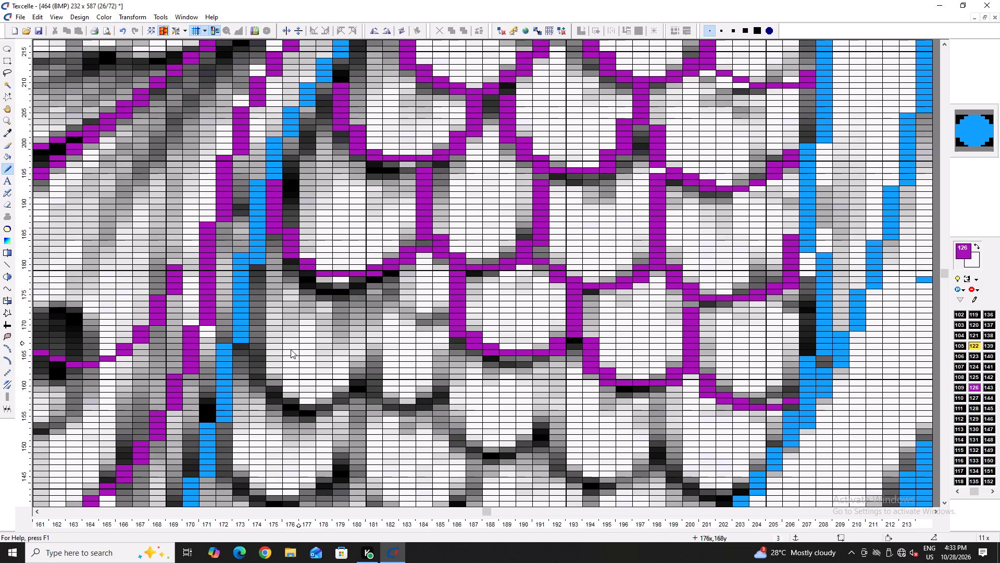
# Trace that row's two remaining scales between columns 174 and 187 and clear the stray purple pixels near column 182.
pyautogui.moveTo(251, 345); pyautogui.dragTo(365, 362)
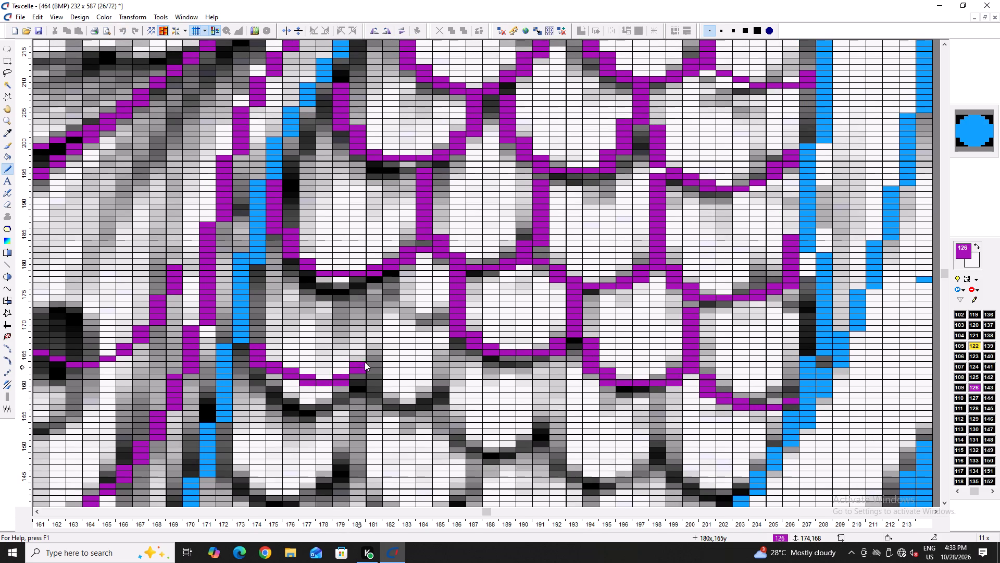
pyautogui.moveTo(365, 362); pyautogui.dragTo(380, 277)
pyautogui.moveTo(373, 284); pyautogui.dragTo(374, 330)
pyautogui.moveTo(397, 283); pyautogui.dragTo(394, 297, button='right')
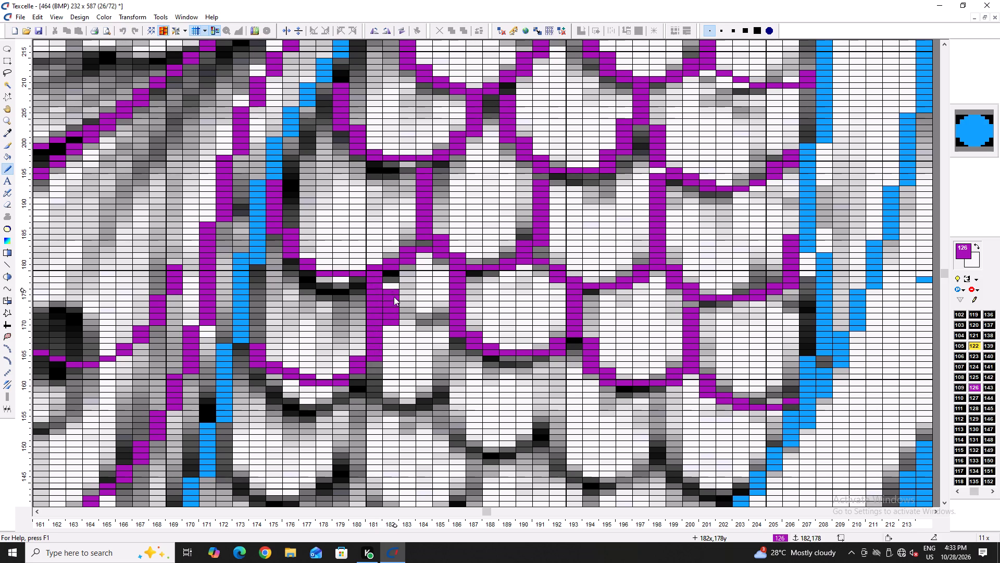
pyautogui.moveTo(394, 297); pyautogui.dragTo(389, 324, button='right')
pyautogui.rightClick(389, 325)
pyautogui.moveTo(371, 374); pyautogui.dragTo(476, 377)
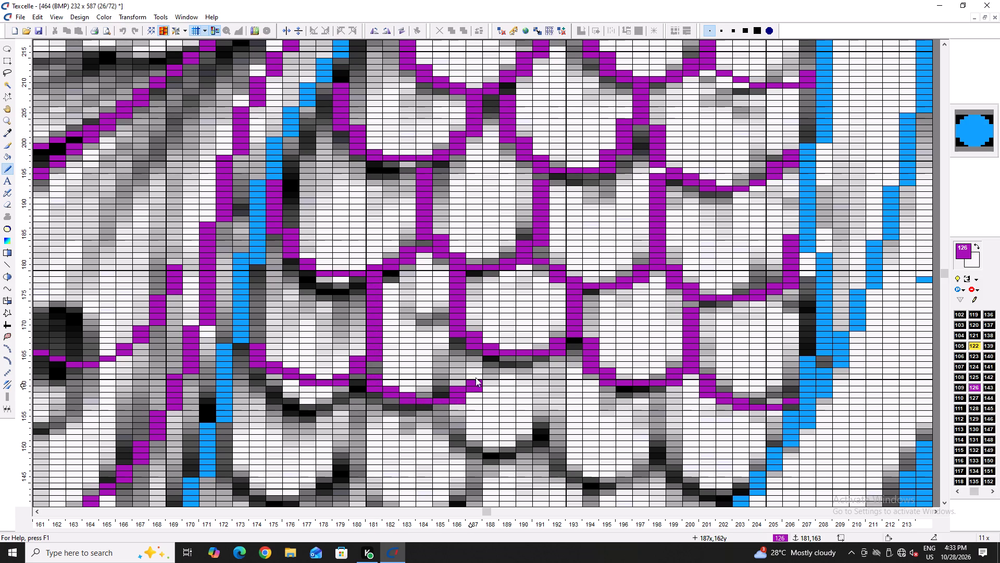
pyautogui.moveTo(476, 377); pyautogui.dragTo(480, 360)
# Trace the five scales of the following row in purple between the blue outlines, around rows 139 to 157.
pyautogui.moveTo(473, 411); pyautogui.dragTo(514, 439)
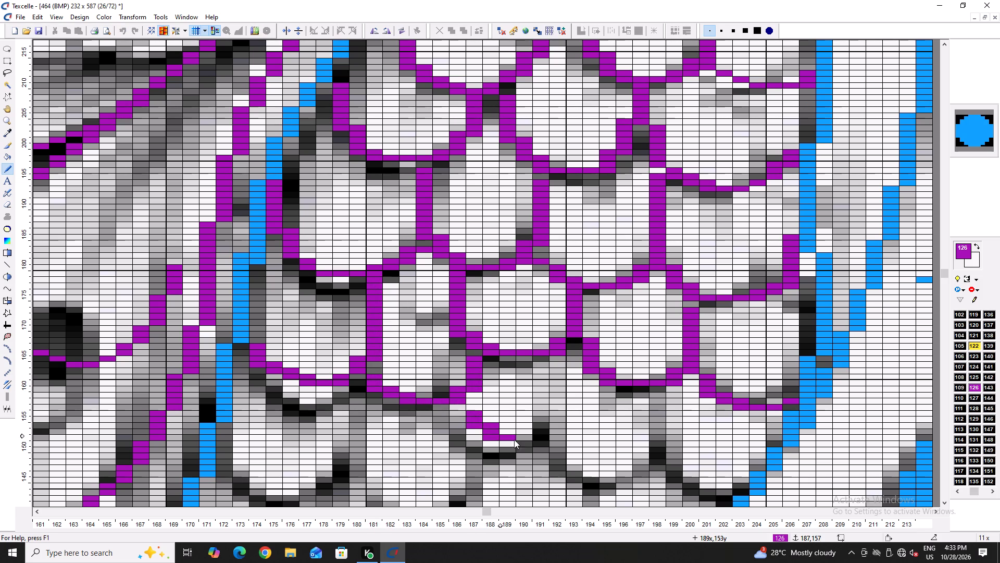
pyautogui.moveTo(514, 439); pyautogui.dragTo(587, 375)
pyautogui.scroll(-2, 551, 378)
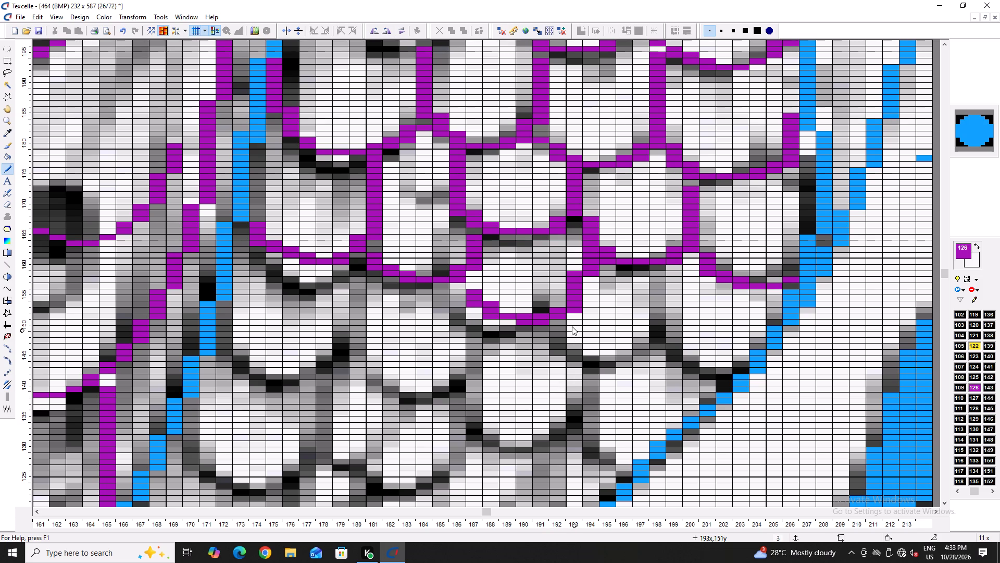
pyautogui.moveTo(571, 326); pyautogui.dragTo(682, 269)
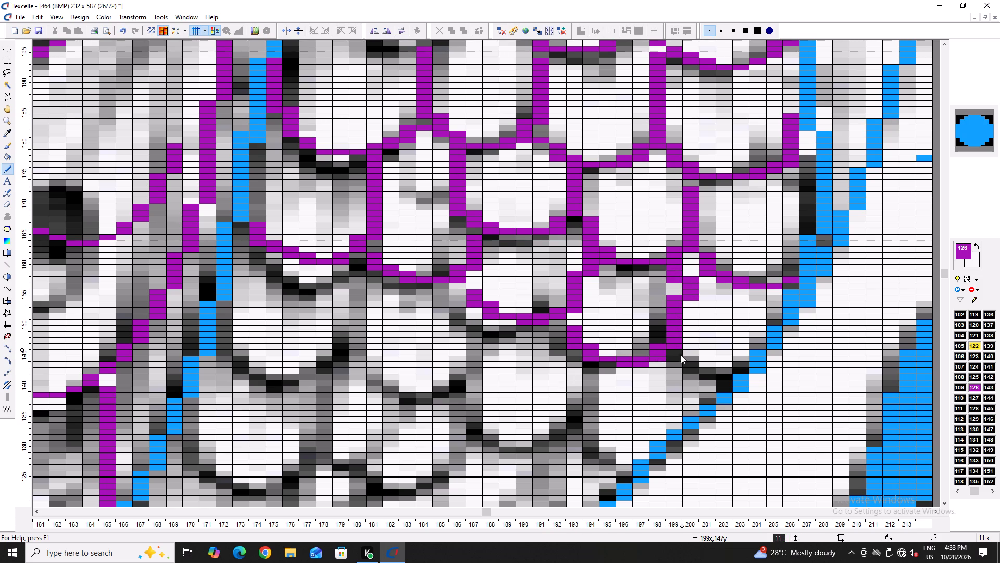
pyautogui.moveTo(680, 356); pyautogui.dragTo(712, 388)
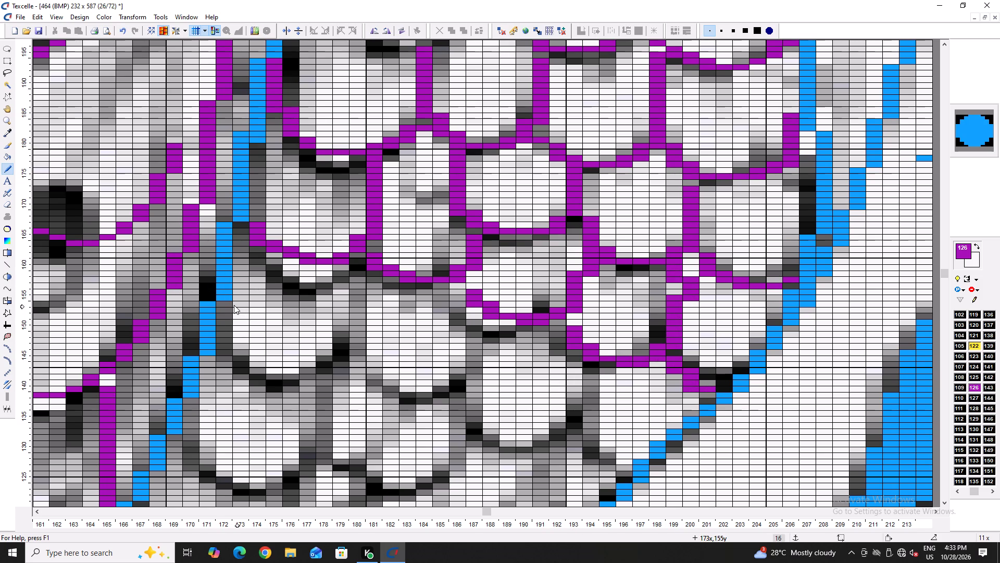
pyautogui.moveTo(236, 306); pyautogui.dragTo(364, 273)
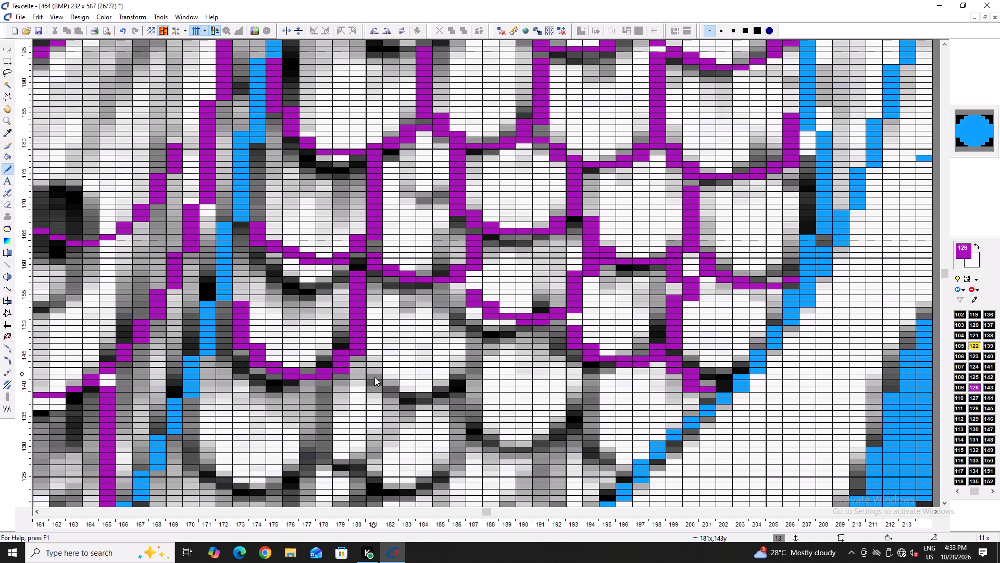
pyautogui.moveTo(370, 361); pyautogui.dragTo(482, 321)
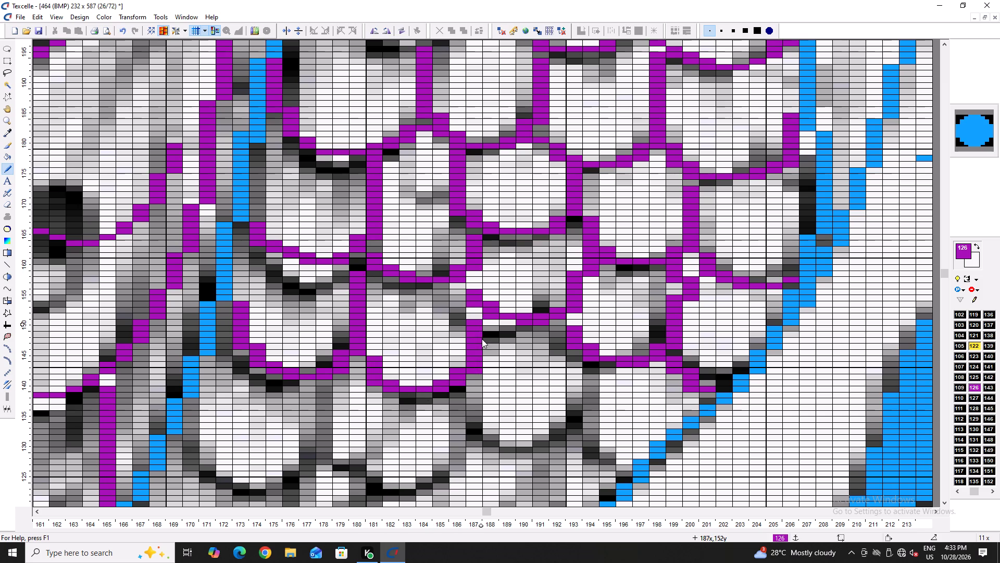
# Trace the scale below at columns 187 to 194 and the partial scale beside it ending at the blue outline near row 127.
pyautogui.moveTo(471, 391); pyautogui.dragTo(589, 375)
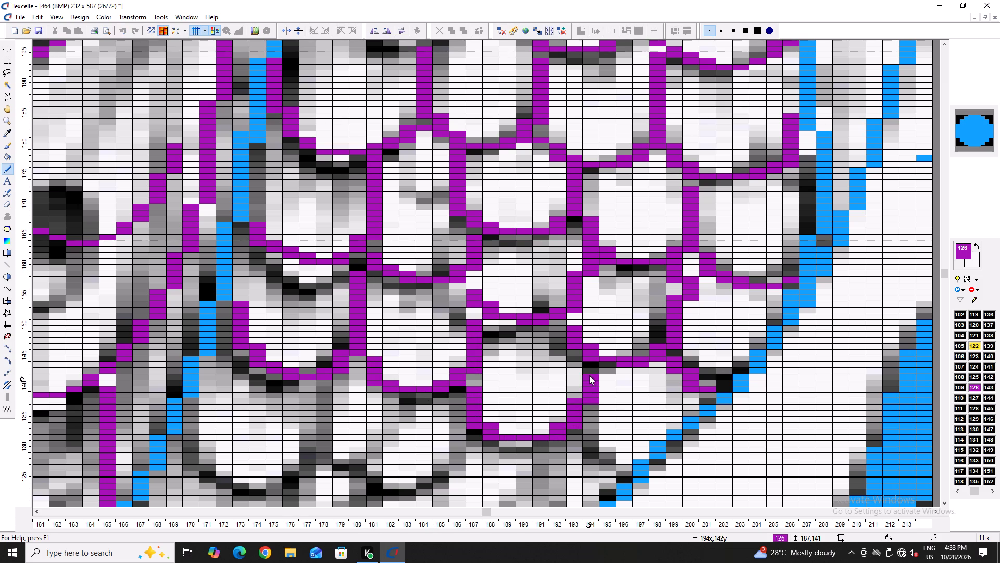
pyautogui.moveTo(589, 375); pyautogui.dragTo(591, 359)
pyautogui.scroll(-1, 591, 368)
pyautogui.moveTo(590, 366); pyautogui.dragTo(625, 413)
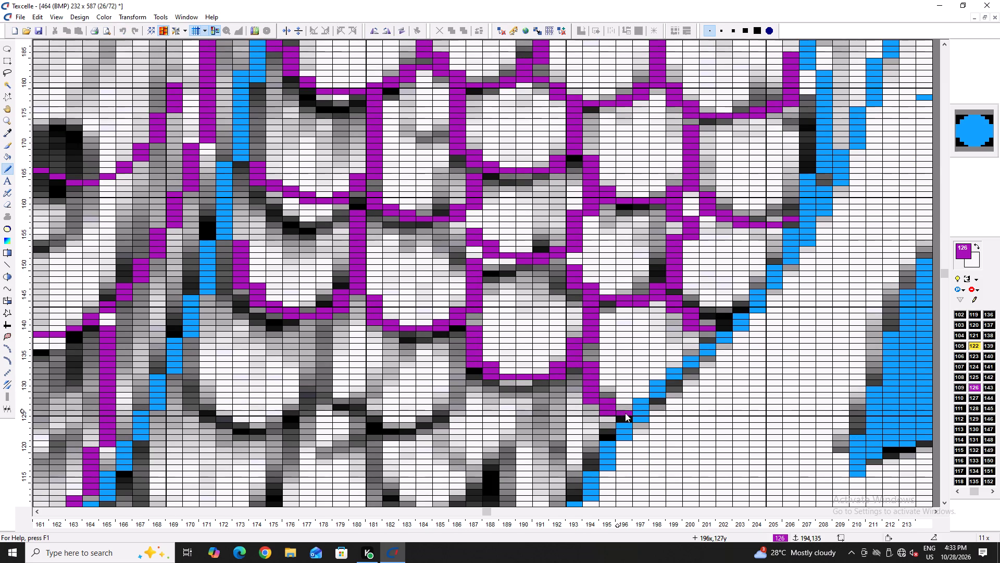
pyautogui.moveTo(625, 413); pyautogui.dragTo(629, 413)
# Save the design file.
pyautogui.scroll(-2, 448, 350)
pyautogui.hotkey('ctrl', 's')
pyautogui.hotkey('ctrl', 's')
pyautogui.keyDown('ctrl'); pyautogui.scroll(-4, 381, 328); pyautogui.keyUp('ctrl')
pyautogui.hotkey('ctrl', 's')
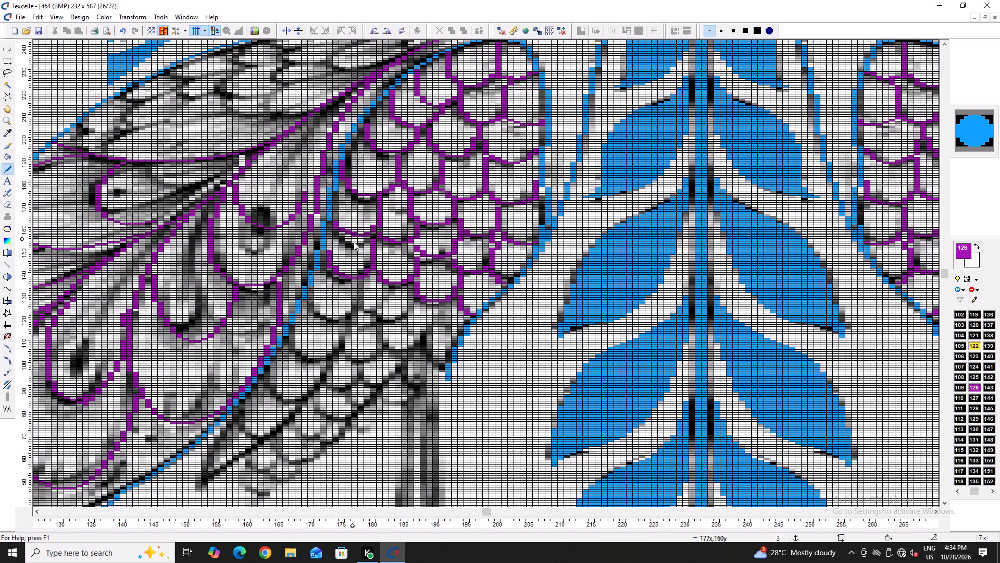
pyautogui.scroll(-1, 347, 271)
pyautogui.keyDown('ctrl'); pyautogui.scroll(1, 325, 238); pyautogui.keyUp('ctrl')
pyautogui.hotkey('ctrl', 's')
pyautogui.hotkey('ctrl', 's')
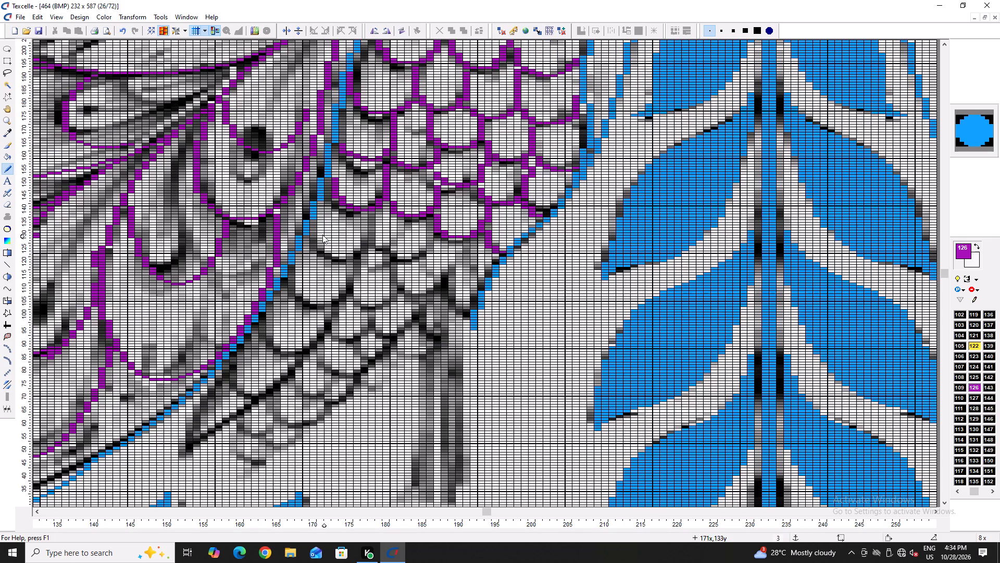
# Trace three scales in purple below the finished rows, across columns 170 to 194 and down to about row 115.
pyautogui.hotkey('ctrl', 'Tab')
pyautogui.hotkey('ctrl', 'Tab')
pyautogui.keyDown('ctrl'); pyautogui.scroll(2, 325, 241); pyautogui.keyUp('ctrl')
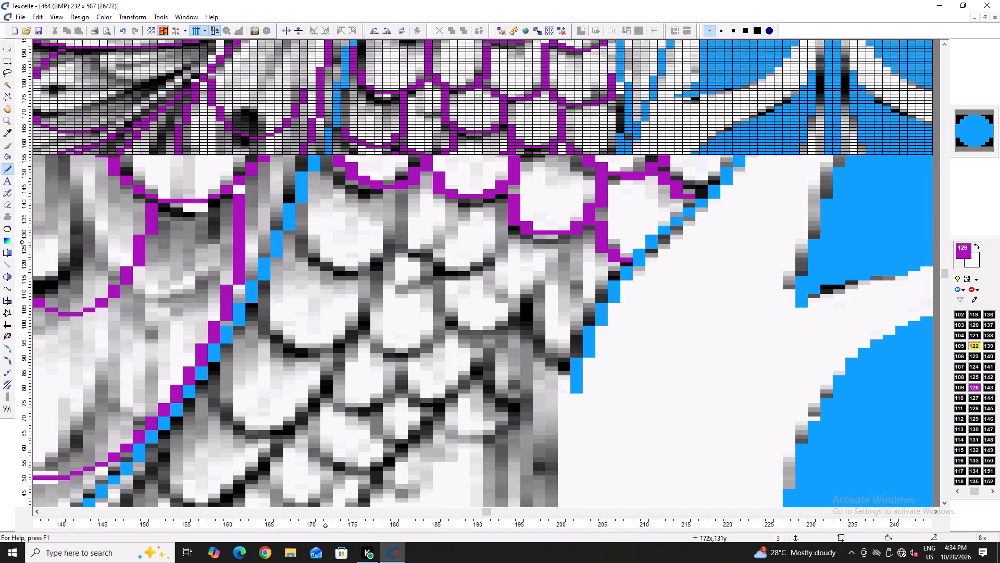
pyautogui.moveTo(300, 231); pyautogui.dragTo(394, 218)
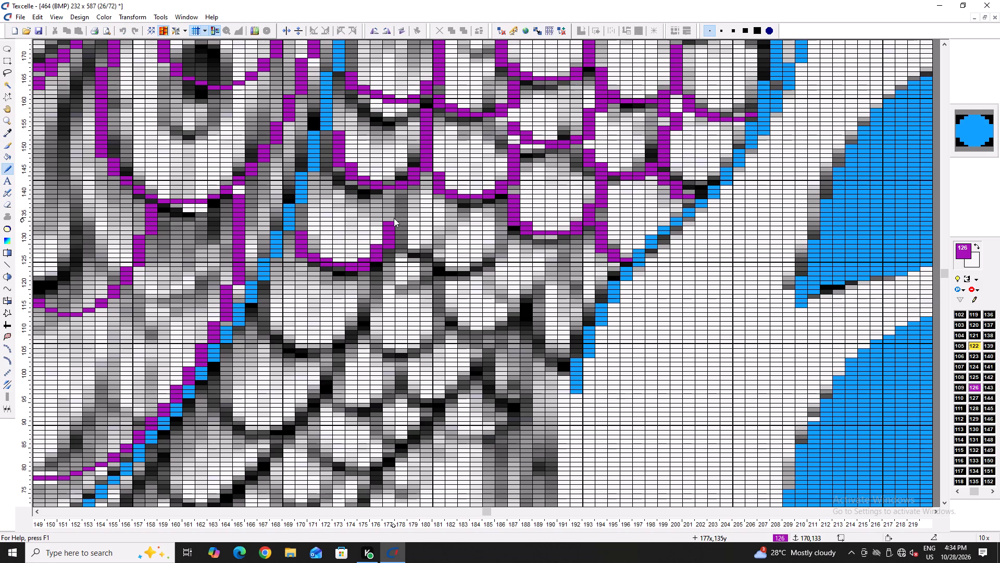
pyautogui.moveTo(394, 218); pyautogui.dragTo(396, 193)
pyautogui.moveTo(404, 248); pyautogui.dragTo(415, 260)
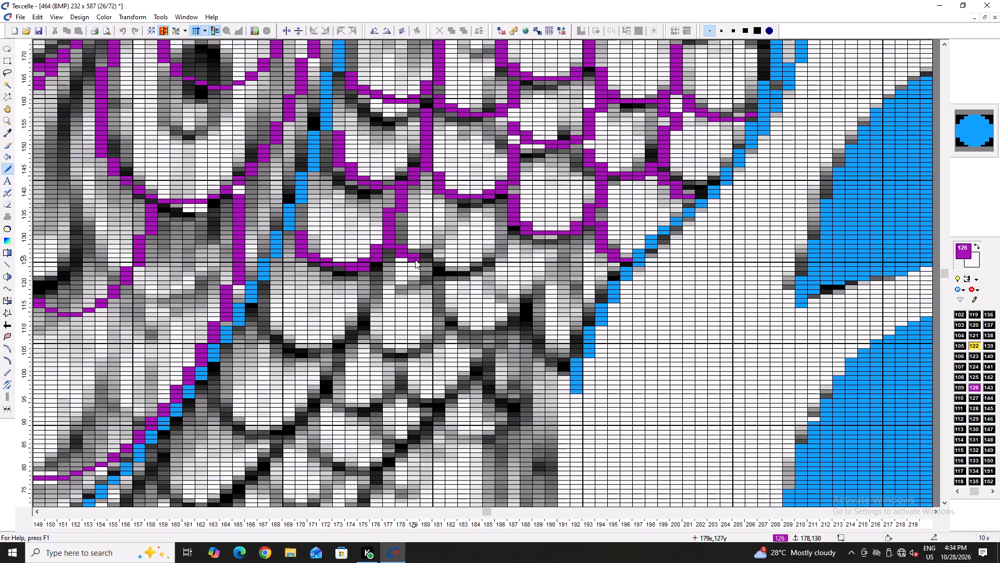
pyautogui.moveTo(415, 260); pyautogui.dragTo(502, 218)
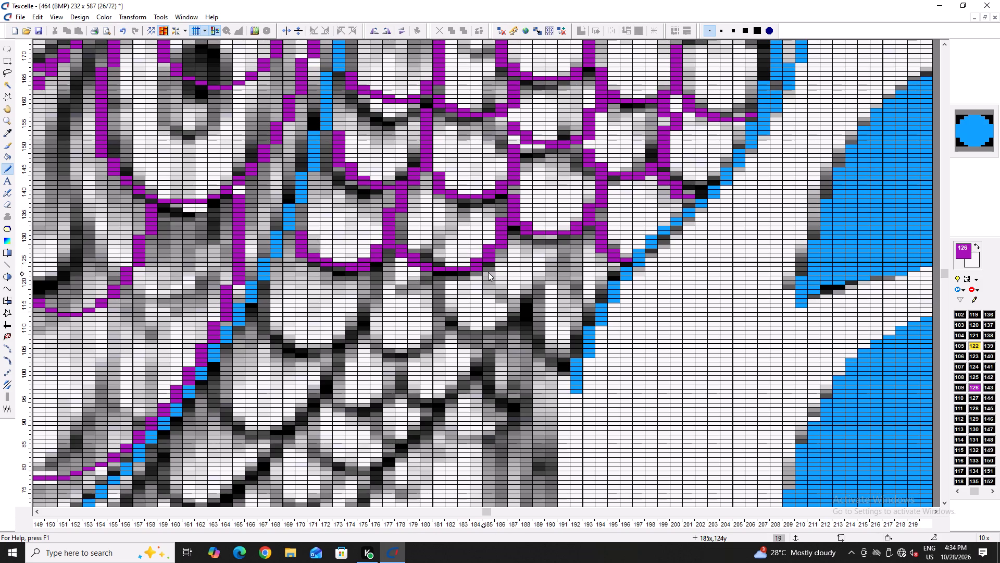
pyautogui.moveTo(485, 274); pyautogui.dragTo(600, 250)
# Save the design file.
pyautogui.hotkey('ctrl', 's')
pyautogui.hotkey('ctrl', 's')
pyautogui.hotkey('ctrl', 's')
pyautogui.hotkey('ctrl', 's')
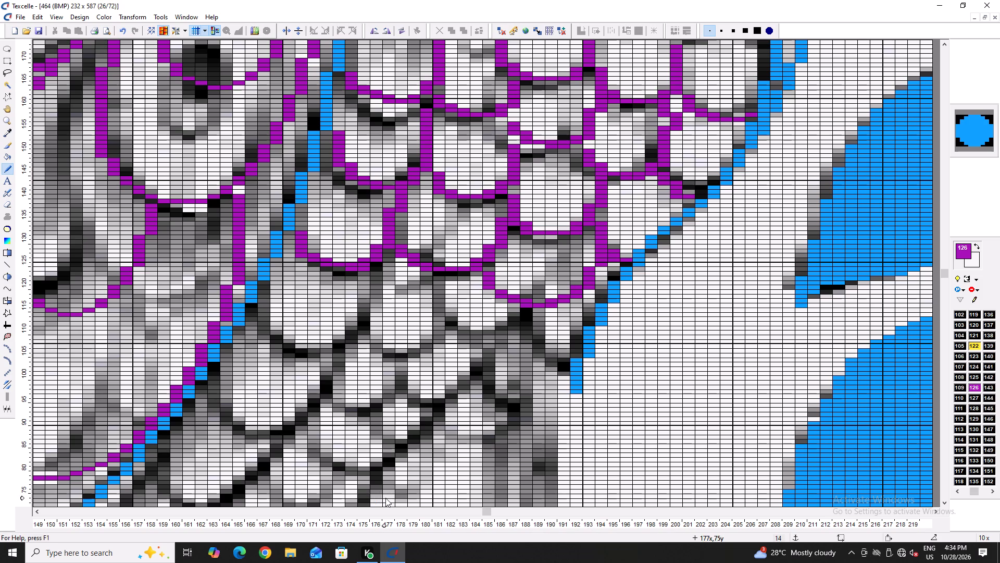
# Open the Untitled-202501 bitmap from the desing folder.
pyautogui.hotkey('ctrl', 'o')
pyautogui.keyDown('ctrl'); pyautogui.scroll(11, 295, 405); pyautogui.keyUp('ctrl')
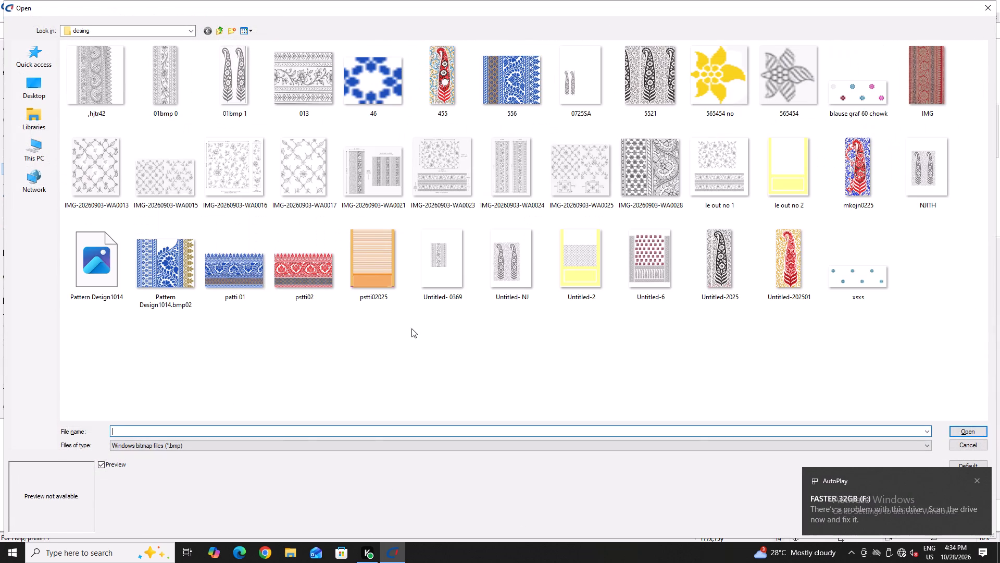
pyautogui.doubleClick(796, 261)
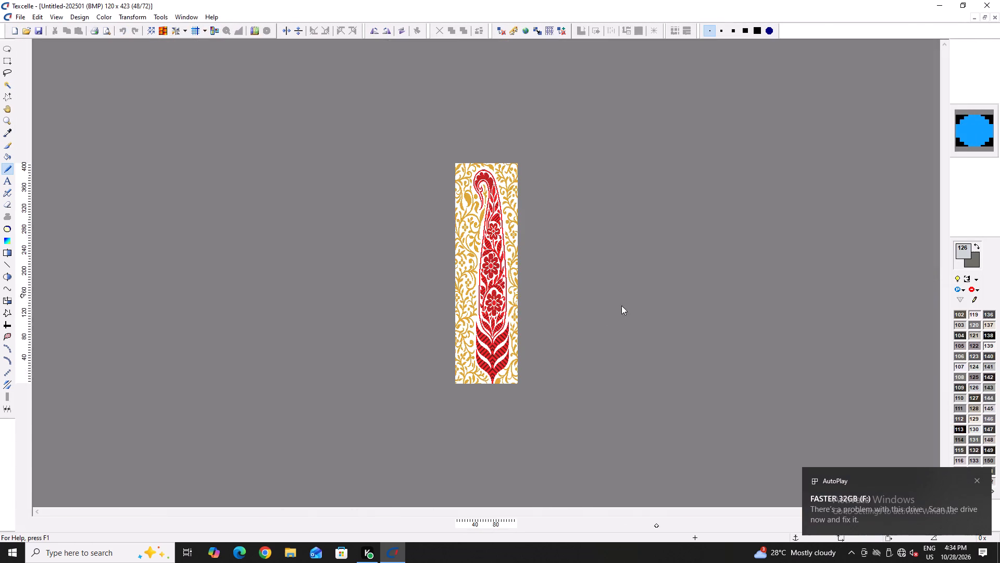
# Turn on the grid and the aspect-ratio display for the paisley design.
pyautogui.keyDown('ctrl'); pyautogui.scroll(15, 559, 311); pyautogui.keyUp('ctrl')
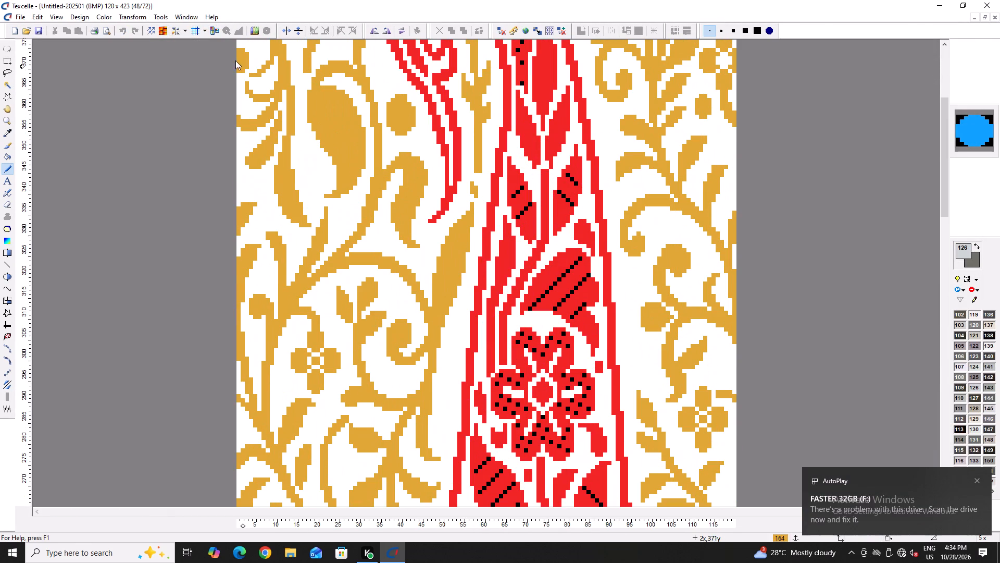
pyautogui.click(196, 27)
pyautogui.click(215, 29)
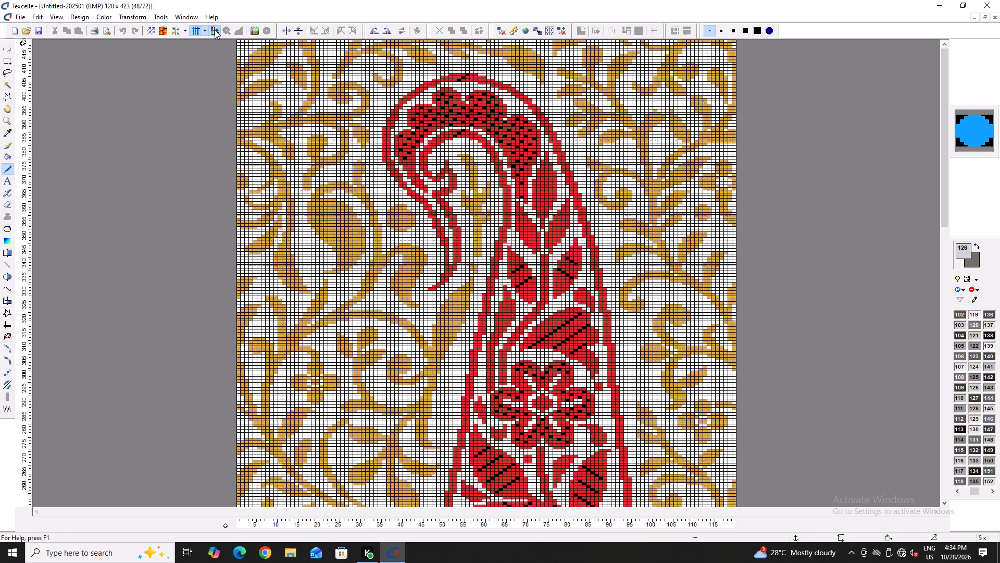
pyautogui.keyDown('ctrl'); pyautogui.scroll(-1, 269, 93); pyautogui.keyUp('ctrl')
pyautogui.scroll(-6, 431, 196)
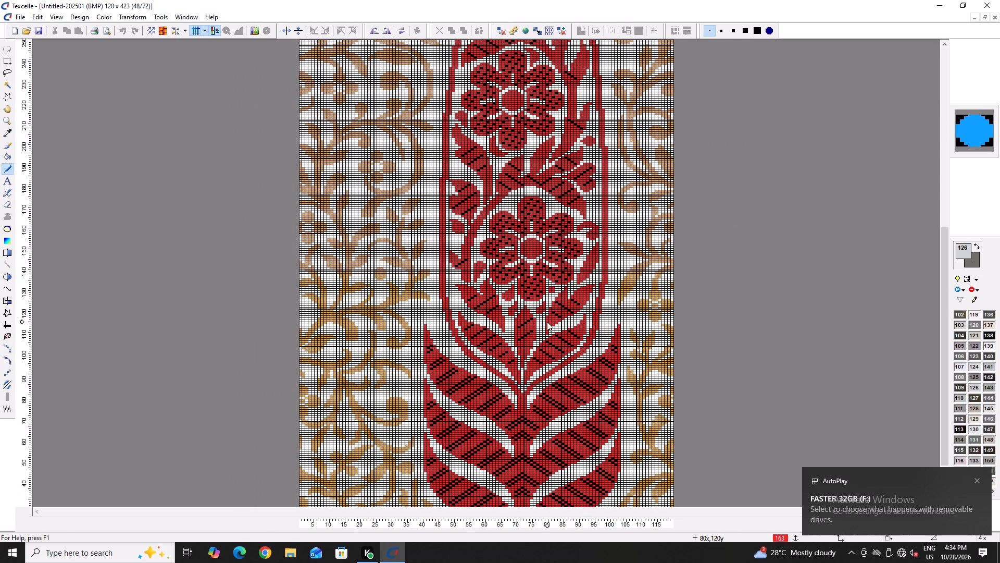
pyautogui.keyDown('ctrl'); pyautogui.scroll(-1, 552, 335); pyautogui.keyUp('ctrl')
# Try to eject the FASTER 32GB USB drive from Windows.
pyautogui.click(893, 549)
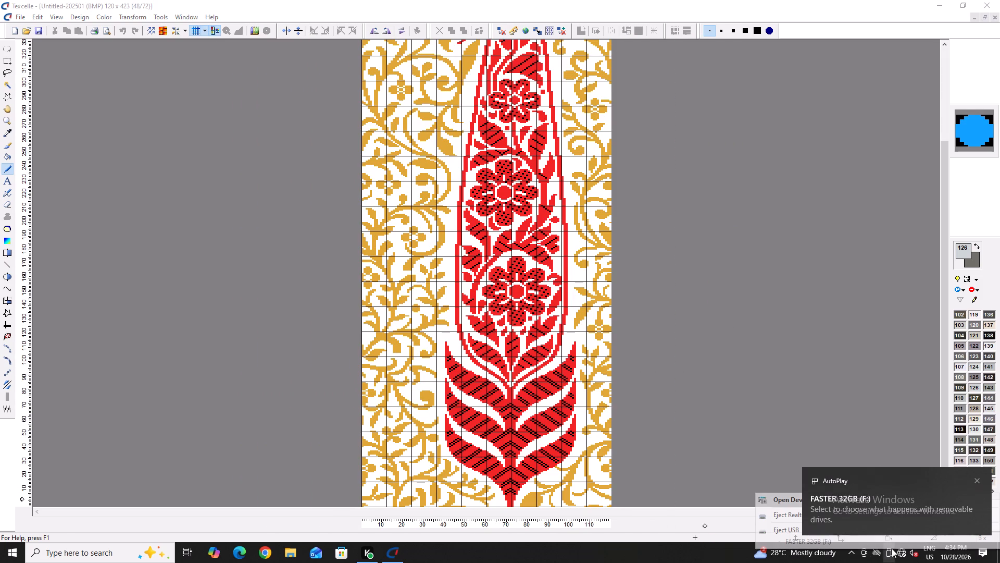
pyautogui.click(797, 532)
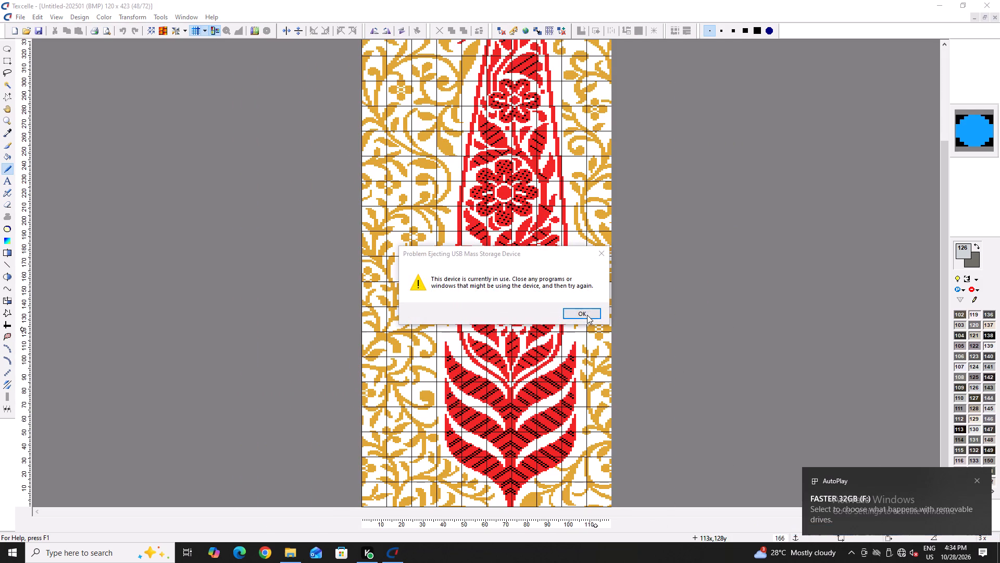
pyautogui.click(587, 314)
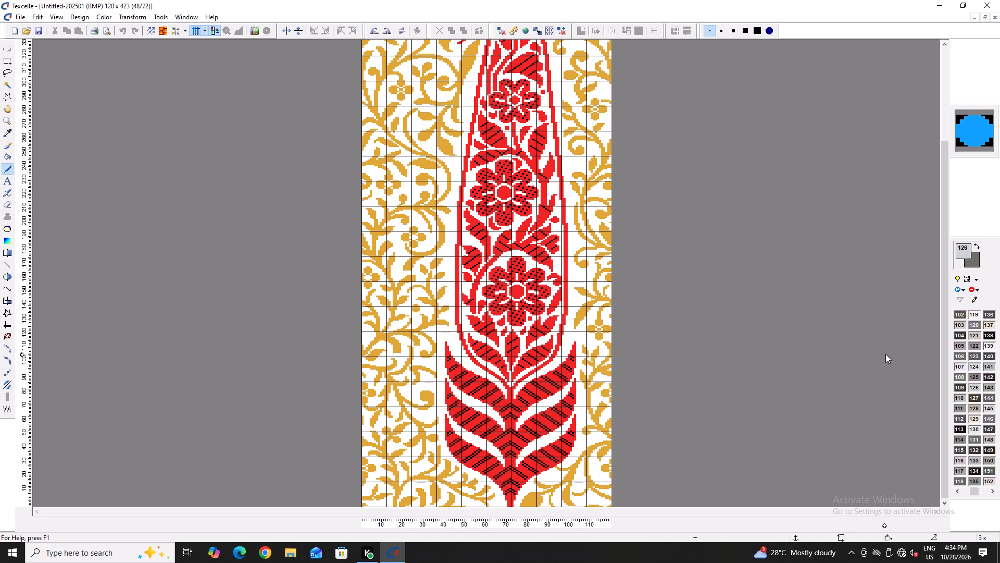
# Switch off all colours in the design's colour table, leaving only red 163 and gold 164 switched on.
pyautogui.scroll(-5, 912, 359)
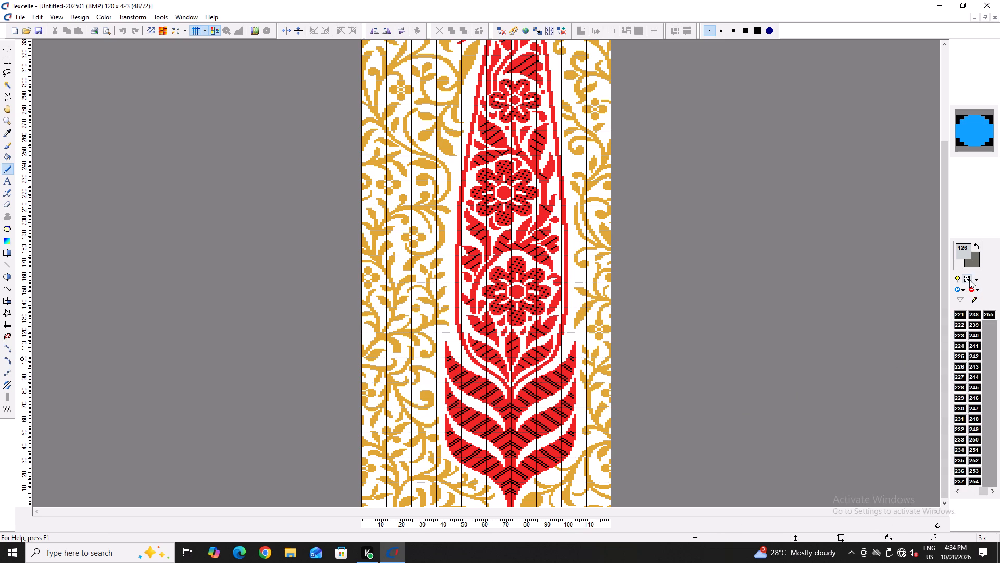
pyautogui.click(969, 279)
pyautogui.click(975, 279)
pyautogui.click(969, 314)
pyautogui.scroll(2, 958, 391)
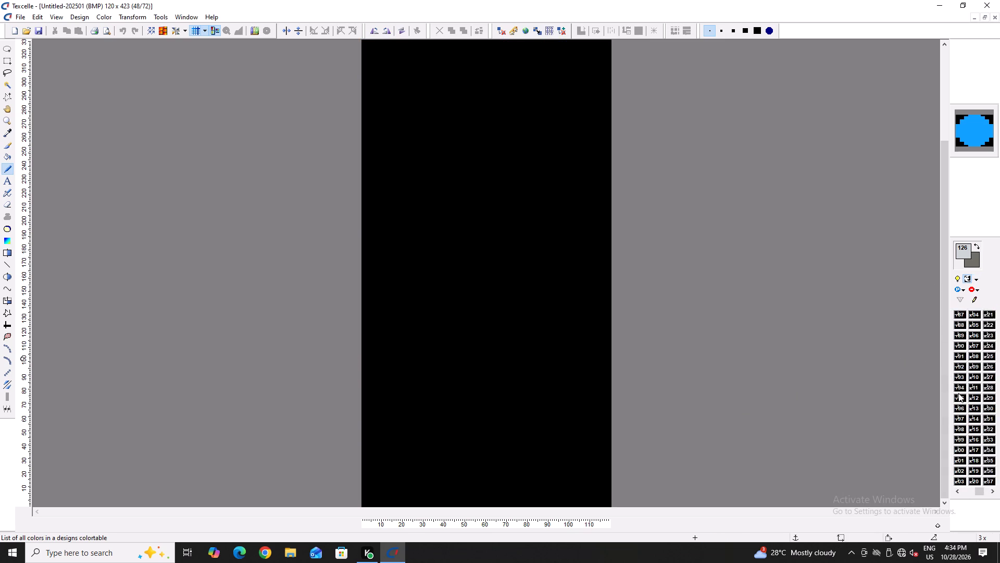
pyautogui.scroll(1, 958, 393)
pyautogui.scroll(-1, 959, 396)
pyautogui.keyDown('shift'); pyautogui.click(985, 418); pyautogui.keyUp('shift')
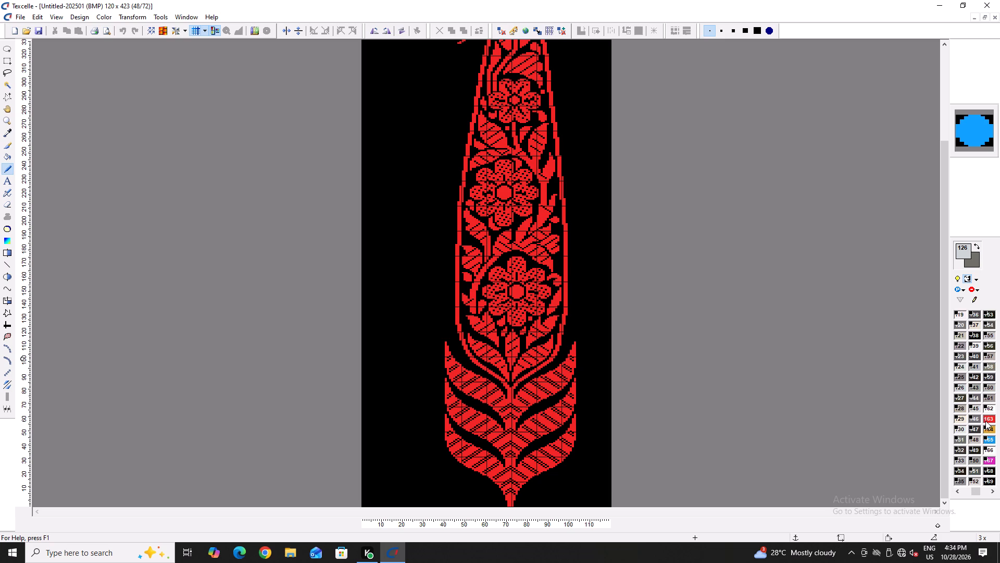
pyautogui.keyDown('shift'); pyautogui.click(984, 425); pyautogui.keyUp('shift')
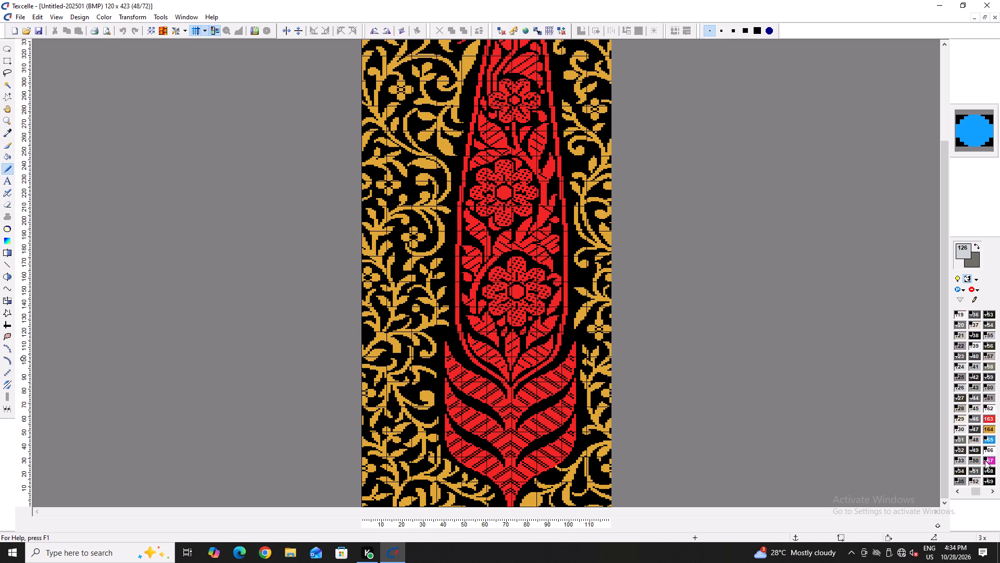
# Display the design in straight repeat with horizontal and vertical drop at 0.
pyautogui.keyDown('ctrl'); pyautogui.scroll(-2, 433, 271); pyautogui.keyUp('ctrl')
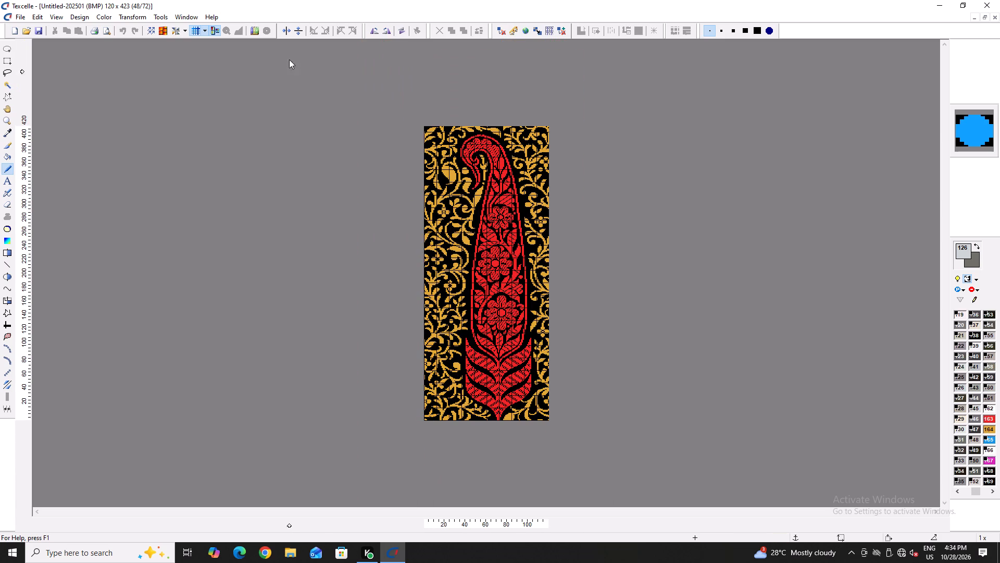
pyautogui.click(156, 32)
pyautogui.click(519, 310)
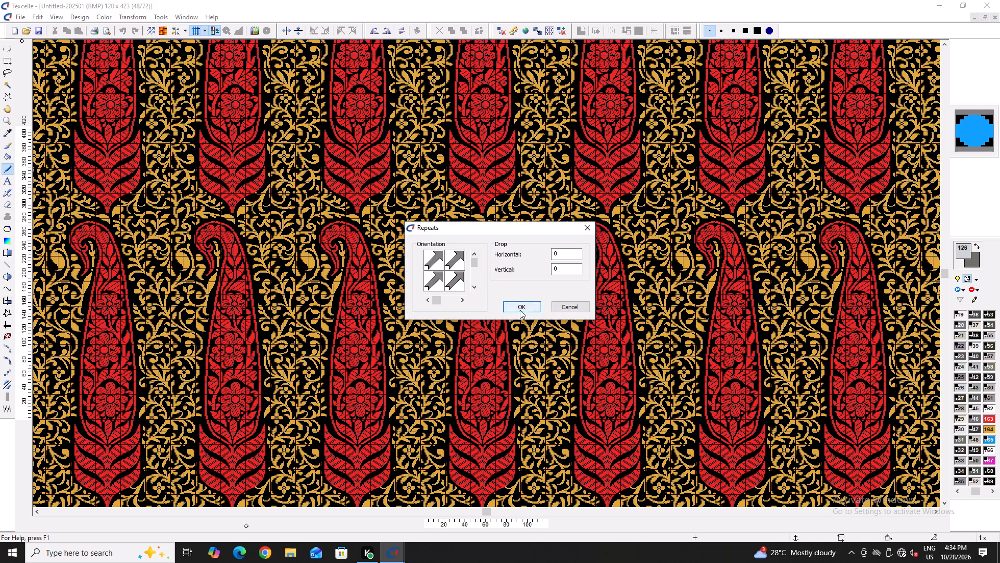
# Fill out the lower edge of the vine leaf at columns 137 to 142 in gold 164, extending its tip to row 236.
pyautogui.keyDown('ctrl'); pyautogui.scroll(4, 440, 347); pyautogui.keyUp('ctrl')
pyautogui.press('space')
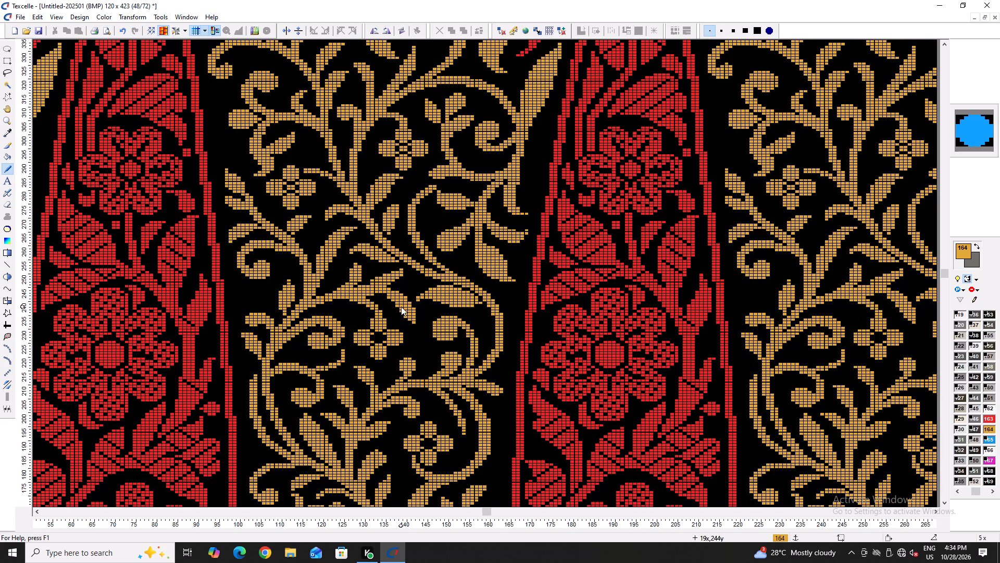
pyautogui.write('X')
pyautogui.keyDown('ctrl'); pyautogui.scroll(7, 408, 315); pyautogui.keyUp('ctrl')
pyautogui.click(391, 271)
pyautogui.moveTo(382, 248); pyautogui.dragTo(380, 260)
pyautogui.click(408, 298)
pyautogui.click(403, 301)
pyautogui.click(421, 315)
pyautogui.moveTo(421, 321); pyautogui.dragTo(422, 326)
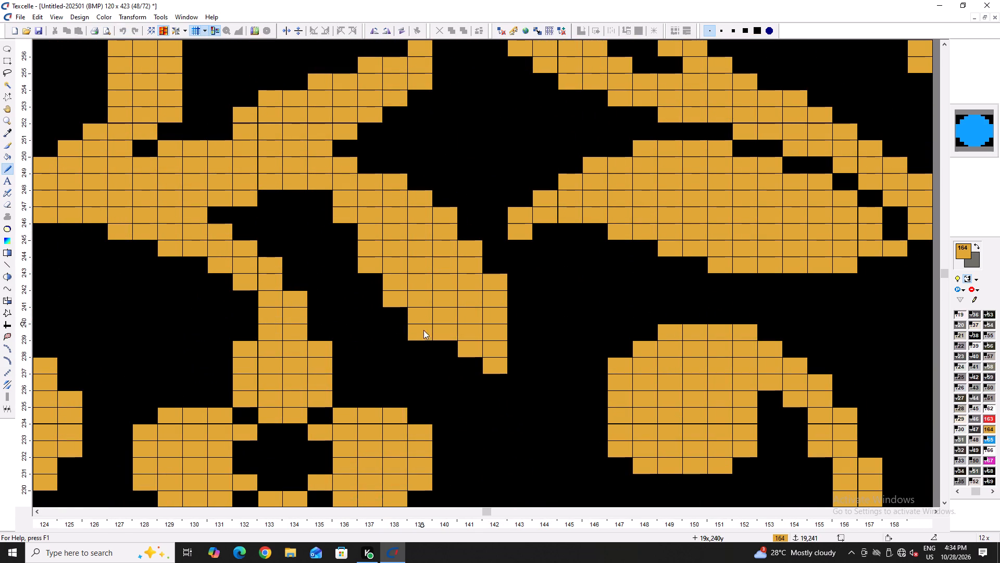
pyautogui.click(446, 347)
pyautogui.click(470, 366)
pyautogui.moveTo(491, 374); pyautogui.dragTo(492, 381)
pyautogui.click(493, 388)
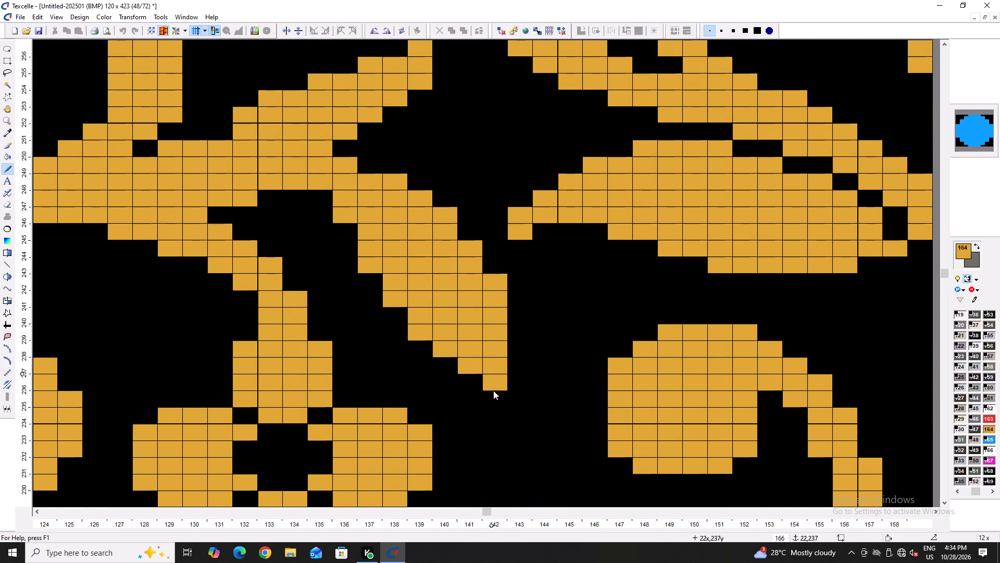
# Fill the gap pixel in gold where the small branch meets the vine near column 131, row 251.
pyautogui.keyDown('ctrl'); pyautogui.scroll(-5, 483, 368); pyautogui.keyUp('ctrl')
pyautogui.keyDown('ctrl'); pyautogui.scroll(5, 438, 311); pyautogui.keyUp('ctrl')
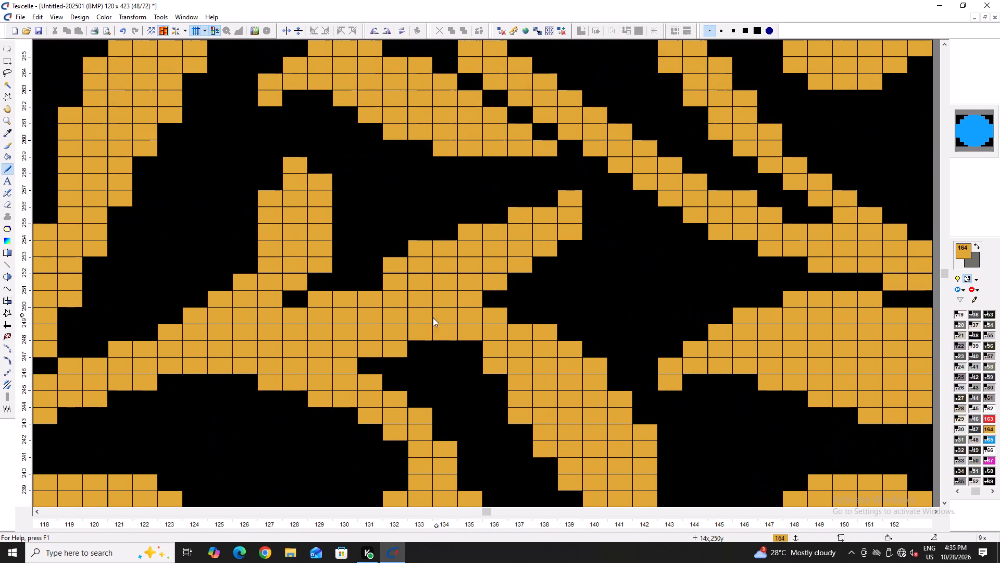
pyautogui.click(374, 286)
# Trim the outer pixel column at 125 from the curled tendril beside the four-petal flower, around rows 230 to 236.
pyautogui.keyDown('ctrl'); pyautogui.scroll(-5, 371, 303); pyautogui.keyUp('ctrl')
pyautogui.keyDown('ctrl'); pyautogui.scroll(2, 330, 322); pyautogui.keyUp('ctrl')
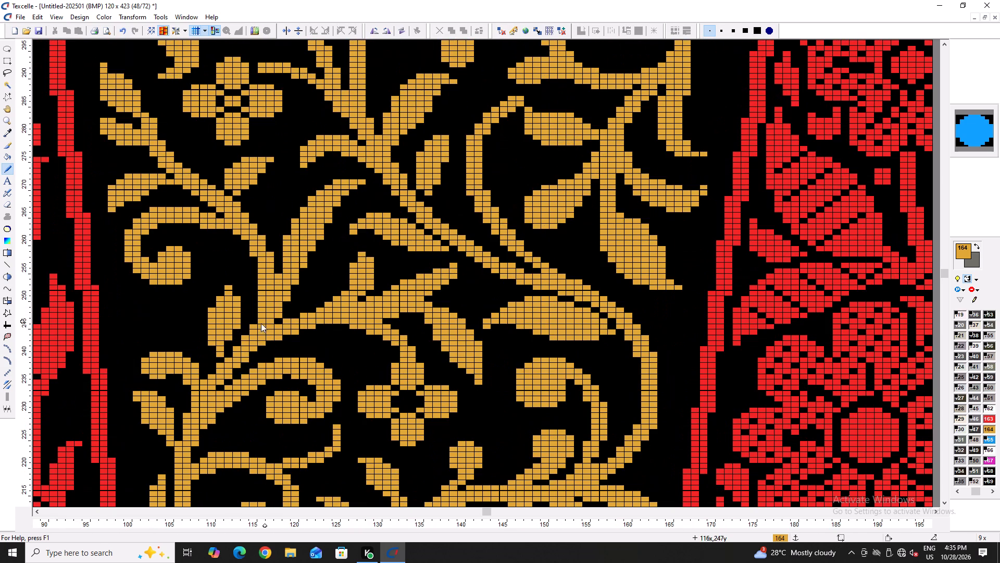
pyautogui.keyDown('ctrl'); pyautogui.scroll(-3, 260, 348); pyautogui.keyUp('ctrl')
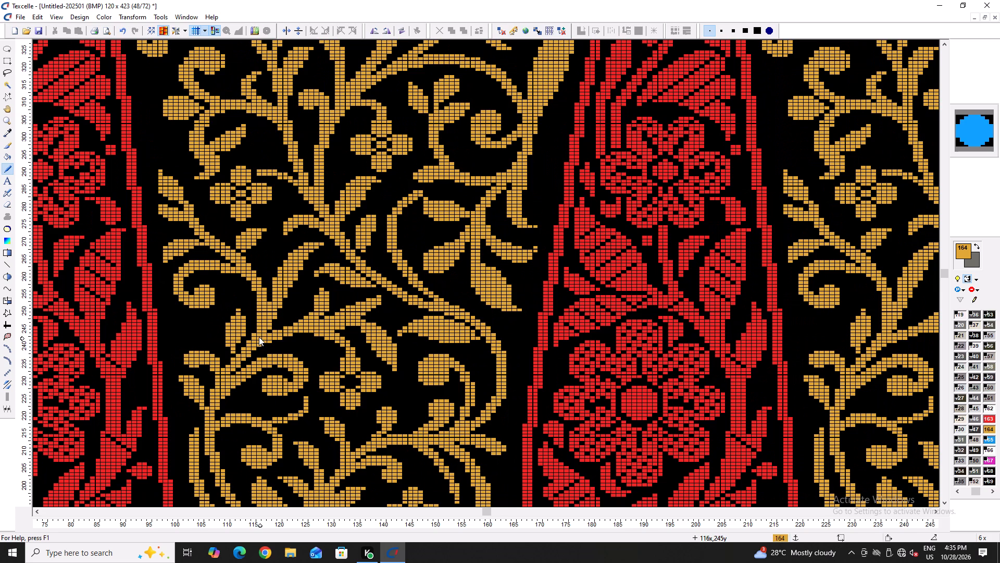
pyautogui.keyDown('ctrl'); pyautogui.scroll(2, 329, 303); pyautogui.keyUp('ctrl')
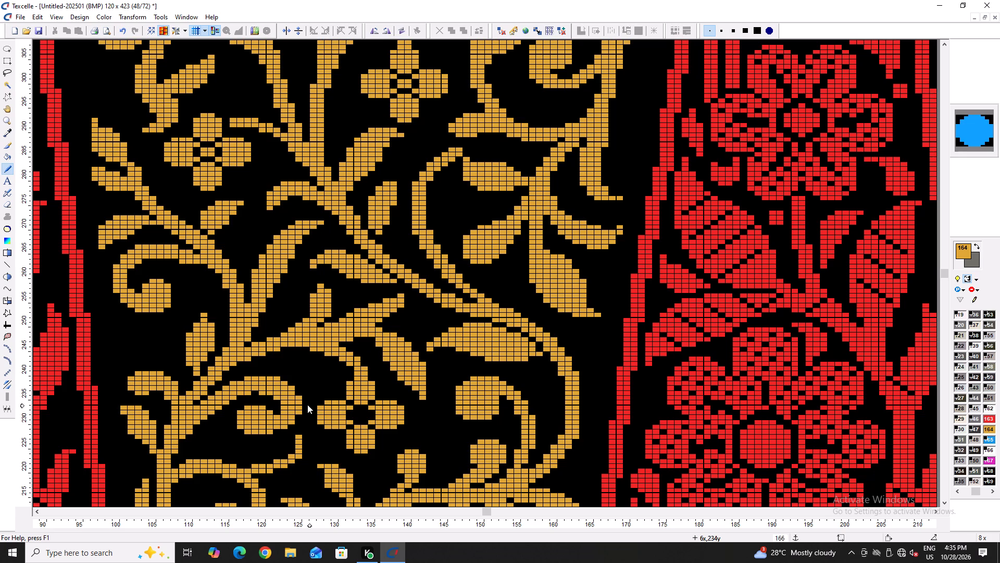
pyautogui.keyDown('ctrl'); pyautogui.scroll(3, 277, 405); pyautogui.keyUp('ctrl')
pyautogui.rightClick(321, 381)
pyautogui.moveTo(321, 381); pyautogui.dragTo(328, 407, button='right')
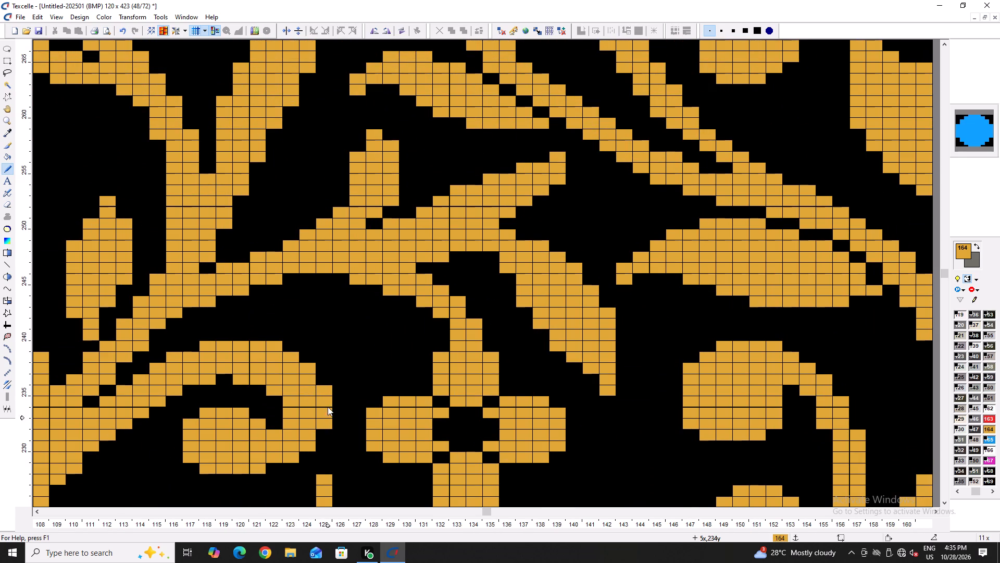
pyautogui.moveTo(328, 407); pyautogui.dragTo(329, 376, button='right')
pyautogui.moveTo(328, 398); pyautogui.dragTo(327, 379, button='right')
pyautogui.rightClick(327, 379)
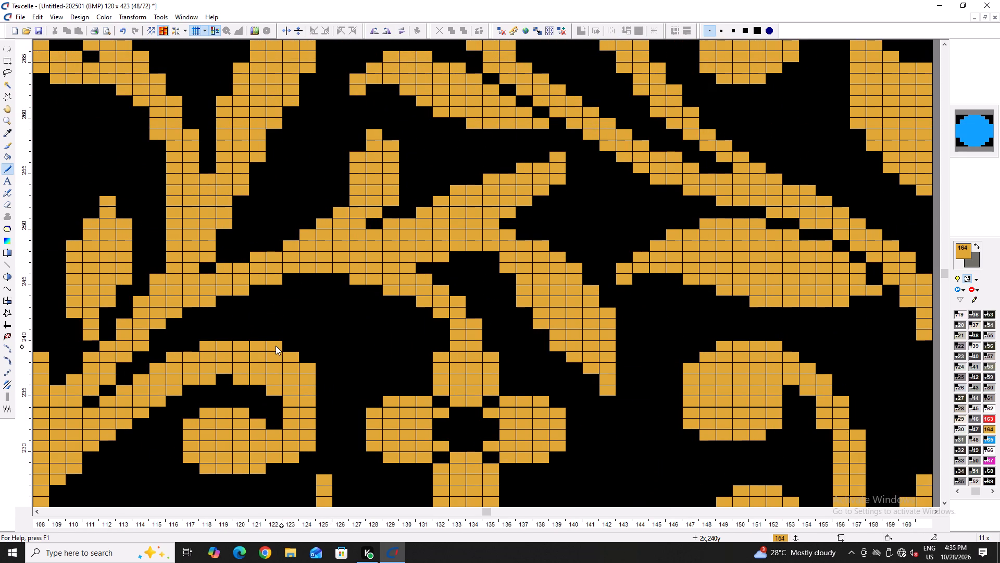
# Round off the top of the curled tendril by removing its outer corner pixels between columns 121 and 124.
pyautogui.rightClick(275, 342)
pyautogui.rightClick(288, 351)
pyautogui.rightClick(305, 365)
pyautogui.rightClick(248, 344)
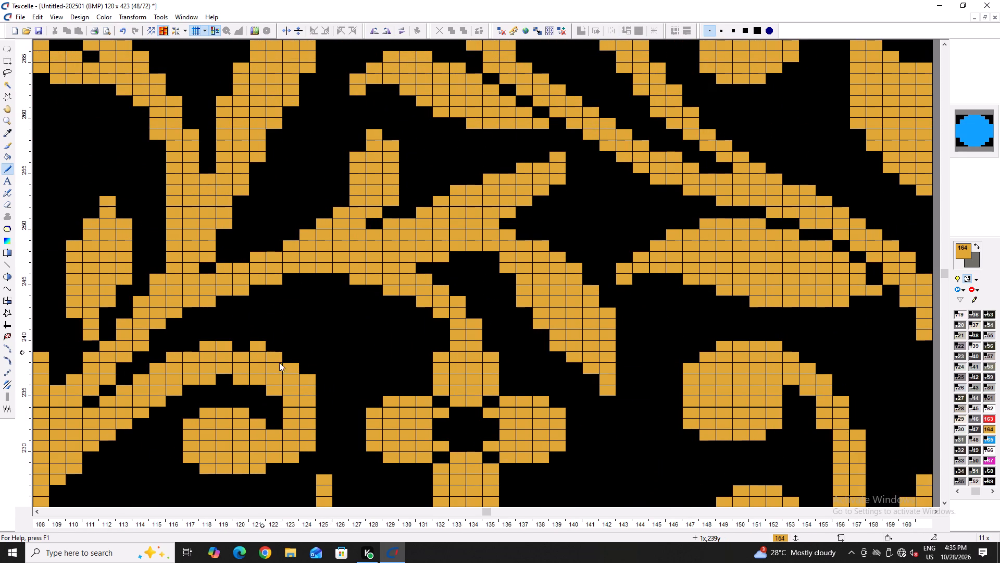
pyautogui.moveTo(256, 344); pyautogui.dragTo(252, 347, button='right')
pyautogui.click(241, 349)
pyautogui.rightClick(310, 377)
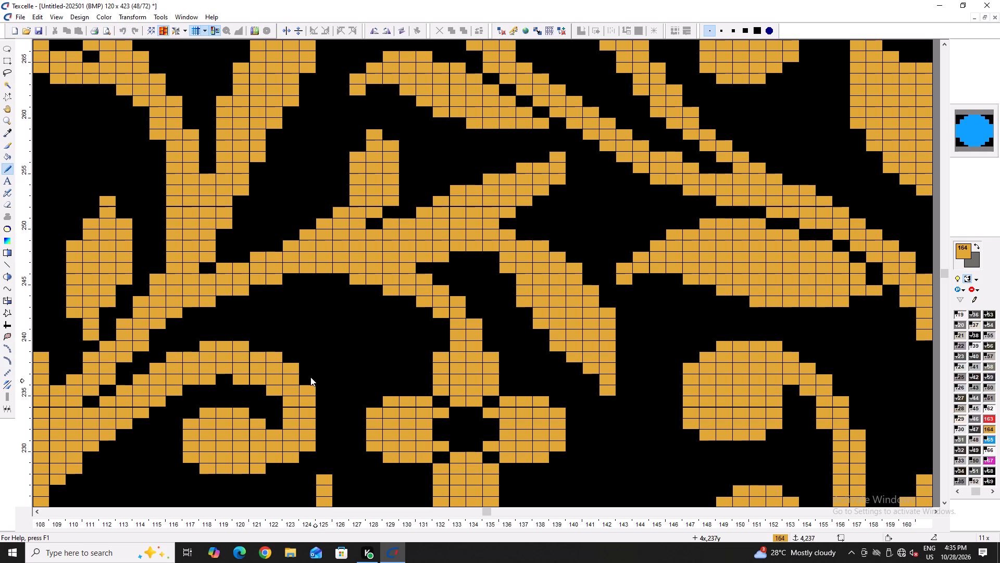
pyautogui.rightClick(240, 377)
# Round the underside of the curl, removing its outer corner pixels and adding gold along row 227 and up to column 124.
pyautogui.keyDown('ctrl'); pyautogui.scroll(-2, 286, 399); pyautogui.keyUp('ctrl')
pyautogui.keyDown('ctrl'); pyautogui.scroll(2, 285, 427); pyautogui.keyUp('ctrl')
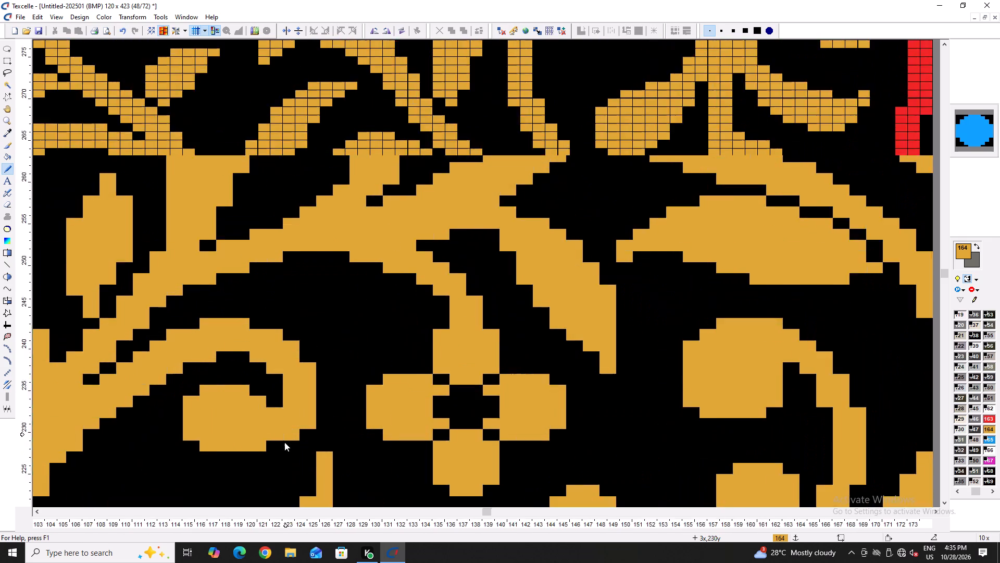
pyautogui.rightClick(293, 440)
pyautogui.moveTo(310, 424); pyautogui.dragTo(310, 420, button='right')
pyautogui.click(195, 445)
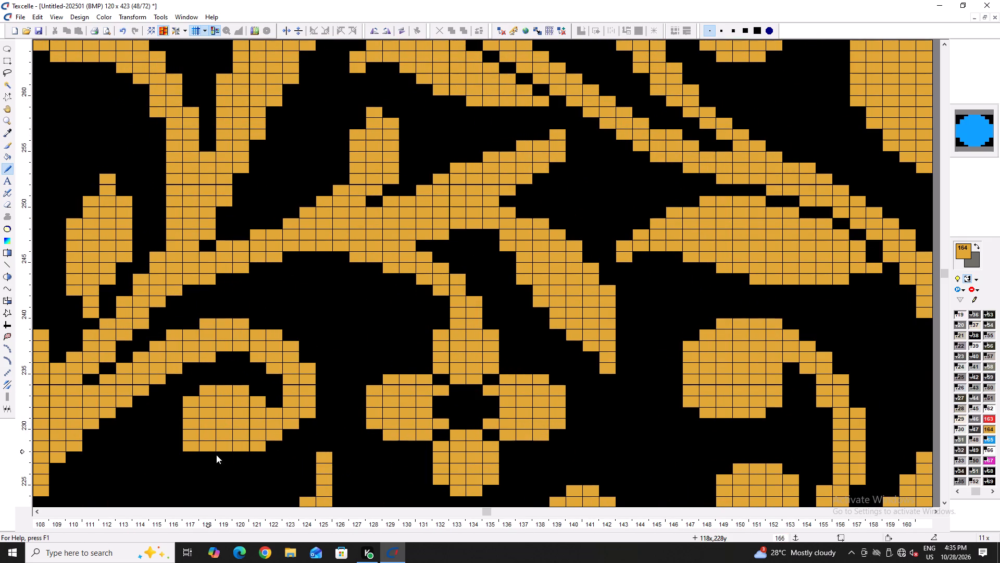
pyautogui.moveTo(216, 455); pyautogui.dragTo(256, 455)
pyautogui.click(258, 454)
pyautogui.moveTo(271, 443); pyautogui.dragTo(276, 442)
pyautogui.doubleClick(294, 434)
pyautogui.click(305, 422)
# Touch up the curl's bottom corner pixels in gold at columns 117 and 118, around rows 227 and 228.
pyautogui.keyDown('ctrl'); pyautogui.scroll(-4, 247, 415); pyautogui.keyUp('ctrl')
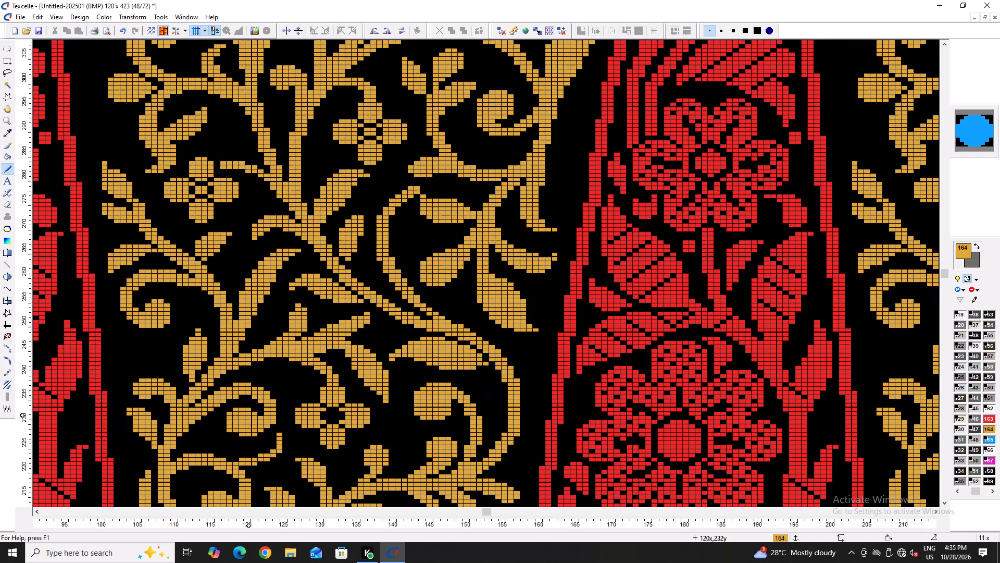
pyautogui.keyDown('ctrl'); pyautogui.scroll(4, 234, 428); pyautogui.keyUp('ctrl')
pyautogui.rightClick(224, 423)
pyautogui.doubleClick(238, 433)
pyautogui.click(230, 427)
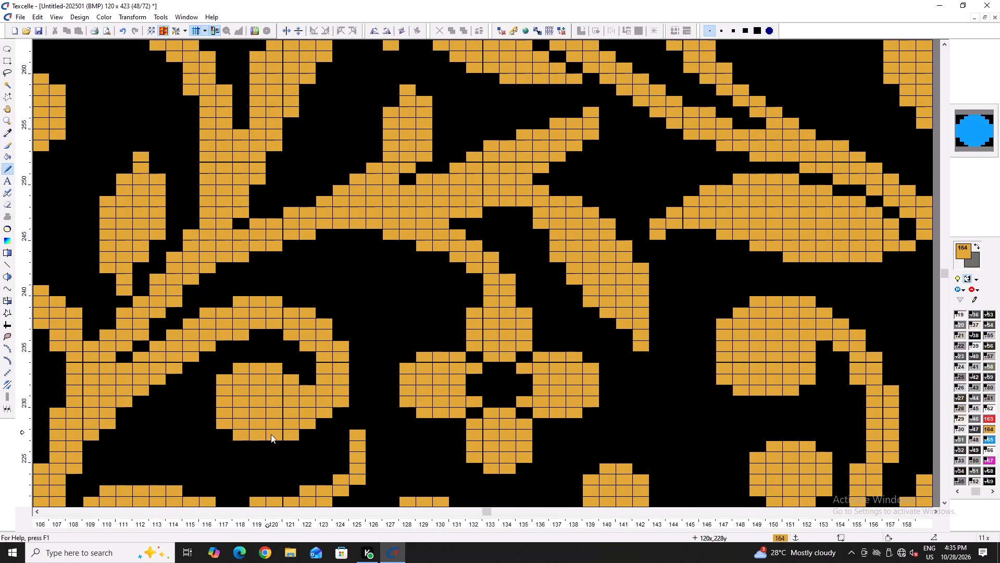
pyautogui.keyDown('ctrl'); pyautogui.scroll(-6, 271, 434); pyautogui.keyUp('ctrl')
pyautogui.keyDown('ctrl'); pyautogui.scroll(7, 276, 429); pyautogui.keyUp('ctrl')
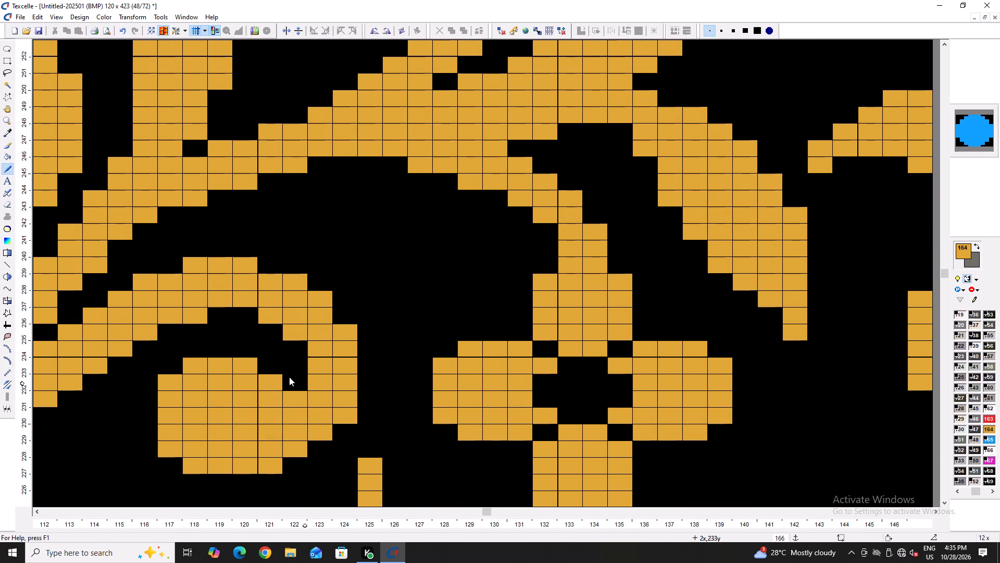
# Shrink the curl's round end, removing its top row, its outer column 117 and the corner pixels at column 118.
pyautogui.moveTo(249, 361); pyautogui.dragTo(191, 367, button='right')
pyautogui.moveTo(169, 374); pyautogui.dragTo(169, 443, button='right')
pyautogui.rightClick(169, 443)
pyautogui.rightClick(194, 370)
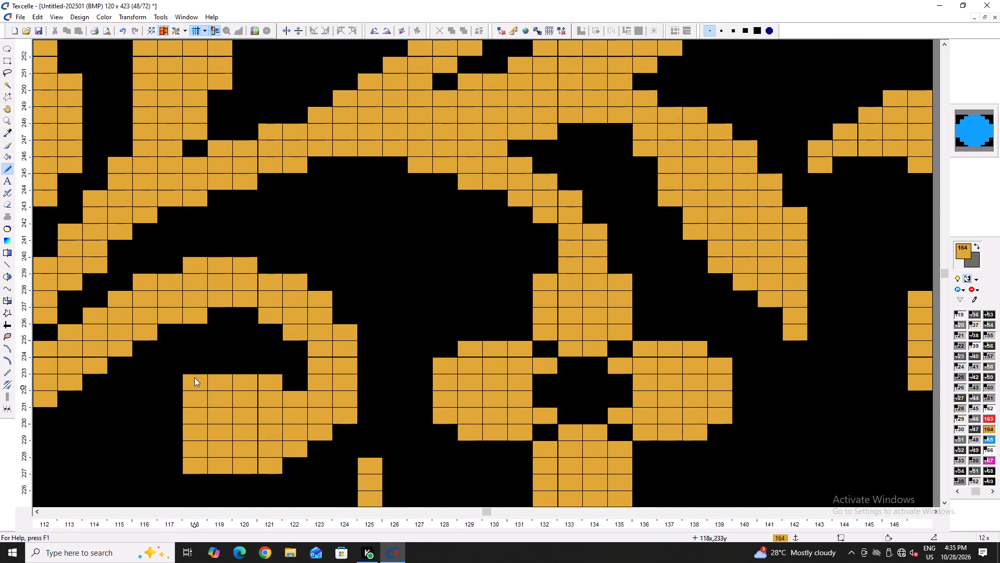
pyautogui.rightClick(194, 377)
pyautogui.rightClick(198, 463)
pyautogui.keyDown('ctrl'); pyautogui.scroll(-7, 228, 458); pyautogui.keyUp('ctrl')
pyautogui.keyDown('ctrl'); pyautogui.scroll(2, 255, 454); pyautogui.keyUp('ctrl')
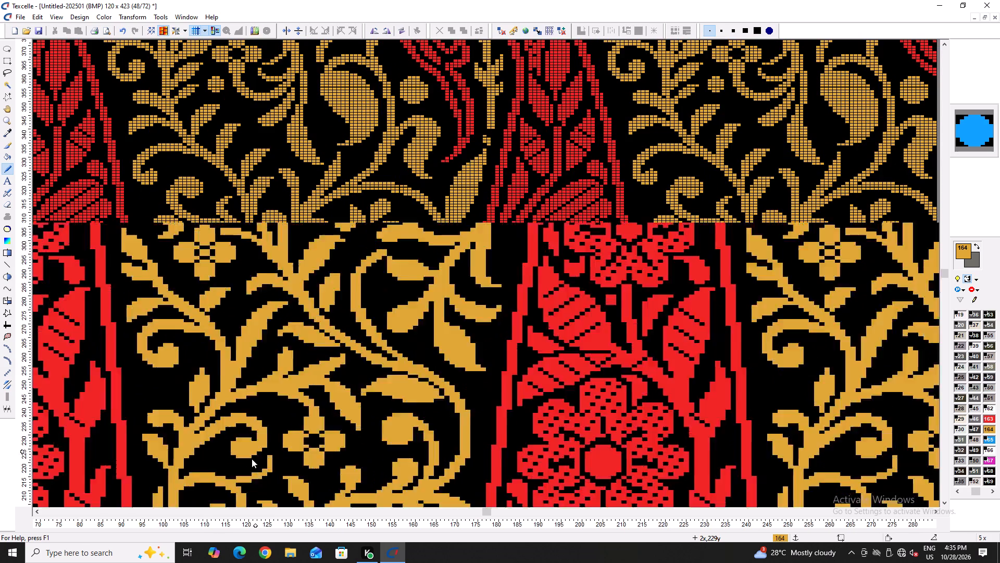
# Slant the tip of the stem below the curl with gold pixels and remove its upright end along column 125.
pyautogui.keyDown('ctrl'); pyautogui.scroll(4, 252, 459); pyautogui.keyUp('ctrl')
pyautogui.click(304, 429)
pyautogui.click(290, 437)
pyautogui.click(276, 447)
pyautogui.keyDown('ctrl'); pyautogui.scroll(-5, 275, 445); pyautogui.keyUp('ctrl')
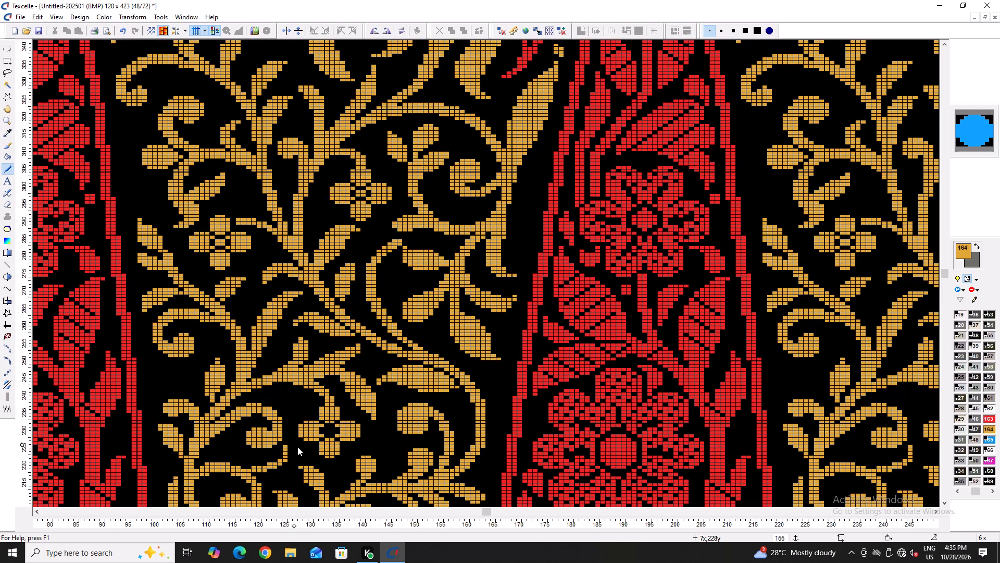
pyautogui.scroll(-1, 291, 468)
pyautogui.keyDown('ctrl'); pyautogui.scroll(5, 268, 386); pyautogui.keyUp('ctrl')
pyautogui.moveTo(311, 378); pyautogui.dragTo(309, 400, button='right')
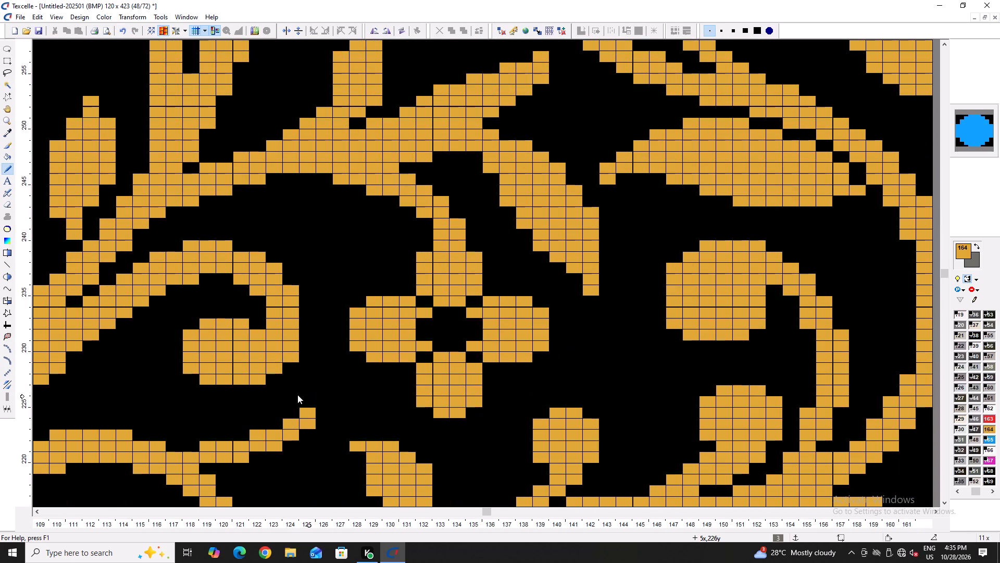
# Thicken the stem below the curl in gold along its upper edge, around columns 115 to 124 and rows 223 to 225.
pyautogui.moveTo(135, 434); pyautogui.dragTo(261, 418)
pyautogui.click(269, 416)
pyautogui.click(273, 414)
pyautogui.moveTo(276, 413); pyautogui.dragTo(283, 409)
pyautogui.moveTo(283, 409); pyautogui.dragTo(291, 403)
pyautogui.moveTo(292, 402); pyautogui.dragTo(167, 443)
pyautogui.click(167, 443)
# Trim the excess pixels from the stem's tip around columns 123 to 125, rows 223 to 226.
pyautogui.moveTo(282, 401); pyautogui.dragTo(305, 415, button='right')
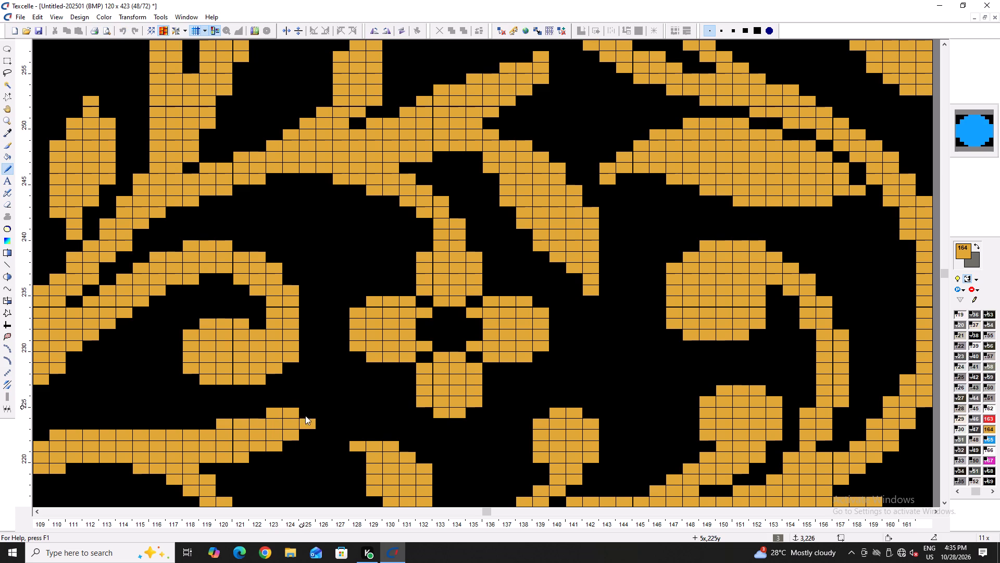
pyautogui.moveTo(305, 415); pyautogui.dragTo(307, 424, button='right')
pyautogui.moveTo(297, 410); pyautogui.dragTo(276, 405, button='right')
pyautogui.rightClick(276, 405)
pyautogui.moveTo(287, 419); pyautogui.dragTo(288, 427, button='right')
pyautogui.rightClick(281, 413)
pyautogui.rightClick(281, 415)
pyautogui.rightClick(295, 440)
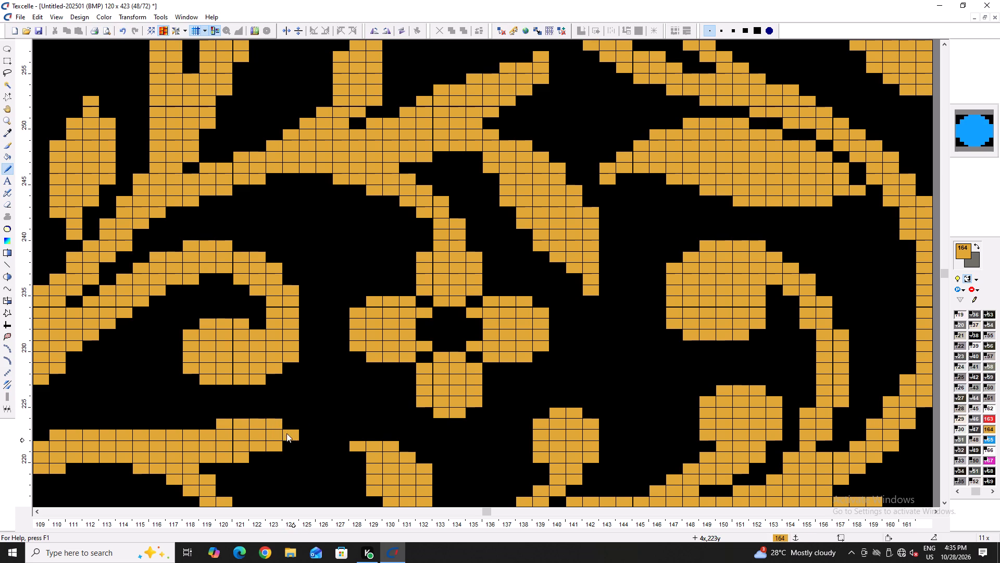
pyautogui.rightClick(286, 432)
pyautogui.rightClick(280, 420)
pyautogui.rightClick(279, 420)
# Rebuild the stem's tip as a thicker gold rounded end around columns 120 to 124, removing its stray corner pixels.
pyautogui.keyDown('ctrl'); pyautogui.scroll(-3, 244, 423); pyautogui.keyUp('ctrl')
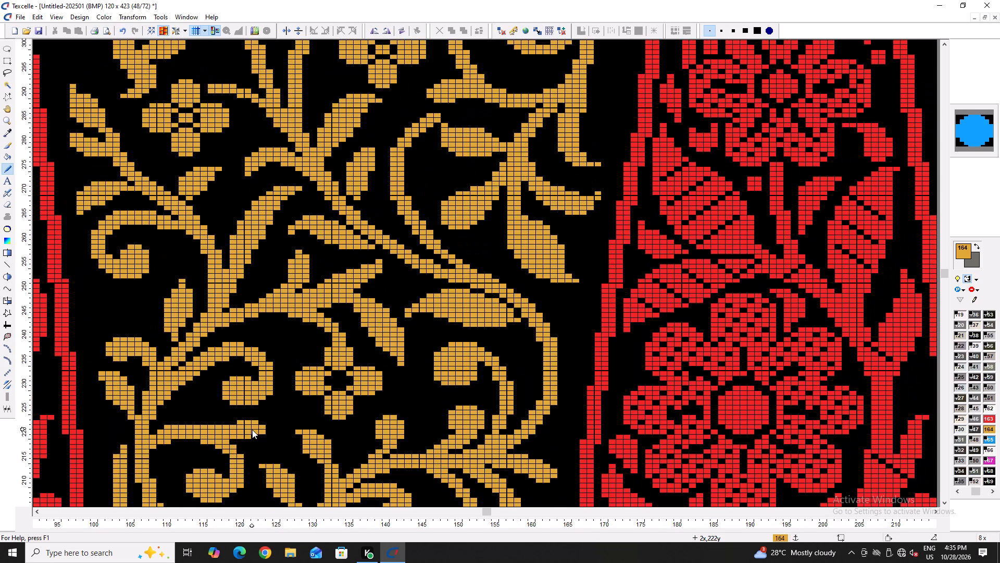
pyautogui.keyDown('ctrl'); pyautogui.scroll(3, 252, 430); pyautogui.keyUp('ctrl')
pyautogui.moveTo(231, 415); pyautogui.dragTo(261, 447)
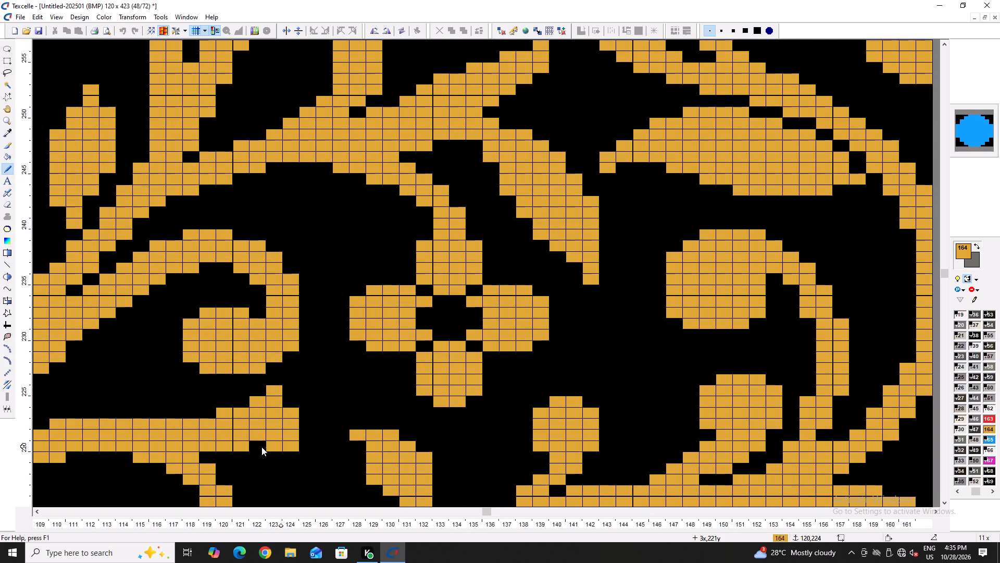
pyautogui.moveTo(261, 447); pyautogui.dragTo(224, 448)
pyautogui.rightClick(285, 443)
pyautogui.rightClick(287, 434)
pyautogui.rightClick(285, 437)
pyautogui.rightClick(278, 442)
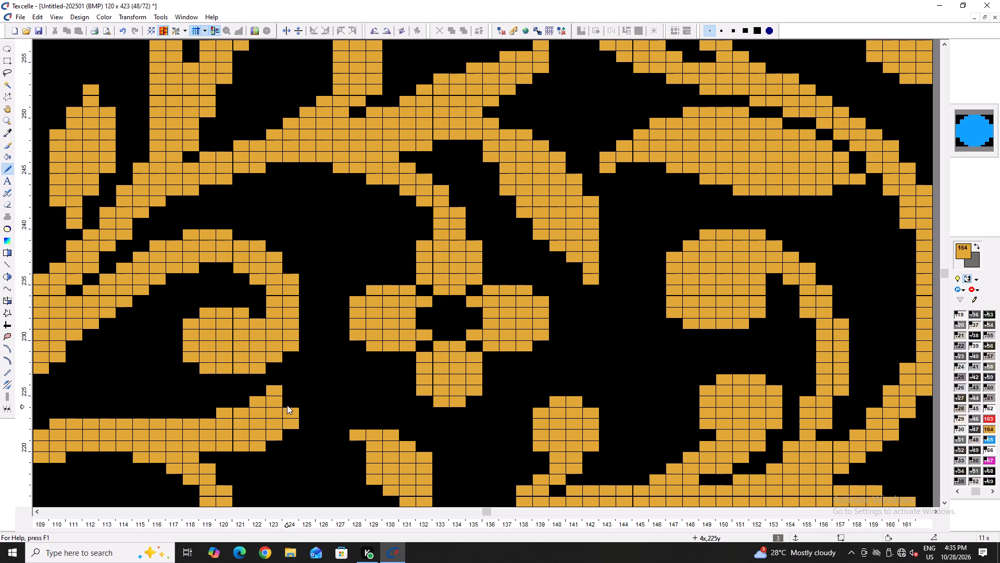
pyautogui.click(287, 405)
pyautogui.rightClick(283, 394)
pyautogui.rightClick(281, 395)
pyautogui.rightClick(287, 400)
# Remove the upper-edge pixels near the base of this stem, around columns 109 and 110 at row 223.
pyautogui.keyDown('ctrl'); pyautogui.scroll(-3, 284, 405); pyautogui.keyUp('ctrl')
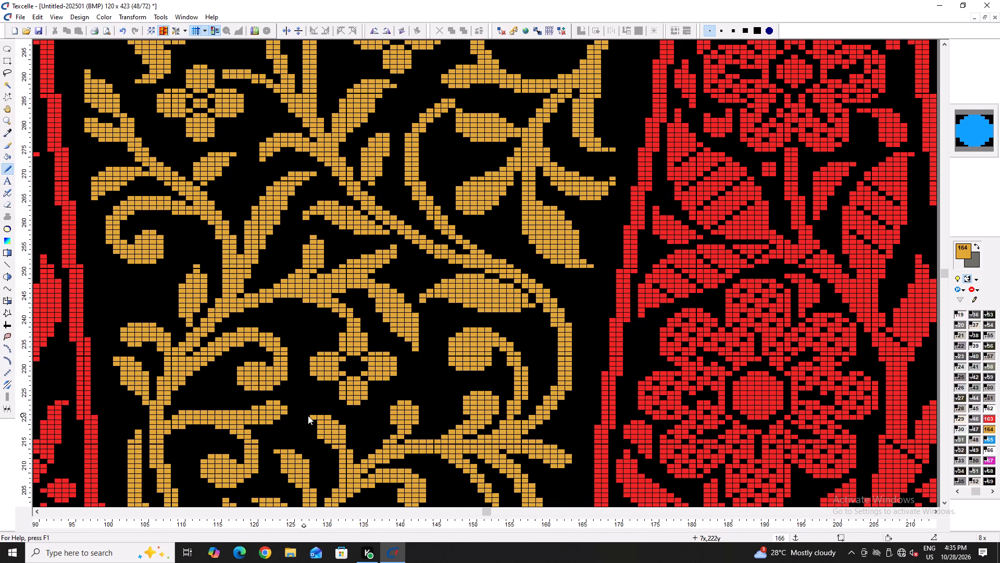
pyautogui.rightClick(184, 410)
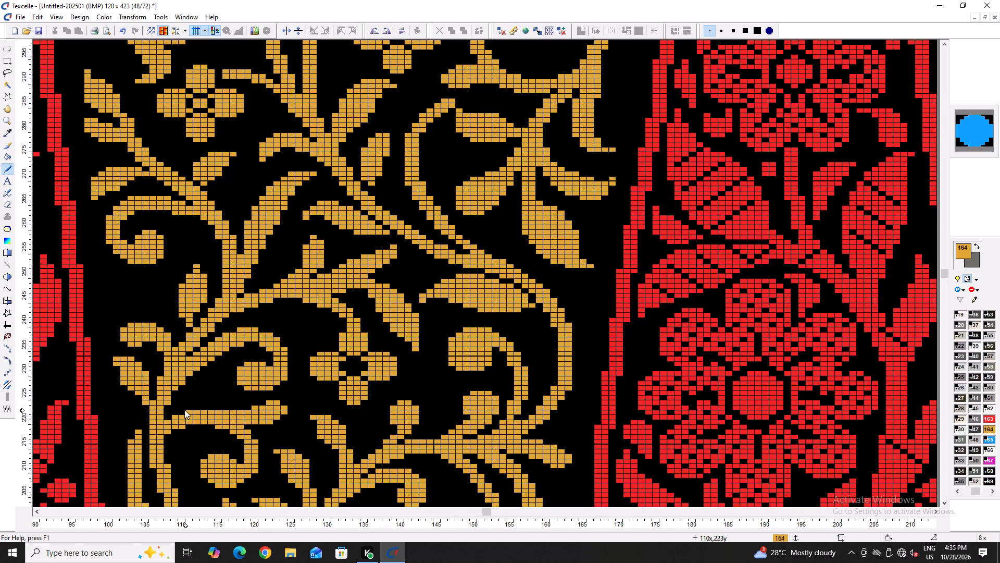
pyautogui.rightClick(176, 413)
# Refine the small leaf beside the main stem by trimming its tip and outer-edge pixels around columns 101 to 103.
pyautogui.rightClick(124, 378)
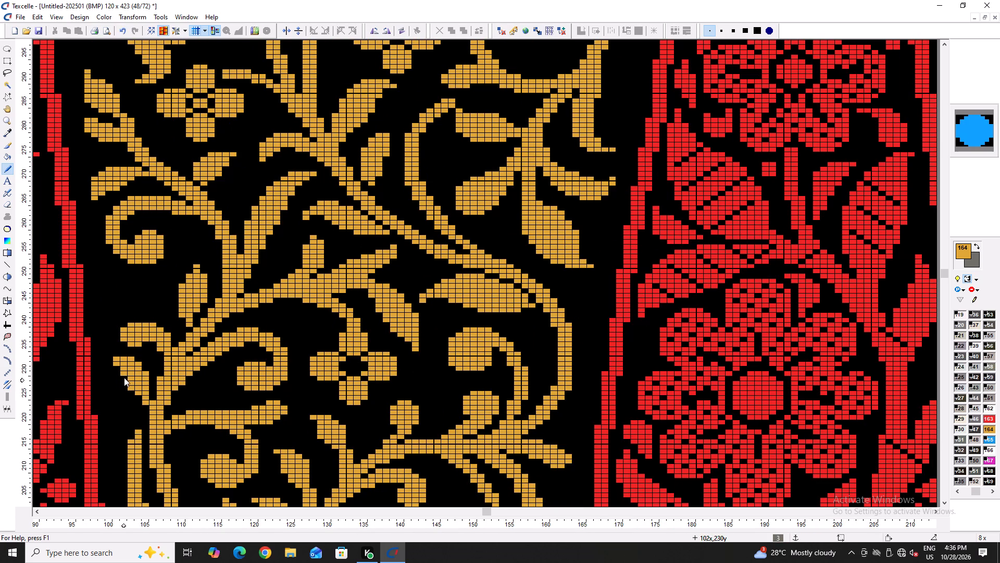
pyautogui.click(124, 377)
pyautogui.rightClick(118, 362)
pyautogui.rightClick(117, 362)
pyautogui.rightClick(125, 379)
pyautogui.rightClick(129, 387)
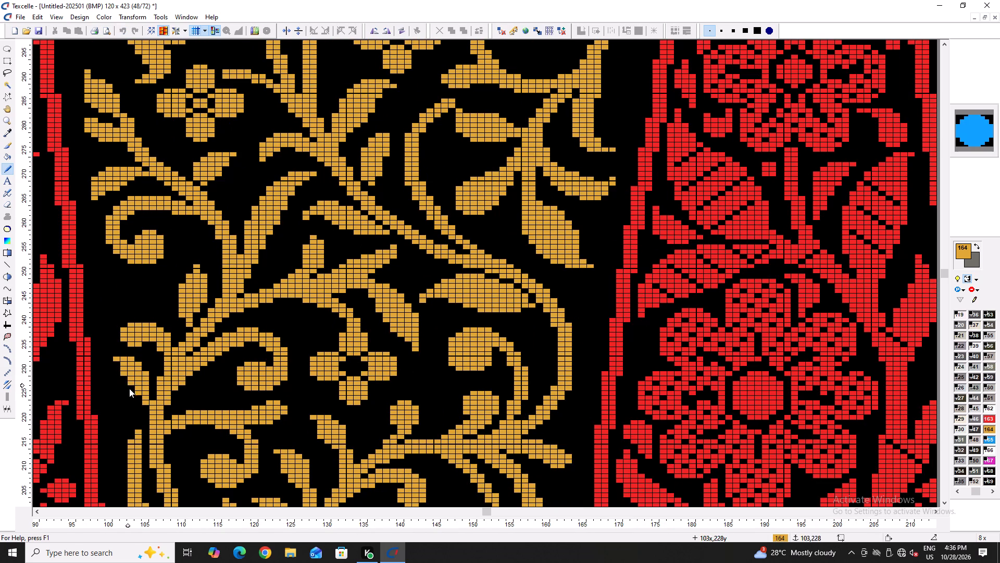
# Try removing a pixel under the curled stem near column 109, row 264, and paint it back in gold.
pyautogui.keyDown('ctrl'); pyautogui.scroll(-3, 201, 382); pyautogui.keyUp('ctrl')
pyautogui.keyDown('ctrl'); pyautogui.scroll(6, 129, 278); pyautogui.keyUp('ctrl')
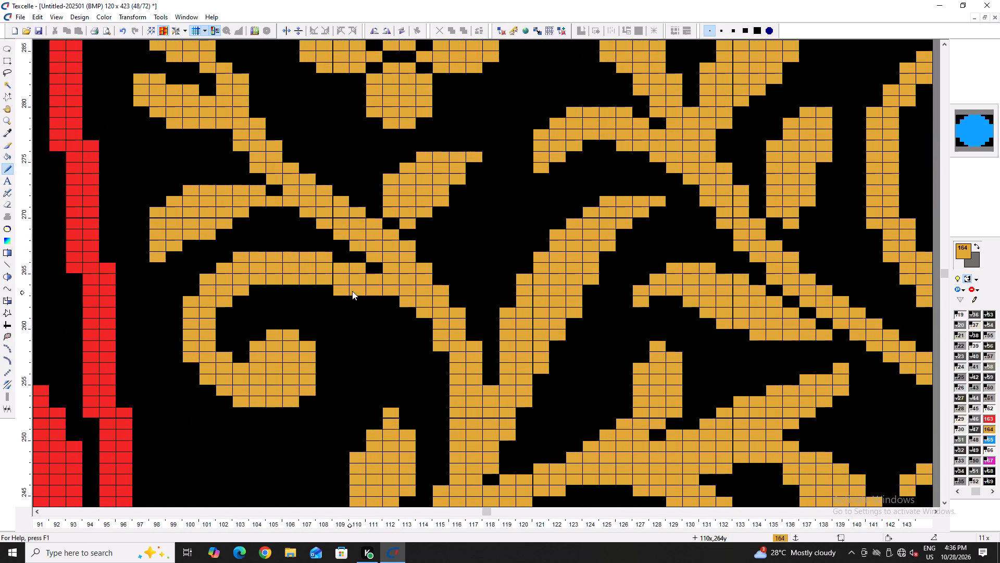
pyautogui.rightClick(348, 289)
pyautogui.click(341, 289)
# Fill out the edges of the forked leaf pair in gold around columns 98 to 104, rows 279 to 285.
pyautogui.keyDown('ctrl'); pyautogui.scroll(-3, 271, 389); pyautogui.keyUp('ctrl')
pyautogui.scroll(1, 300, 305)
pyautogui.keyDown('ctrl'); pyautogui.scroll(5, 252, 318); pyautogui.keyUp('ctrl')
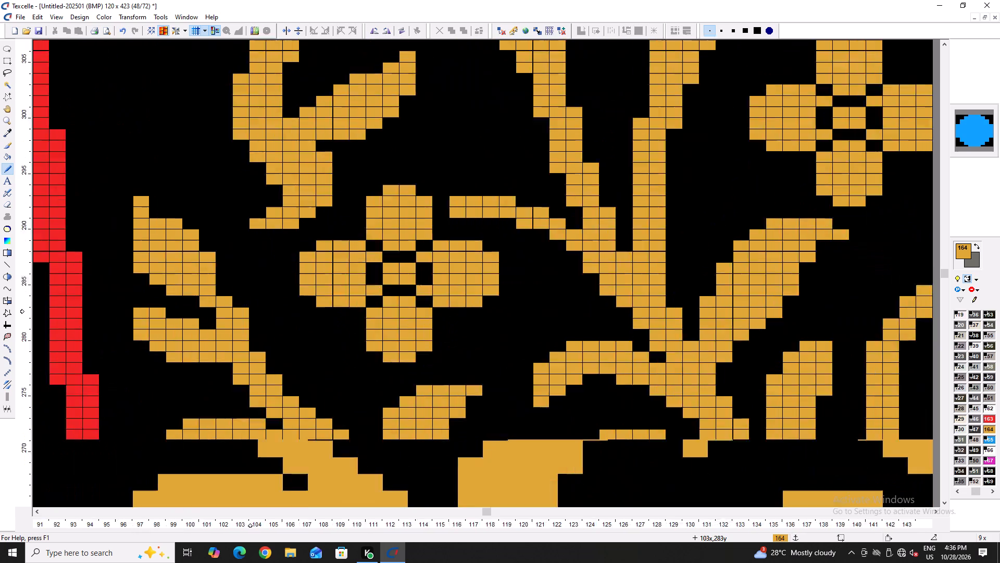
pyautogui.click(186, 319)
pyautogui.click(154, 297)
pyautogui.keyDown('ctrl'); pyautogui.scroll(-5, 176, 305); pyautogui.keyUp('ctrl')
pyautogui.keyDown('ctrl'); pyautogui.scroll(4, 213, 305); pyautogui.keyUp('ctrl')
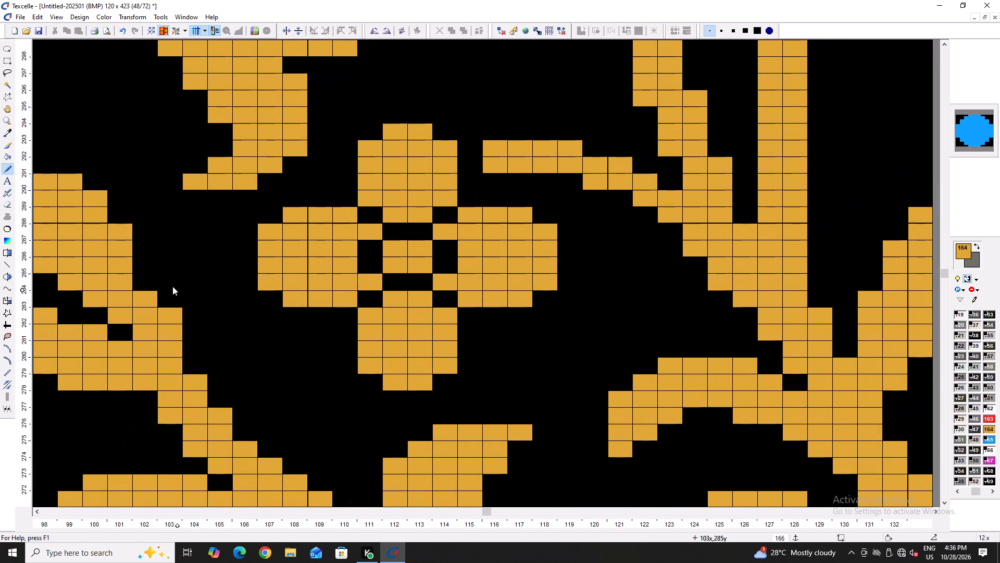
pyautogui.moveTo(144, 279); pyautogui.dragTo(143, 286)
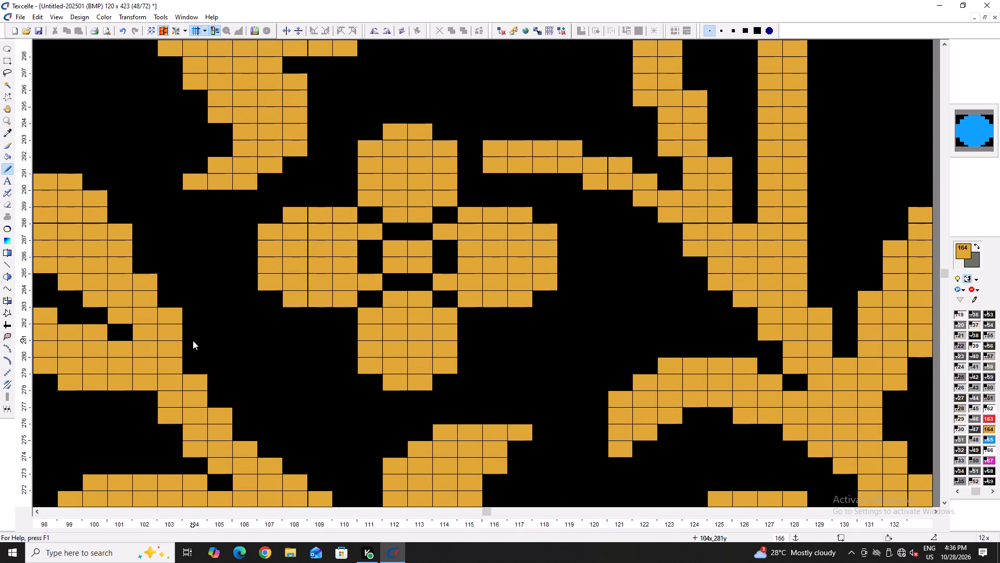
pyautogui.click(186, 364)
pyautogui.click(142, 395)
pyautogui.click(109, 394)
# Clean up the joint between the pointed leaf and its stem, filling the gap at column 107 near row 299 in gold.
pyautogui.keyDown('ctrl'); pyautogui.scroll(-3, 147, 399); pyautogui.keyUp('ctrl')
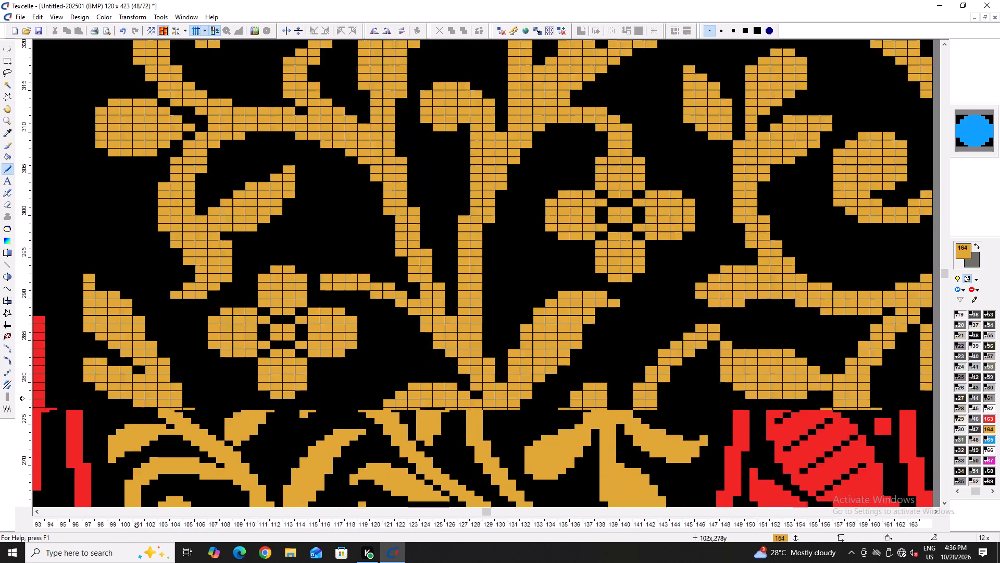
pyautogui.keyDown('ctrl'); pyautogui.scroll(-4, 147, 399); pyautogui.keyUp('ctrl')
pyautogui.keyDown('ctrl'); pyautogui.scroll(6, 158, 338); pyautogui.keyUp('ctrl')
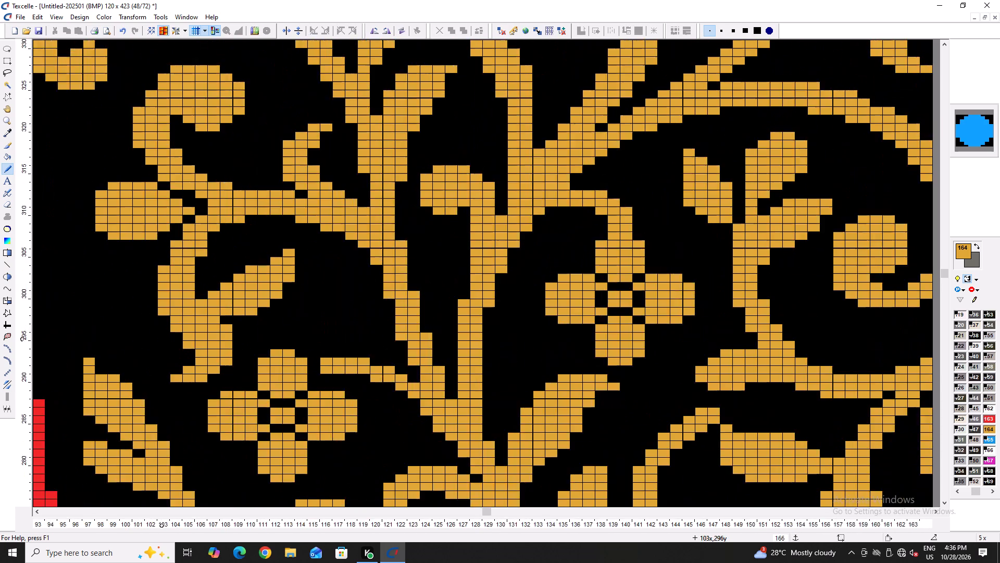
pyautogui.rightClick(215, 307)
pyautogui.rightClick(220, 305)
pyautogui.rightClick(220, 305)
pyautogui.click(203, 302)
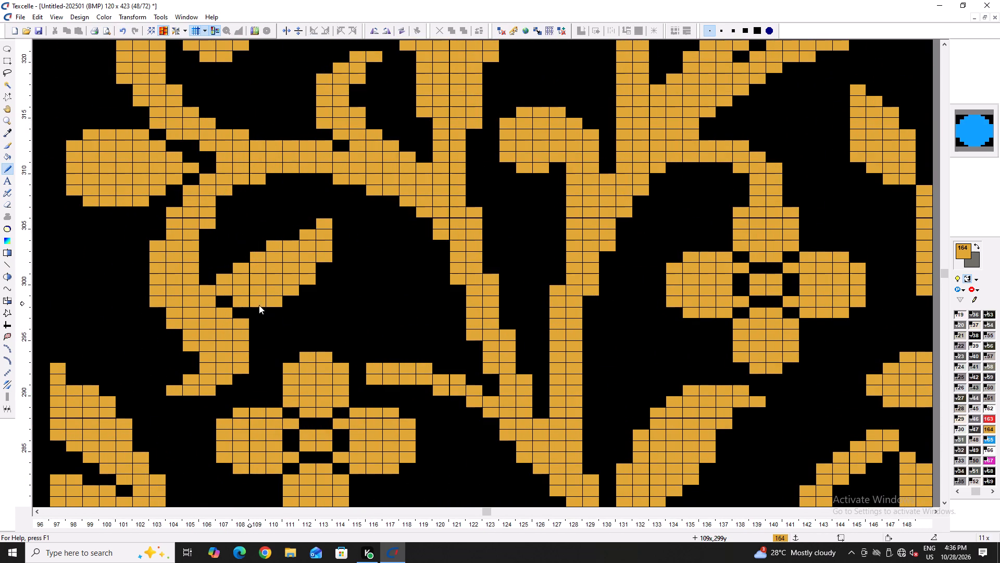
pyautogui.click(223, 299)
# Smooth the stem's outer edge beside the pointed leaf, trimming corner pixels around columns 103 to 105, rows 295 to 299.
pyautogui.rightClick(167, 298)
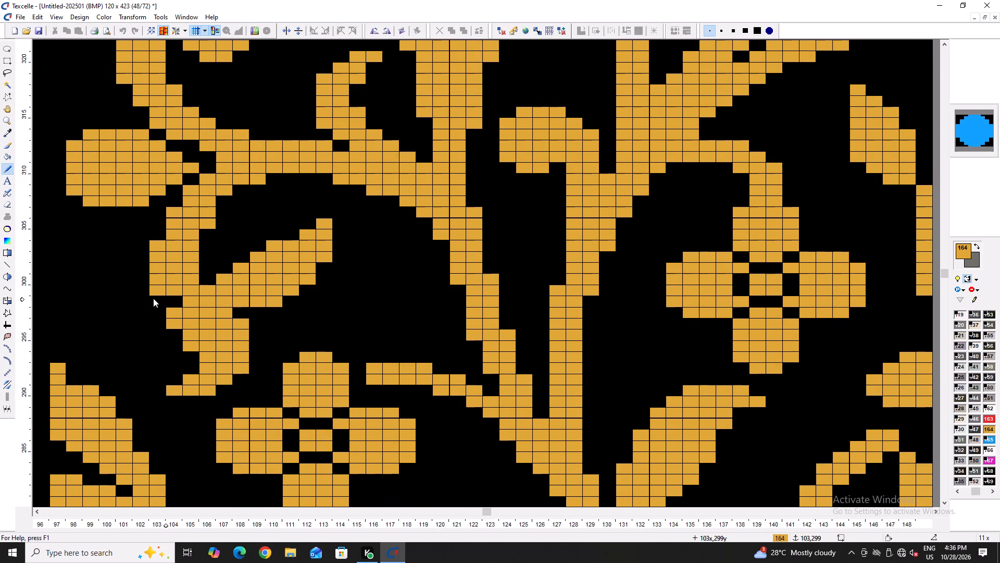
pyautogui.rightClick(154, 298)
pyautogui.click(167, 300)
pyautogui.rightClick(168, 325)
pyautogui.rightClick(185, 340)
pyautogui.moveTo(186, 345); pyautogui.dragTo(188, 350, button='right')
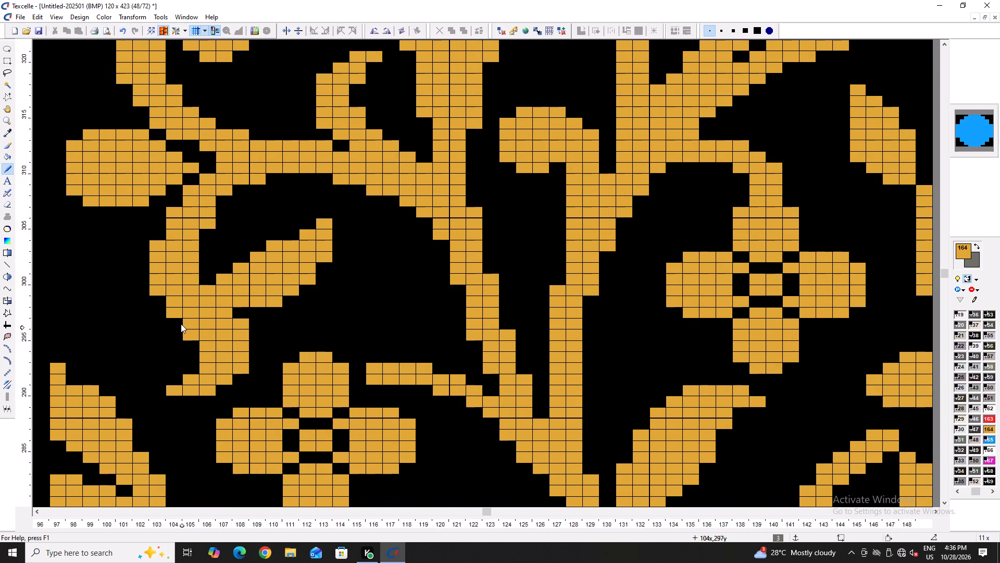
# Trim the stem's corner pixels beside the round bud, around columns 104 to 107 and rows 306 to 311.
pyautogui.scroll(3, 181, 324)
pyautogui.rightClick(168, 383)
pyautogui.rightClick(190, 357)
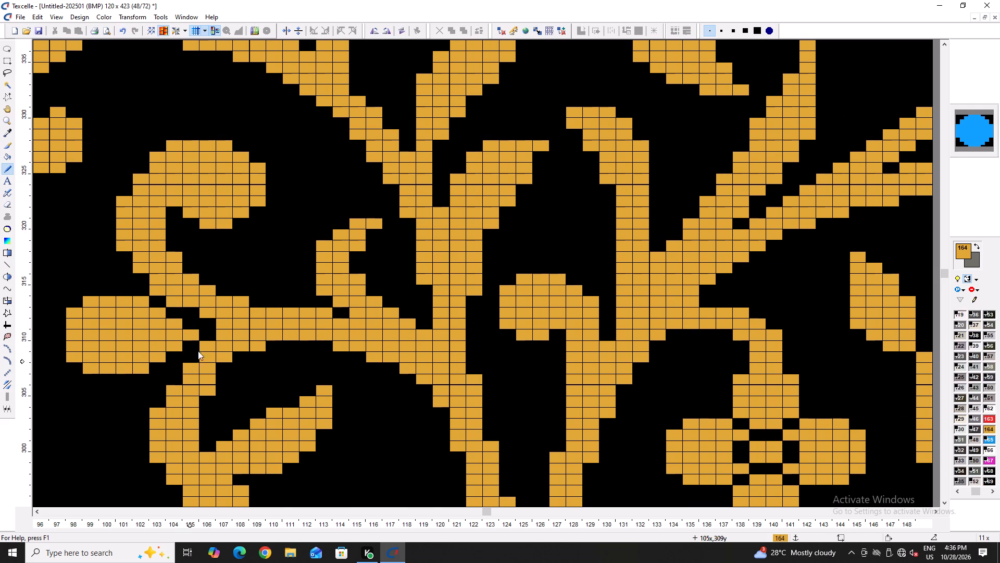
pyautogui.rightClick(206, 346)
pyautogui.rightClick(220, 335)
# Smooth the outer edge of the curl above the round bud at columns 101 to 104, and remove the fork pixel at column 113, row 313.
pyautogui.keyDown('ctrl'); pyautogui.scroll(-1, 221, 327); pyautogui.keyUp('ctrl')
pyautogui.keyDown('ctrl'); pyautogui.scroll(2, 166, 288); pyautogui.keyUp('ctrl')
pyautogui.rightClick(139, 238)
pyautogui.rightClick(139, 238)
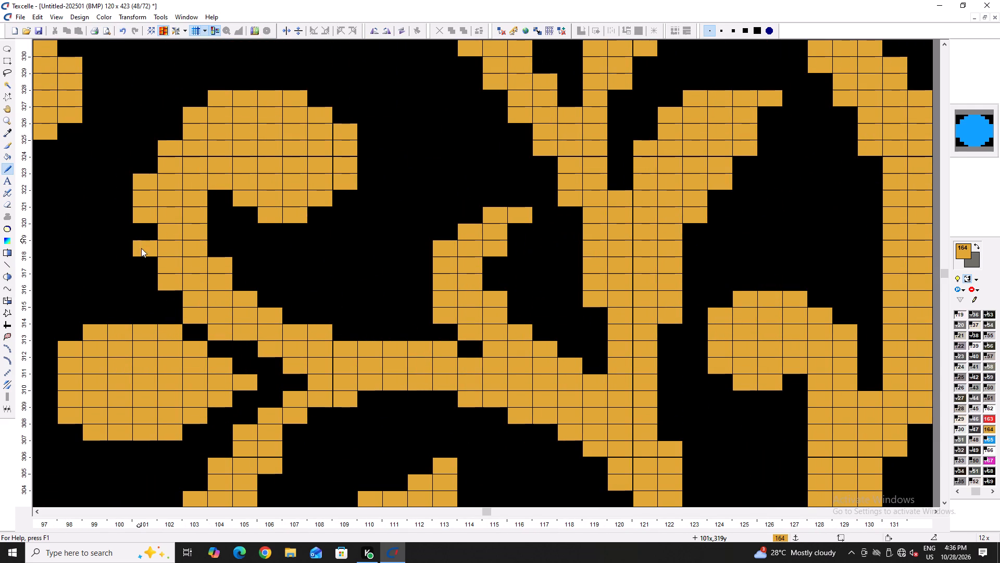
pyautogui.rightClick(141, 250)
pyautogui.click(146, 238)
pyautogui.rightClick(164, 289)
pyautogui.rightClick(190, 323)
pyautogui.rightClick(209, 333)
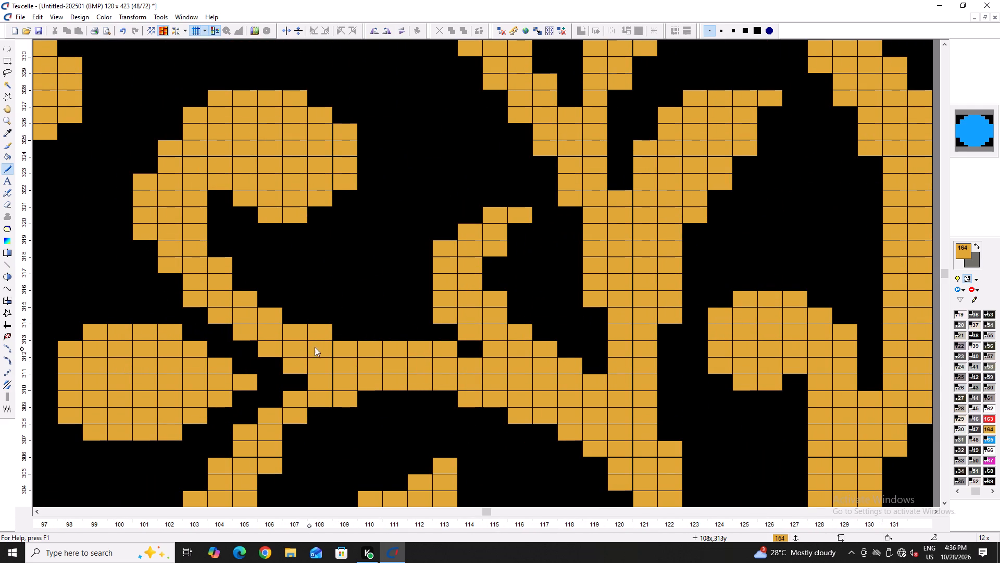
pyautogui.rightClick(447, 348)
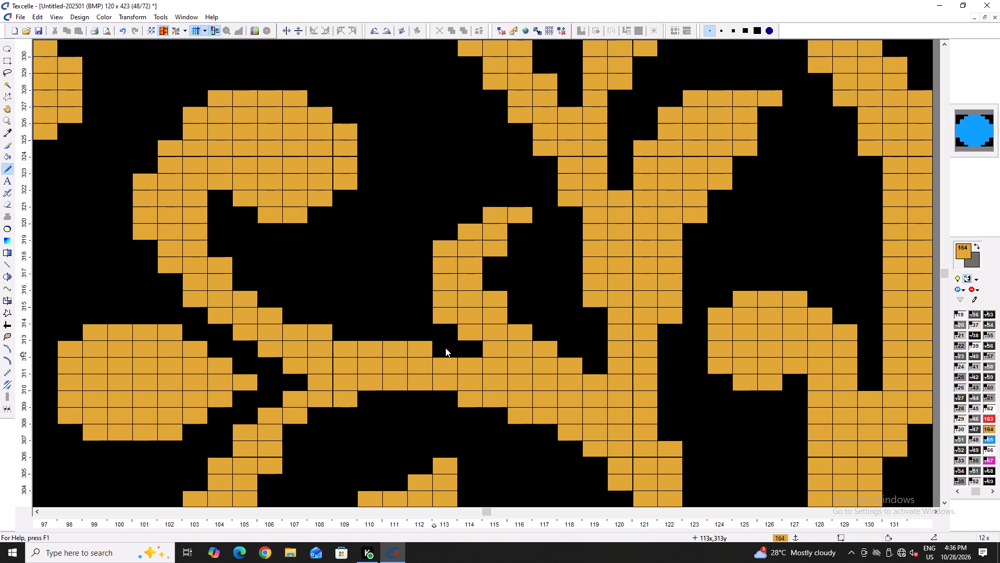
# Inspect the gold vines between the red paisleys, up close and across the full repeat, for remaining rough shapes.
pyautogui.keyDown('ctrl'); pyautogui.scroll(-5, 212, 307); pyautogui.keyUp('ctrl')
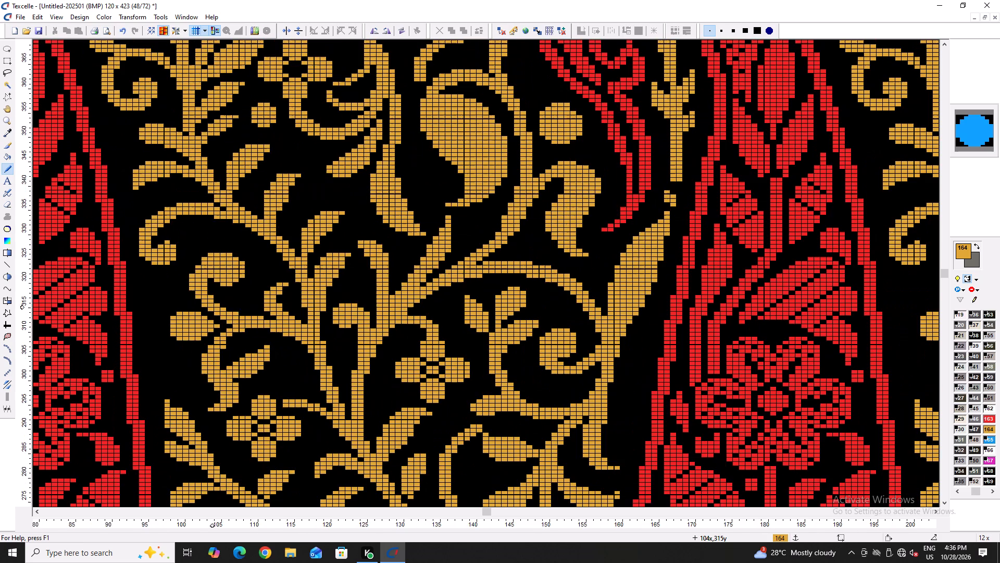
pyautogui.scroll(2, 185, 272)
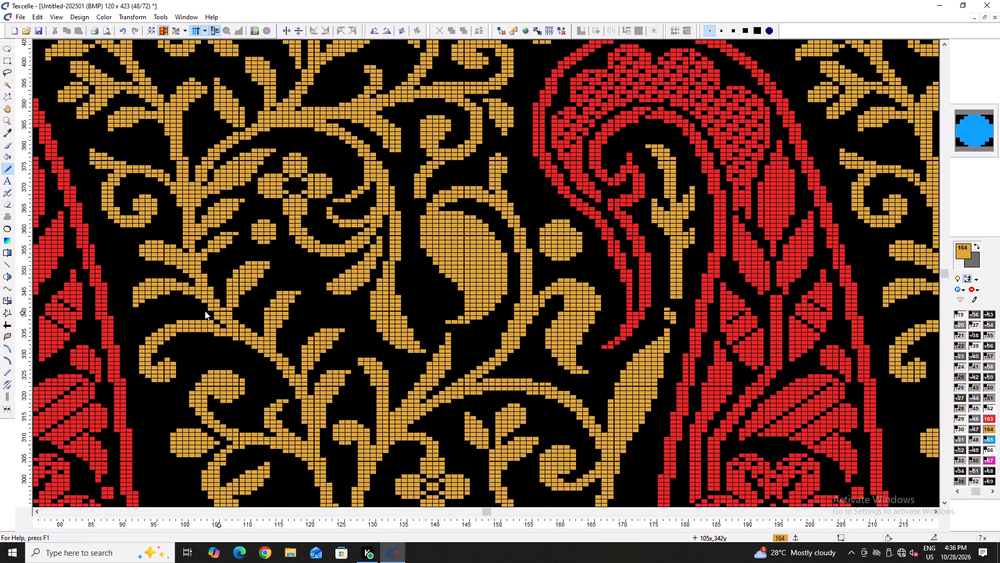
pyautogui.keyDown('ctrl'); pyautogui.scroll(4, 202, 311); pyautogui.keyUp('ctrl')
pyautogui.keyDown('ctrl'); pyautogui.scroll(-5, 206, 330); pyautogui.keyUp('ctrl')
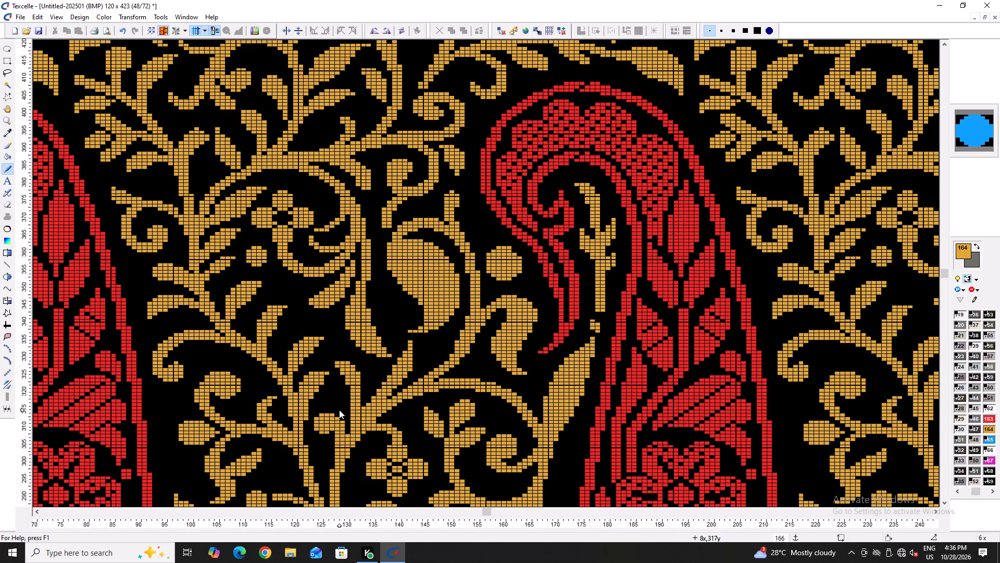
pyautogui.scroll(-2, 339, 410)
pyautogui.scroll(-3, 393, 404)
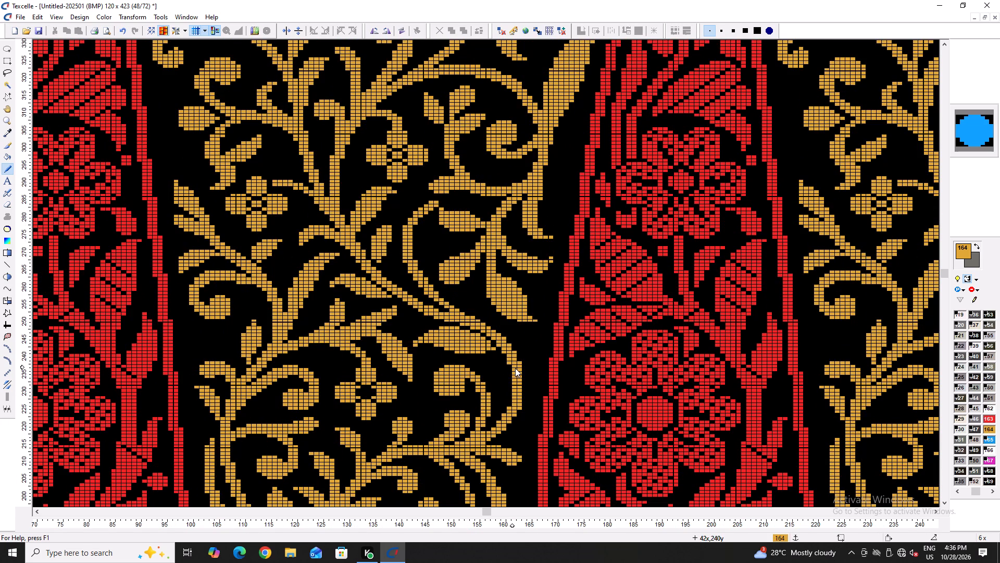
pyautogui.keyDown('ctrl'); pyautogui.scroll(-4, 451, 365); pyautogui.keyUp('ctrl')
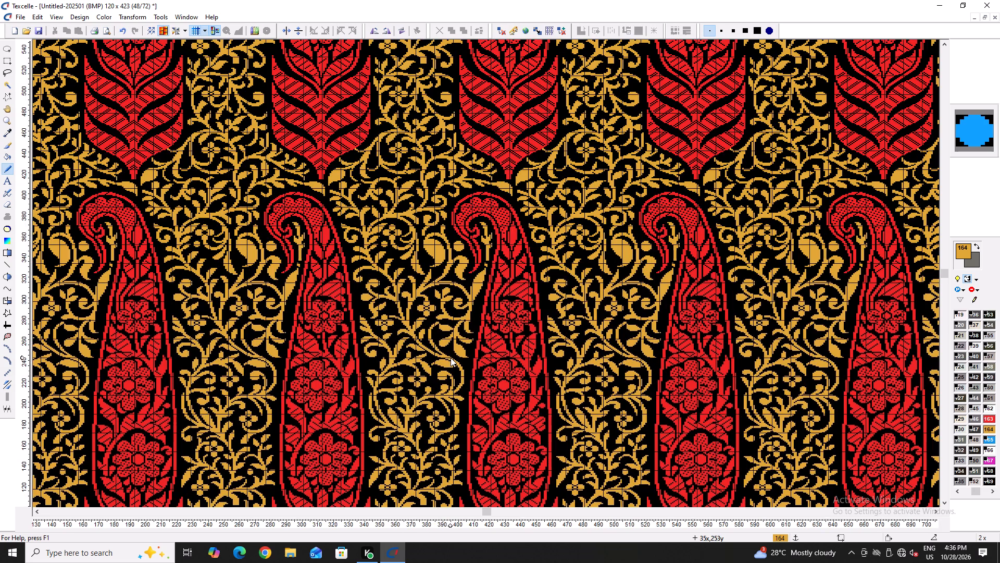
pyautogui.scroll(-1, 434, 256)
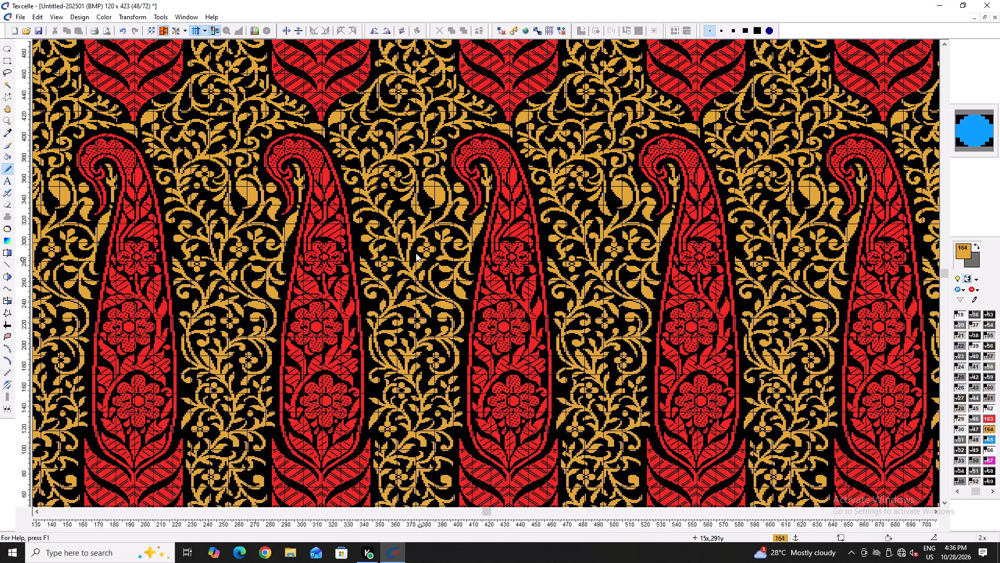
pyautogui.keyDown('ctrl'); pyautogui.scroll(5, 399, 235); pyautogui.keyUp('ctrl')
pyautogui.scroll(3, 605, 245)
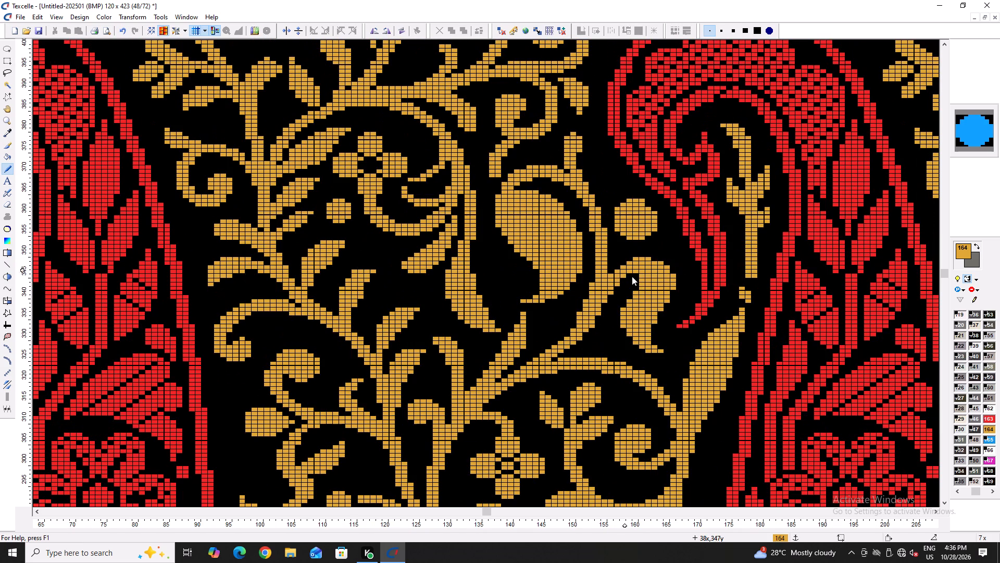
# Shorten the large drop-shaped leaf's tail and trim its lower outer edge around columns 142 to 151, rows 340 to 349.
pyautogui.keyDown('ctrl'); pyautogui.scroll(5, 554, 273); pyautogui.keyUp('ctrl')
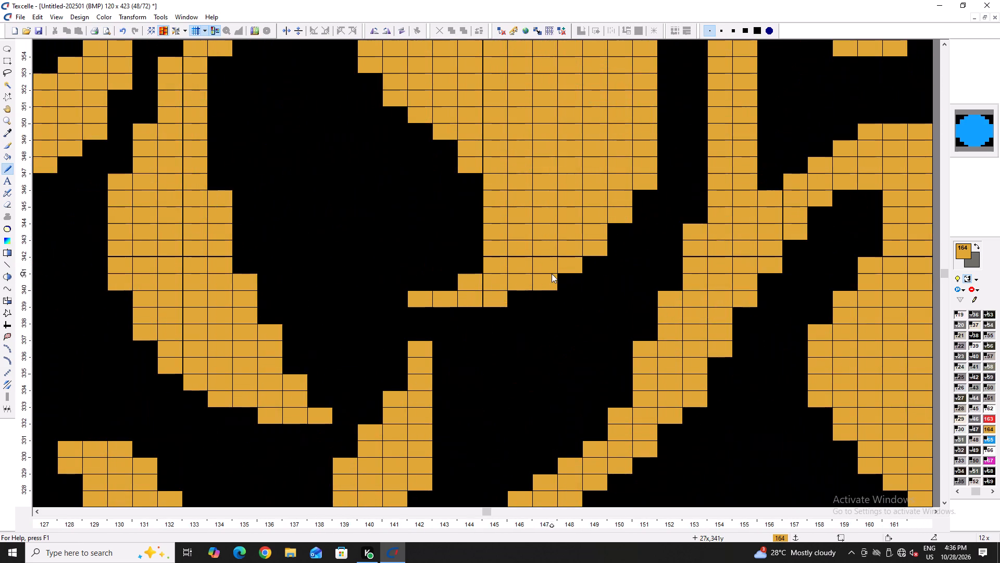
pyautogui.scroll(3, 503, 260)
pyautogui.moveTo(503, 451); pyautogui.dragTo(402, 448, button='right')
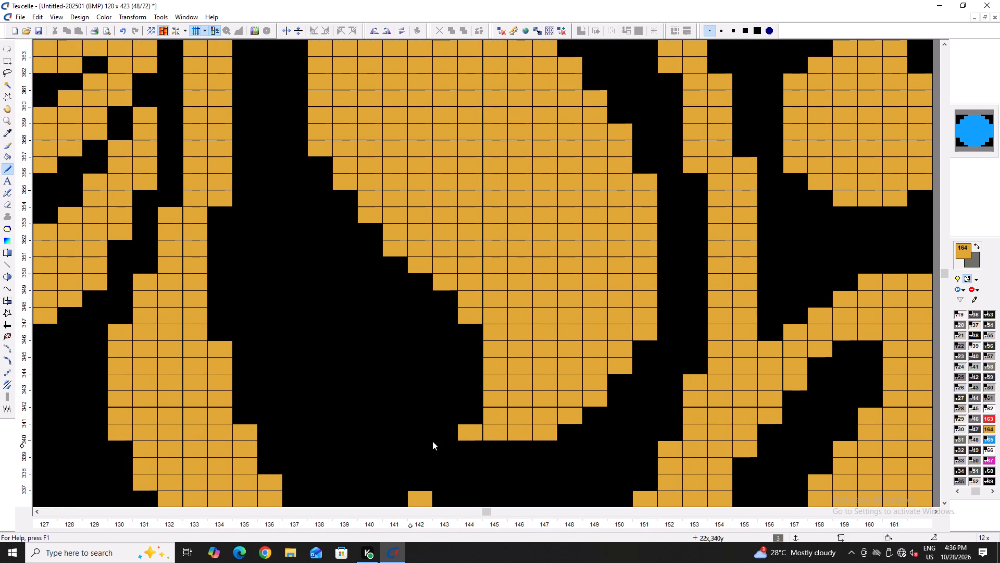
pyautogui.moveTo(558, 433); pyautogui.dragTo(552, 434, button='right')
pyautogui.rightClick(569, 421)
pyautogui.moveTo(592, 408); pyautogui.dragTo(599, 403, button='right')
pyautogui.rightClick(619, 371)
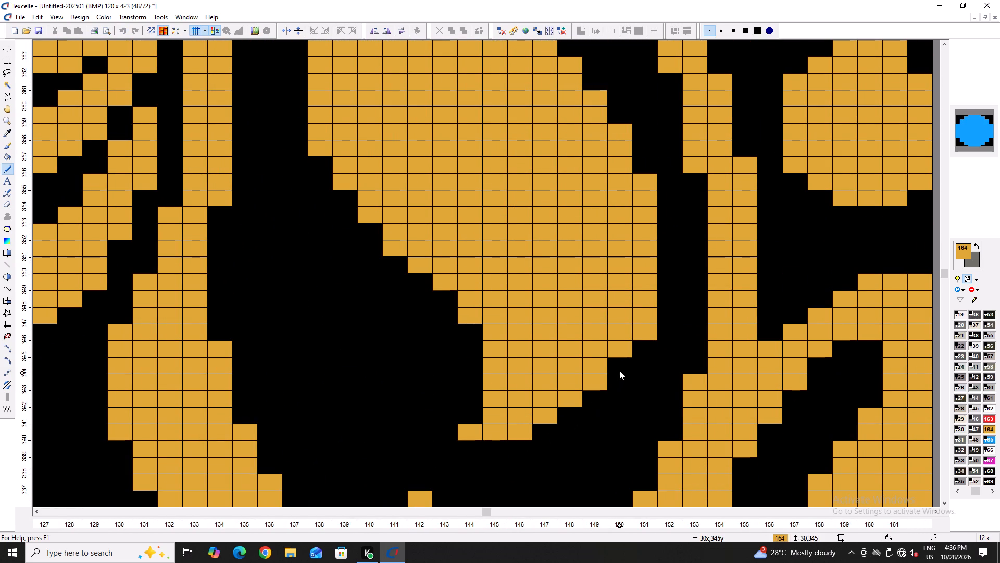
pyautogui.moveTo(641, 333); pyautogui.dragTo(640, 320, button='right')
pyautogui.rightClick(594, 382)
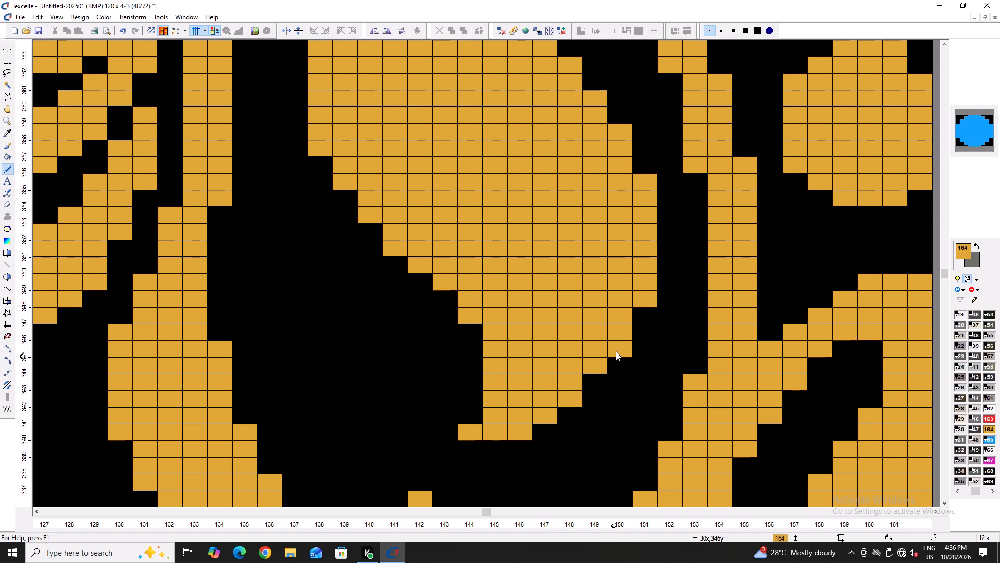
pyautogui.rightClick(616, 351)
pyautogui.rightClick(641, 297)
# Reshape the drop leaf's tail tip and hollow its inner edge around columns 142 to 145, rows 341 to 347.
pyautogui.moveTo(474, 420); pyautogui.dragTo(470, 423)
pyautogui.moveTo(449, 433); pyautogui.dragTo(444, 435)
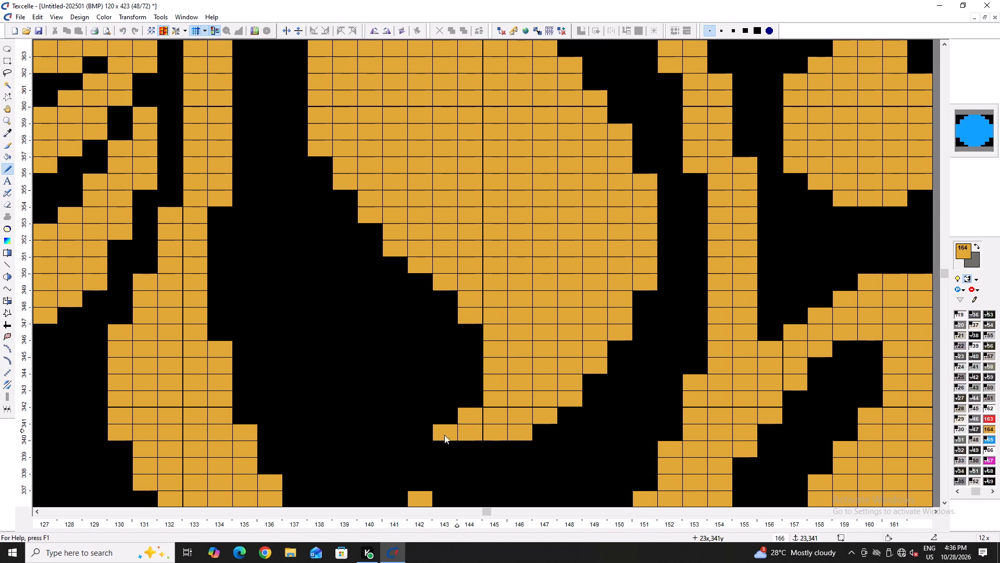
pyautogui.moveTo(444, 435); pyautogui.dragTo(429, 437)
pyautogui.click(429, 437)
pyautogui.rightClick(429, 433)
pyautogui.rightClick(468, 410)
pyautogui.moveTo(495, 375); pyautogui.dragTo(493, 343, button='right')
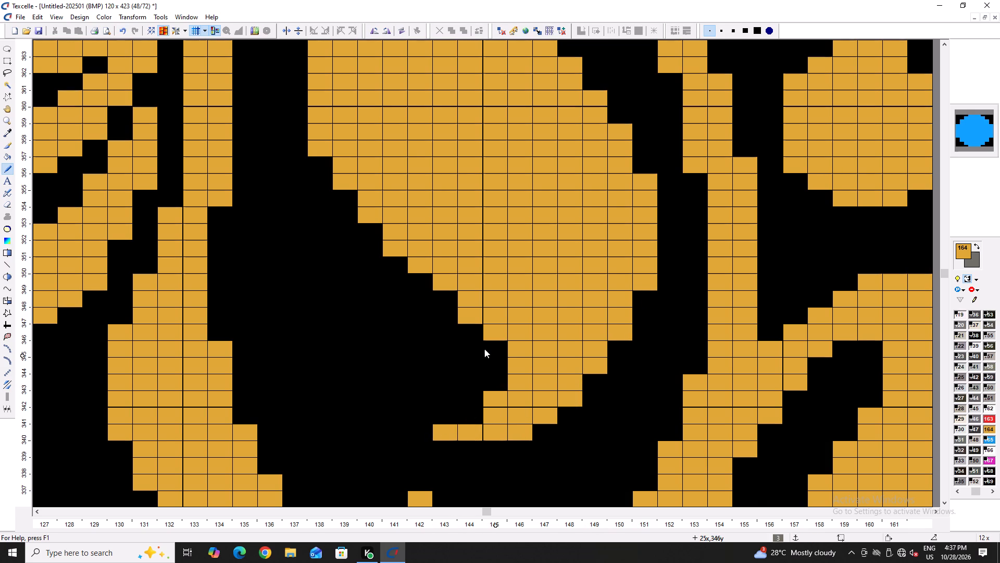
# Cut the drop-shaped leaf off from the surrounding stem and fill it with the black background so it can be redrawn.
pyautogui.scroll(2, 483, 351)
pyautogui.moveTo(334, 125); pyautogui.dragTo(490, 400, button='right')
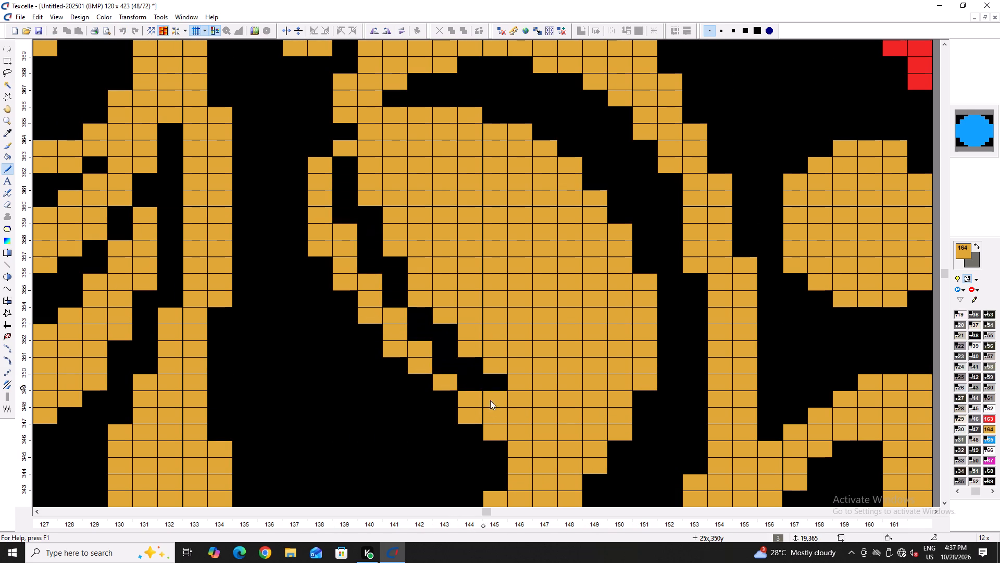
pyautogui.moveTo(490, 400); pyautogui.dragTo(496, 429, button='right')
pyautogui.keyDown('ctrl'); pyautogui.scroll(-3, 479, 362); pyautogui.keyUp('ctrl')
pyautogui.keyDown('ctrl'); pyautogui.scroll(1, 461, 273); pyautogui.keyUp('ctrl')
pyautogui.moveTo(452, 263); pyautogui.dragTo(433, 267, button='right')
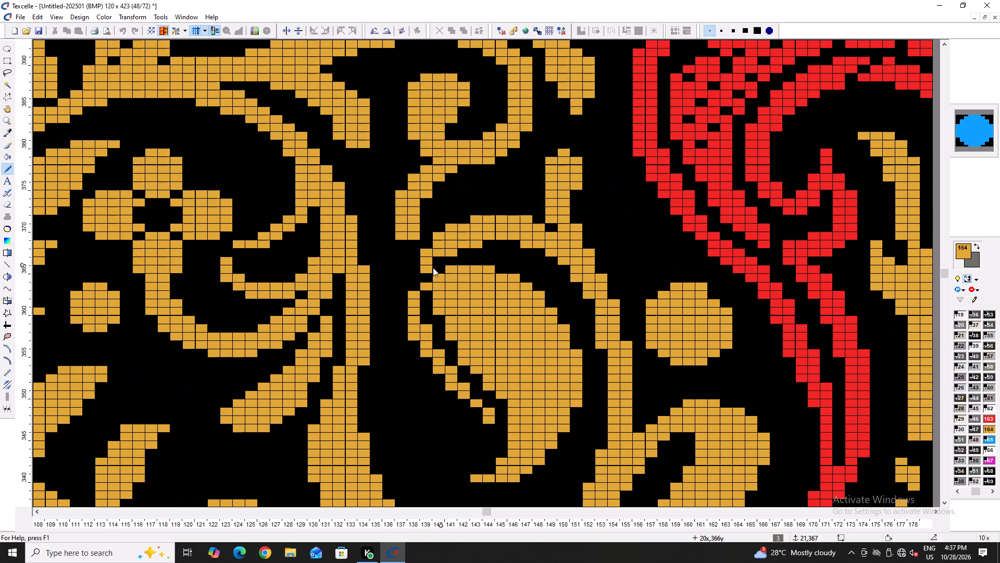
pyautogui.moveTo(433, 267); pyautogui.dragTo(424, 270, button='right')
pyautogui.press('h')
pyautogui.rightClick(507, 316)
pyautogui.rightClick(429, 348)
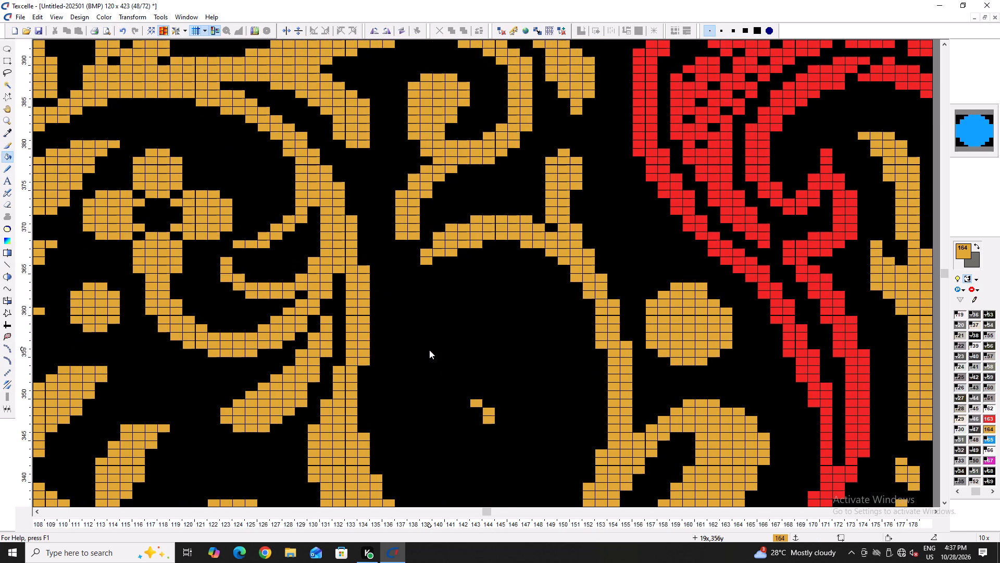
pyautogui.press('x')
pyautogui.press('x')
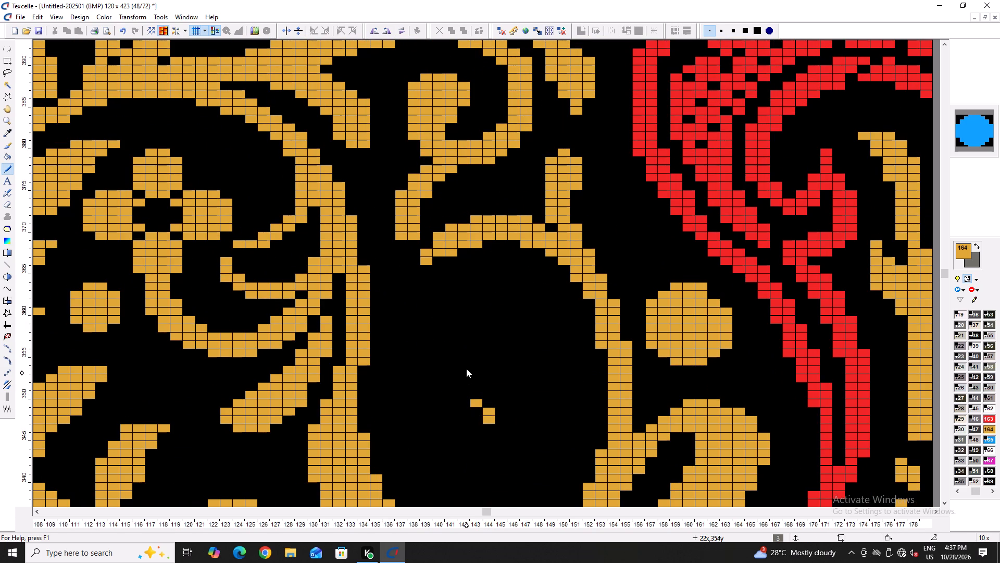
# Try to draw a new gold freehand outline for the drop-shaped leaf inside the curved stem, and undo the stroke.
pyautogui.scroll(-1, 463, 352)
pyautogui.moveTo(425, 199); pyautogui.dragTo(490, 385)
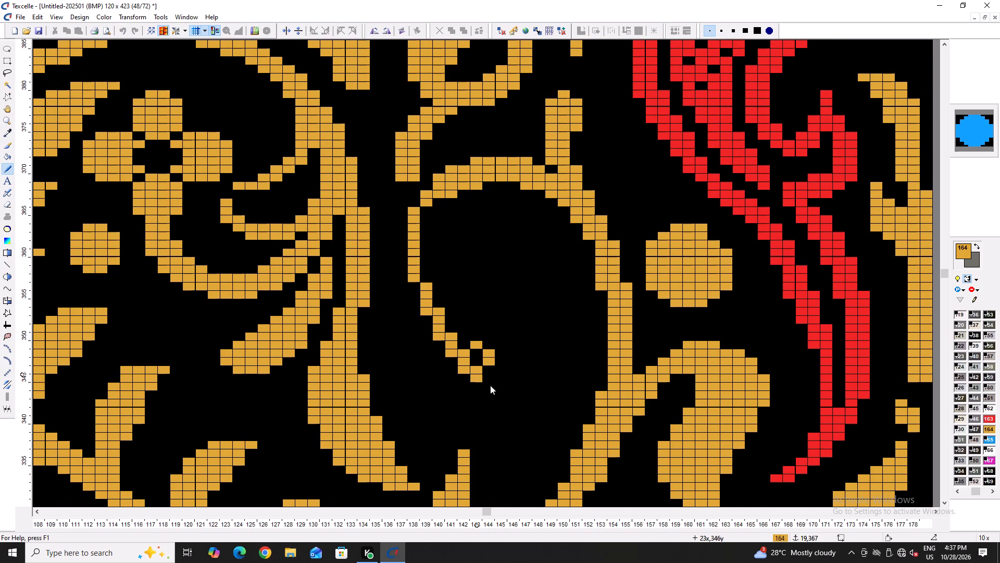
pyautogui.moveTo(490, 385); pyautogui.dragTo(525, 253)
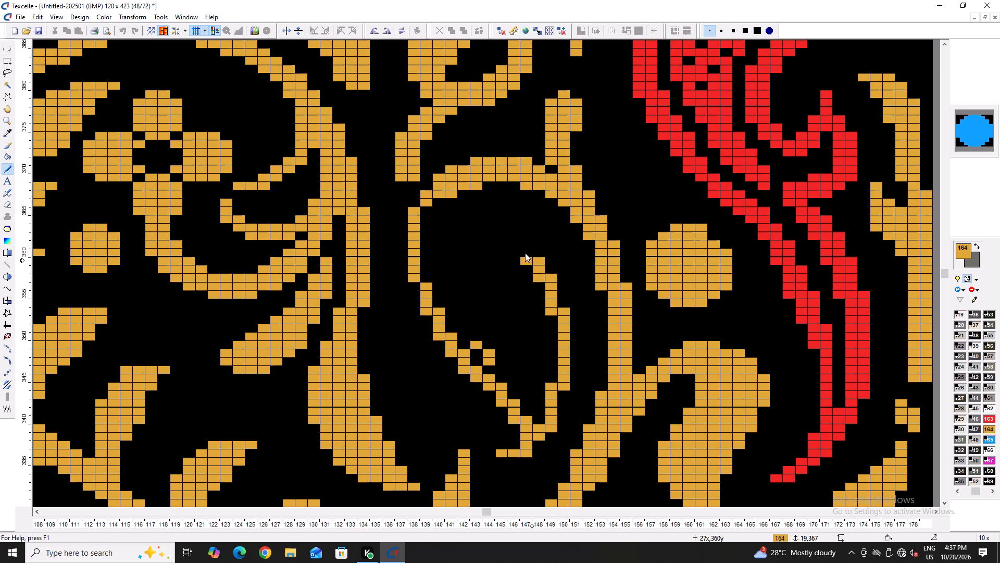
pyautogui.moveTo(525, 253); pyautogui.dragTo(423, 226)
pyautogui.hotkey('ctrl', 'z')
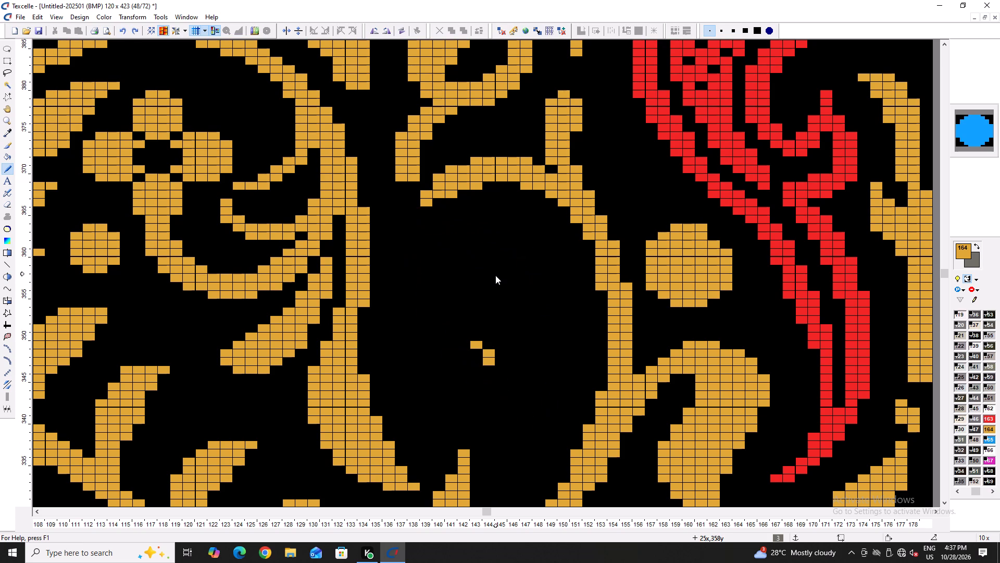
# Draw a wider gold drop-shaped leaf outline inside the curved stem, about columns 137 to 150, with a tail near row 335.
pyautogui.moveTo(426, 211); pyautogui.dragTo(517, 468)
pyautogui.scroll(-1, 435, 255)
pyautogui.moveTo(422, 161); pyautogui.dragTo(524, 178)
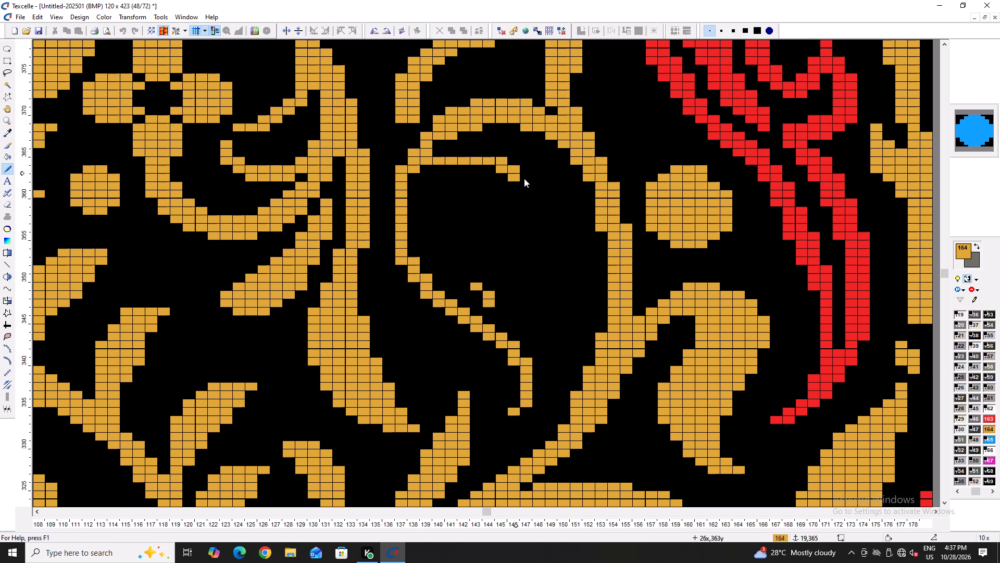
pyautogui.moveTo(524, 178); pyautogui.dragTo(536, 398)
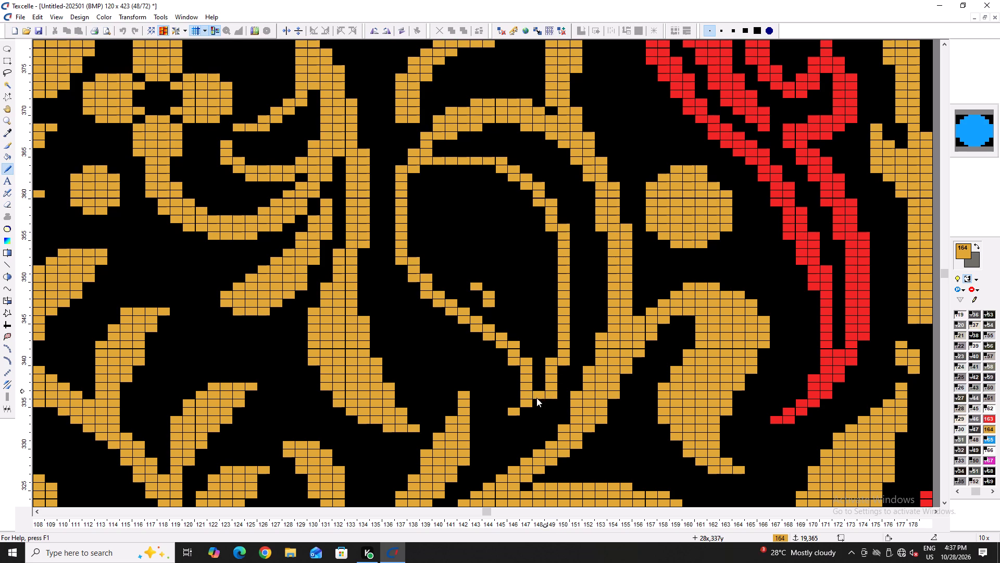
pyautogui.moveTo(536, 398); pyautogui.dragTo(493, 407)
pyautogui.doubleClick(506, 406)
pyautogui.click(518, 394)
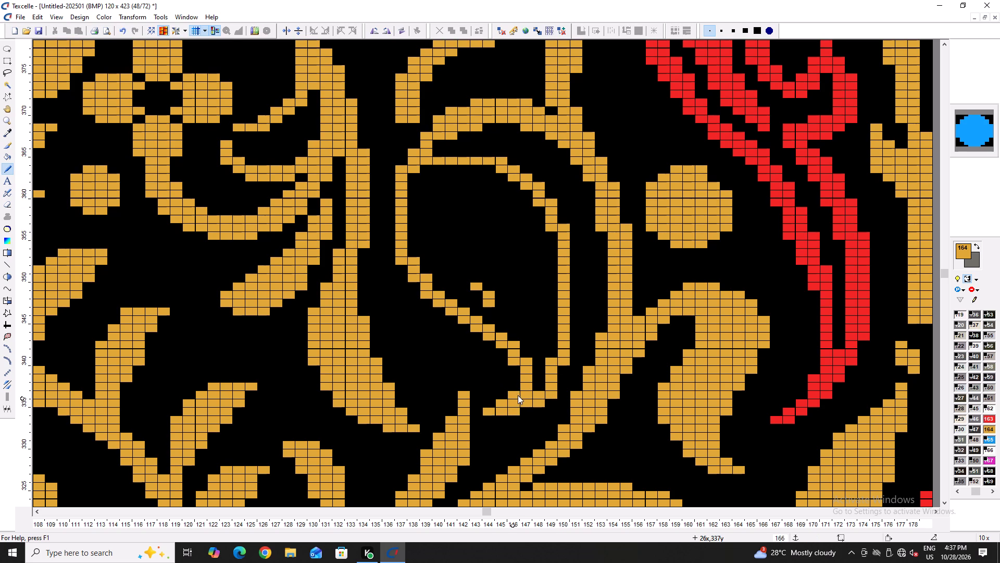
# Fill the new drop-shaped outline and the gap near its tail with gold colour 164.
pyautogui.press('h')
pyautogui.click(535, 323)
pyautogui.click(460, 285)
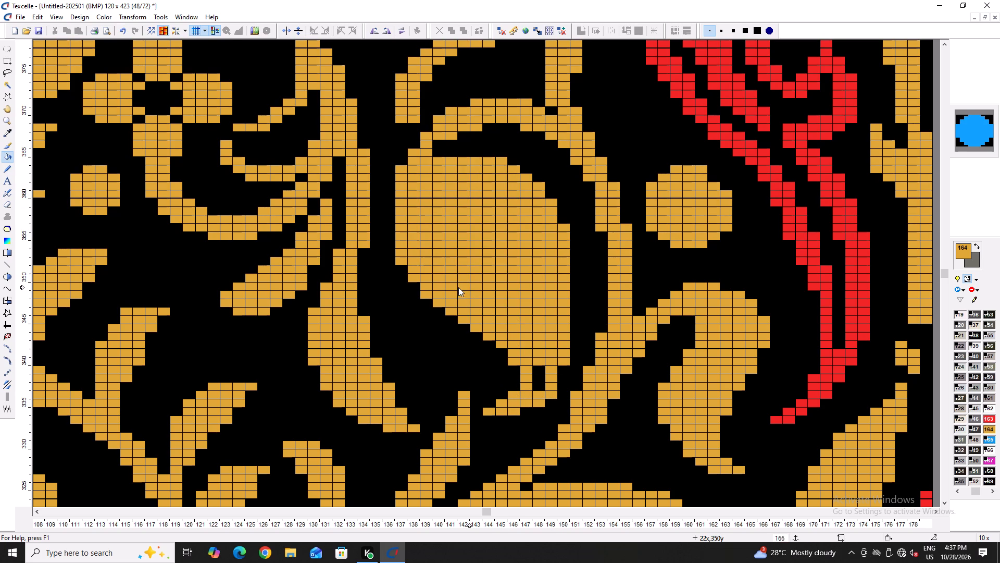
pyautogui.click(539, 380)
pyautogui.press('space')
pyautogui.press('x')
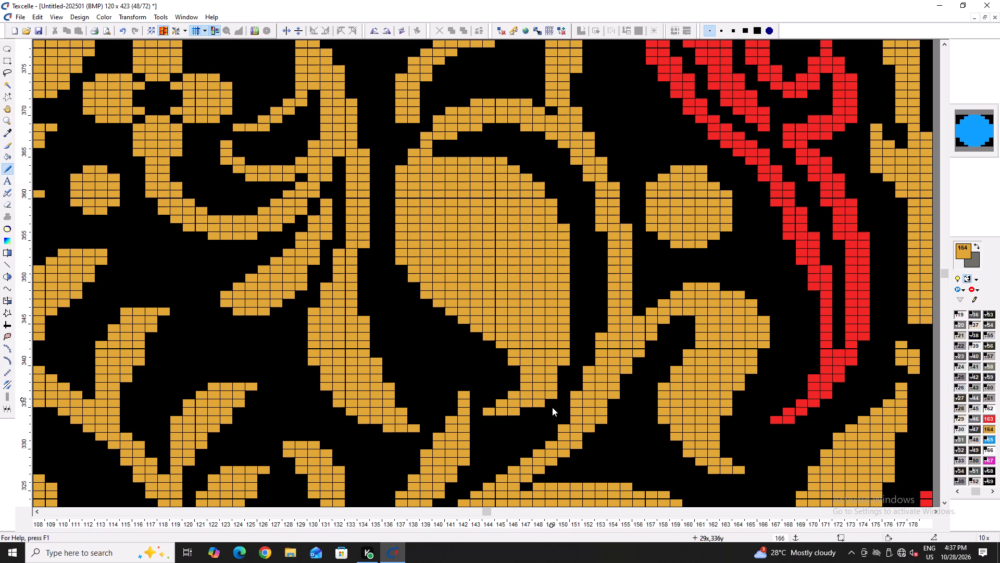
# Trim the filled leaf's lower inner edge around columns 137 to 139 and shorten its tail around rows 335 to 338.
pyautogui.moveTo(553, 394); pyautogui.dragTo(551, 398, button='right')
pyautogui.rightClick(534, 406)
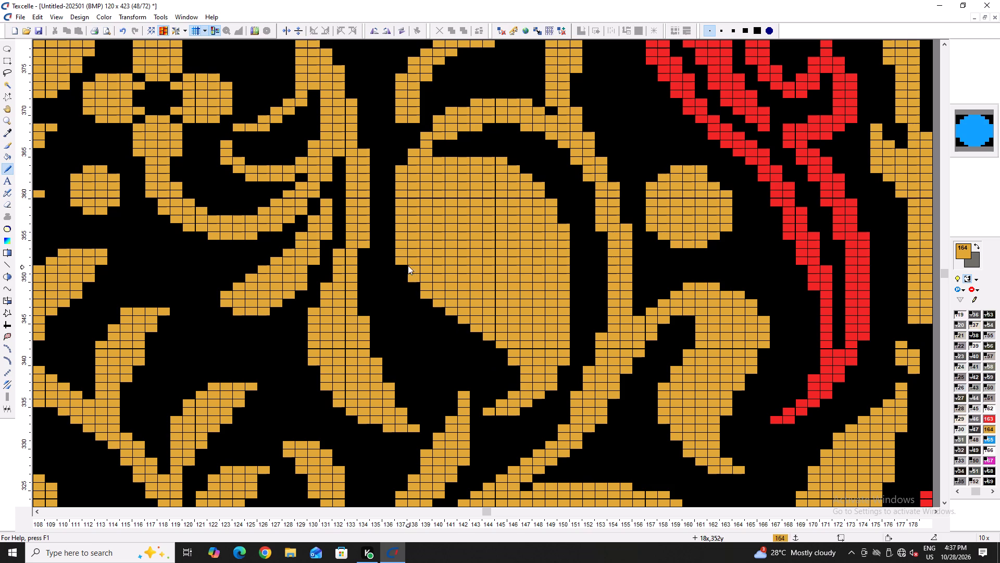
pyautogui.moveTo(405, 260); pyautogui.dragTo(405, 268, button='right')
pyautogui.rightClick(406, 270)
pyautogui.rightClick(403, 254)
pyautogui.rightClick(416, 280)
pyautogui.rightClick(425, 296)
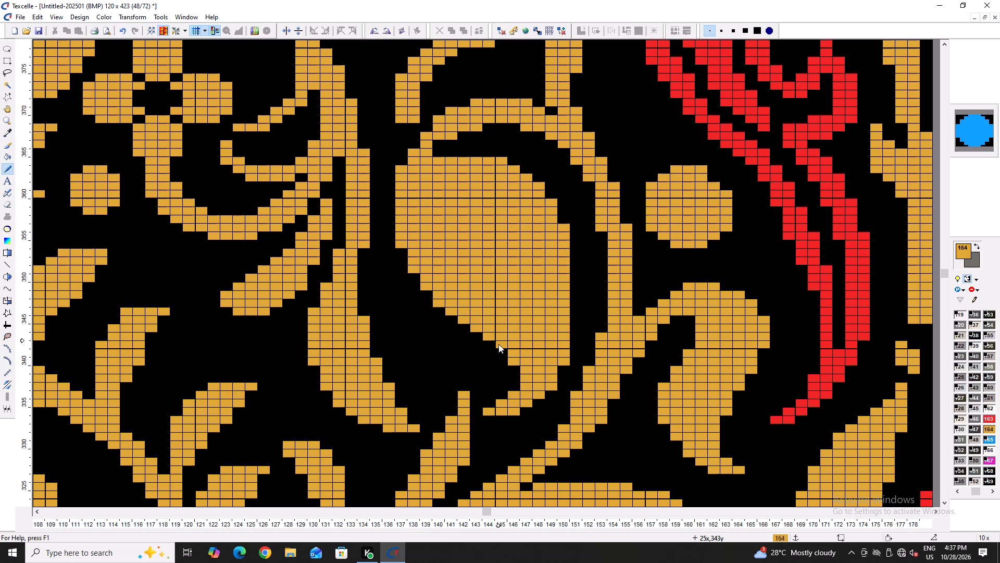
pyautogui.moveTo(530, 416); pyautogui.dragTo(483, 409, button='right')
pyautogui.rightClick(553, 387)
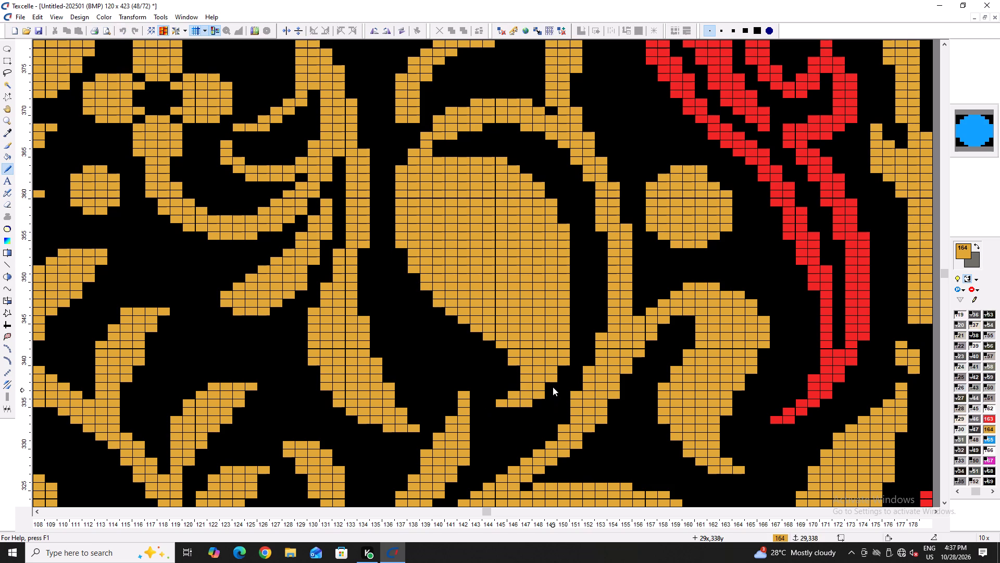
pyautogui.rightClick(522, 404)
pyautogui.rightClick(541, 397)
pyautogui.moveTo(532, 401); pyautogui.dragTo(512, 400, button='right')
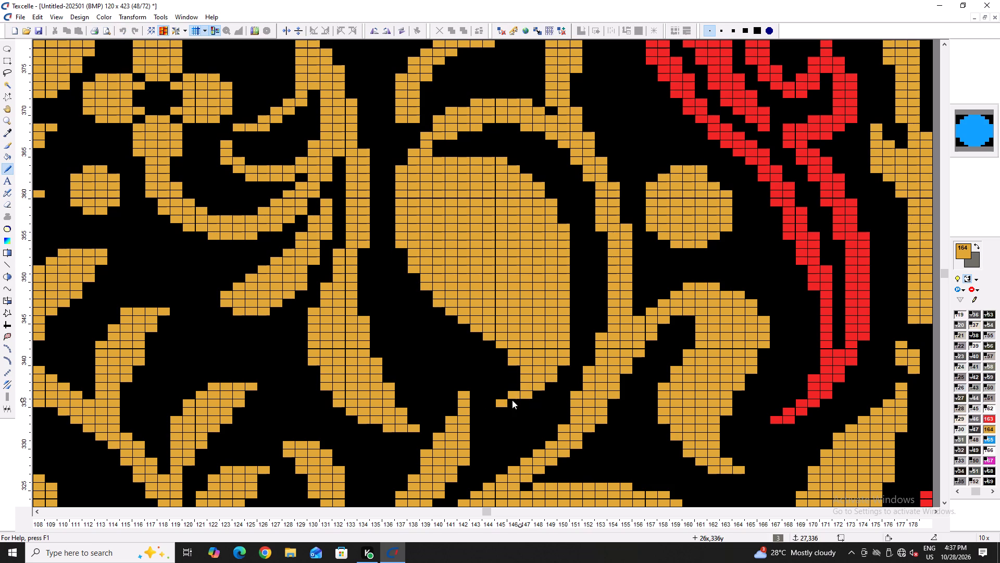
pyautogui.moveTo(512, 400); pyautogui.dragTo(505, 400, button='right')
pyautogui.rightClick(505, 400)
# Round the leaf's upper outer edge by removing corner pixels around columns 143 to 150, rows 357 to 365.
pyautogui.rightClick(502, 155)
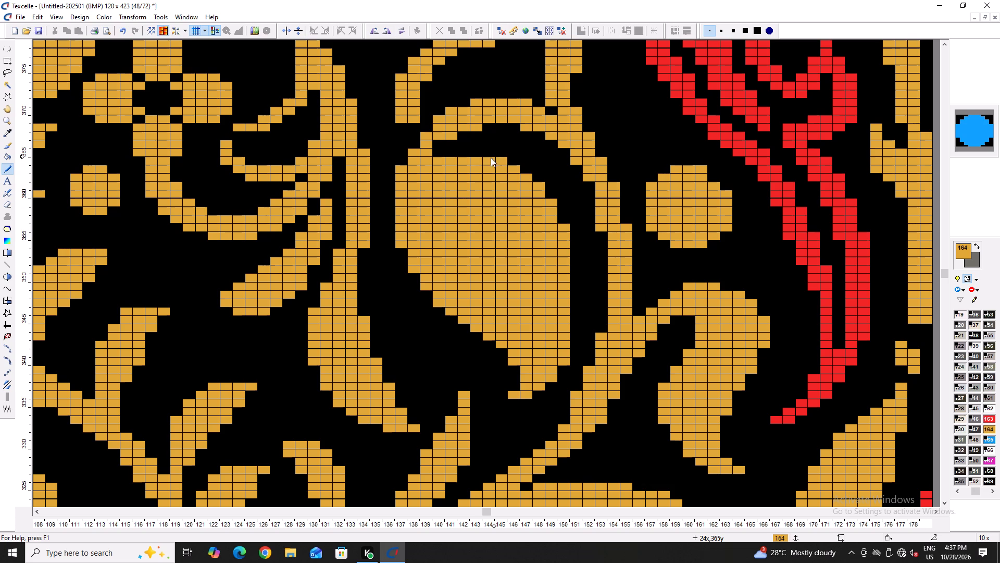
pyautogui.moveTo(485, 159); pyautogui.dragTo(504, 162, button='right')
pyautogui.rightClick(510, 166)
pyautogui.rightClick(521, 170)
pyautogui.rightClick(532, 177)
pyautogui.rightClick(538, 182)
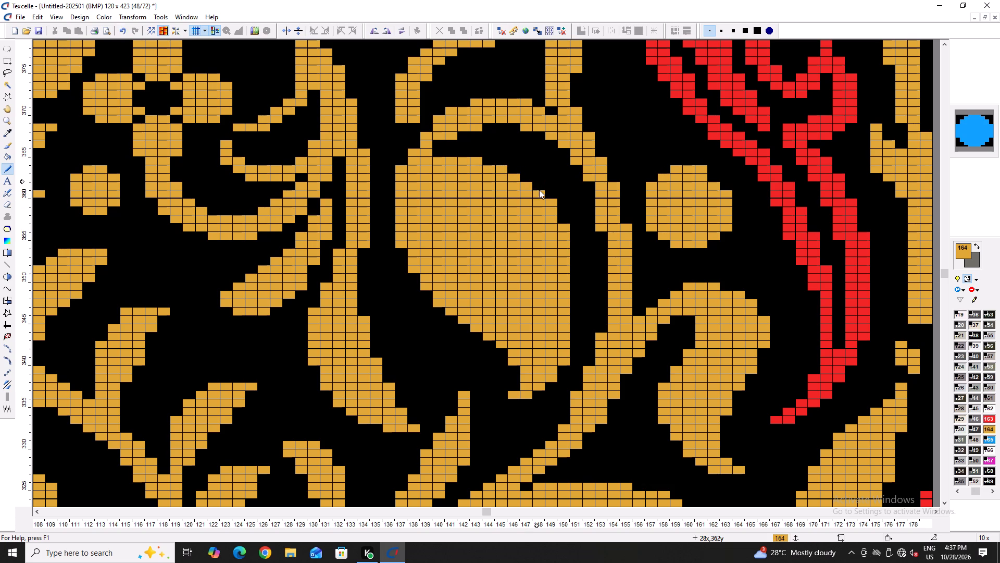
pyautogui.rightClick(548, 198)
pyautogui.rightClick(558, 225)
pyautogui.rightClick(478, 157)
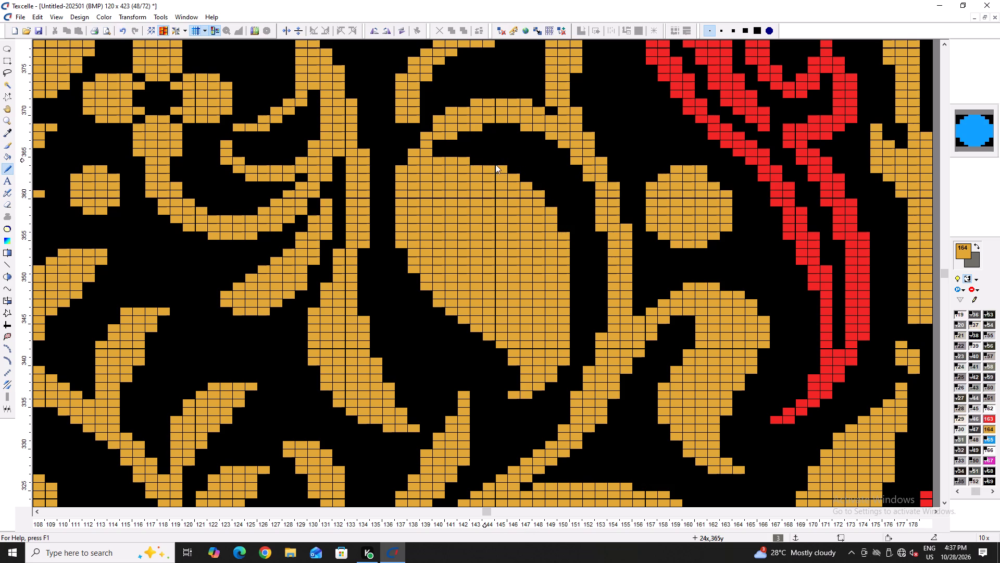
pyautogui.rightClick(500, 169)
# Carve a more curved inner edge into the leaf's lower side, clearing the cut-off pixels around columns 138 to 147.
pyautogui.keyDown('ctrl'); pyautogui.scroll(-4, 552, 222); pyautogui.keyUp('ctrl')
pyautogui.keyDown('ctrl'); pyautogui.scroll(3, 512, 211); pyautogui.keyUp('ctrl')
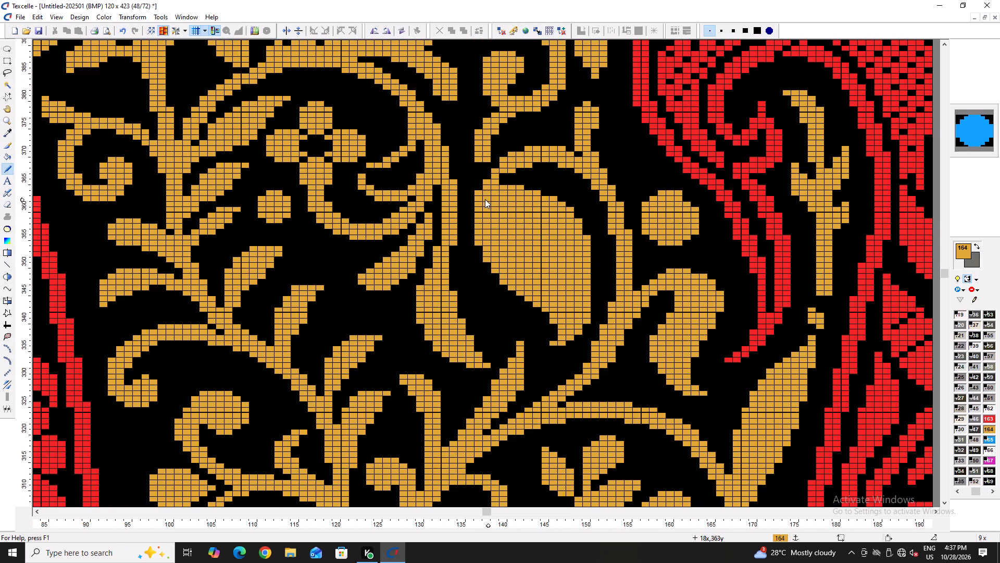
pyautogui.moveTo(485, 257); pyautogui.dragTo(556, 315, button='right')
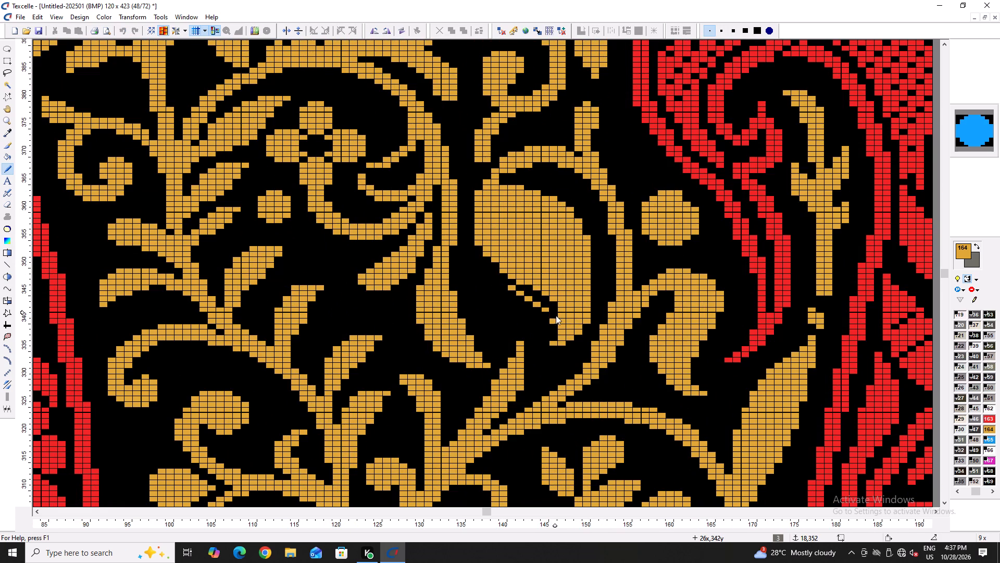
pyautogui.moveTo(556, 315); pyautogui.dragTo(557, 323, button='right')
pyautogui.keyDown('ctrl'); pyautogui.scroll(2, 542, 303); pyautogui.keyUp('ctrl')
pyautogui.moveTo(560, 299); pyautogui.dragTo(560, 307)
pyautogui.moveTo(545, 312); pyautogui.dragTo(472, 266, button='right')
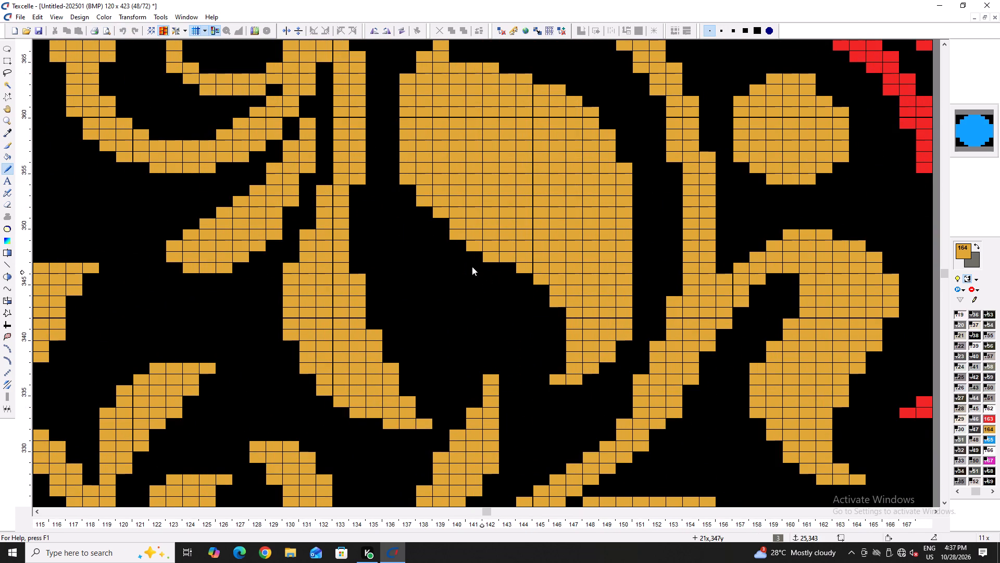
pyautogui.moveTo(472, 266); pyautogui.dragTo(457, 261, button='right')
pyautogui.click(560, 307)
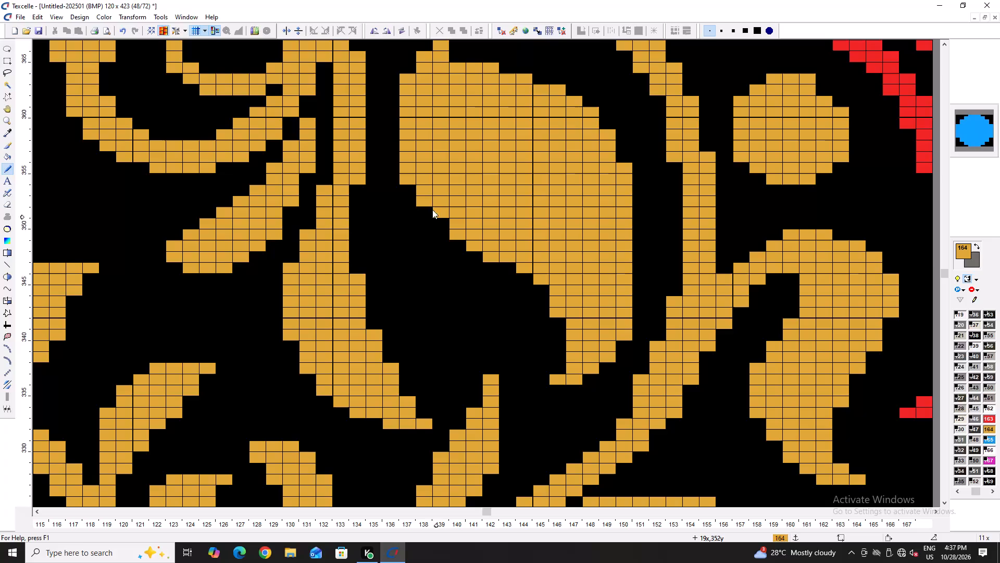
# Smooth the leaf's inner edge by removing stepped pixels from column 137, row 354 to column 144, row 346.
pyautogui.rightClick(413, 186)
pyautogui.rightClick(410, 178)
pyautogui.rightClick(422, 202)
pyautogui.rightClick(422, 204)
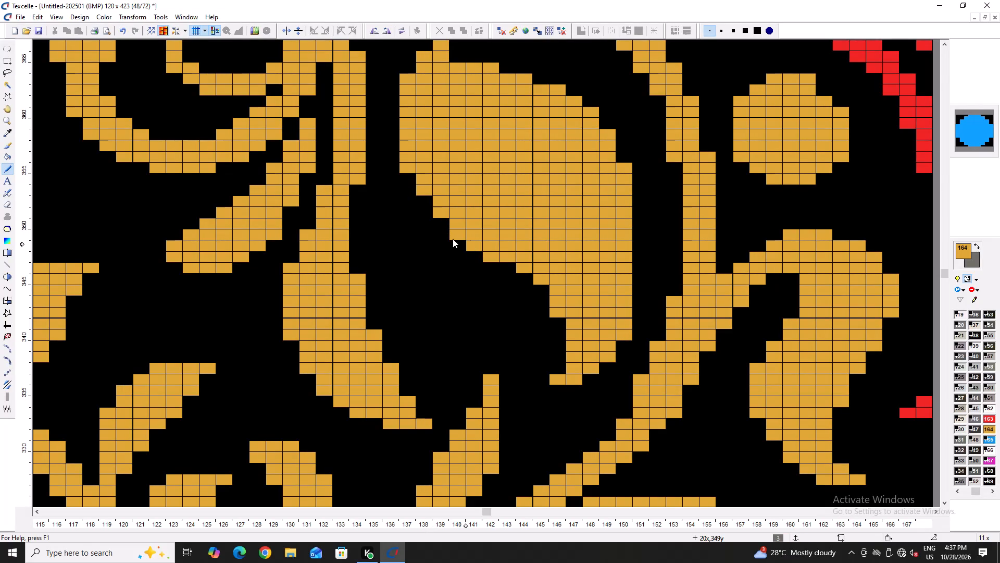
pyautogui.rightClick(452, 238)
pyautogui.moveTo(452, 240); pyautogui.dragTo(455, 245, button='right')
pyautogui.rightClick(473, 258)
pyautogui.moveTo(468, 250); pyautogui.dragTo(477, 256, button='right')
pyautogui.rightClick(493, 263)
pyautogui.rightClick(486, 258)
pyautogui.rightClick(486, 258)
pyautogui.rightClick(519, 271)
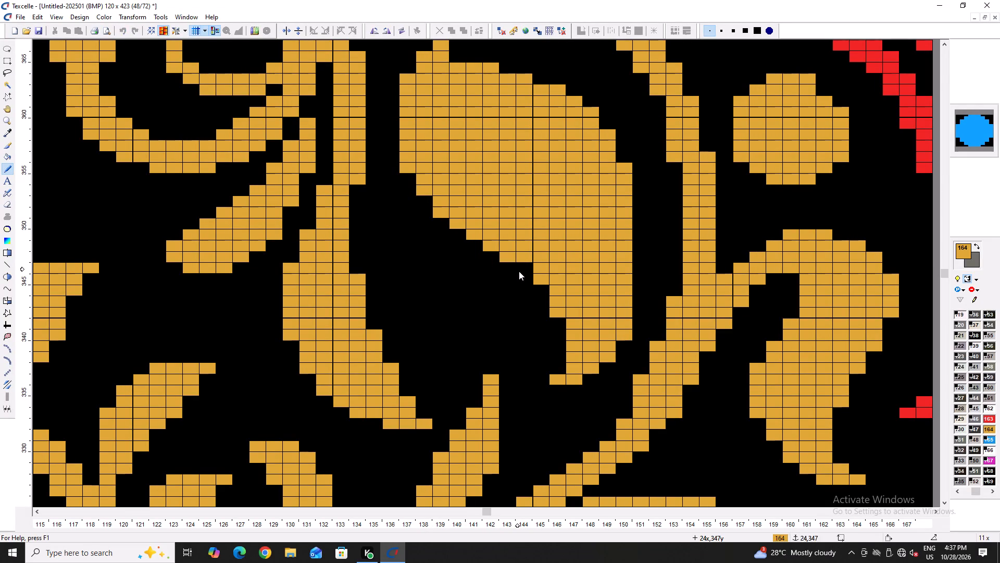
# Thin the inner edge above the tail at columns 145 and 146, and extend the tail tip to column 145, row 337.
pyautogui.rightClick(534, 284)
pyautogui.moveTo(551, 304); pyautogui.dragTo(553, 323, button='right')
pyautogui.rightClick(553, 323)
pyautogui.click(560, 371)
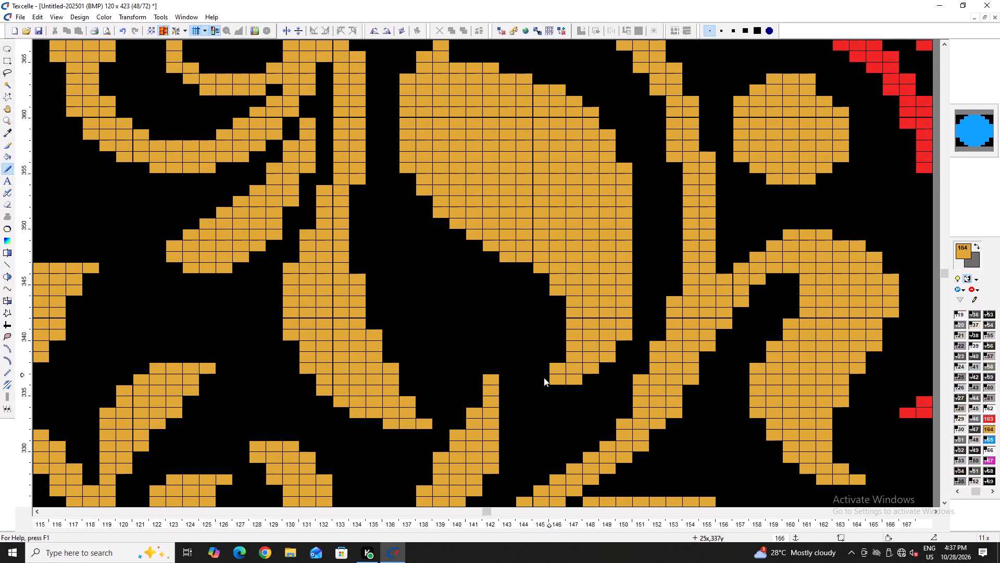
pyautogui.click(544, 377)
# Widen the leaf's outer edge to column 151 down to about row 343, adding edge pixels near rows 354 and 356.
pyautogui.keyDown('ctrl'); pyautogui.scroll(-5, 551, 301); pyautogui.keyUp('ctrl')
pyautogui.keyDown('ctrl'); pyautogui.scroll(1, 567, 258); pyautogui.keyUp('ctrl')
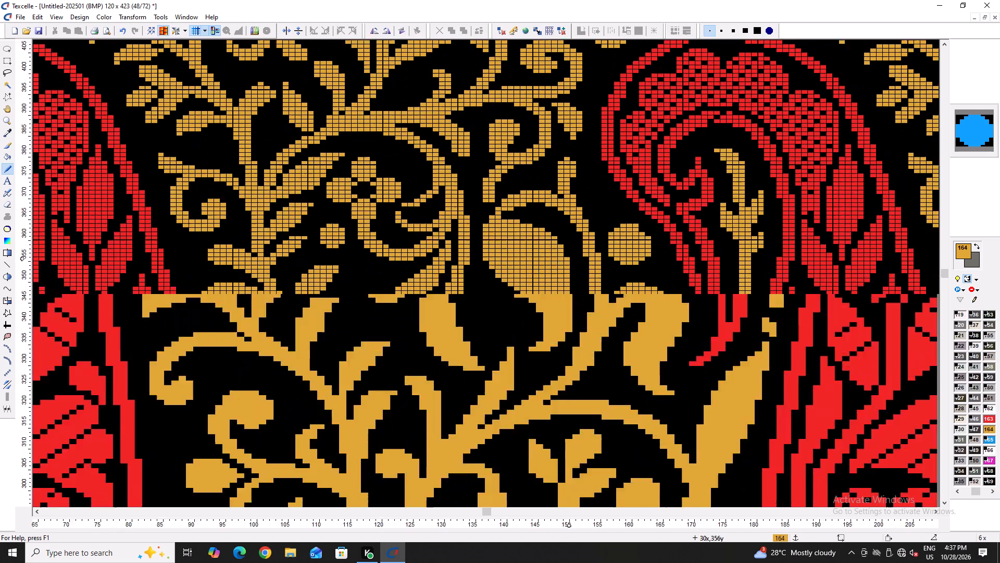
pyautogui.keyDown('ctrl'); pyautogui.scroll(2, 567, 258); pyautogui.keyUp('ctrl')
pyautogui.moveTo(577, 271); pyautogui.dragTo(577, 325)
pyautogui.keyDown('ctrl'); pyautogui.scroll(-6, 505, 237); pyautogui.keyUp('ctrl')
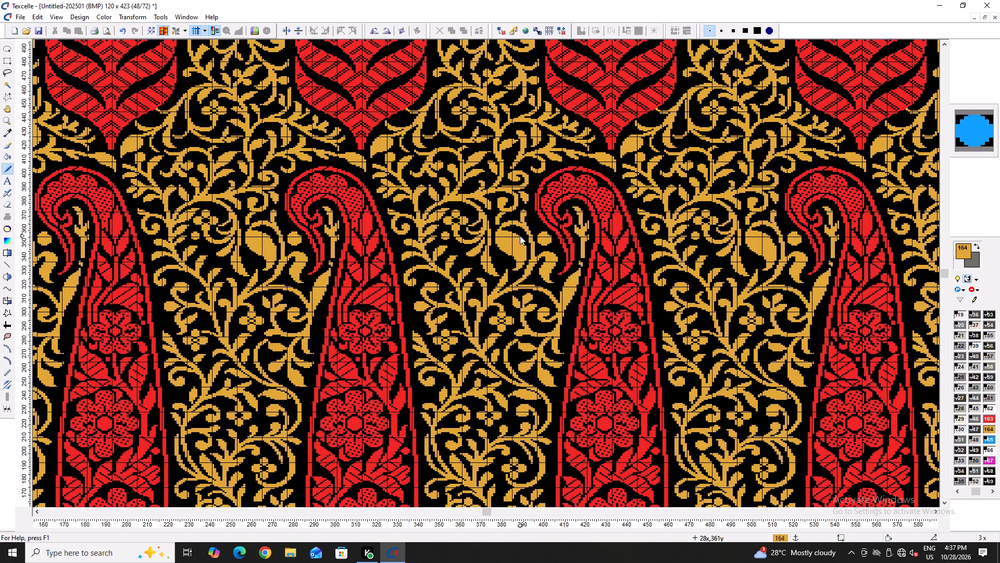
pyautogui.keyDown('ctrl'); pyautogui.scroll(8, 520, 236); pyautogui.keyUp('ctrl')
pyautogui.click(552, 255)
pyautogui.click(571, 283)
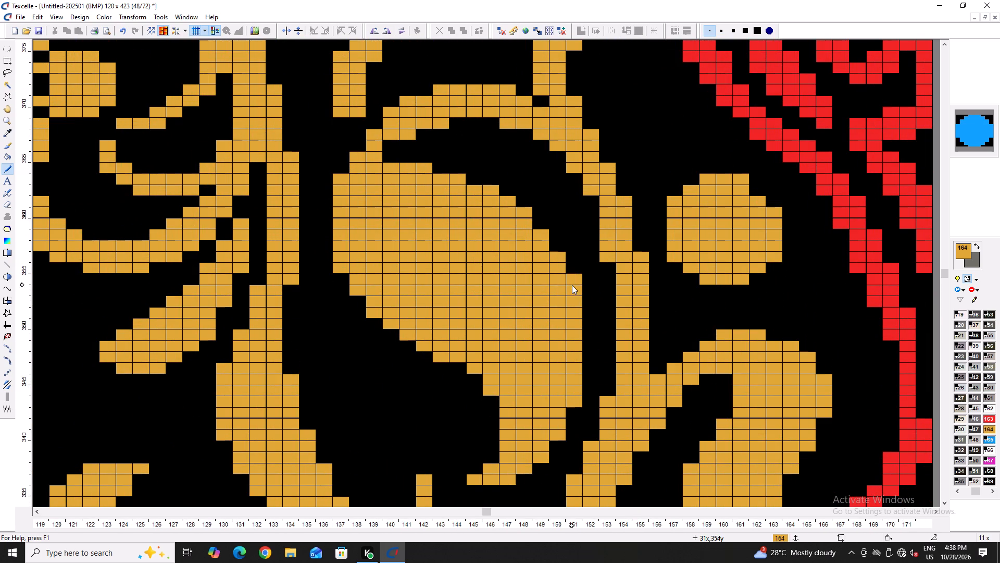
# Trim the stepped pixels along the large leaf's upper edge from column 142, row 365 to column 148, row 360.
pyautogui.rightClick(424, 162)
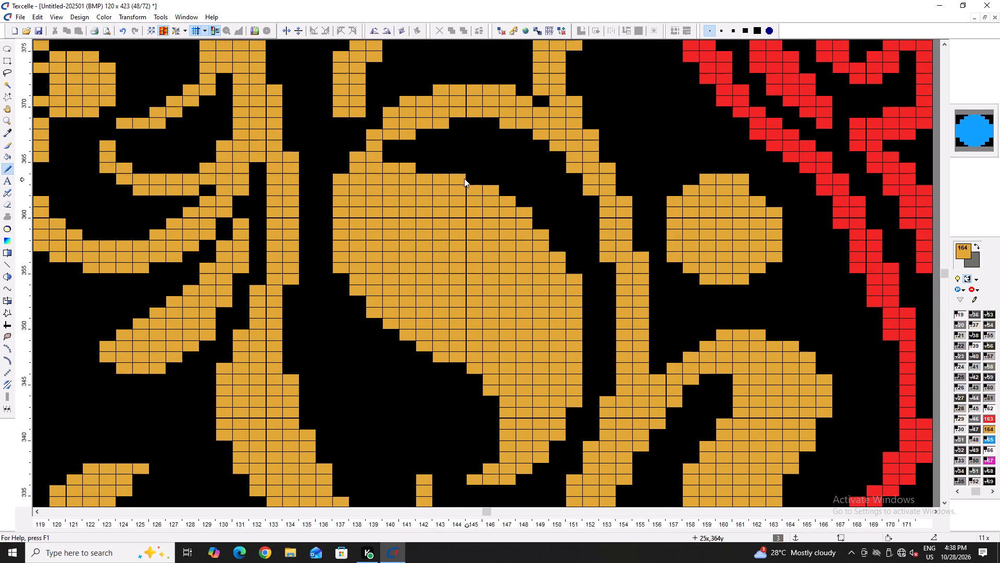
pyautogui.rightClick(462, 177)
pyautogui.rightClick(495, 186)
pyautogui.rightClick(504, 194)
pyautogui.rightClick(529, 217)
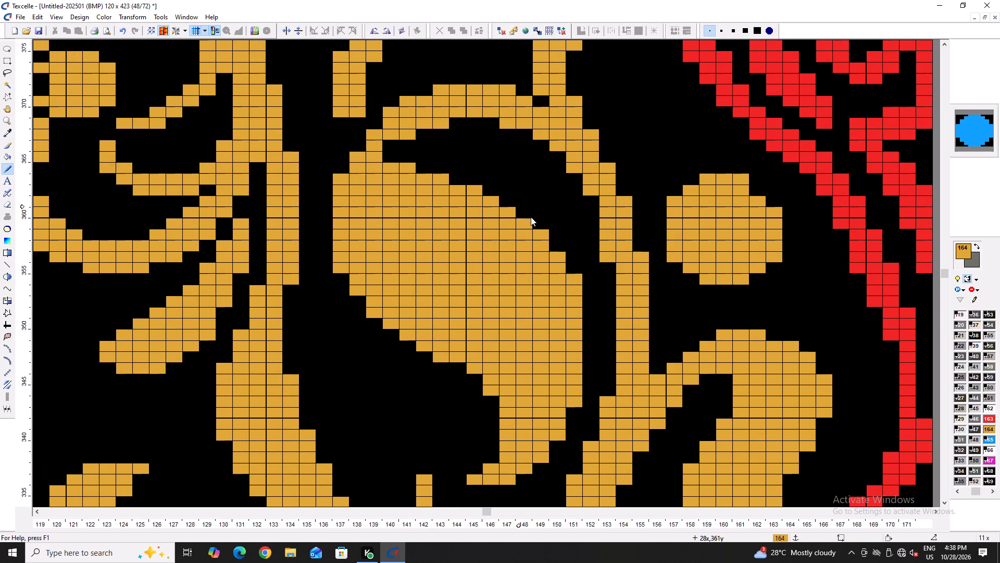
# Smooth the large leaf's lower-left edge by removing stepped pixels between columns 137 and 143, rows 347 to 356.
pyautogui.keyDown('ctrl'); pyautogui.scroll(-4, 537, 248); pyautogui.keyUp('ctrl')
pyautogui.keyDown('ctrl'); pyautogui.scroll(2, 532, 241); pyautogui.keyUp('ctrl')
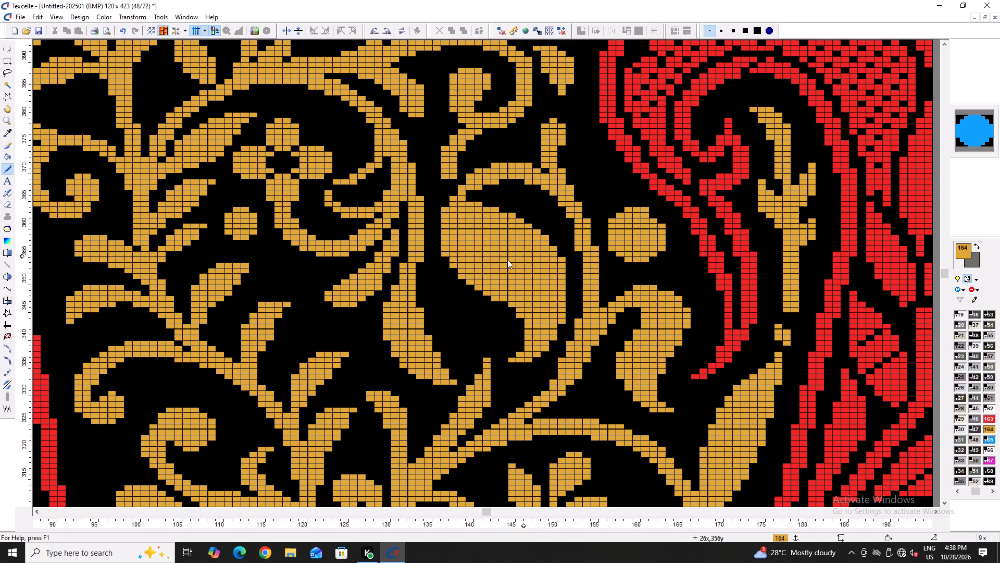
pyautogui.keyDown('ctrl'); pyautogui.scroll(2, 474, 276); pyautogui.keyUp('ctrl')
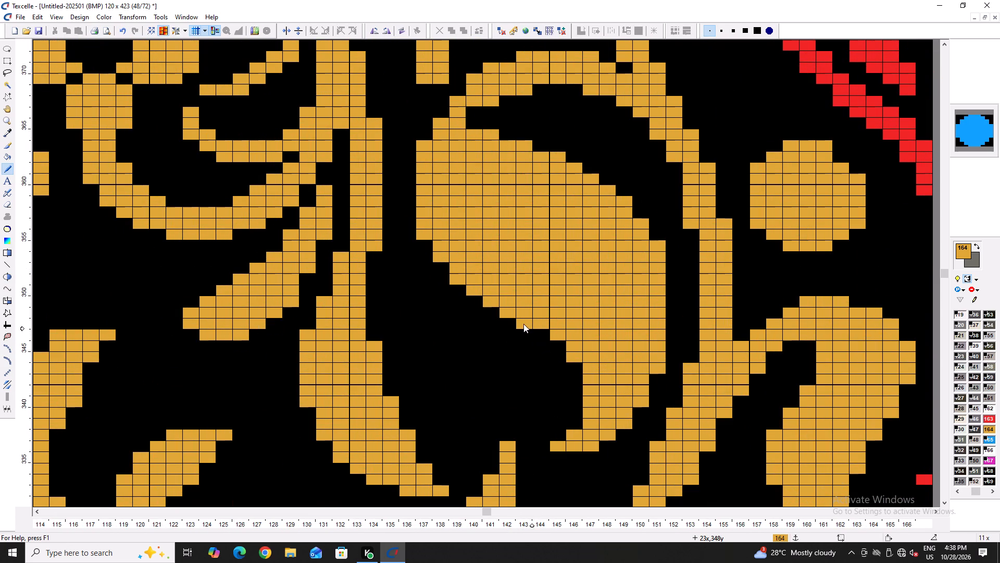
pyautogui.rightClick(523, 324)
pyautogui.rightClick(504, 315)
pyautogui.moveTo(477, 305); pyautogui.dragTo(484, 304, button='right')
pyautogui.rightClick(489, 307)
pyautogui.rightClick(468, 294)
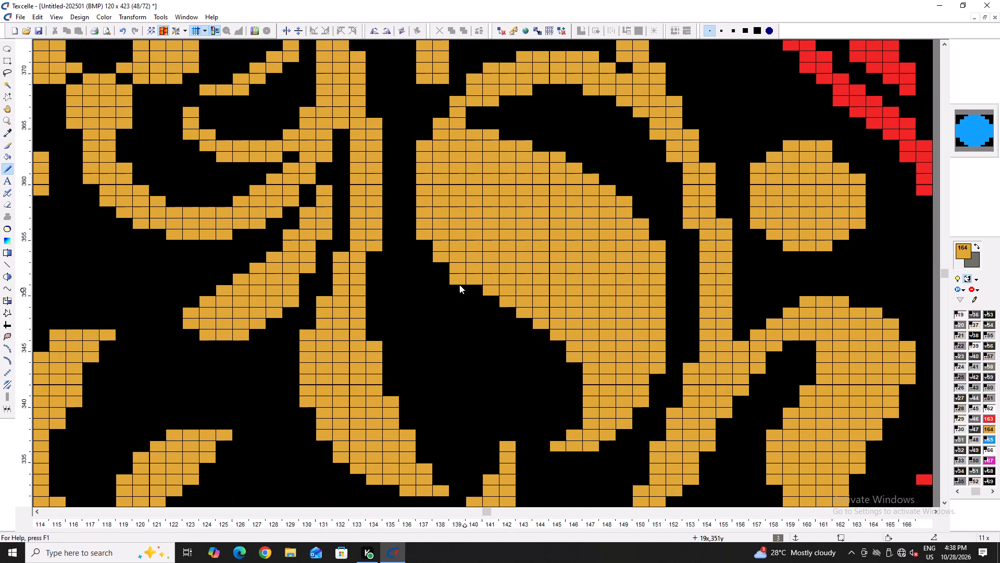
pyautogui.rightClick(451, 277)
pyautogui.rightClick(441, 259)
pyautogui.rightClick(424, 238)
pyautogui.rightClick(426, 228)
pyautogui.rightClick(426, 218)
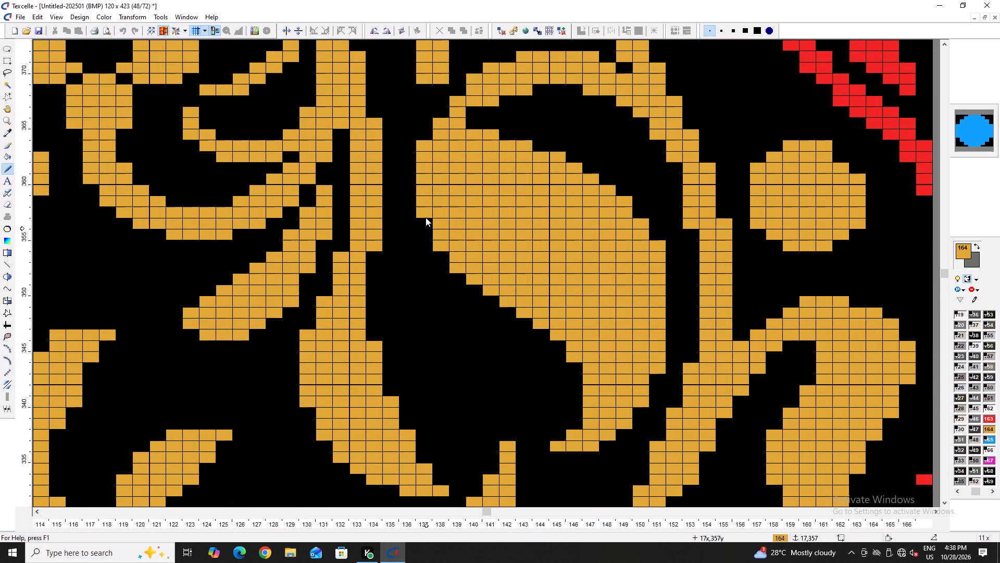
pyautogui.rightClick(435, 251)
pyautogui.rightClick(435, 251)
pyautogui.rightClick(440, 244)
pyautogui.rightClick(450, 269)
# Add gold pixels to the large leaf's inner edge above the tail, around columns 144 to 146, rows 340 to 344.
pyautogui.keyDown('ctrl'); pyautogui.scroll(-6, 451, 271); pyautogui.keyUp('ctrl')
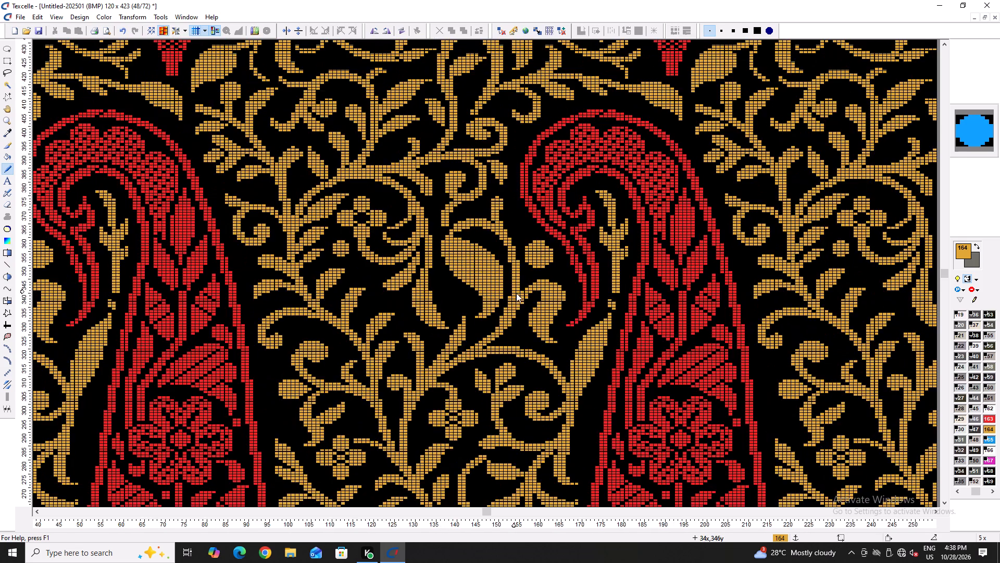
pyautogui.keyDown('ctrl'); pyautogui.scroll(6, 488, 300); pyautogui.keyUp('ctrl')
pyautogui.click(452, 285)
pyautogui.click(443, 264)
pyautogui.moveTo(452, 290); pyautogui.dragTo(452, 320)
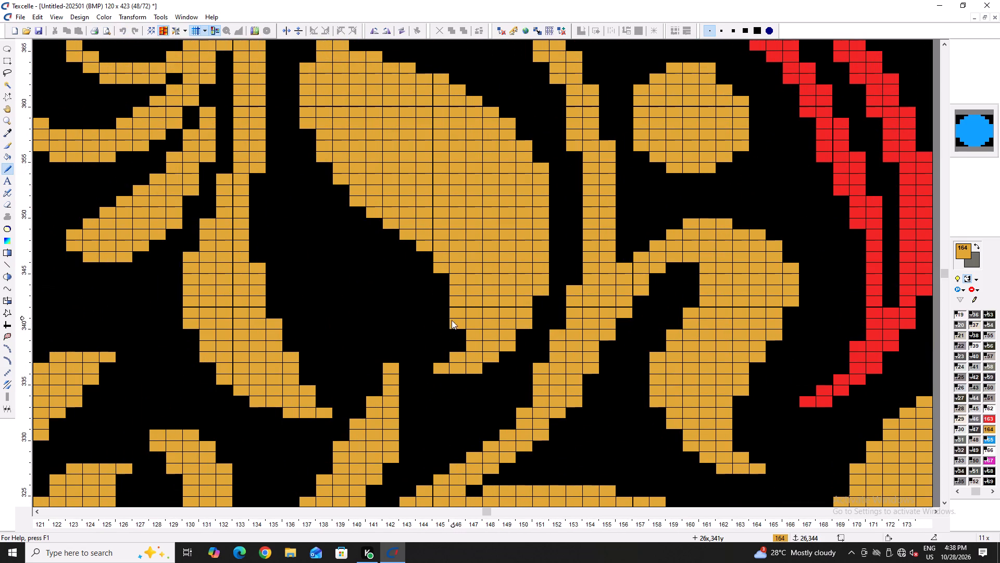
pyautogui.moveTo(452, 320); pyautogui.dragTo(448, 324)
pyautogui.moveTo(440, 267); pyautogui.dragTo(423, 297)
# Cut back the slim leaf below the large leaf, erasing its upper part around columns 139 to 142.
pyautogui.scroll(-2, 427, 305)
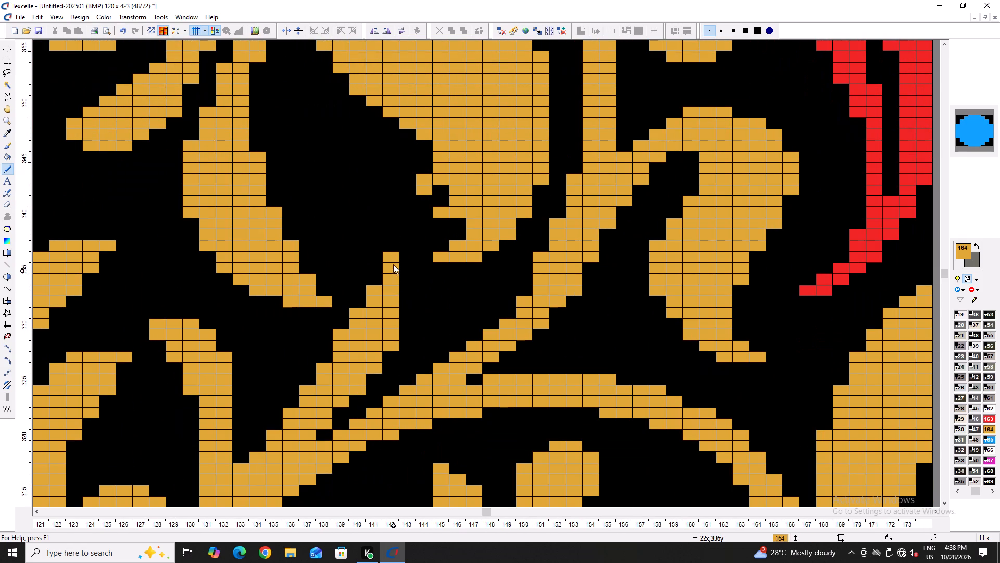
pyautogui.keyDown('ctrl'); pyautogui.scroll(-4, 393, 243); pyautogui.keyUp('ctrl')
pyautogui.keyDown('ctrl'); pyautogui.scroll(2, 393, 264); pyautogui.keyUp('ctrl')
pyautogui.moveTo(389, 248); pyautogui.dragTo(376, 303, button='right')
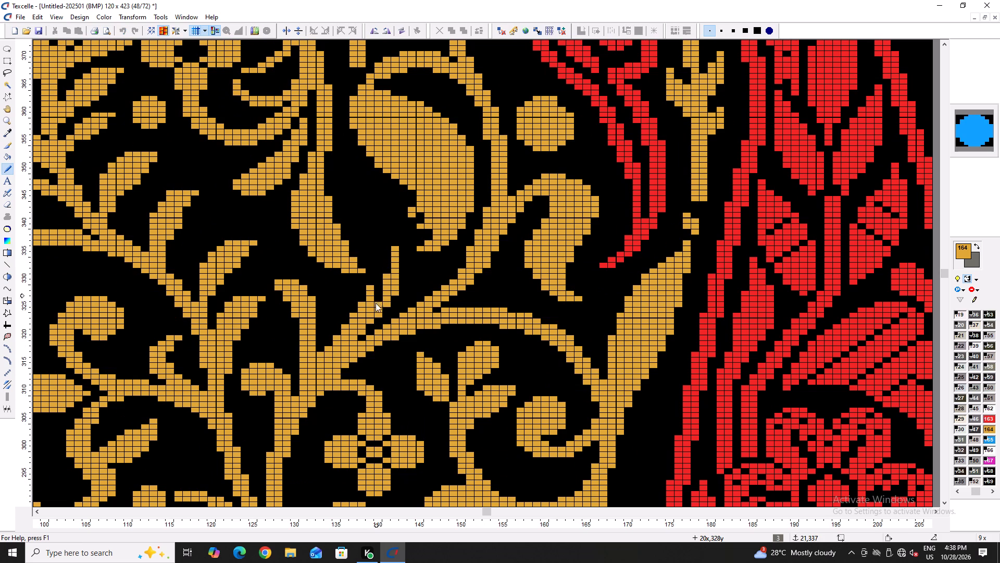
pyautogui.moveTo(376, 303); pyautogui.dragTo(387, 301, button='right')
pyautogui.moveTo(387, 301); pyautogui.dragTo(386, 296, button='right')
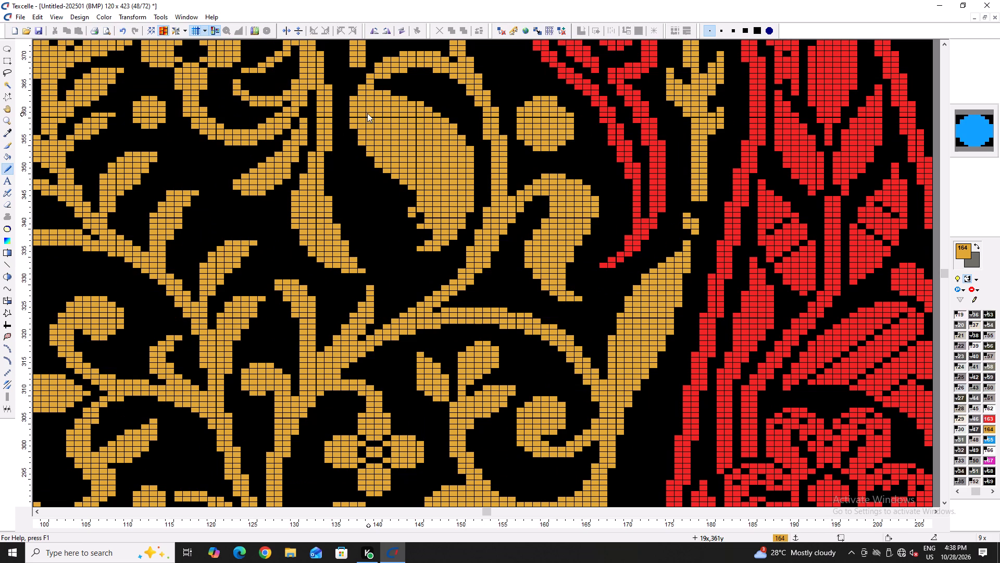
# Separate the large leaf from the arching vine at its top and clear the leaf with a black fill.
pyautogui.moveTo(352, 84); pyautogui.dragTo(377, 84, button='right')
pyautogui.press('h')
pyautogui.rightClick(399, 122)
pyautogui.rightClick(401, 123)
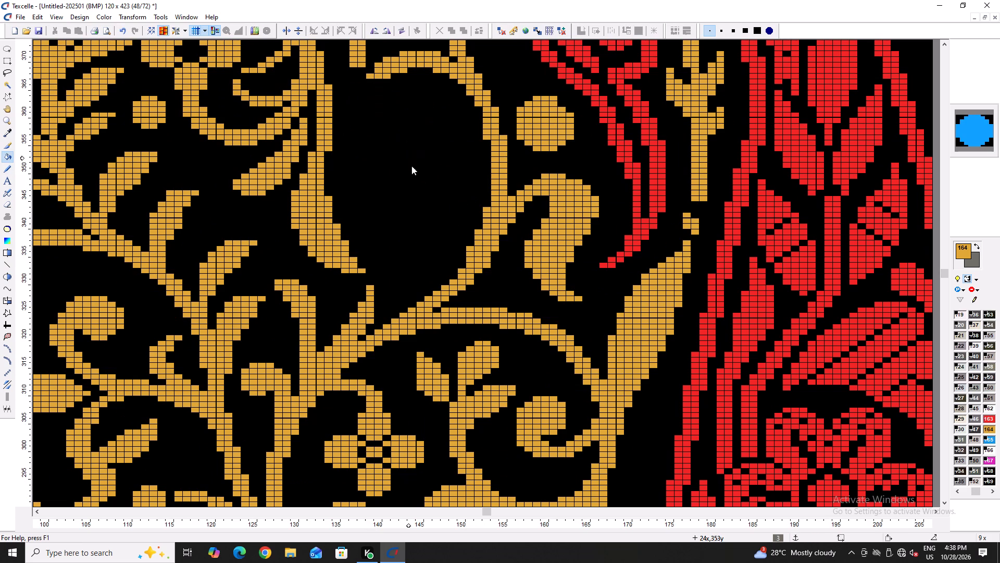
# Draw a new gold leaf outline from the arch's end near column 139, row 367 down to a tail at about row 332, and back up.
pyautogui.press('x')
pyautogui.scroll(1, 408, 194)
pyautogui.moveTo(378, 130); pyautogui.dragTo(370, 140)
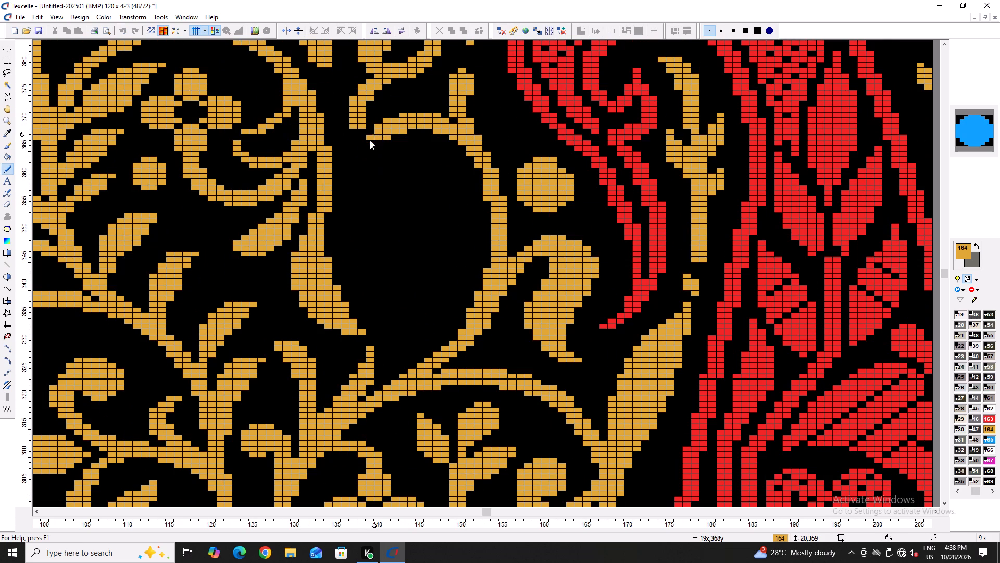
pyautogui.moveTo(370, 140); pyautogui.dragTo(390, 331)
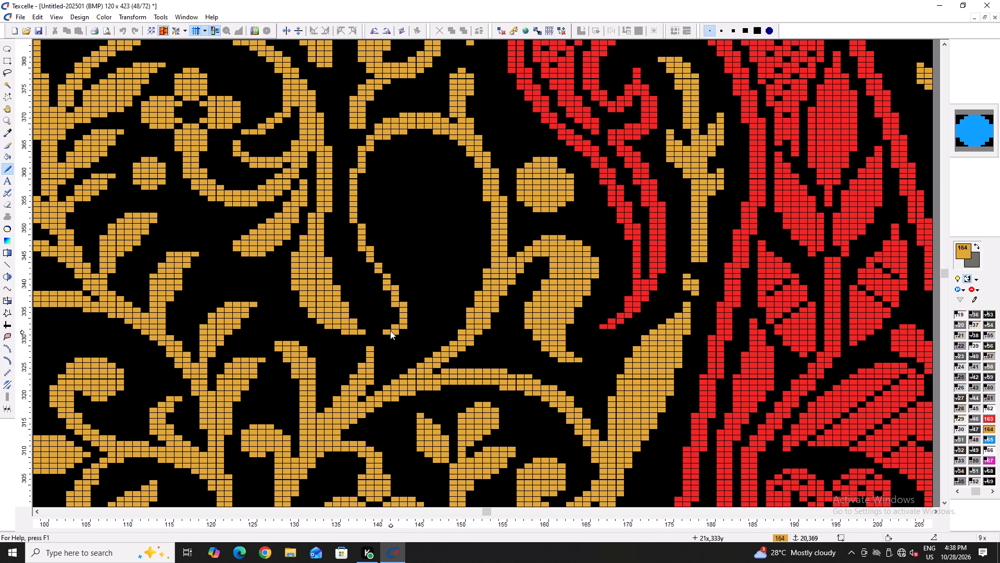
pyautogui.moveTo(390, 331); pyautogui.dragTo(398, 200)
# Draw the leaf's curled upper lobe inside the arch, with a notch around row 353 joining the lower lobe's outer edge.
pyautogui.moveTo(390, 131); pyautogui.dragTo(384, 214)
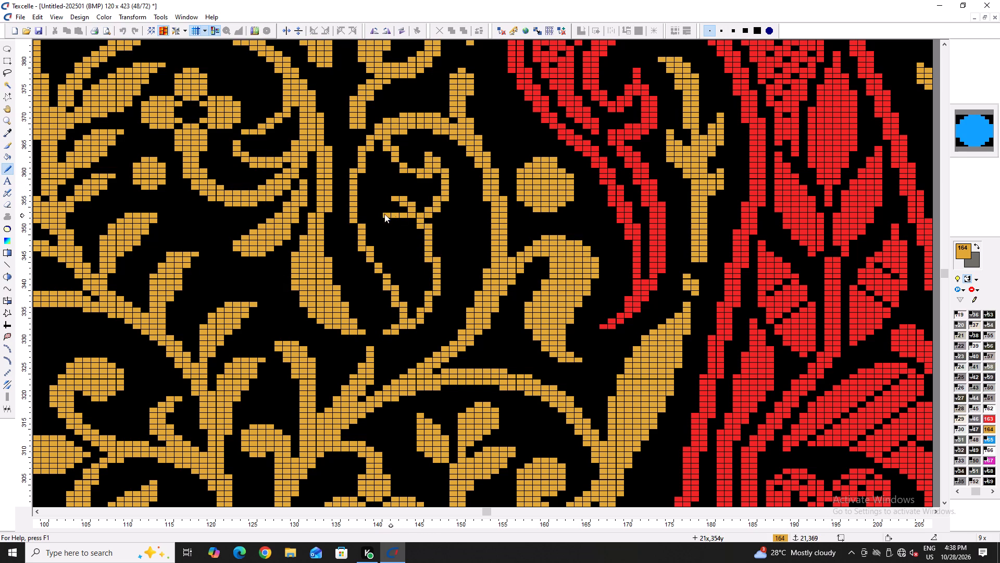
pyautogui.moveTo(384, 214); pyautogui.dragTo(371, 208)
pyautogui.moveTo(424, 219); pyautogui.dragTo(429, 230, button='right')
pyautogui.moveTo(382, 211); pyautogui.dragTo(385, 212)
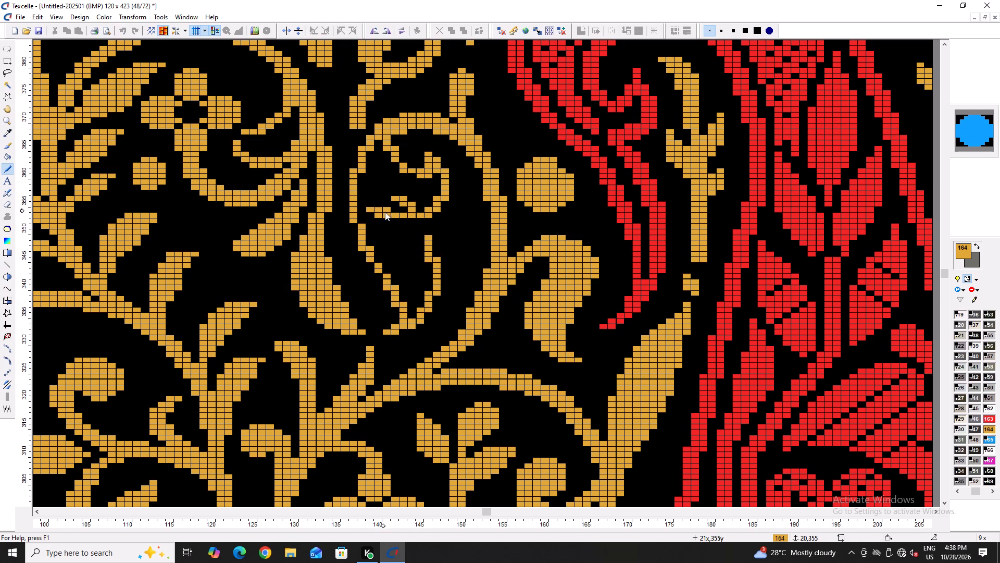
pyautogui.moveTo(385, 212); pyautogui.dragTo(429, 251)
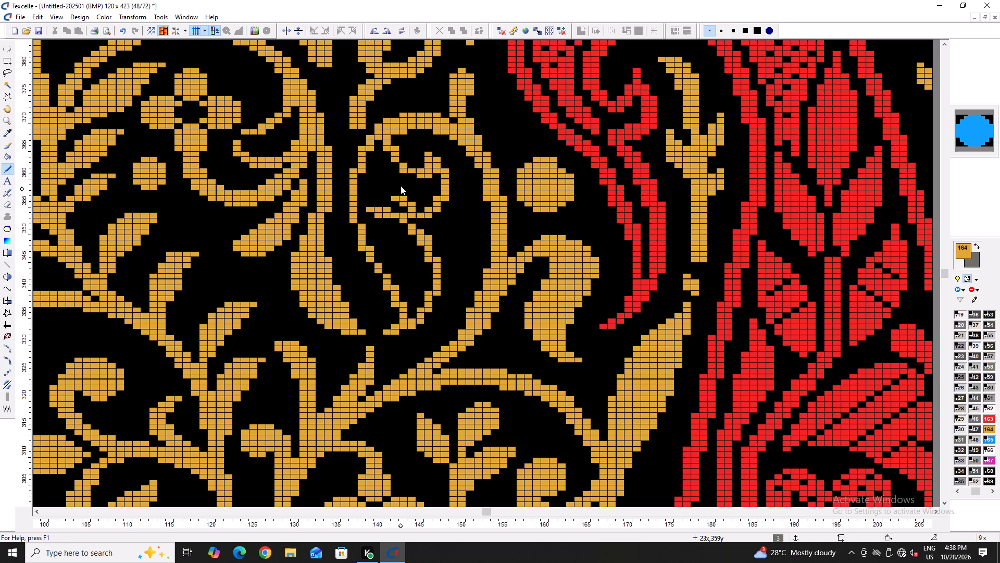
# Fill the new leaf's upper lobe, lower lobe and tail with gold colour 164.
pyautogui.press('h')
pyautogui.click(399, 176)
pyautogui.click(392, 263)
pyautogui.click(413, 308)
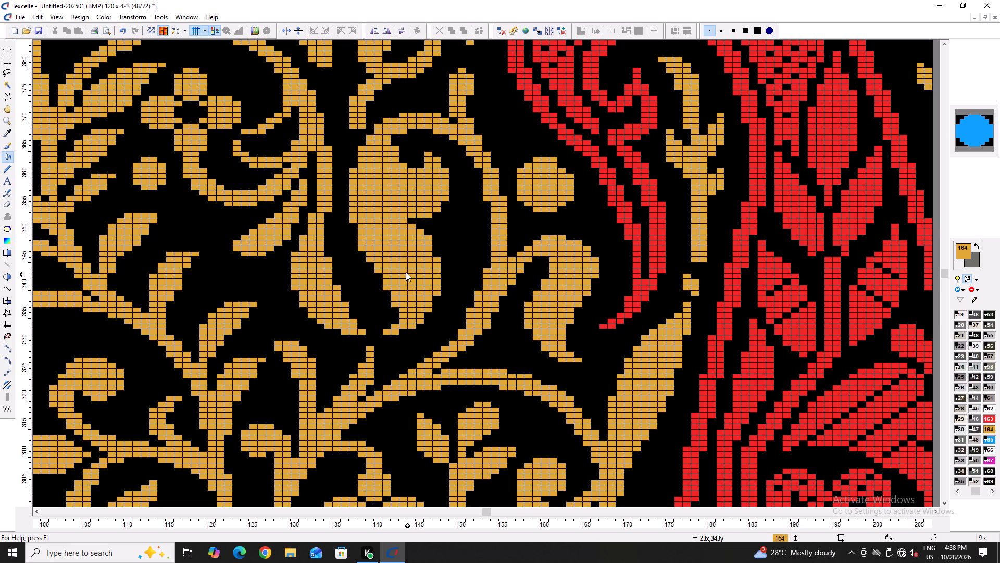
# Clean up the hollow under the arch, trimming its inner edge around columns 142 and 143 and the arch's underside at row 368.
pyautogui.press('space')
pyautogui.press('x')
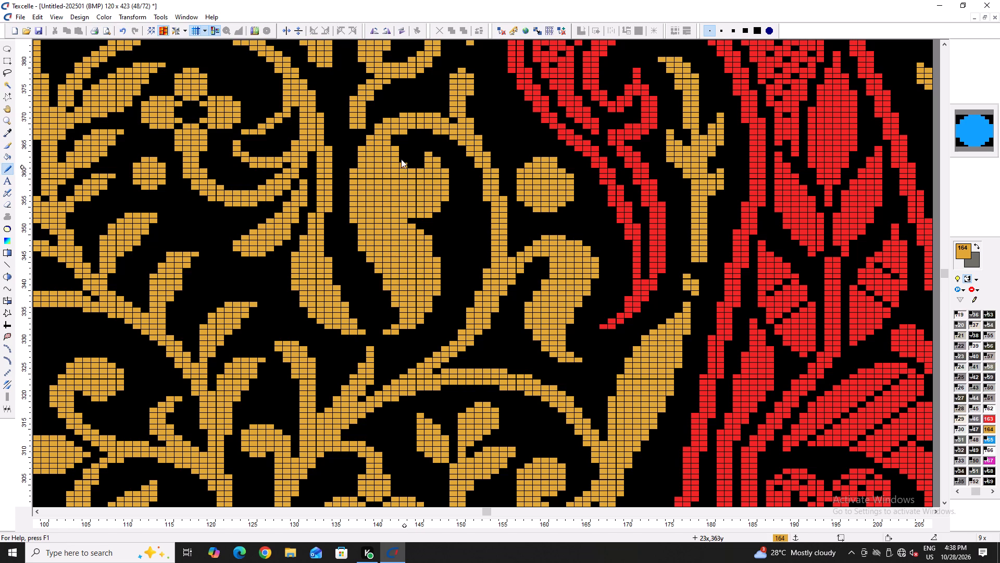
pyautogui.keyDown('ctrl'); pyautogui.scroll(2, 389, 127); pyautogui.keyUp('ctrl')
pyautogui.moveTo(405, 139); pyautogui.dragTo(401, 163)
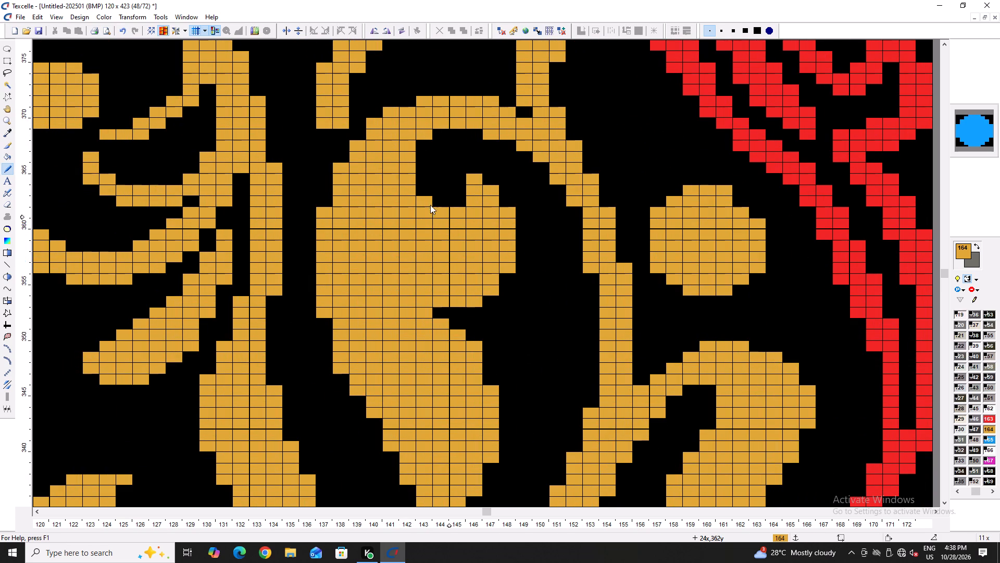
pyautogui.rightClick(423, 196)
pyautogui.moveTo(407, 193); pyautogui.dragTo(414, 153, button='right')
pyautogui.rightClick(414, 153)
pyautogui.rightClick(413, 148)
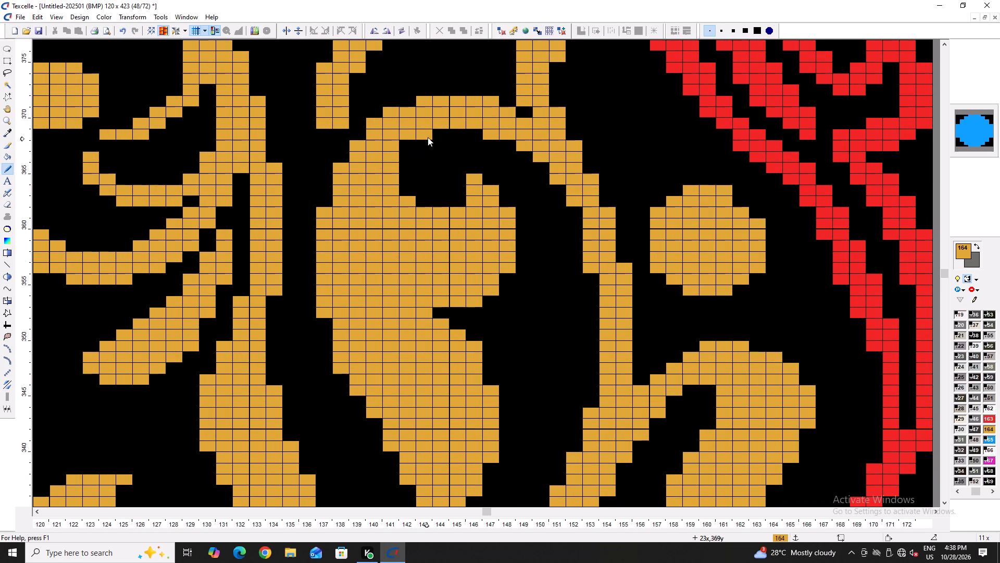
pyautogui.rightClick(428, 137)
pyautogui.rightClick(492, 137)
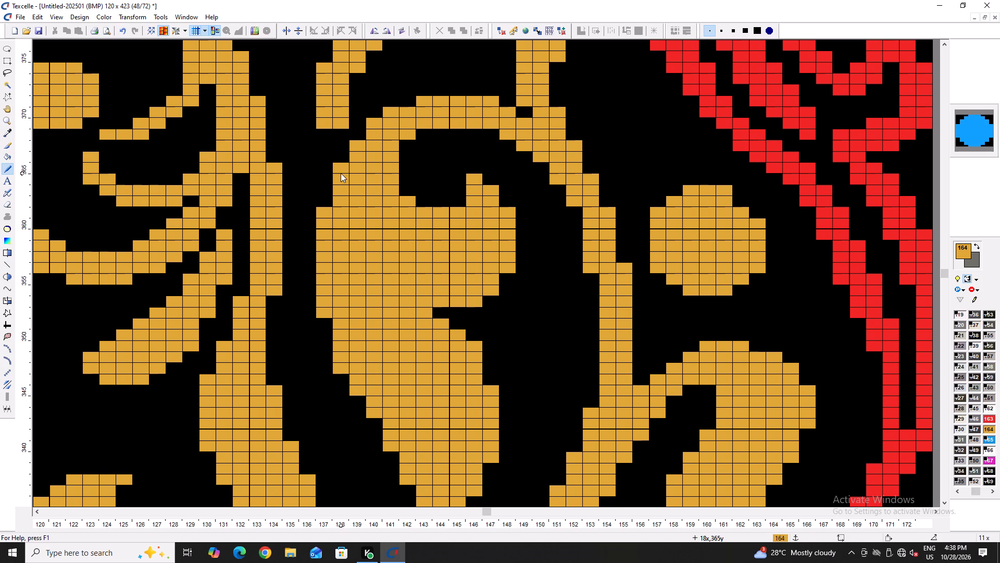
# Smooth the arch's outer edge by removing corner pixels from column 138, row 365 up and across to column 147, row 371.
pyautogui.rightClick(341, 173)
pyautogui.rightClick(343, 166)
pyautogui.click(342, 178)
pyautogui.rightClick(354, 146)
pyautogui.rightClick(354, 143)
pyautogui.rightClick(373, 121)
pyautogui.rightClick(384, 112)
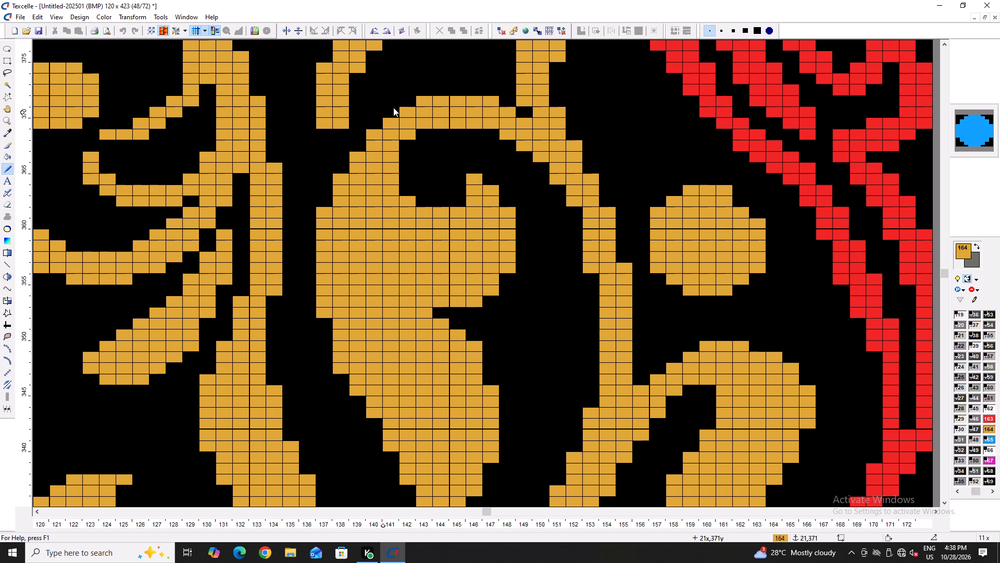
pyautogui.rightClick(417, 98)
pyautogui.rightClick(497, 97)
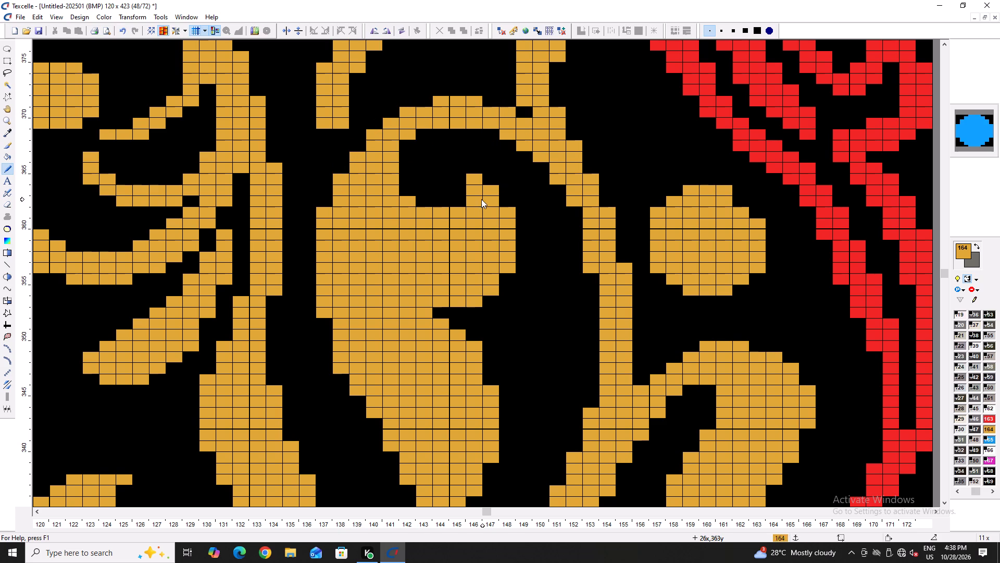
# Build up the upper lobe's curled tip with gold pixels between columns 145 and 148, rows 361 to 365.
pyautogui.click(460, 199)
pyautogui.click(458, 167)
pyautogui.click(480, 173)
pyautogui.click(489, 182)
pyautogui.click(490, 186)
pyautogui.moveTo(500, 201); pyautogui.dragTo(501, 210)
pyautogui.click(501, 210)
# Carve a black undercut beneath the upper lobe around columns 141 to 148, rows 353 to 356, rounding the lobe's lower corner.
pyautogui.moveTo(491, 289); pyautogui.dragTo(487, 294, button='right')
pyautogui.rightClick(477, 301)
pyautogui.rightClick(500, 266)
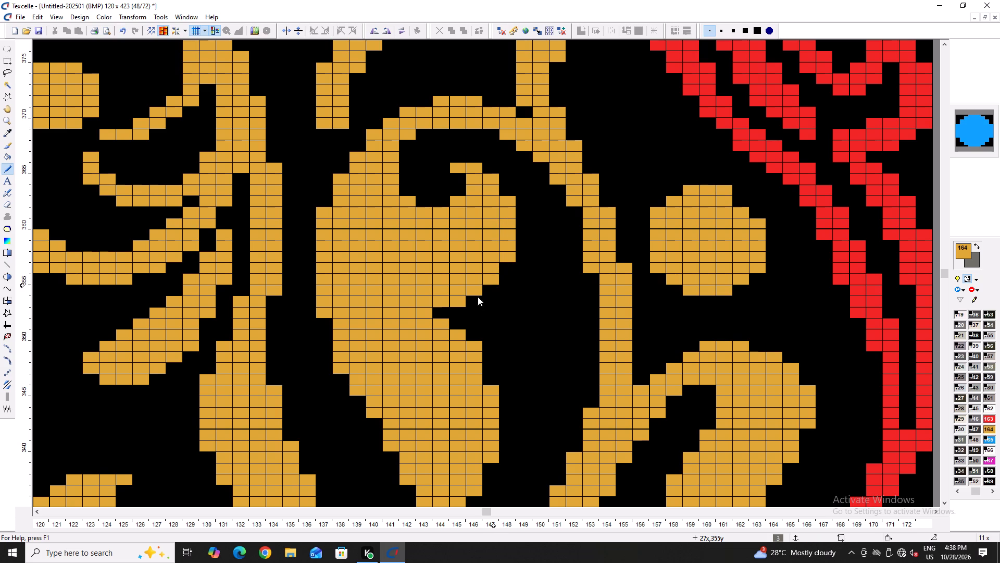
pyautogui.moveTo(470, 300); pyautogui.dragTo(416, 280, button='right')
pyautogui.moveTo(460, 297); pyautogui.dragTo(483, 292, button='right')
pyautogui.rightClick(484, 291)
pyautogui.rightClick(486, 290)
pyautogui.moveTo(489, 287); pyautogui.dragTo(448, 290, button='right')
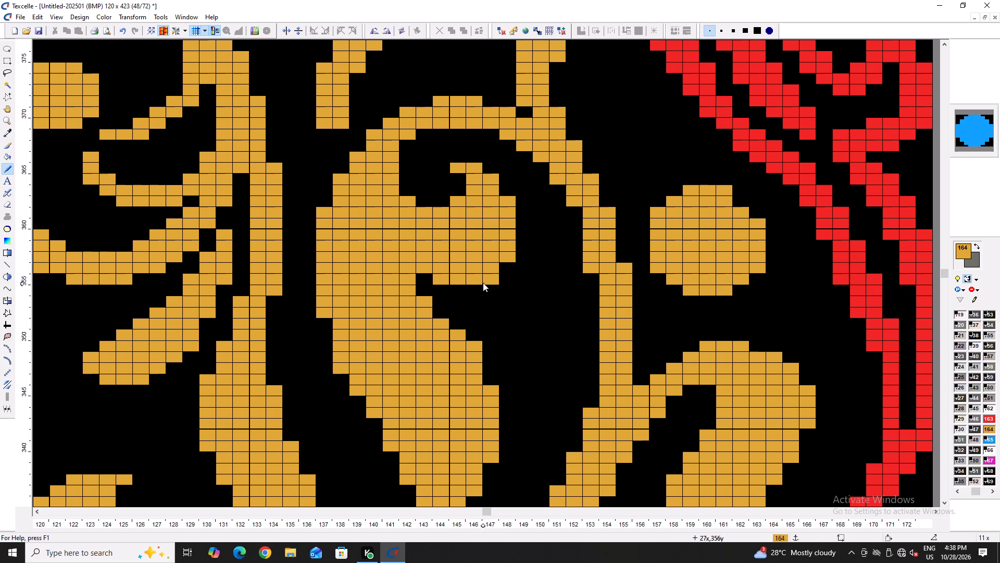
pyautogui.rightClick(486, 279)
pyautogui.moveTo(415, 275); pyautogui.dragTo(398, 273, button='right')
pyautogui.click(418, 276)
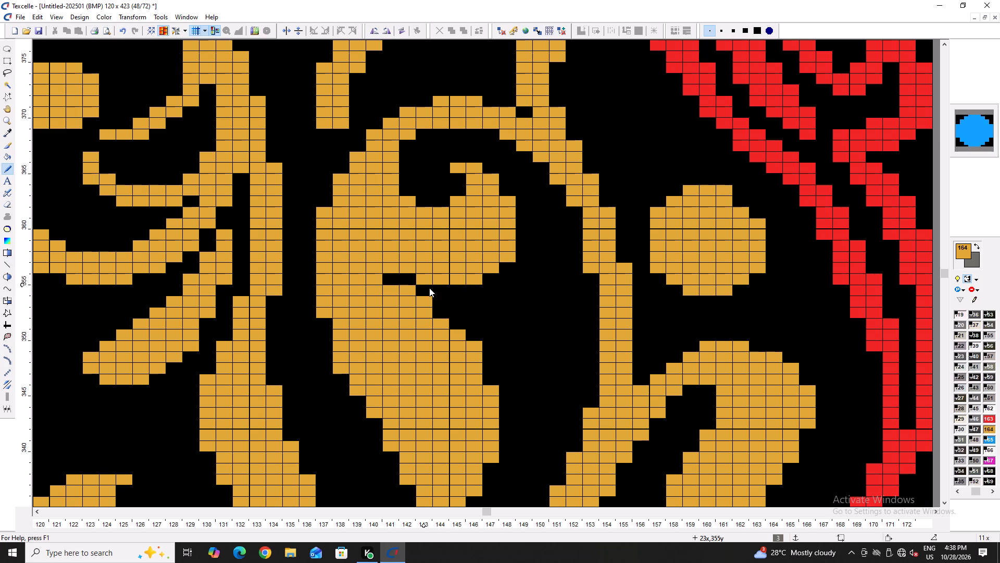
# Smooth the lower lobe's right edge by adding a pixel near column 144, row 352 and trimming around column 146, row 349.
pyautogui.scroll(-1, 480, 295)
pyautogui.doubleClick(440, 260)
pyautogui.moveTo(472, 285); pyautogui.dragTo(473, 293, button='right')
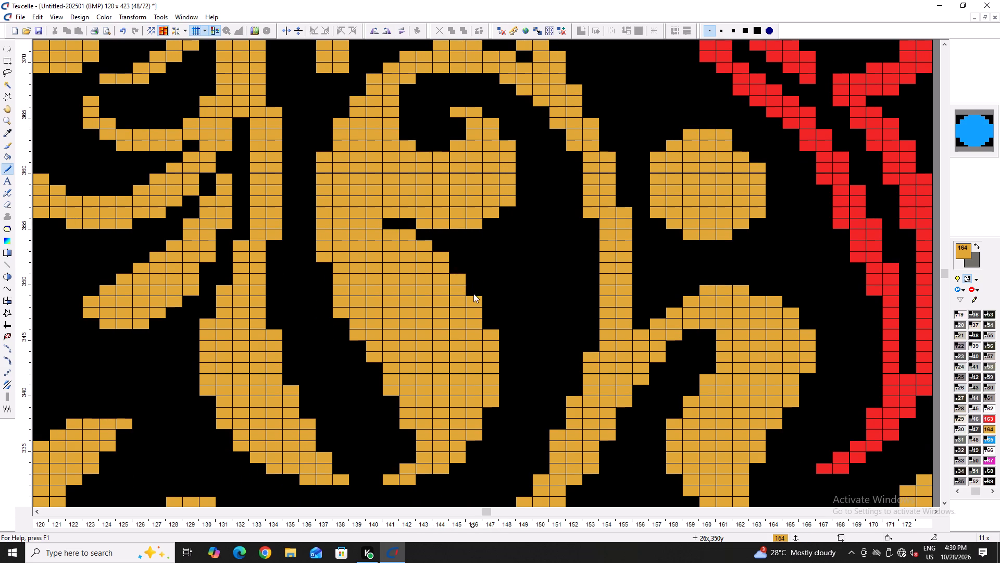
pyautogui.rightClick(473, 292)
pyautogui.moveTo(473, 293); pyautogui.dragTo(473, 292, button='right')
pyautogui.rightClick(476, 295)
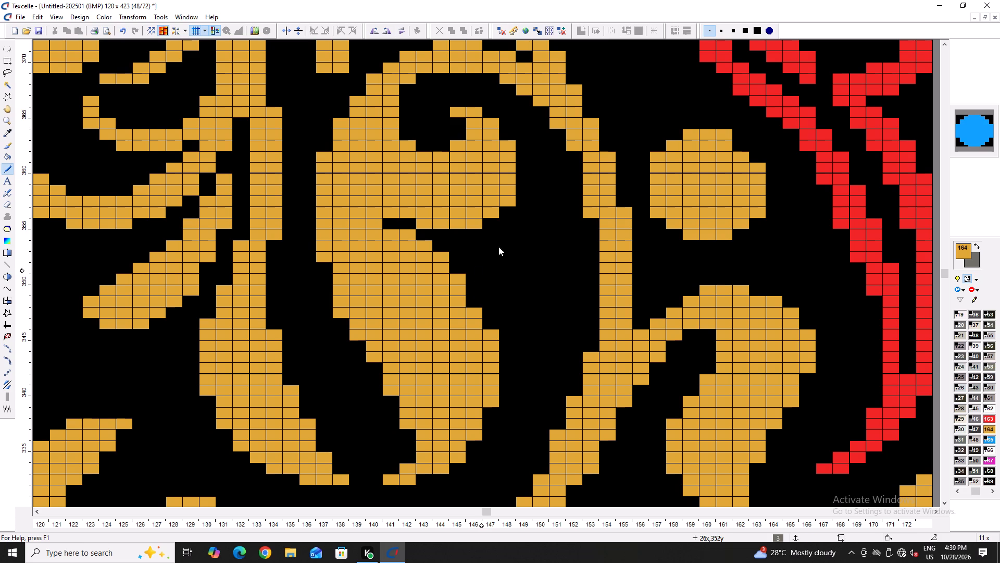
pyautogui.click(470, 301)
# Tidy the tail near column 143, row 332, and trim stepped pixels along the lower lobe's left edge between columns 138 and 142.
pyautogui.scroll(-3, 513, 381)
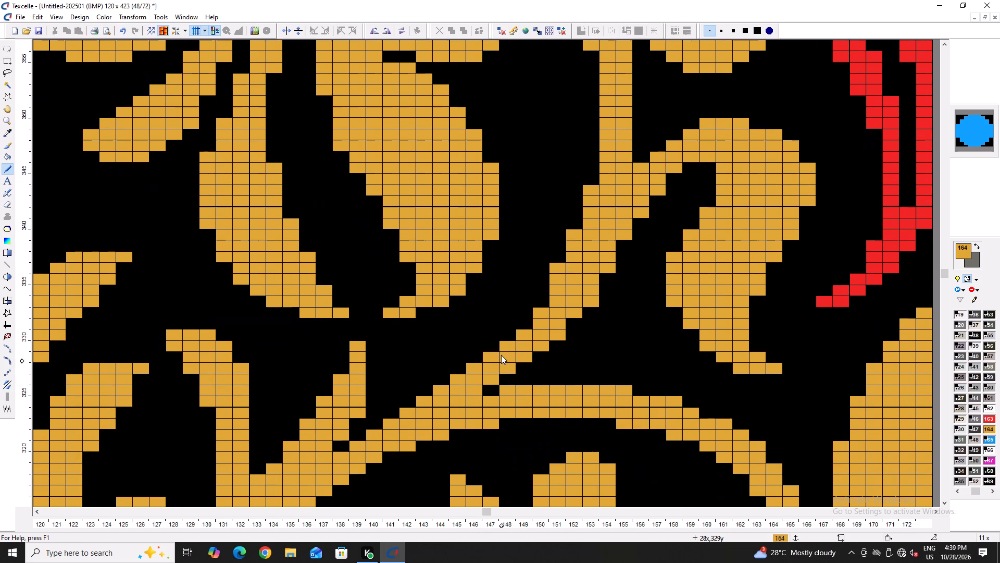
pyautogui.click(419, 311)
pyautogui.rightClick(385, 226)
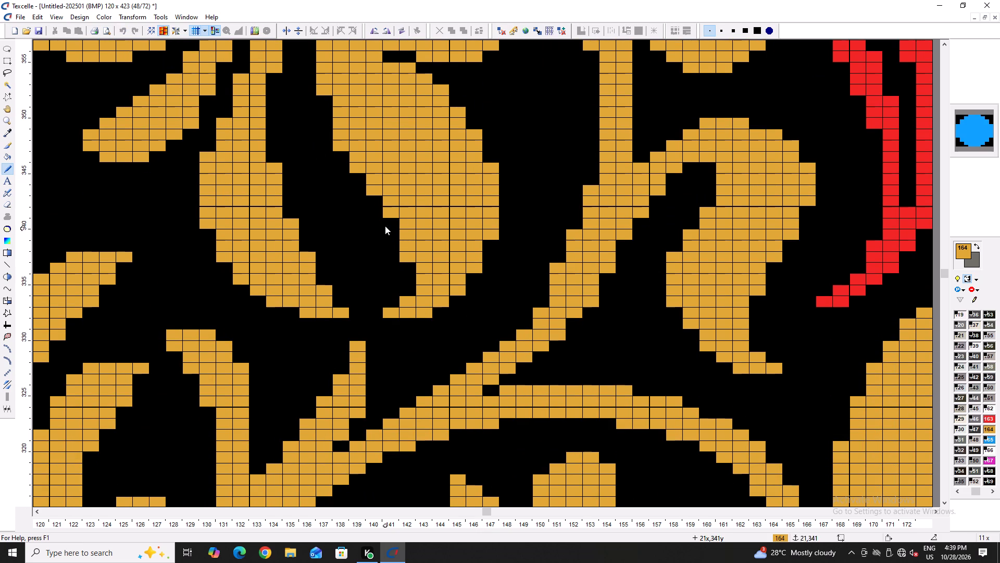
pyautogui.rightClick(410, 254)
pyautogui.rightClick(424, 317)
pyautogui.keyDown('ctrl'); pyautogui.scroll(-5, 434, 302); pyautogui.keyUp('ctrl')
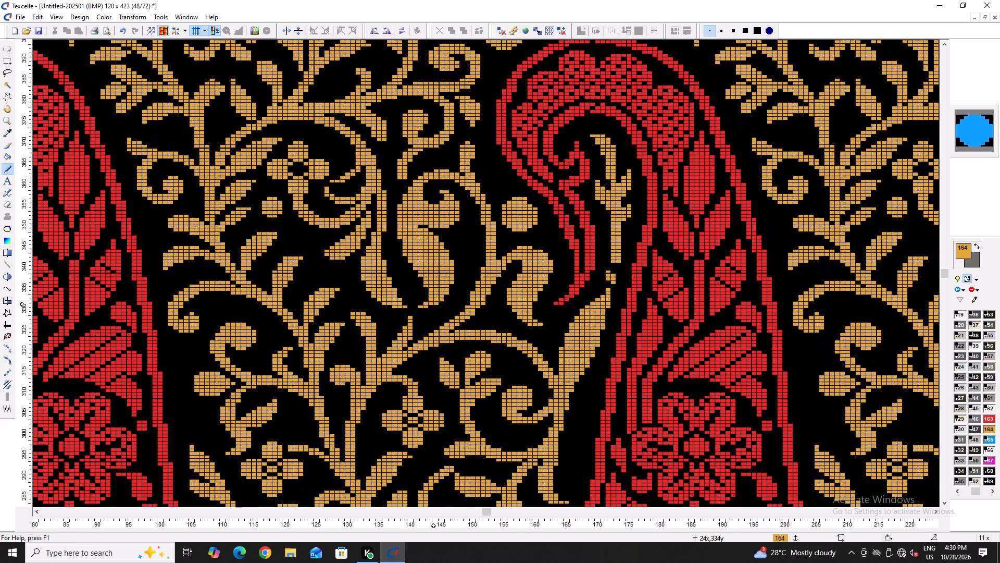
pyautogui.keyDown('ctrl'); pyautogui.scroll(4, 405, 235); pyautogui.keyUp('ctrl')
pyautogui.rightClick(399, 293)
pyautogui.rightClick(404, 287)
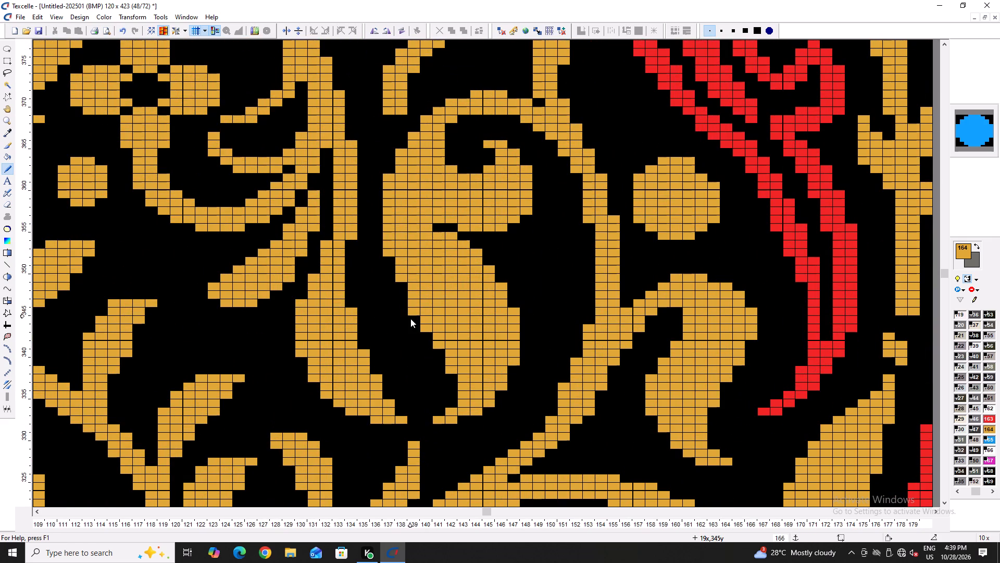
pyautogui.rightClick(411, 315)
pyautogui.rightClick(411, 315)
# Carve the lower lobe's left edge back to black across columns 139 to 142, rows 339 to 347, smoothing its steps with gold pixels.
pyautogui.keyDown('ctrl'); pyautogui.scroll(-3, 446, 313); pyautogui.keyUp('ctrl')
pyautogui.keyDown('ctrl'); pyautogui.scroll(3, 432, 313); pyautogui.keyUp('ctrl')
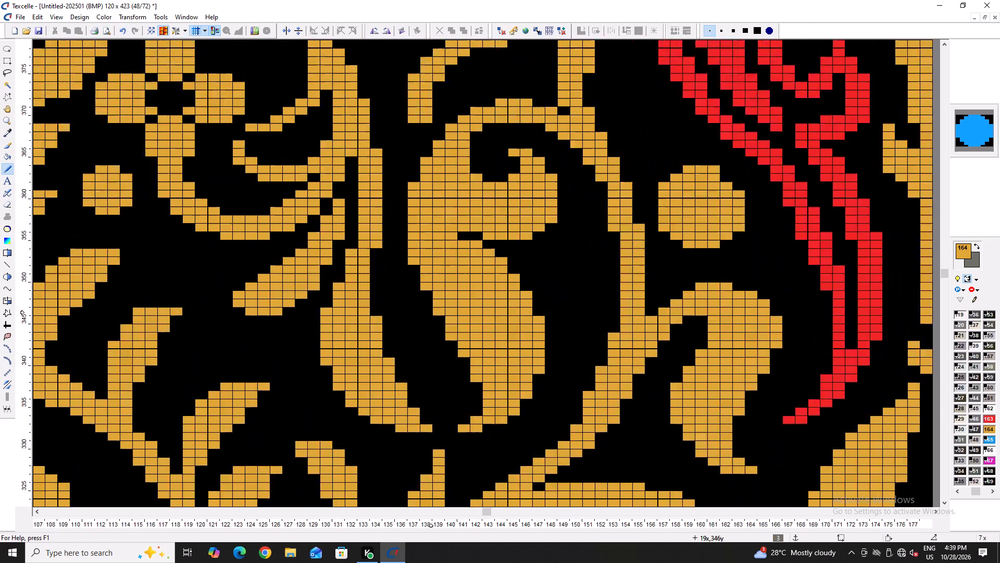
pyautogui.keyDown('ctrl'); pyautogui.scroll(1, 434, 317); pyautogui.keyUp('ctrl')
pyautogui.moveTo(411, 260); pyautogui.dragTo(495, 395, button='right')
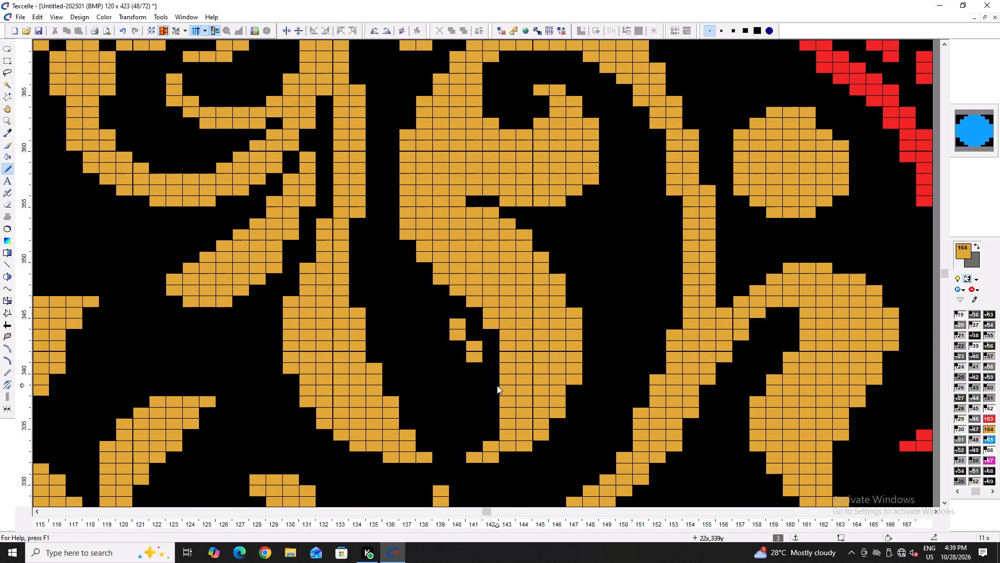
pyautogui.moveTo(494, 352); pyautogui.dragTo(422, 309, button='right')
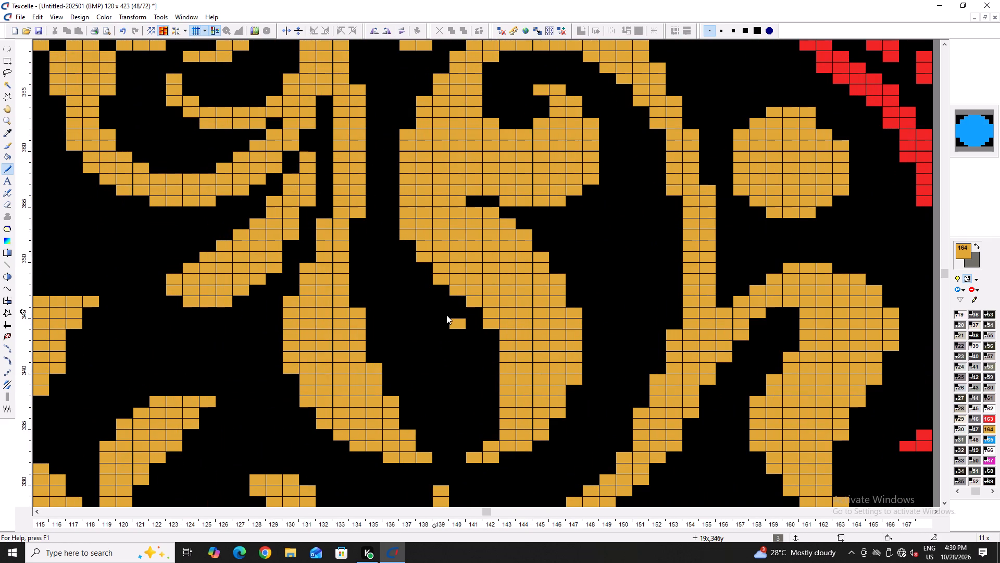
pyautogui.moveTo(446, 315); pyautogui.dragTo(448, 330, button='right')
pyautogui.rightClick(449, 331)
pyautogui.rightClick(462, 323)
pyautogui.click(474, 313)
pyautogui.moveTo(493, 329); pyautogui.dragTo(494, 344)
# Fill out the lower lobe's tail with gold pixels between columns 140 and 143, rows 332 to 334.
pyautogui.keyDown('ctrl'); pyautogui.scroll(-2, 519, 344); pyautogui.keyUp('ctrl')
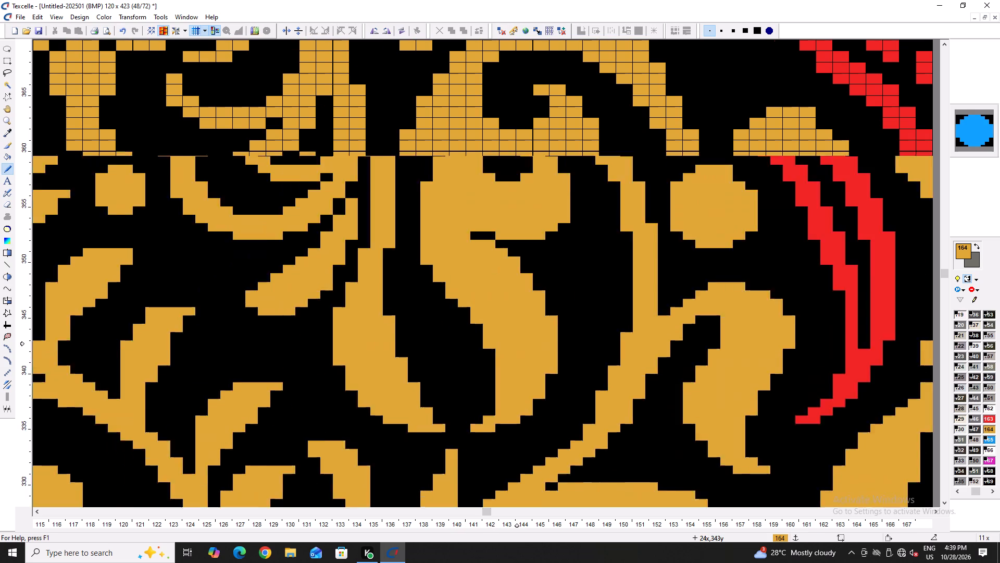
pyautogui.keyDown('ctrl'); pyautogui.scroll(-4, 519, 344); pyautogui.keyUp('ctrl')
pyautogui.keyDown('ctrl'); pyautogui.scroll(6, 510, 369); pyautogui.keyUp('ctrl')
pyautogui.click(517, 359)
pyautogui.click(497, 371)
pyautogui.click(473, 375)
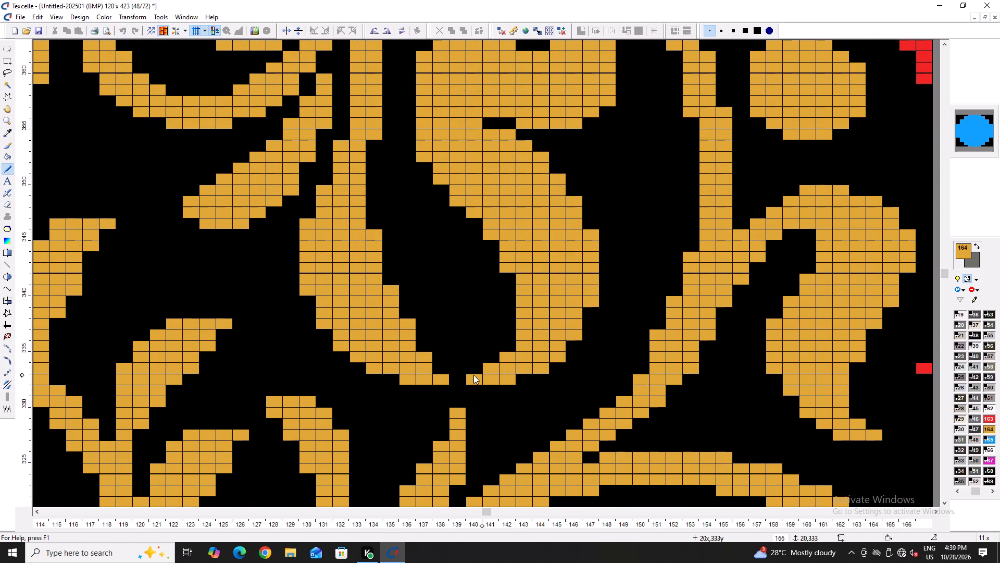
# Trim the lobe's left edge near column 137, rows 351 to 352, and fill the inner end of the undercut with gold near column 141.
pyautogui.keyDown('ctrl'); pyautogui.scroll(-6, 505, 380); pyautogui.keyUp('ctrl')
pyautogui.keyDown('ctrl'); pyautogui.scroll(6, 489, 350); pyautogui.keyUp('ctrl')
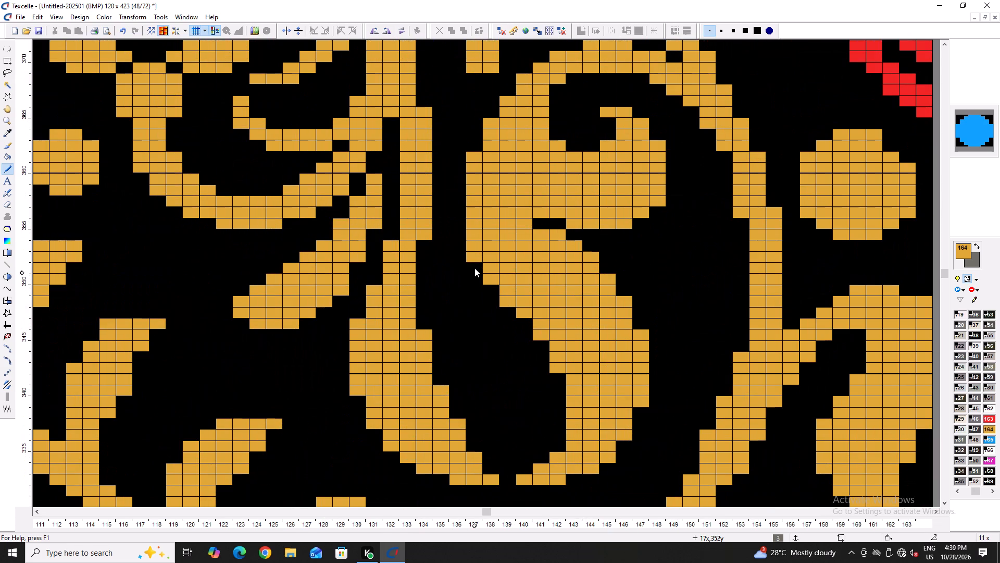
pyautogui.moveTo(474, 267); pyautogui.dragTo(473, 261, button='right')
pyautogui.rightClick(471, 258)
pyautogui.keyDown('ctrl'); pyautogui.scroll(-5, 480, 281); pyautogui.keyUp('ctrl')
pyautogui.keyDown('ctrl'); pyautogui.scroll(4, 500, 248); pyautogui.keyUp('ctrl')
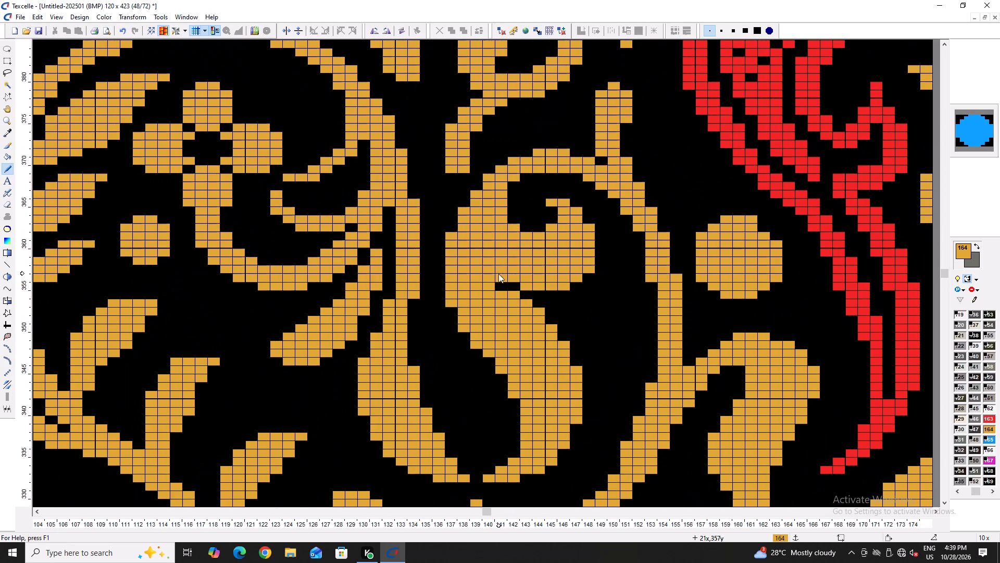
pyautogui.moveTo(498, 277); pyautogui.dragTo(499, 302)
# Round the upper lobe's outer and inner curve with gold pixels between columns 137 and 148, rows 362 to 371.
pyautogui.scroll(2, 499, 290)
pyautogui.keyDown('ctrl'); pyautogui.scroll(1, 461, 345); pyautogui.keyUp('ctrl')
pyautogui.click(443, 344)
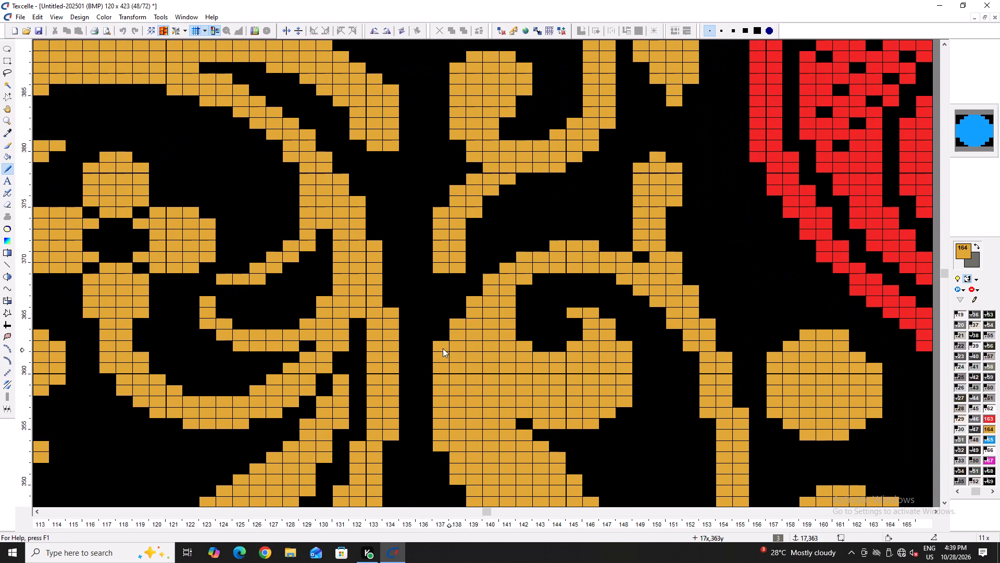
pyautogui.click(462, 313)
pyautogui.click(478, 290)
pyautogui.click(491, 270)
pyautogui.click(503, 260)
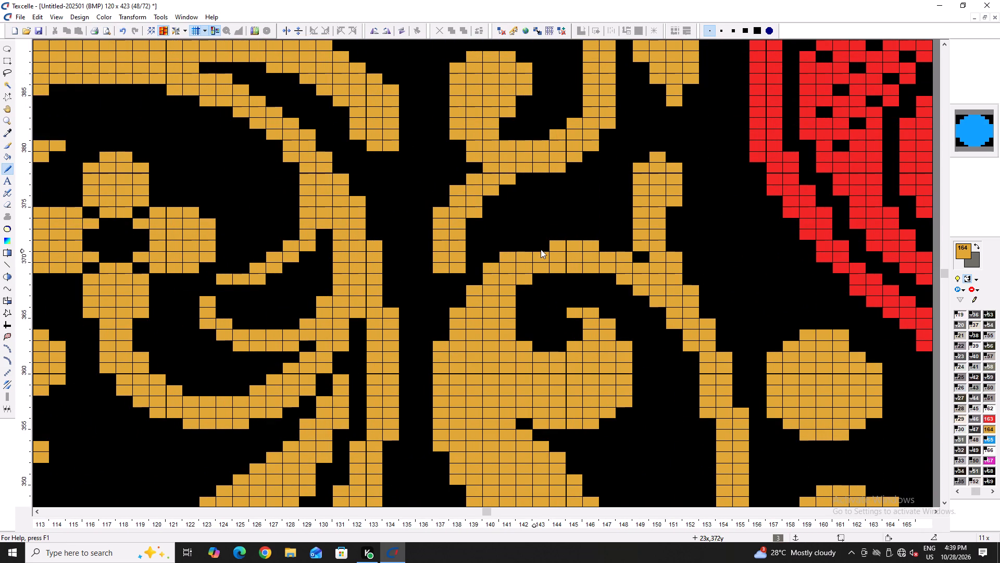
pyautogui.moveTo(541, 249); pyautogui.dragTo(534, 250)
pyautogui.click(542, 275)
pyautogui.click(526, 285)
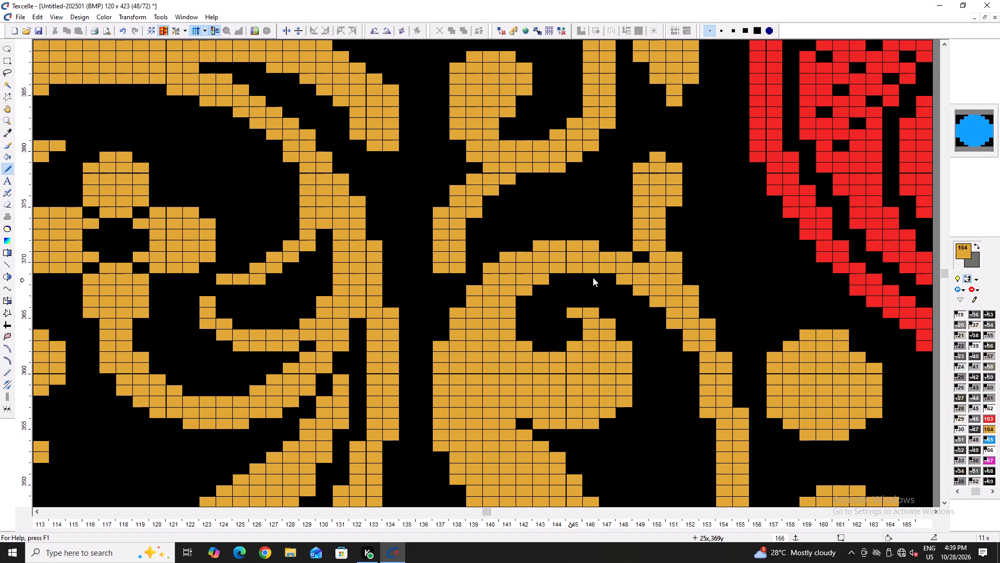
pyautogui.click(612, 274)
# Trim the drooping leaf's outer edge to black along column 166 and round its shoulder near columns 164 to 165, rows 347 to 348.
pyautogui.keyDown('ctrl'); pyautogui.scroll(-3, 597, 294); pyautogui.keyUp('ctrl')
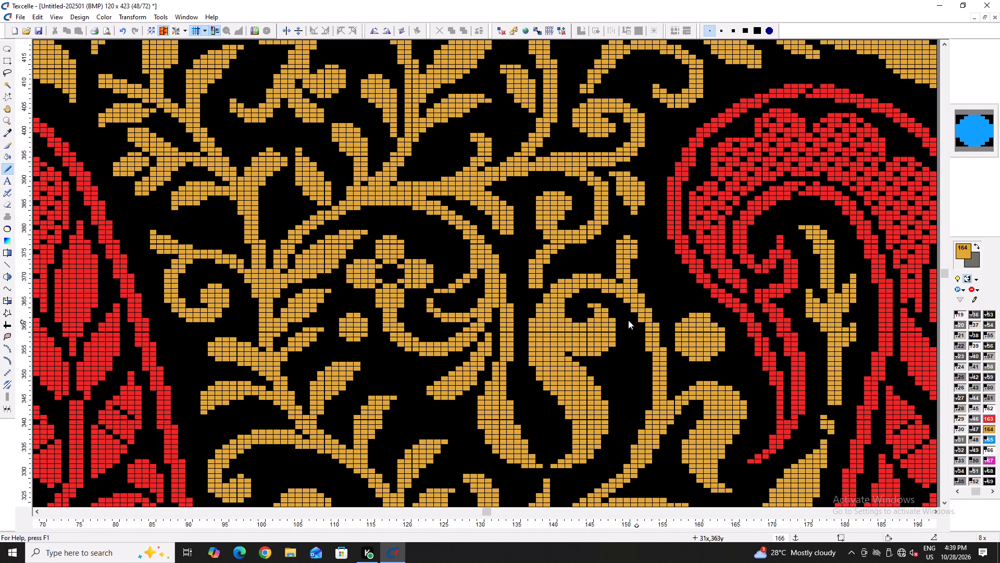
pyautogui.keyDown('ctrl'); pyautogui.scroll(-2, 596, 313); pyautogui.keyUp('ctrl')
pyautogui.scroll(-1, 706, 368)
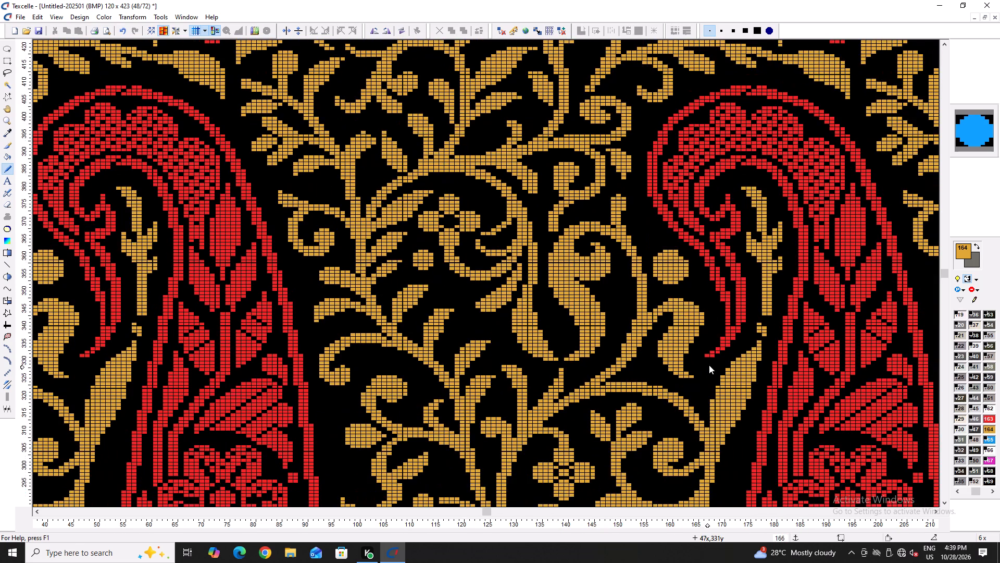
pyautogui.keyDown('ctrl'); pyautogui.scroll(4, 725, 317); pyautogui.keyUp('ctrl')
pyautogui.moveTo(681, 303); pyautogui.dragTo(674, 340, button='right')
pyautogui.rightClick(653, 283)
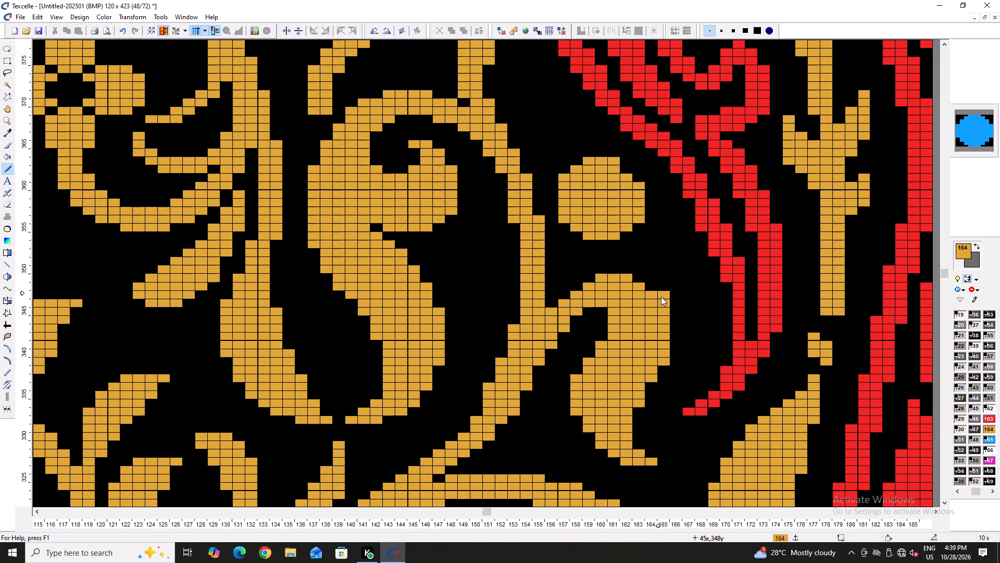
pyautogui.rightClick(660, 296)
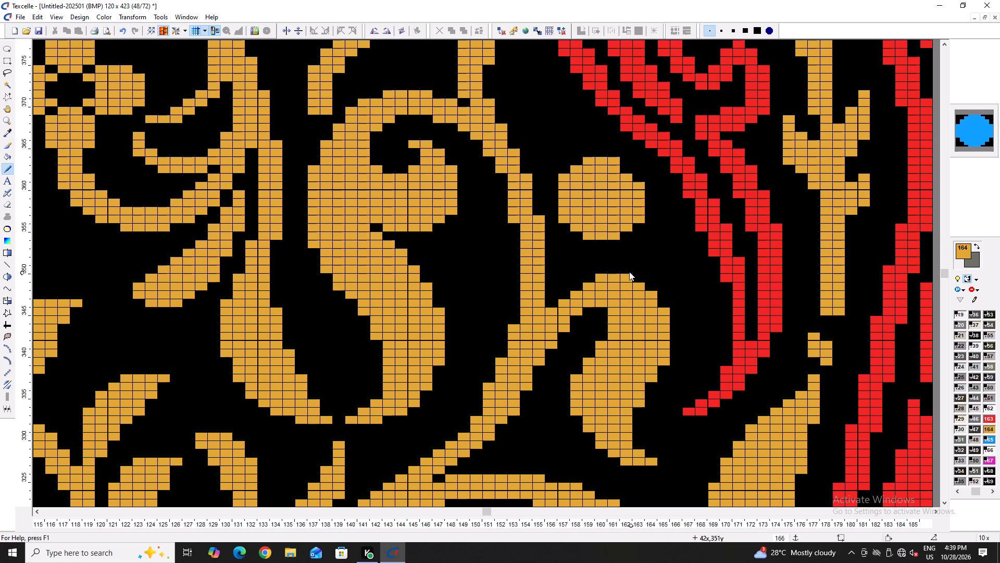
# Thicken the drooping leaf's inner curve with gold between columns 158 and 160, rows 338 to 345.
pyautogui.scroll(-2, 608, 346)
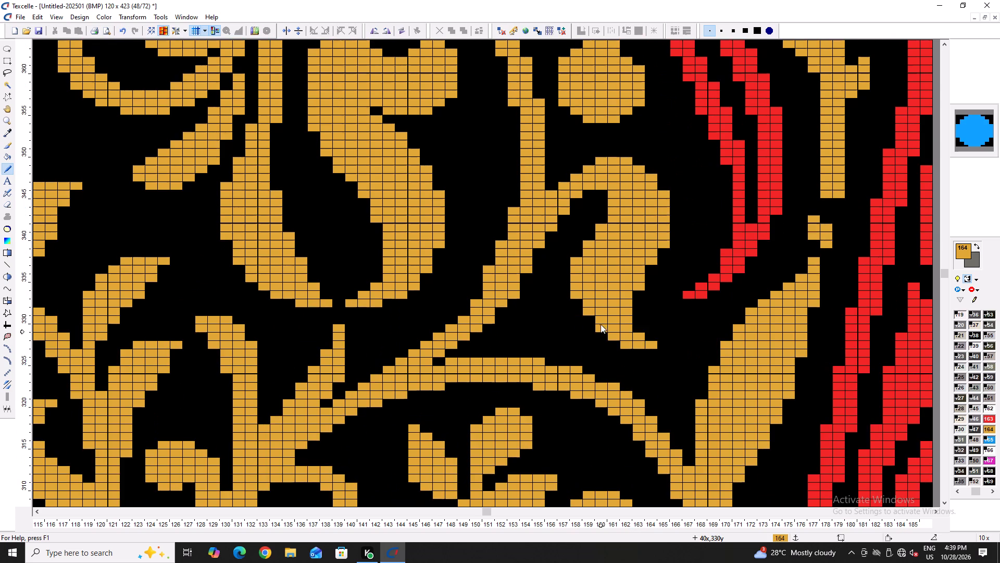
pyautogui.keyDown('ctrl'); pyautogui.scroll(-5, 599, 324); pyautogui.keyUp('ctrl')
pyautogui.keyDown('ctrl'); pyautogui.scroll(5, 598, 281); pyautogui.keyUp('ctrl')
pyautogui.moveTo(587, 267); pyautogui.dragTo(600, 268)
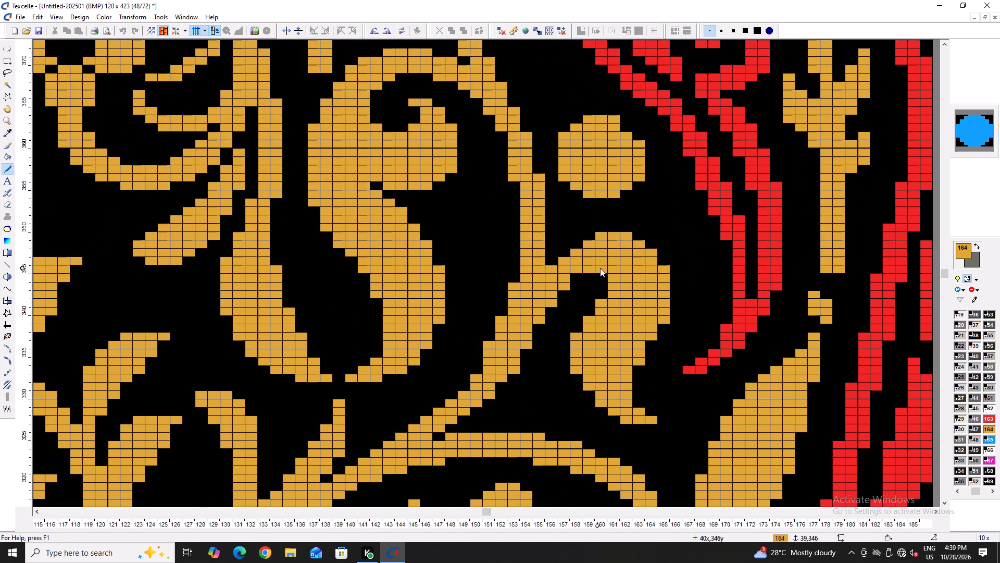
pyautogui.moveTo(600, 268); pyautogui.dragTo(602, 268)
pyautogui.click(571, 276)
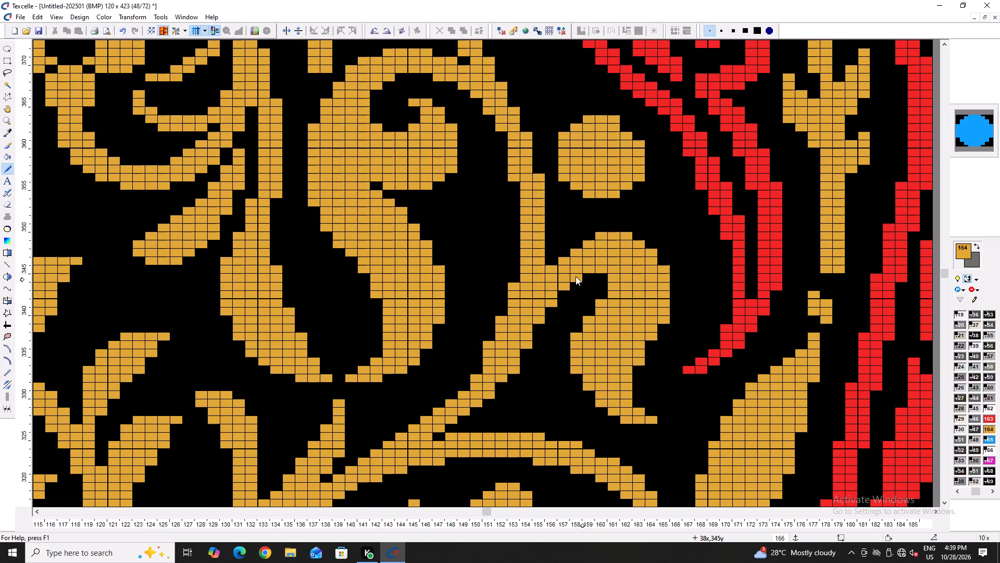
pyautogui.click(604, 276)
pyautogui.moveTo(603, 285); pyautogui.dragTo(599, 300)
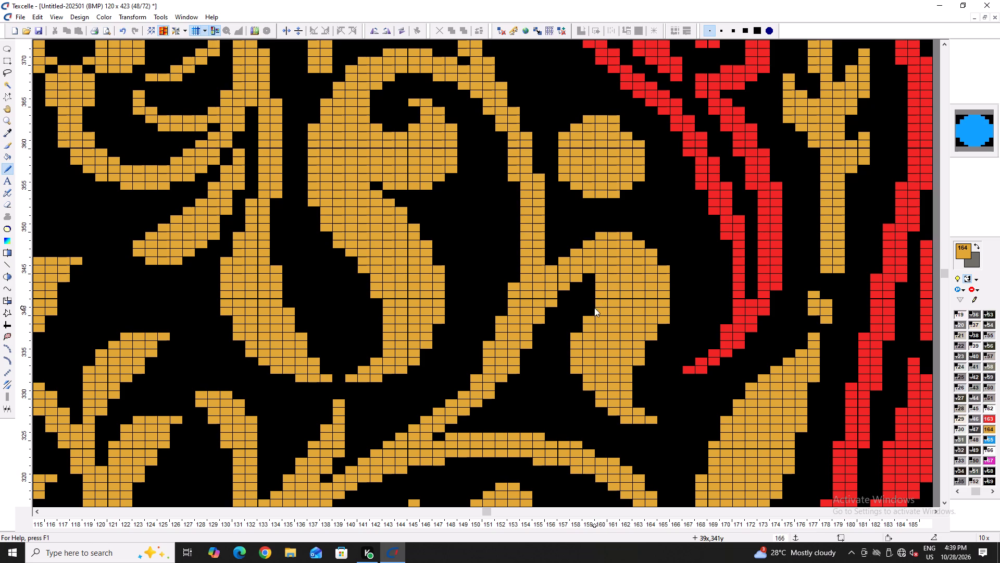
pyautogui.moveTo(585, 302); pyautogui.dragTo(589, 316)
pyautogui.moveTo(585, 323); pyautogui.dragTo(584, 329)
pyautogui.moveTo(582, 319); pyautogui.dragTo(581, 334)
# Thin the right edge of the main stem with black pixels around columns 153 to 154, rows 333 to 336.
pyautogui.keyDown('ctrl'); pyautogui.scroll(-4, 582, 332); pyautogui.keyUp('ctrl')
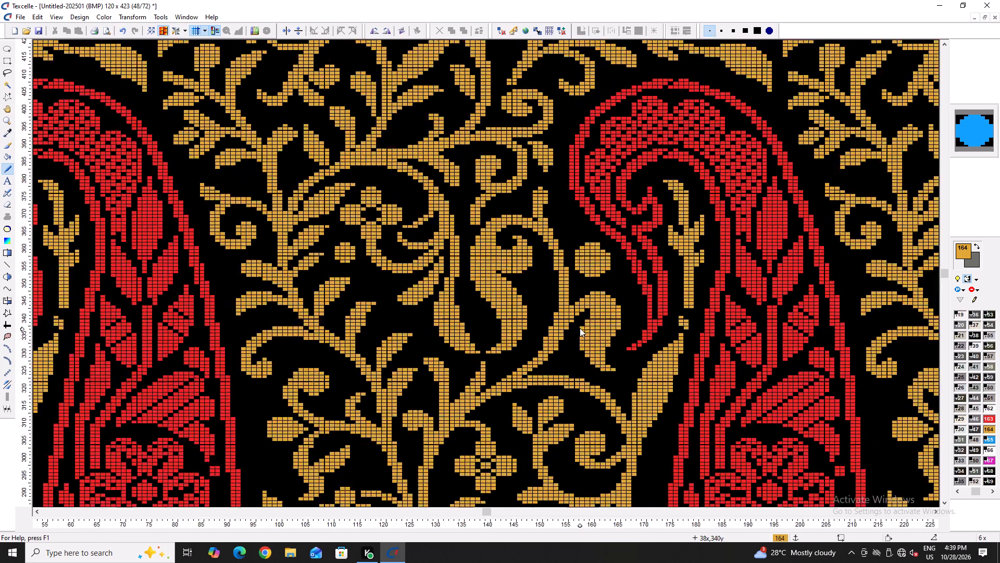
pyautogui.keyDown('ctrl'); pyautogui.scroll(-1, 580, 328); pyautogui.keyUp('ctrl')
pyautogui.keyDown('ctrl'); pyautogui.scroll(7, 571, 363); pyautogui.keyUp('ctrl')
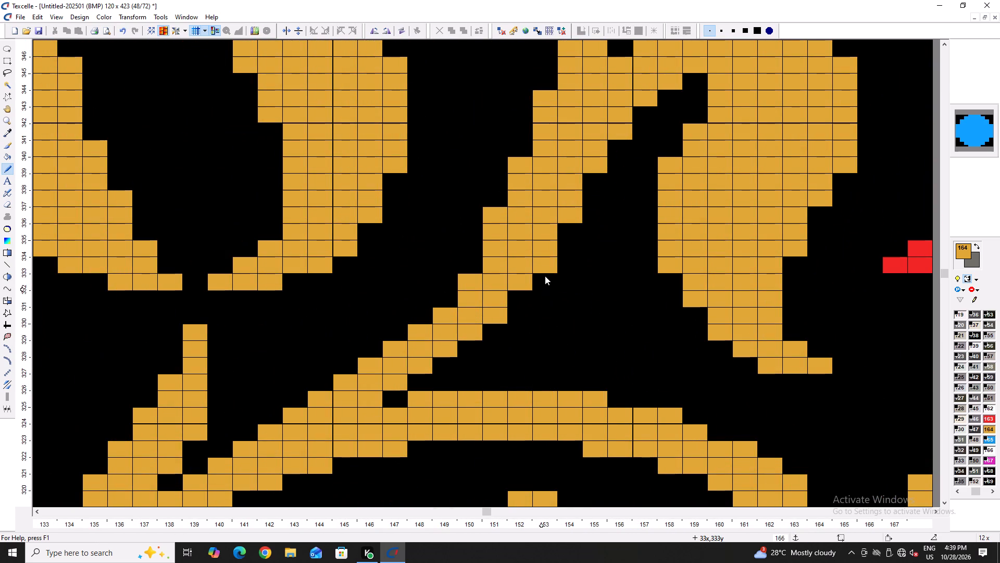
pyautogui.rightClick(547, 271)
pyautogui.rightClick(571, 218)
pyautogui.rightClick(546, 248)
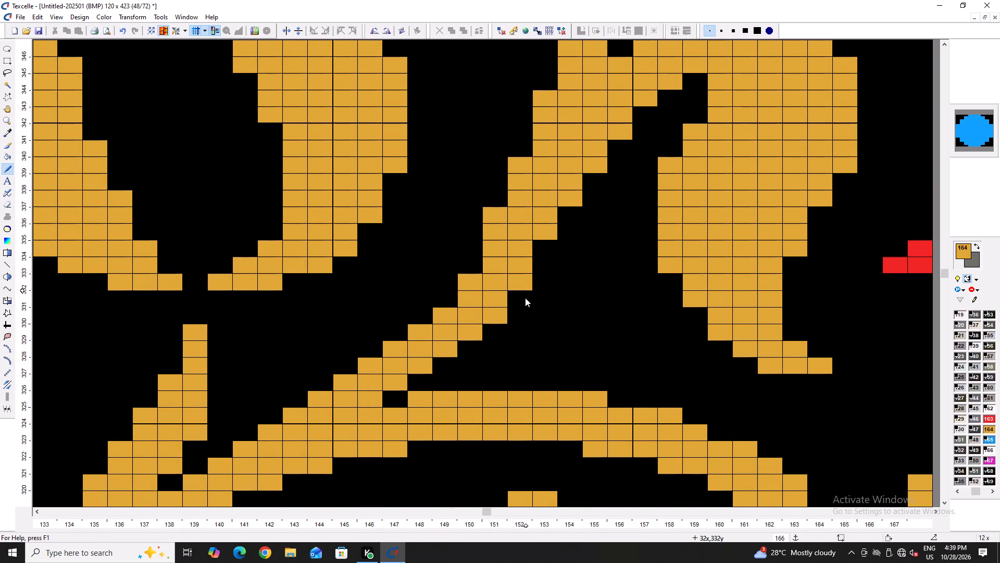
pyautogui.scroll(4, 543, 300)
pyautogui.rightClick(545, 298)
pyautogui.keyDown('ctrl'); pyautogui.scroll(-7, 546, 301); pyautogui.keyUp('ctrl')
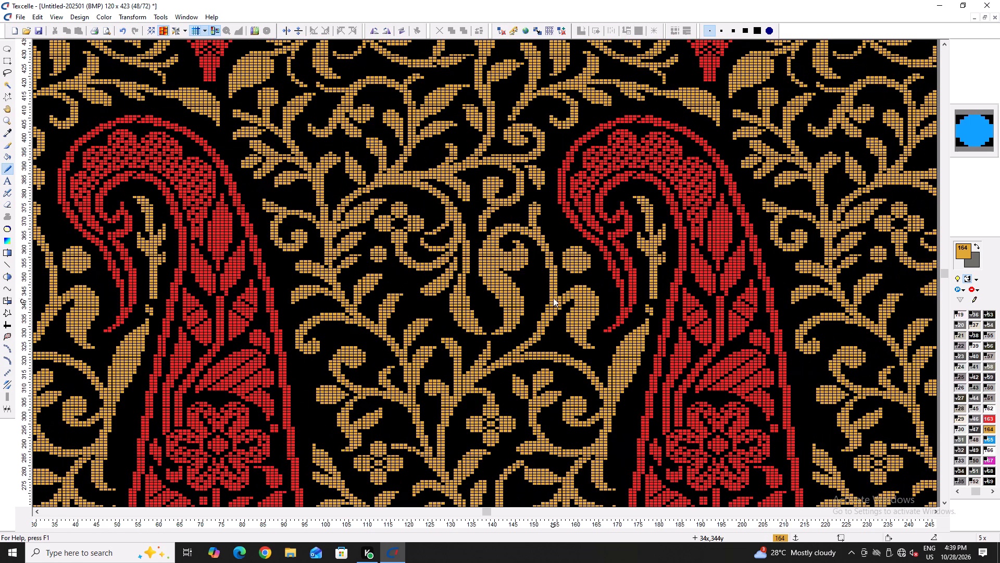
# Smooth the main stem's bend, adding gold around columns 149 to 150, rows 330 to 333, and trimming its right edge near columns 151 to 152.
pyautogui.keyDown('ctrl'); pyautogui.scroll(7, 534, 378); pyautogui.keyUp('ctrl')
pyautogui.scroll(5, 515, 218)
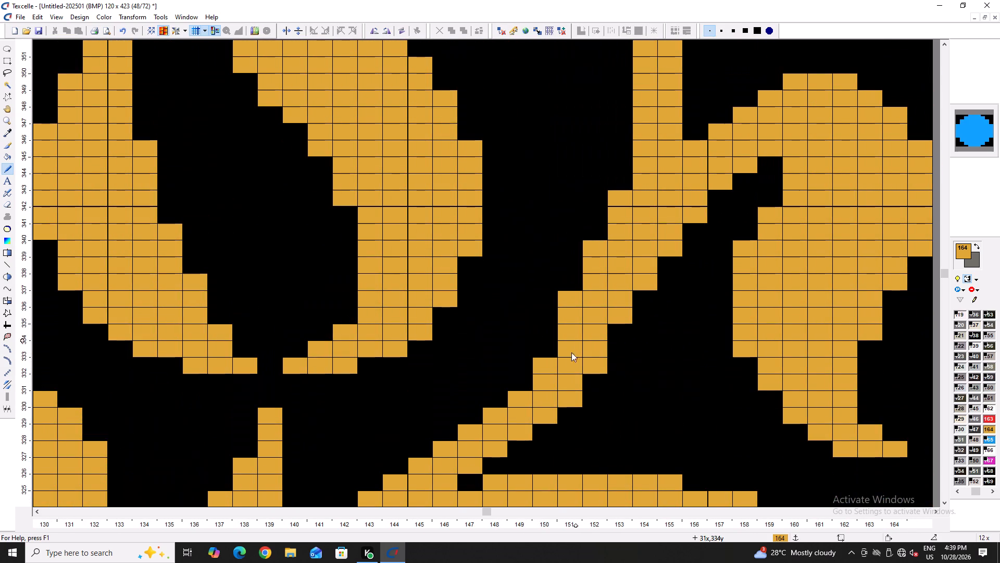
pyautogui.click(560, 350)
pyautogui.click(545, 344)
pyautogui.rightClick(585, 406)
pyautogui.rightClick(581, 393)
pyautogui.rightClick(598, 366)
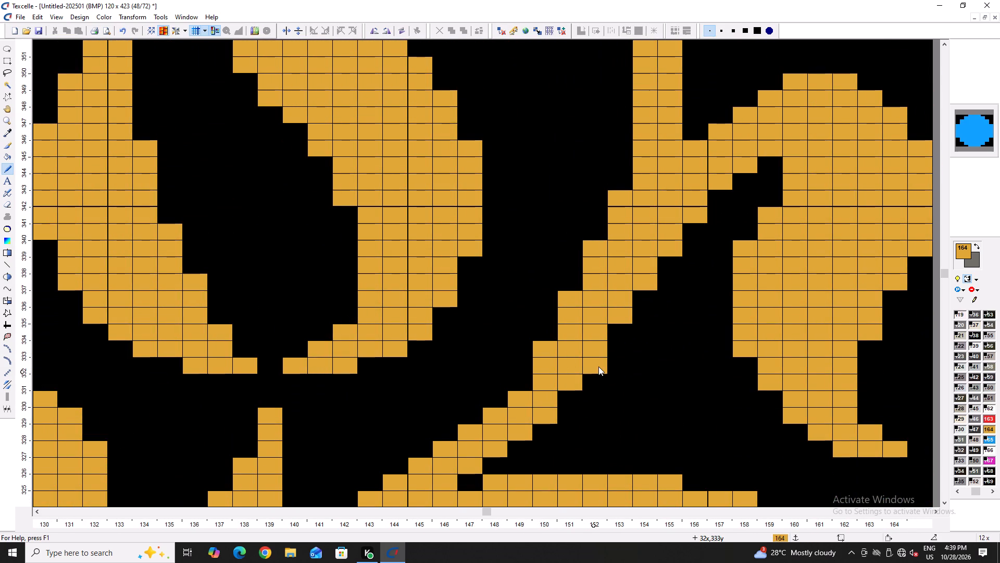
pyautogui.moveTo(525, 383); pyautogui.dragTo(526, 392)
# Trim the small sprig's fork to black around columns 149 to 150, rows 307 to 310, and extend its side leaf tip at column 157, row 311.
pyautogui.keyDown('ctrl'); pyautogui.scroll(-6, 540, 409); pyautogui.keyUp('ctrl')
pyautogui.scroll(-2, 562, 403)
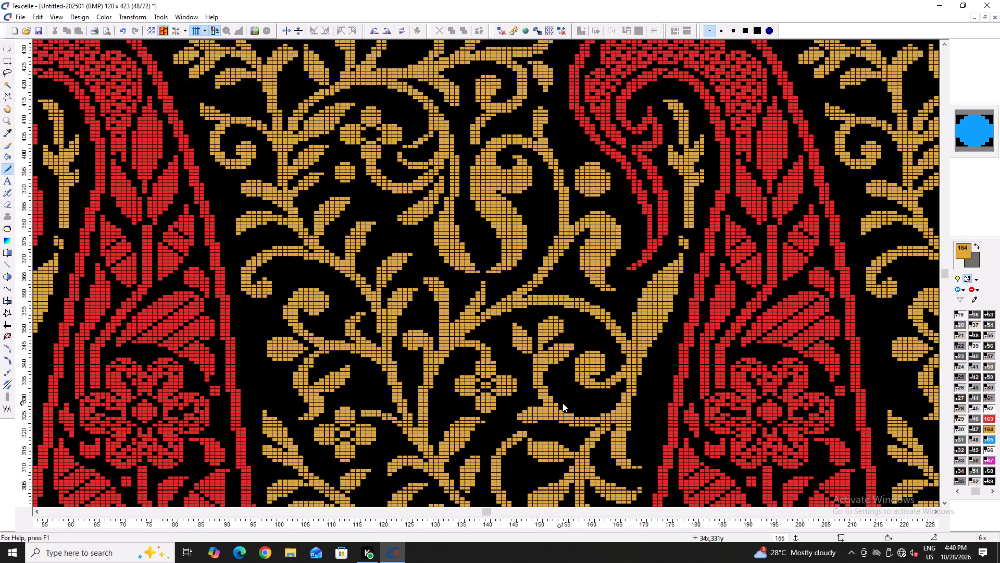
pyautogui.scroll(-1, 562, 403)
pyautogui.keyDown('ctrl'); pyautogui.scroll(4, 543, 344); pyautogui.keyUp('ctrl')
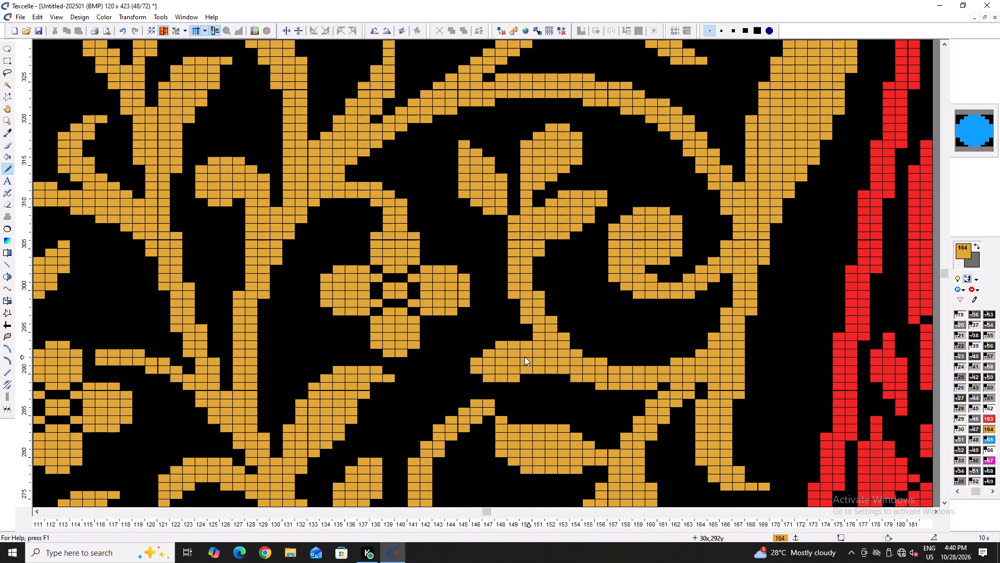
pyautogui.scroll(3, 537, 303)
pyautogui.rightClick(531, 384)
pyautogui.rightClick(529, 386)
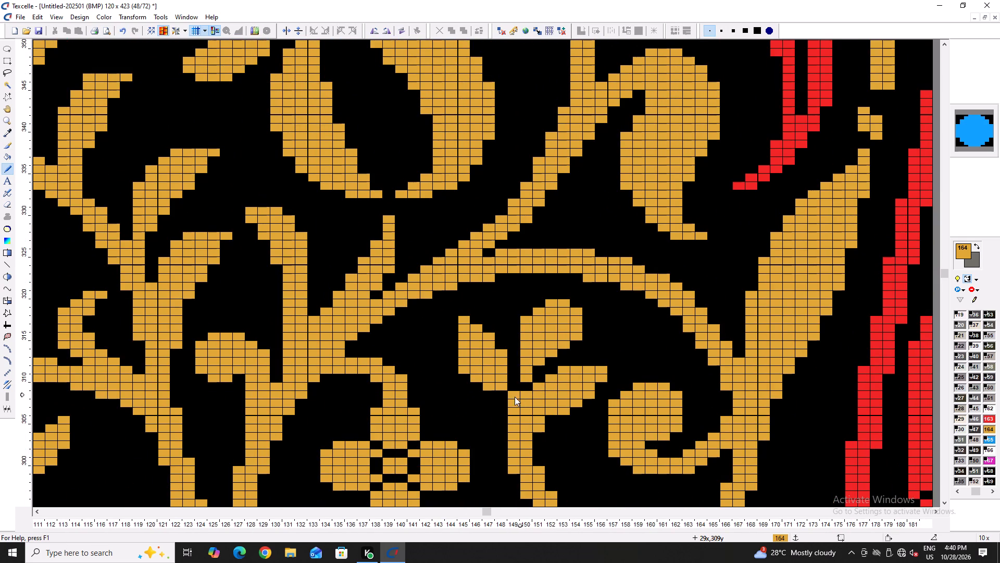
pyautogui.moveTo(511, 397); pyautogui.dragTo(511, 403, button='right')
pyautogui.rightClick(515, 412)
pyautogui.rightClick(523, 398)
pyautogui.doubleClick(608, 373)
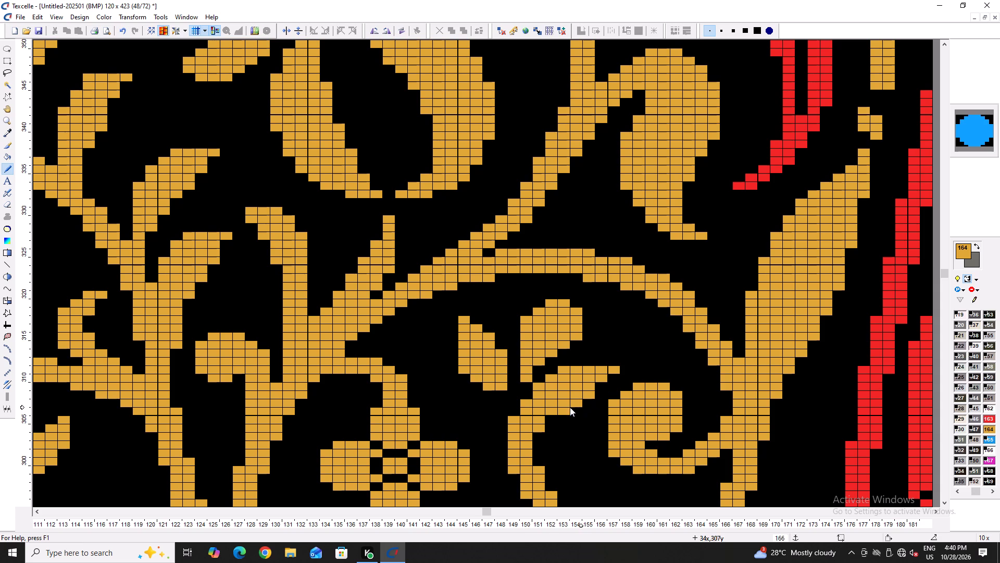
# Erase the upper curled tendril beside the four-petal flower to black, between columns 124 and 129, rows 367 to 375.
pyautogui.keyDown('ctrl'); pyautogui.scroll(-3, 504, 392); pyautogui.keyUp('ctrl')
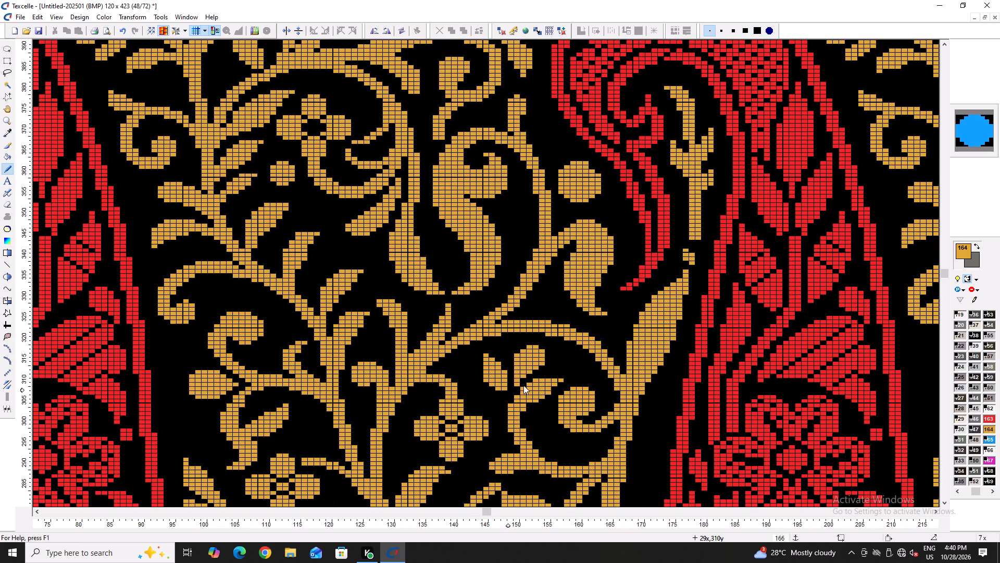
pyautogui.scroll(-1, 542, 375)
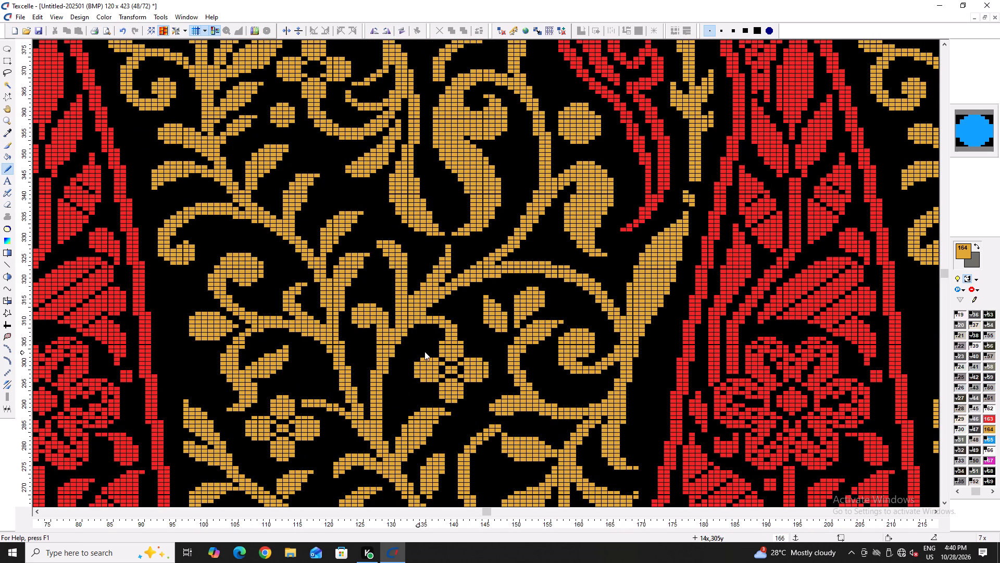
pyautogui.keyDown('ctrl'); pyautogui.scroll(-5, 434, 347); pyautogui.keyUp('ctrl')
pyautogui.keyDown('ctrl'); pyautogui.scroll(5, 394, 277); pyautogui.keyUp('ctrl')
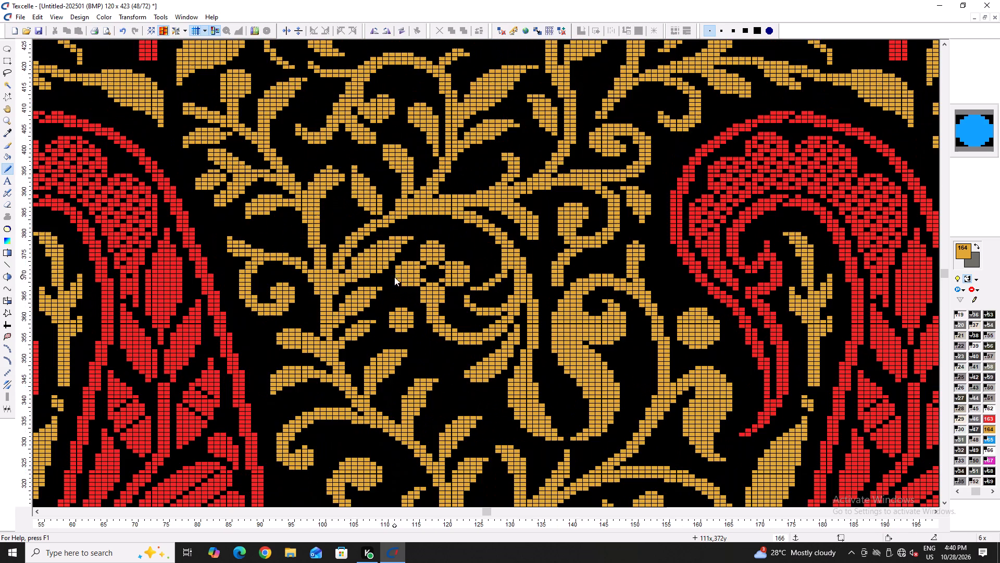
pyautogui.keyDown('ctrl'); pyautogui.scroll(4, 473, 290); pyautogui.keyUp('ctrl')
pyautogui.moveTo(559, 203); pyautogui.dragTo(560, 215, button='right')
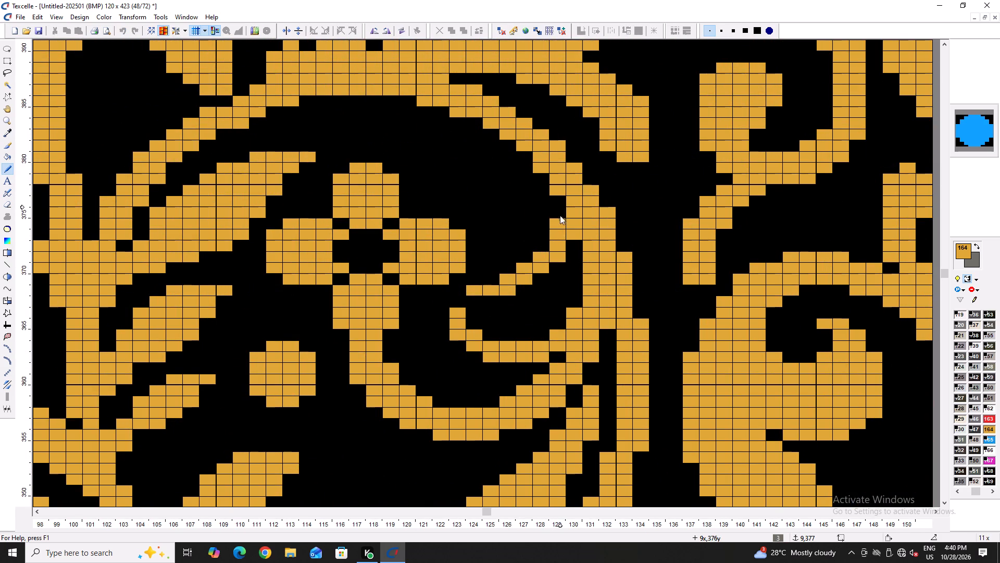
pyautogui.moveTo(560, 215); pyautogui.dragTo(575, 229, button='right')
pyautogui.moveTo(561, 237); pyautogui.dragTo(459, 292, button='right')
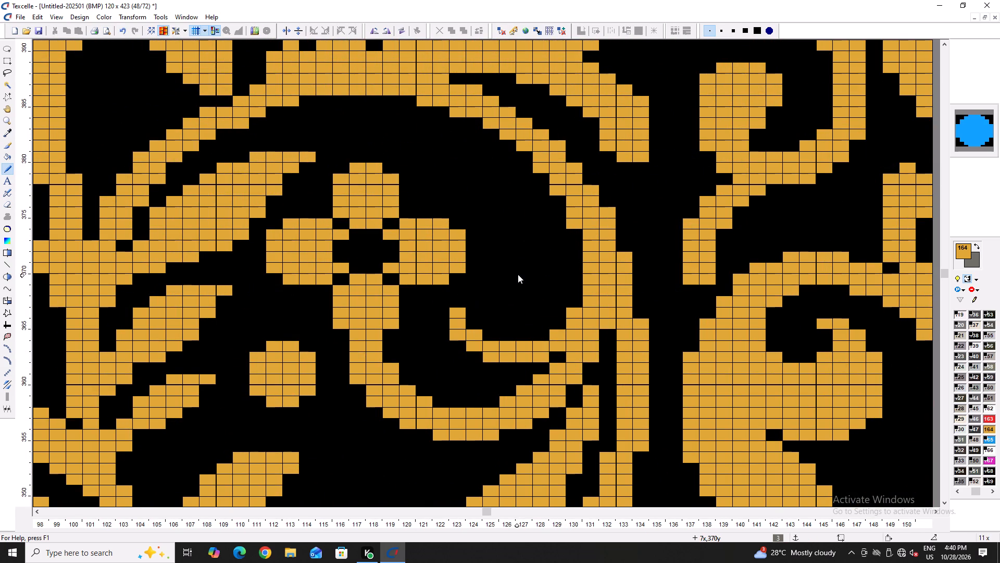
# Erase the lower curled tendril inside the round vine to black, between columns 123 and 129, rows 363 to 367.
pyautogui.scroll(1, 518, 274)
pyautogui.scroll(-2, 536, 349)
pyautogui.moveTo(570, 258); pyautogui.dragTo(529, 304, button='right')
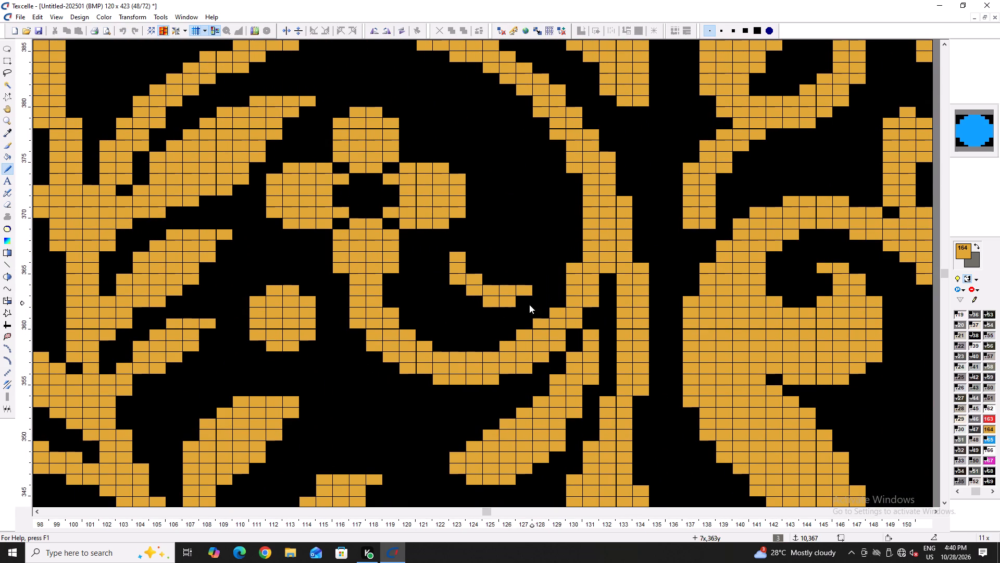
pyautogui.moveTo(529, 304); pyautogui.dragTo(520, 279, button='right')
pyautogui.rightClick(520, 279)
# Draw a solid gold curved leaf along the inner side of the round vine, between columns 123 and 129, rows 366 to 385.
pyautogui.scroll(2, 563, 267)
pyautogui.moveTo(451, 172); pyautogui.dragTo(525, 294)
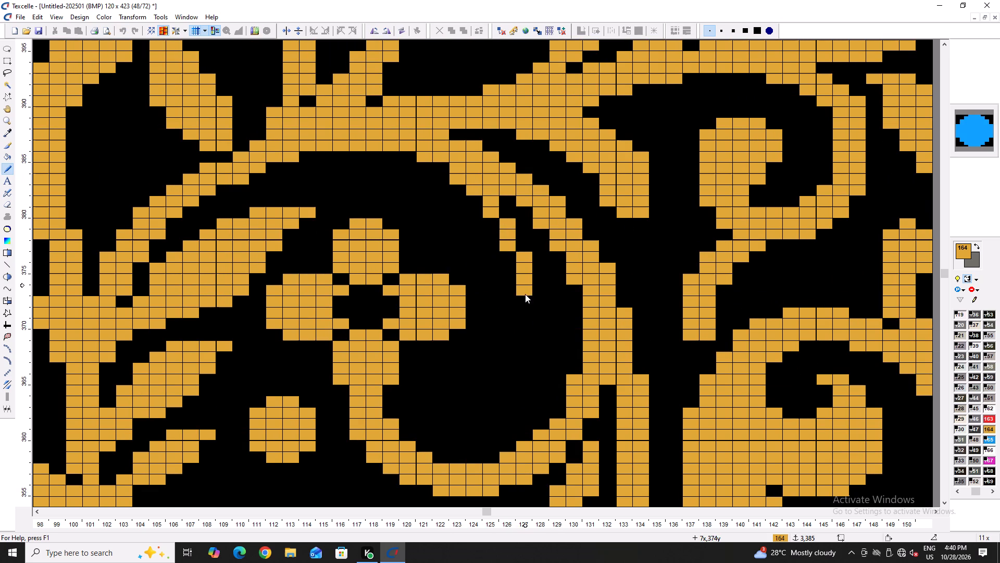
pyautogui.moveTo(525, 294); pyautogui.dragTo(541, 323)
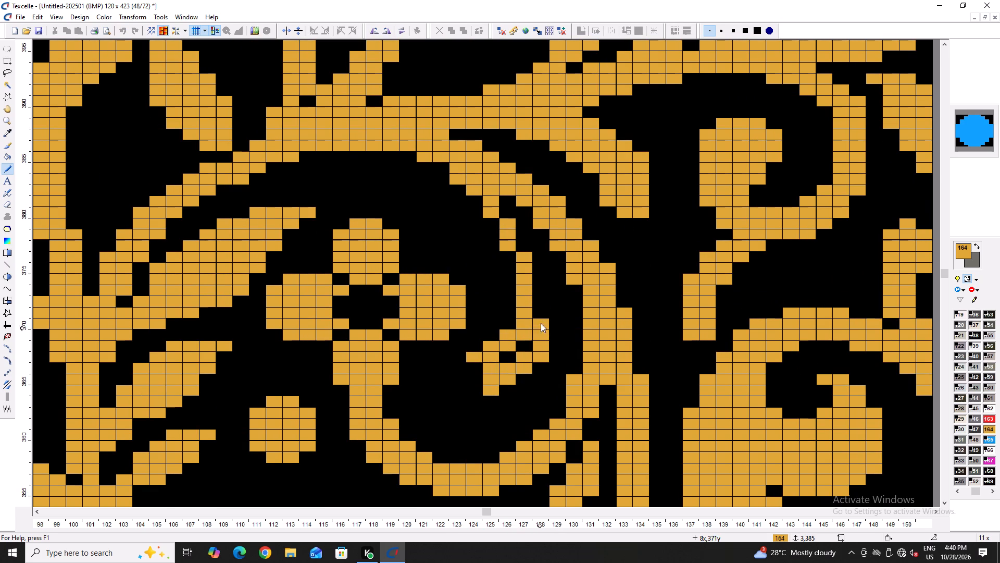
pyautogui.moveTo(541, 323); pyautogui.dragTo(537, 278)
pyautogui.moveTo(554, 255); pyautogui.dragTo(554, 259)
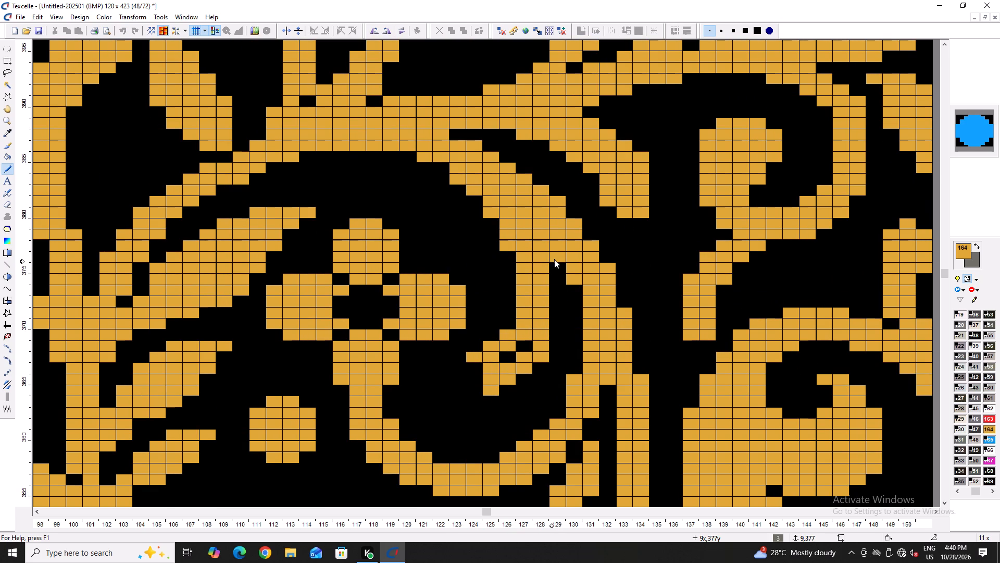
pyautogui.moveTo(554, 259); pyautogui.dragTo(553, 348)
pyautogui.moveTo(540, 337); pyautogui.dragTo(499, 362)
pyautogui.rightClick(553, 345)
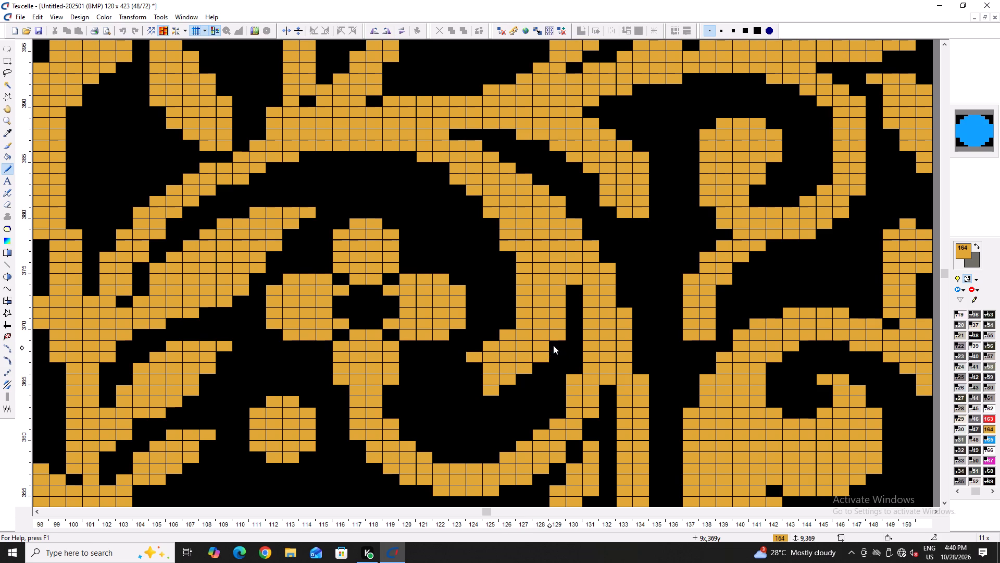
pyautogui.moveTo(477, 346); pyautogui.dragTo(480, 391, button='right')
pyautogui.keyDown('ctrl'); pyautogui.scroll(-4, 505, 357); pyautogui.keyUp('ctrl')
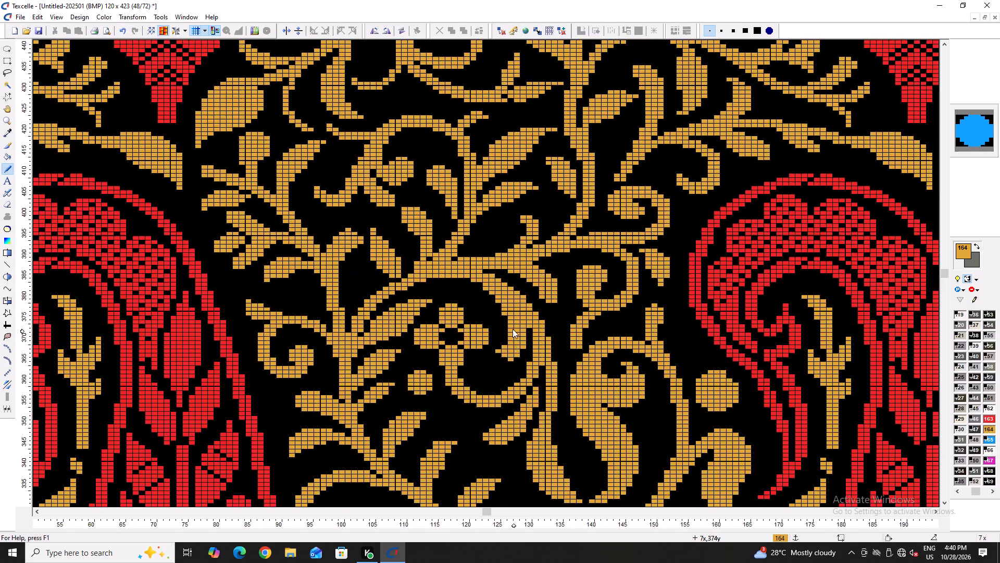
pyautogui.keyDown('ctrl'); pyautogui.scroll(5, 512, 329); pyautogui.keyUp('ctrl')
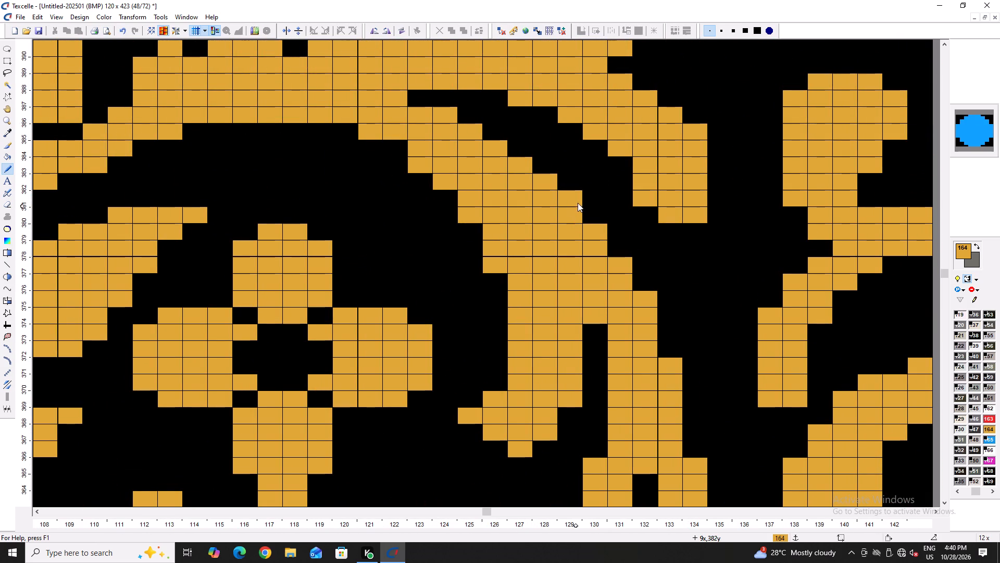
# Trim the round vine's outer edge to black at the stair corners between columns 129 and 133, rows 371 to 382.
pyautogui.rightClick(578, 202)
pyautogui.rightClick(597, 231)
pyautogui.rightClick(627, 265)
pyautogui.rightClick(654, 303)
pyautogui.rightClick(654, 305)
pyautogui.moveTo(666, 359); pyautogui.dragTo(666, 364, button='right')
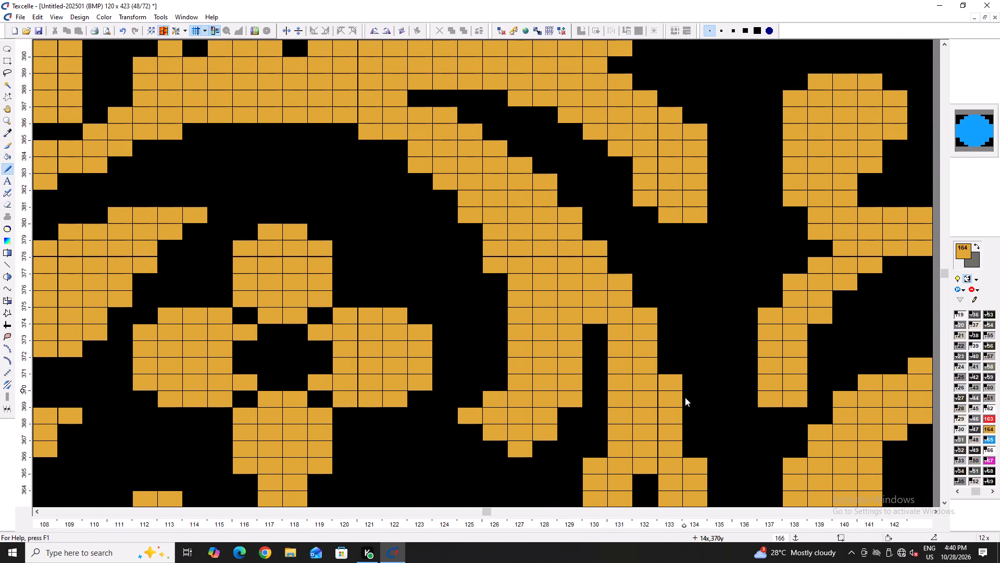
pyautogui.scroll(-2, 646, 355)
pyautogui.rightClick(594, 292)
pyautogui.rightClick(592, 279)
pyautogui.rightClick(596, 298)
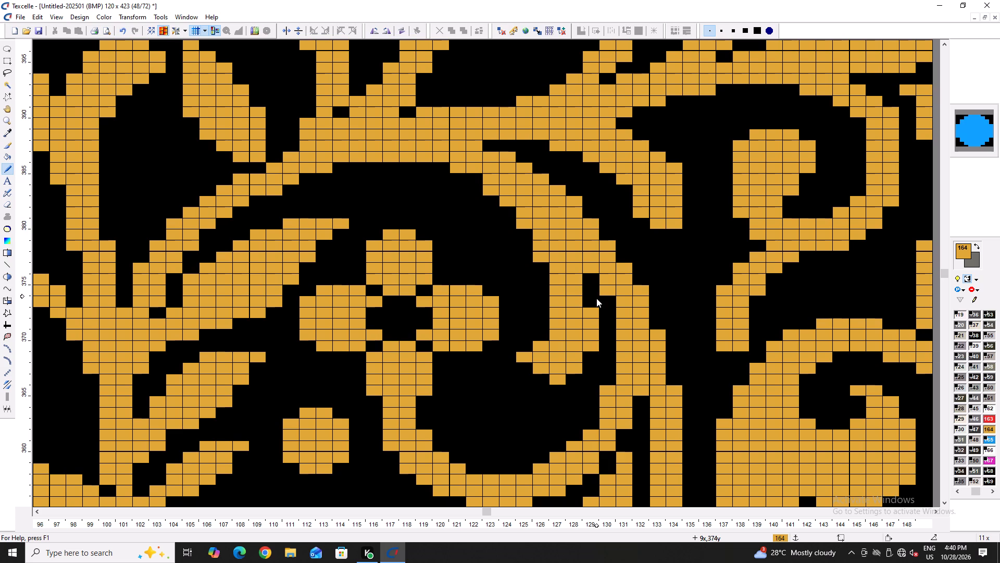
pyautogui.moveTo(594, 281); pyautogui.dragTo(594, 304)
# Refine the new leaf's tip, trimming black pixels around columns 128 to 129, rows 367 to 369, and adding gold at column 126.
pyautogui.keyDown('ctrl'); pyautogui.scroll(-5, 594, 304); pyautogui.keyUp('ctrl')
pyautogui.keyDown('ctrl'); pyautogui.scroll(3, 597, 326); pyautogui.keyUp('ctrl')
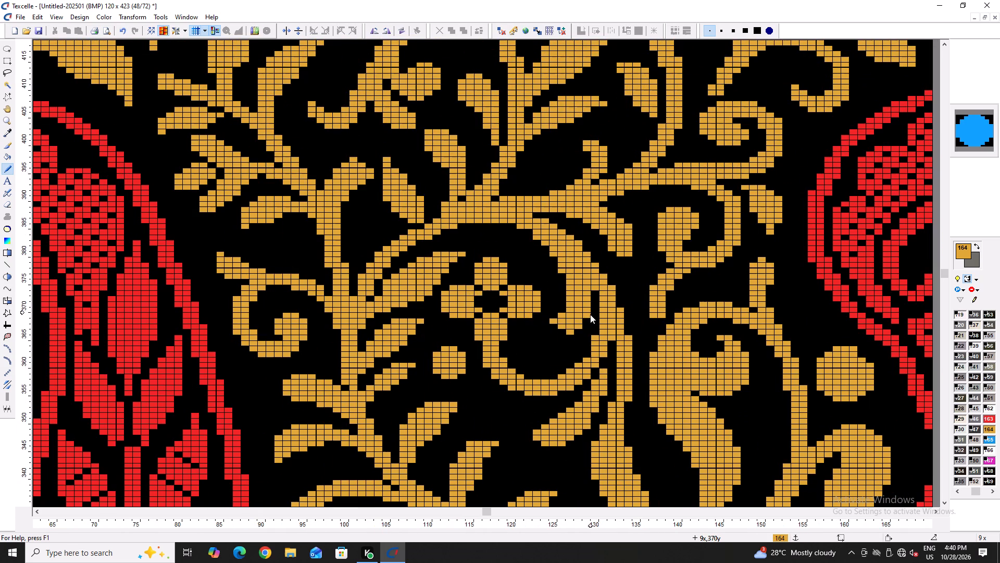
pyautogui.rightClick(590, 315)
pyautogui.rightClick(581, 328)
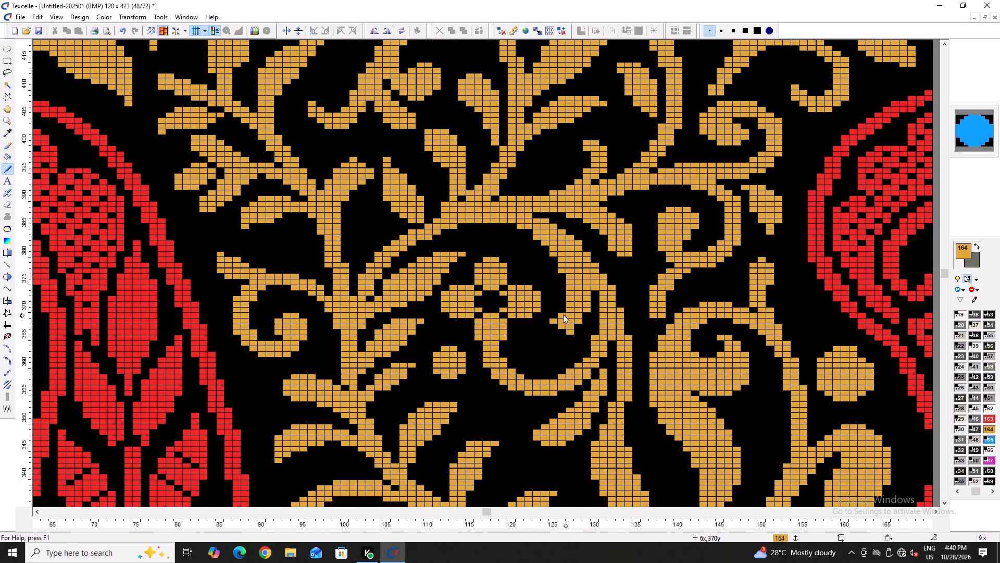
pyautogui.click(561, 312)
# Extend the black slit between the round vine and the upper branch across columns 122 to 124, near row 387.
pyautogui.keyDown('ctrl'); pyautogui.scroll(-4, 561, 310); pyautogui.keyUp('ctrl')
pyautogui.keyDown('ctrl'); pyautogui.scroll(5, 542, 265); pyautogui.keyUp('ctrl')
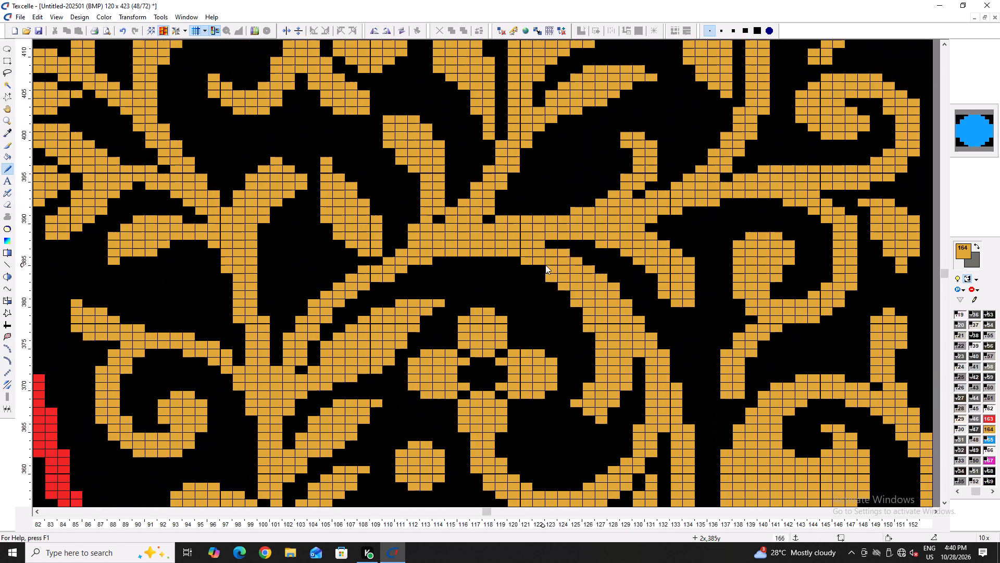
pyautogui.rightClick(571, 245)
pyautogui.rightClick(566, 252)
pyautogui.keyDown('ctrl'); pyautogui.scroll(-4, 590, 275); pyautogui.keyUp('ctrl')
pyautogui.keyDown('ctrl'); pyautogui.scroll(5, 571, 263); pyautogui.keyUp('ctrl')
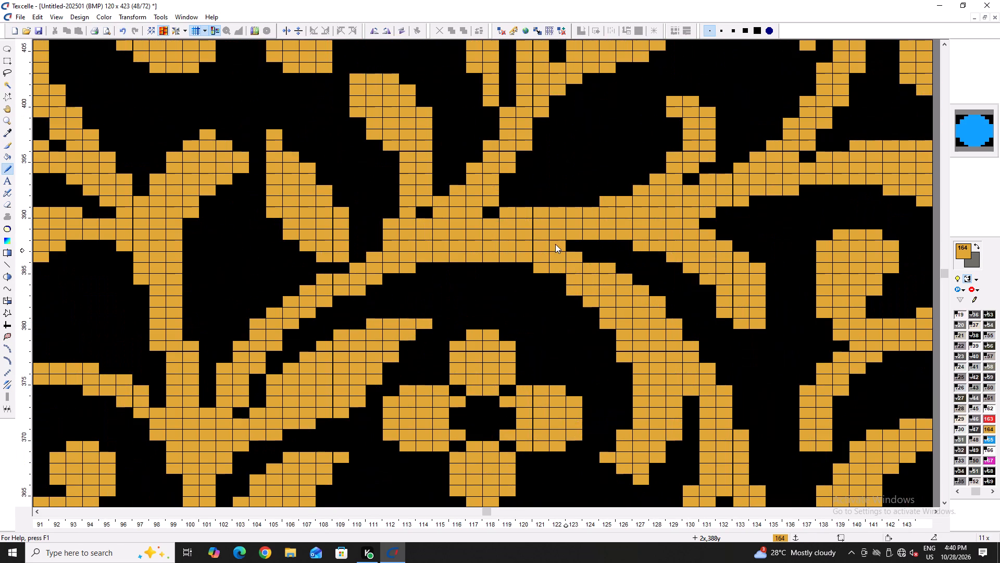
pyautogui.rightClick(555, 244)
# Reshape the leaf hanging outside the round vine, trimming its outer corner at column 134 and adding gold near columns 126 and 129.
pyautogui.keyDown('ctrl'); pyautogui.scroll(-5, 558, 247); pyautogui.keyUp('ctrl')
pyautogui.keyDown('ctrl'); pyautogui.scroll(5, 638, 267); pyautogui.keyUp('ctrl')
pyautogui.rightClick(636, 231)
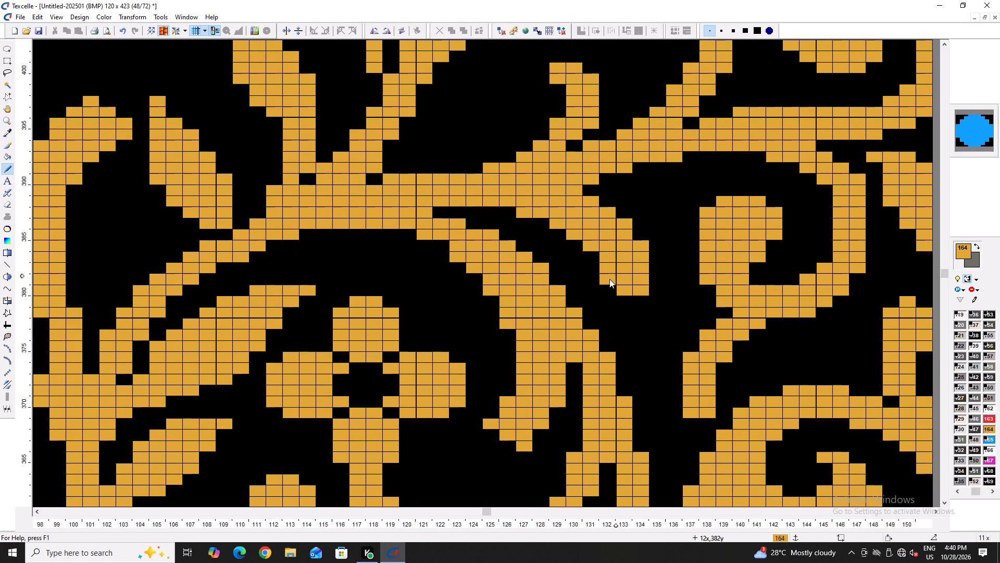
pyautogui.click(506, 210)
pyautogui.click(548, 219)
# Thicken the top of the round vine with gold at column 111, row 388, and along its underside at columns 120 to 122, rows 385 to 386.
pyautogui.keyDown('ctrl'); pyautogui.scroll(-4, 590, 242); pyautogui.keyUp('ctrl')
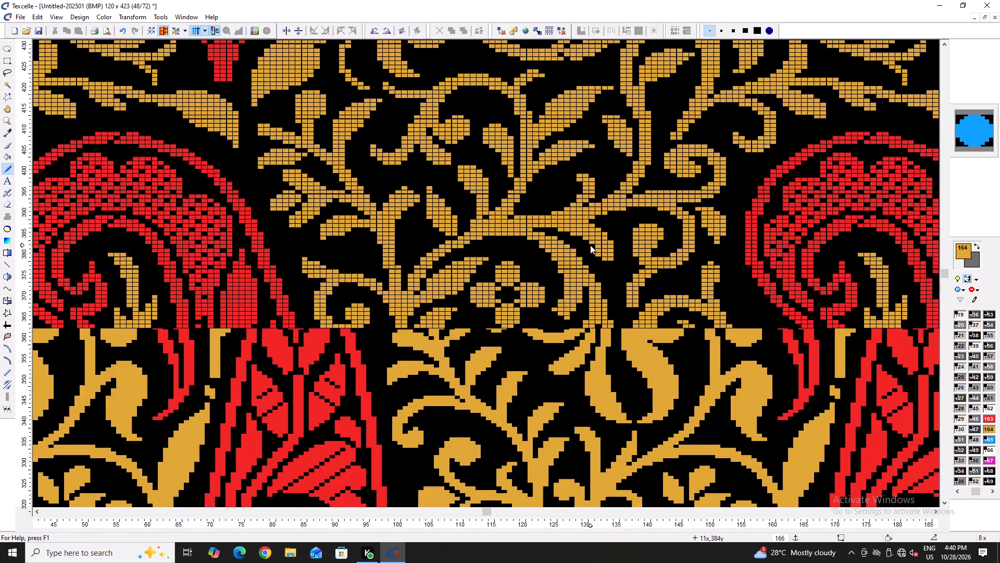
pyautogui.keyDown('ctrl'); pyautogui.scroll(-1, 590, 245); pyautogui.keyUp('ctrl')
pyautogui.keyDown('ctrl'); pyautogui.scroll(5, 451, 248); pyautogui.keyUp('ctrl')
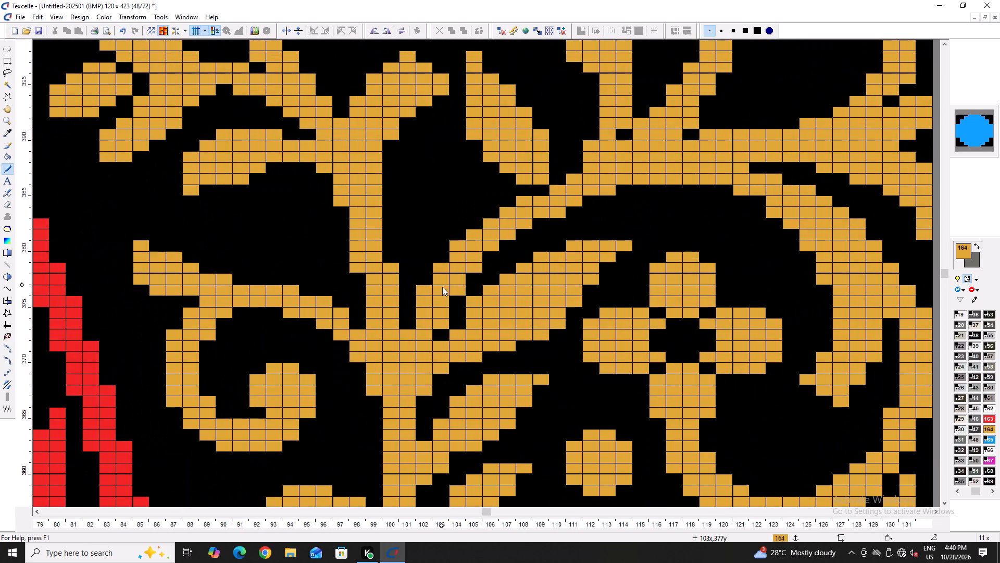
pyautogui.keyDown('ctrl'); pyautogui.scroll(-5, 446, 284); pyautogui.keyUp('ctrl')
pyautogui.keyDown('ctrl'); pyautogui.scroll(4, 480, 238); pyautogui.keyUp('ctrl')
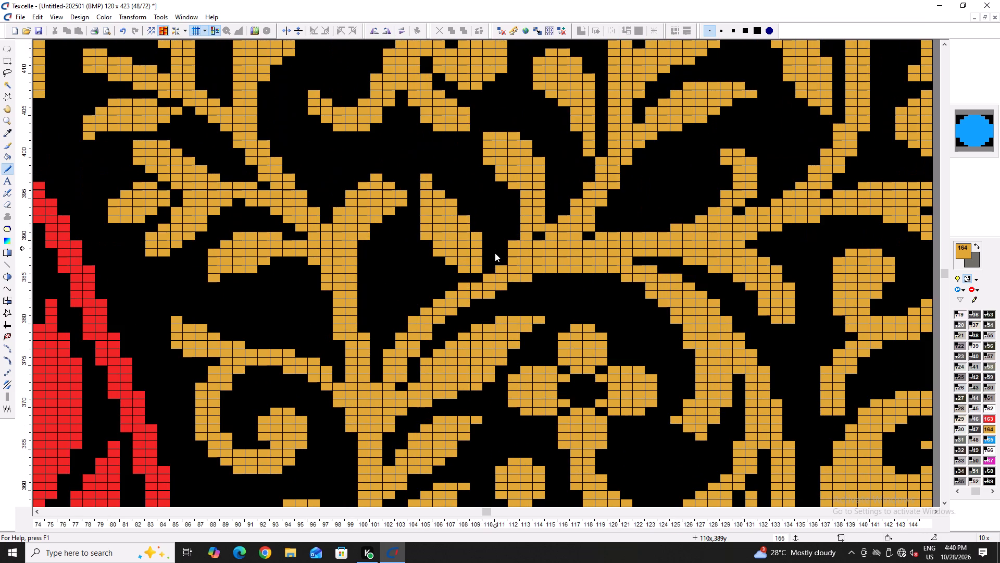
pyautogui.click(504, 259)
pyautogui.keyDown('ctrl'); pyautogui.scroll(-4, 507, 285); pyautogui.keyUp('ctrl')
pyautogui.keyDown('ctrl'); pyautogui.scroll(4, 514, 282); pyautogui.keyUp('ctrl')
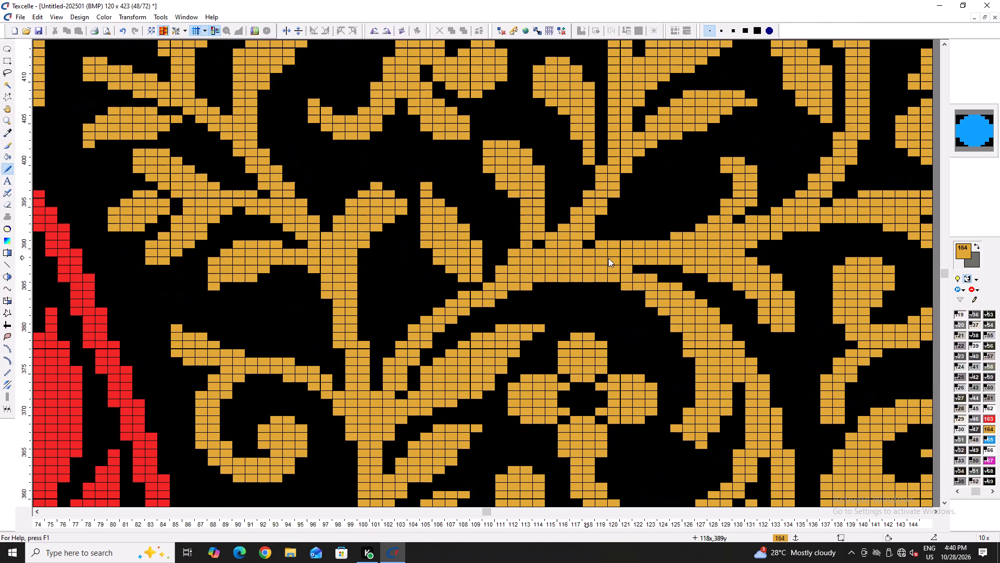
pyautogui.click(619, 280)
pyautogui.moveTo(607, 282); pyautogui.dragTo(615, 284)
pyautogui.click(617, 284)
pyautogui.click(640, 291)
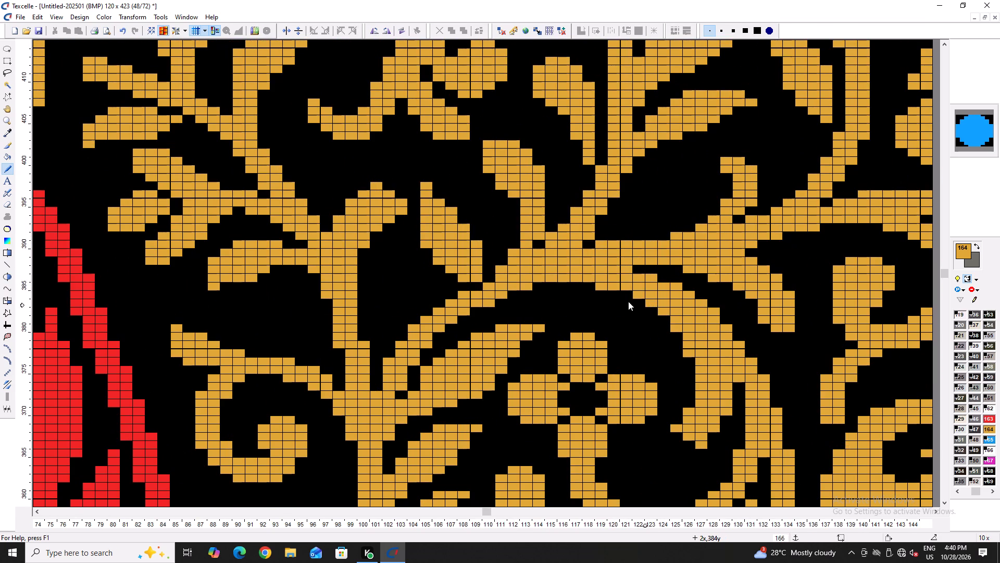
pyautogui.click(623, 291)
# Erase the thin tendril branching off the arched stem to black, between columns 98 and 104, rows 419 to 423.
pyautogui.keyDown('ctrl'); pyautogui.scroll(-3, 598, 298); pyautogui.keyUp('ctrl')
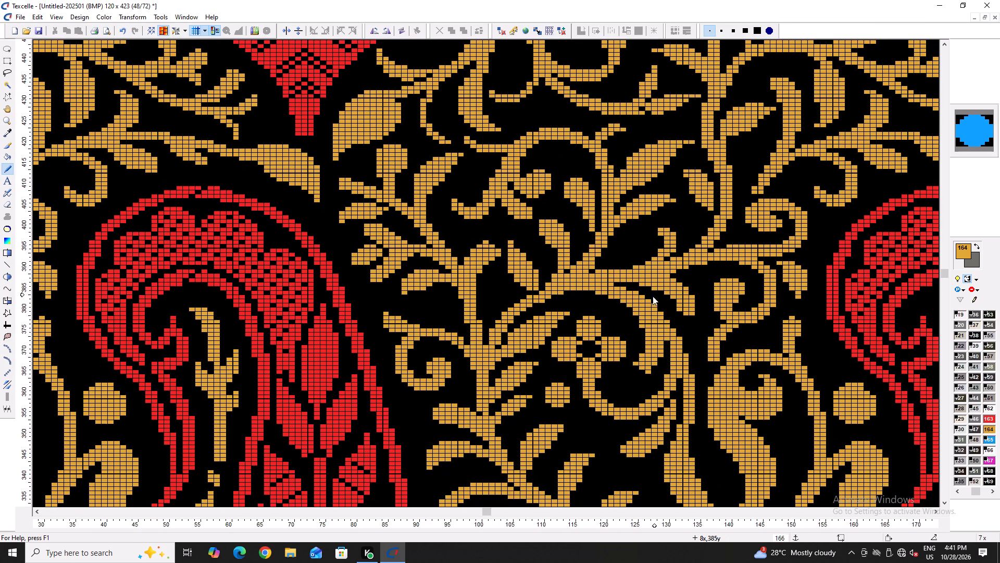
pyautogui.scroll(1, 456, 248)
pyautogui.keyDown('ctrl'); pyautogui.scroll(3, 486, 213); pyautogui.keyUp('ctrl')
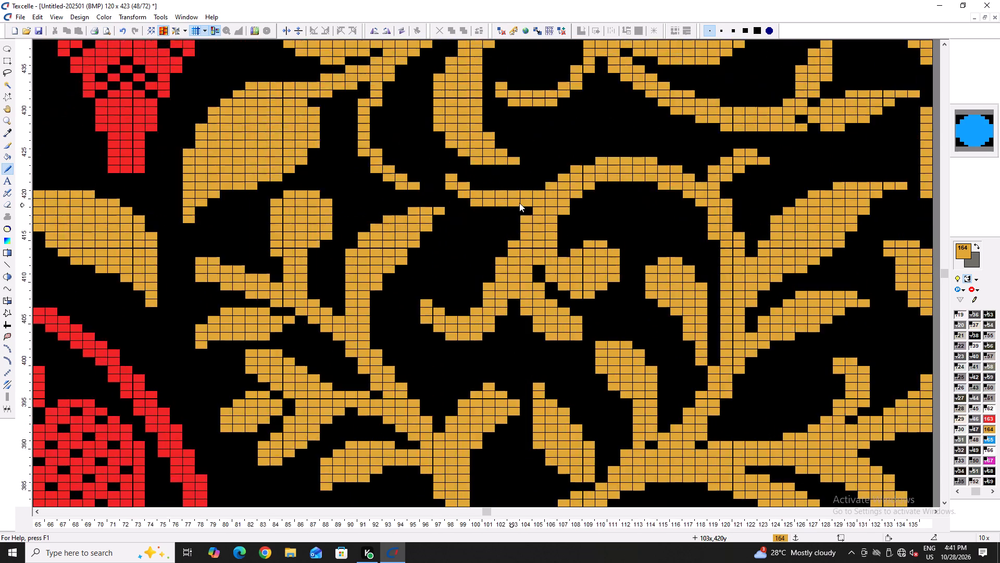
pyautogui.keyDown('ctrl'); pyautogui.scroll(2, 519, 203); pyautogui.keyUp('ctrl')
pyautogui.moveTo(556, 175); pyautogui.dragTo(545, 194, button='right')
pyautogui.rightClick(545, 195)
pyautogui.rightClick(570, 180)
pyautogui.scroll(1, 499, 205)
pyautogui.moveTo(519, 194); pyautogui.dragTo(500, 239, button='right')
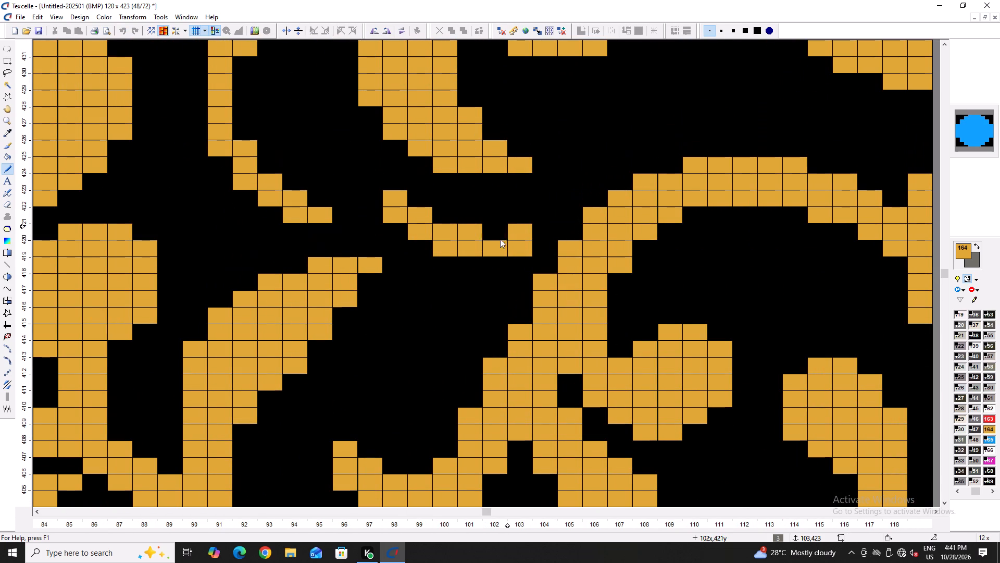
pyautogui.moveTo(500, 239); pyautogui.dragTo(512, 255, button='right')
pyautogui.keyDown('ctrl'); pyautogui.moveTo(509, 258); pyautogui.dragTo(503, 260, button='right'); pyautogui.keyUp('ctrl')
pyautogui.keyDown('ctrl'); pyautogui.scroll(-6, 432, 258); pyautogui.keyUp('ctrl')
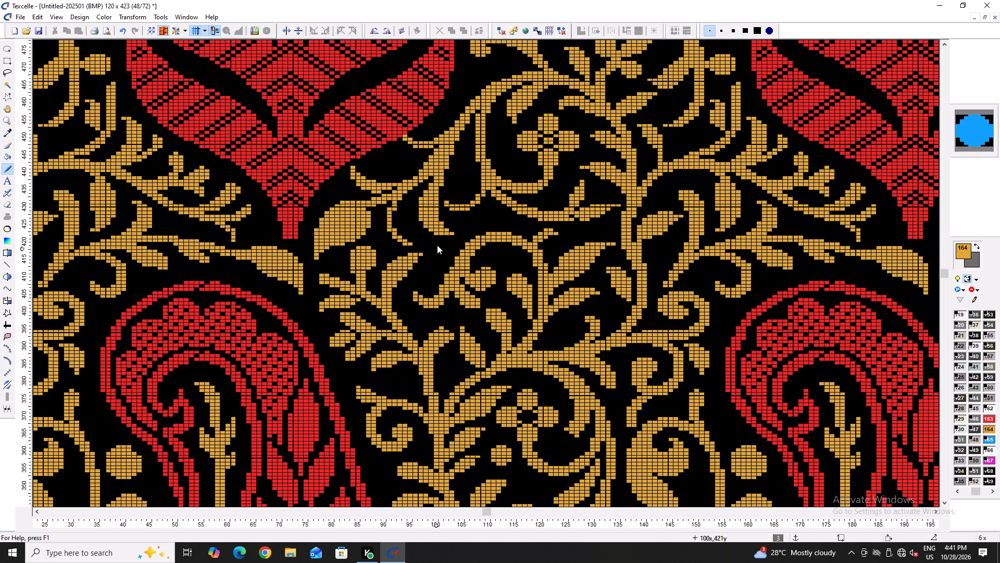
# Draw a small round gold bud in the cleared area at columns 99 to 102, rows 415 to 419.
pyautogui.scroll(1, 437, 245)
pyautogui.keyDown('ctrl'); pyautogui.scroll(5, 445, 321); pyautogui.keyUp('ctrl')
pyautogui.moveTo(433, 289); pyautogui.dragTo(429, 329)
pyautogui.moveTo(444, 309); pyautogui.dragTo(440, 327)
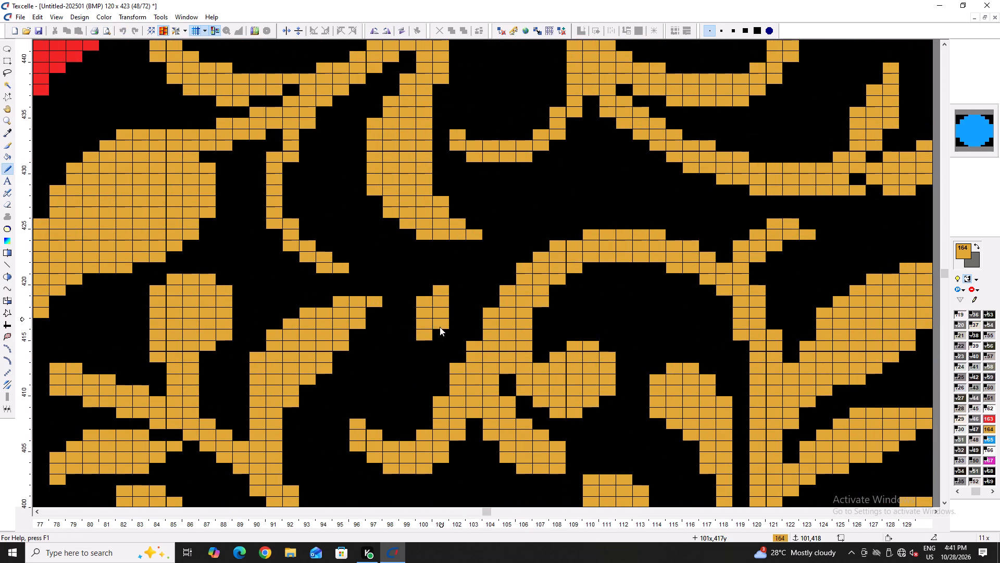
pyautogui.moveTo(440, 327); pyautogui.dragTo(441, 328)
pyautogui.moveTo(457, 299); pyautogui.dragTo(457, 320)
pyautogui.rightClick(423, 333)
pyautogui.moveTo(411, 300); pyautogui.dragTo(414, 320)
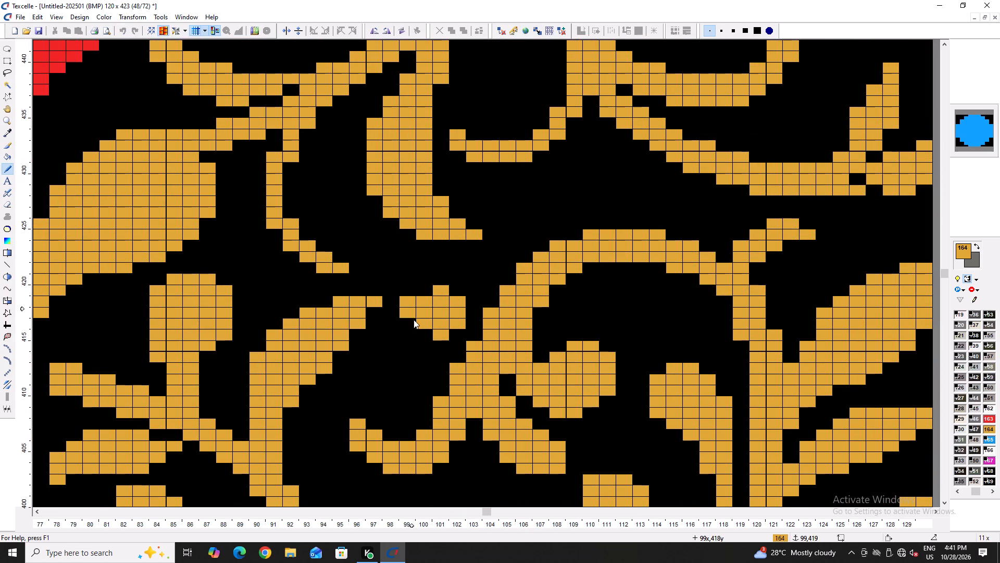
pyautogui.moveTo(414, 320); pyautogui.dragTo(415, 323)
pyautogui.click(427, 328)
pyautogui.moveTo(426, 293); pyautogui.dragTo(413, 292)
pyautogui.rightClick(404, 288)
pyautogui.keyDown('ctrl'); pyautogui.scroll(-6, 410, 297); pyautogui.keyUp('ctrl')
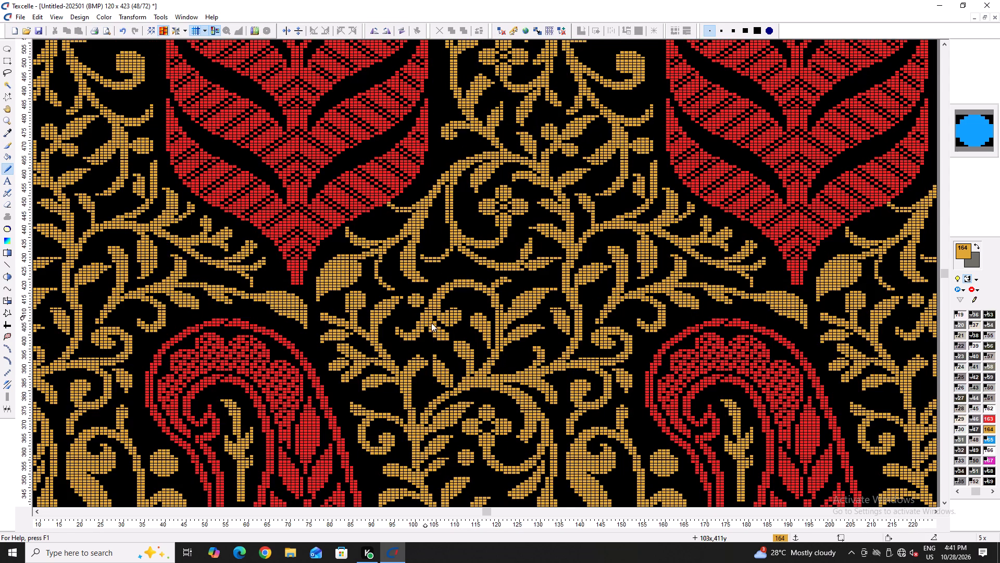
# Reshape the side tendril's tip and upper edge with gold between columns 85 and 95, rows 376 to 381, trimming its lower corner to black.
pyautogui.scroll(-2, 421, 364)
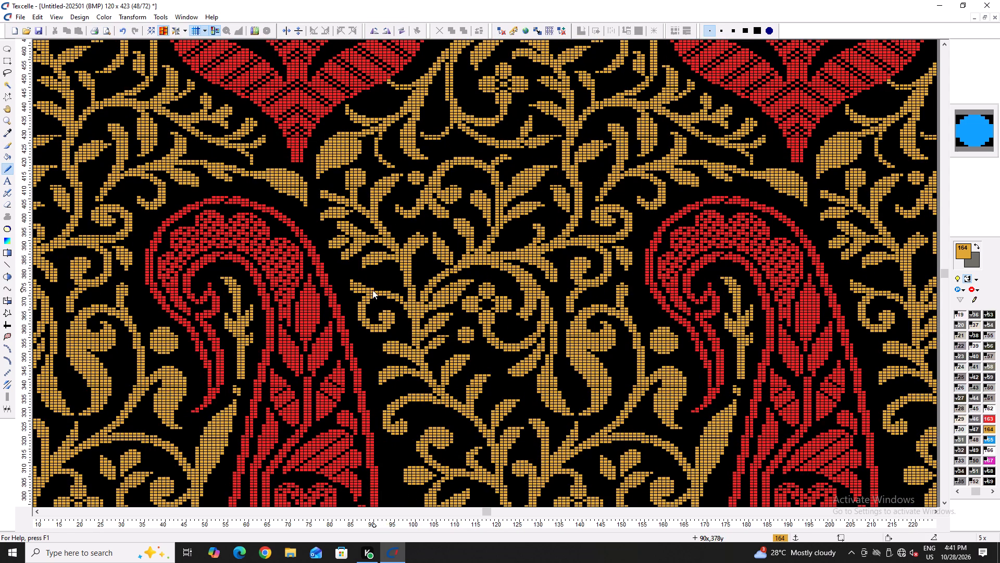
pyautogui.keyDown('ctrl'); pyautogui.scroll(7, 372, 290); pyautogui.keyUp('ctrl')
pyautogui.click(398, 289)
pyautogui.click(413, 282)
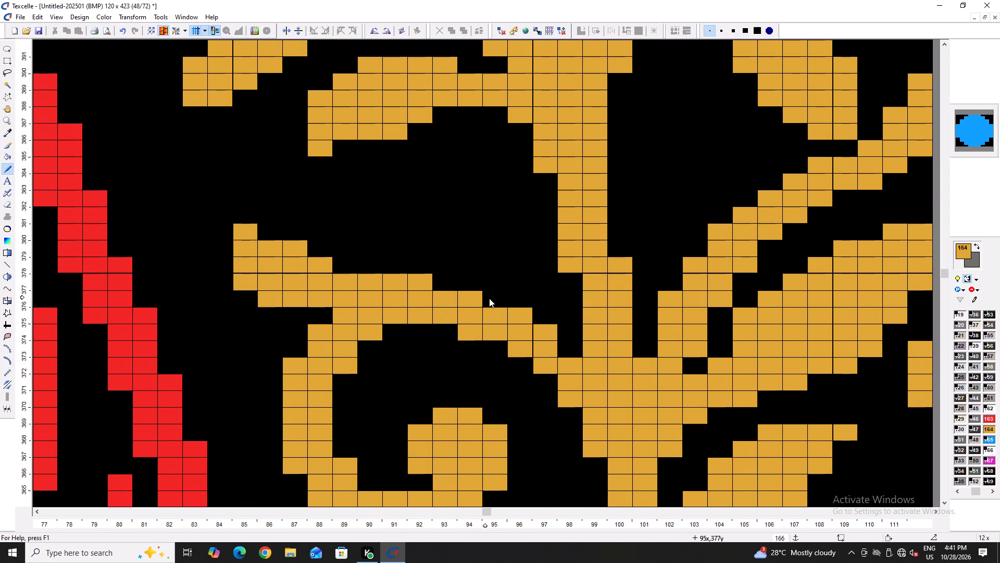
pyautogui.click(490, 299)
pyautogui.click(345, 261)
pyautogui.click(319, 250)
pyautogui.click(269, 230)
pyautogui.moveTo(234, 208); pyautogui.dragTo(236, 226)
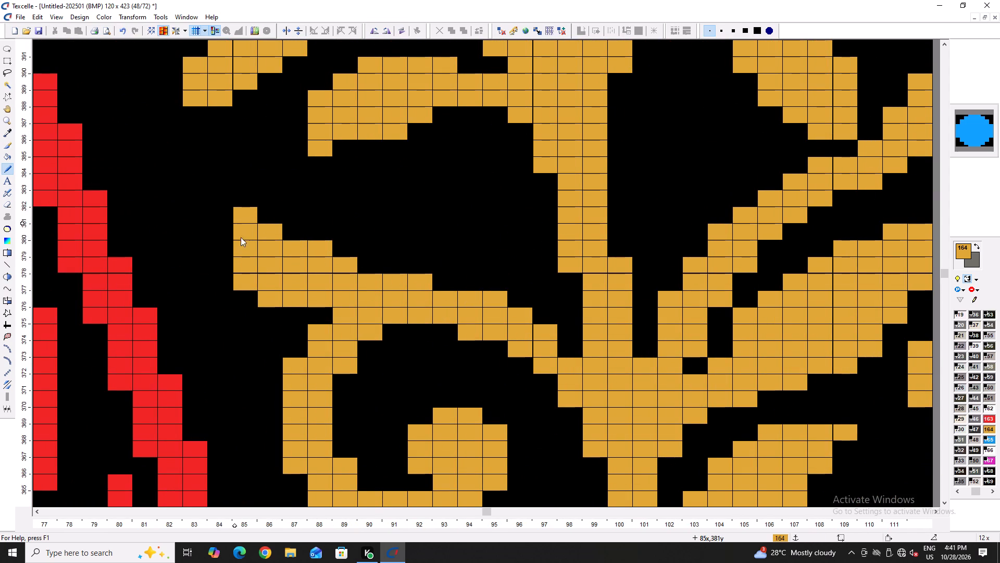
pyautogui.rightClick(243, 285)
pyautogui.rightClick(257, 297)
pyautogui.rightClick(258, 298)
# Round out the curled tendril's end in gold at columns 96 to 99, rows 325 to 331, and trim its upper corners to black.
pyautogui.keyDown('ctrl'); pyautogui.scroll(-4, 353, 299); pyautogui.keyUp('ctrl')
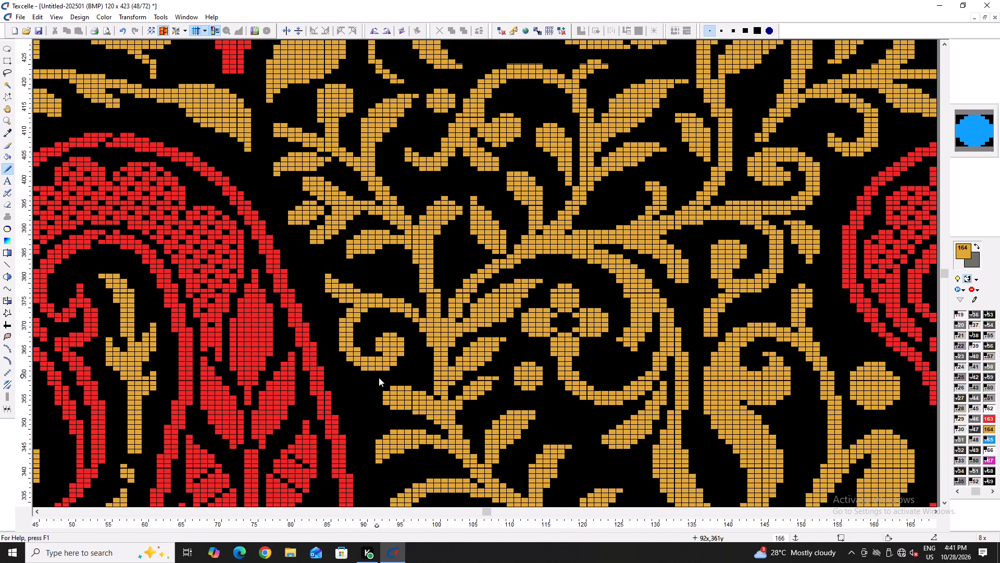
pyautogui.keyDown('ctrl'); pyautogui.scroll(1, 379, 377); pyautogui.keyUp('ctrl')
pyautogui.scroll(-3, 431, 371)
pyautogui.keyDown('ctrl'); pyautogui.scroll(-2, 417, 321); pyautogui.keyUp('ctrl')
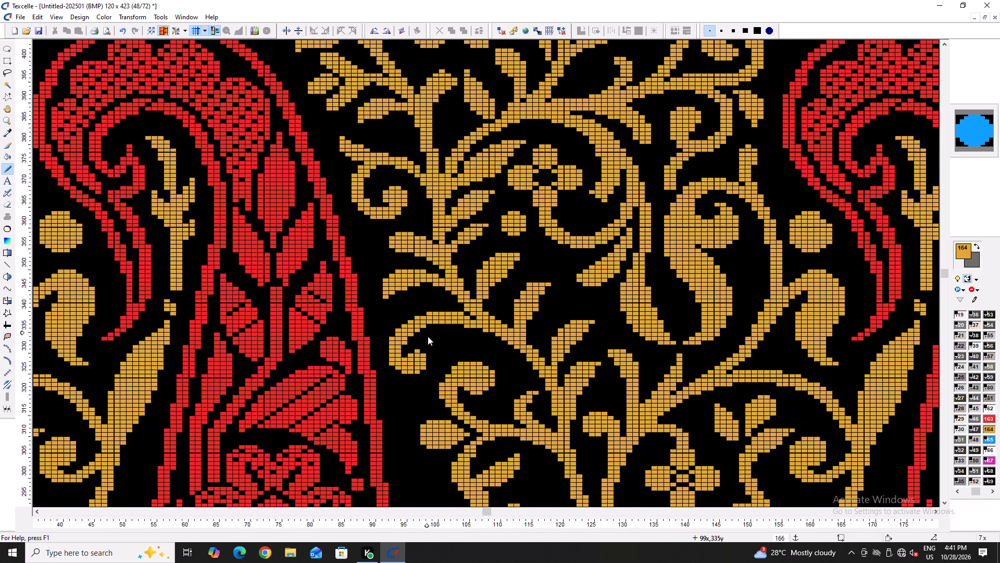
pyautogui.keyDown('ctrl'); pyautogui.scroll(5, 427, 360); pyautogui.keyUp('ctrl')
pyautogui.click(412, 334)
pyautogui.click(365, 334)
pyautogui.moveTo(442, 337); pyautogui.dragTo(434, 386)
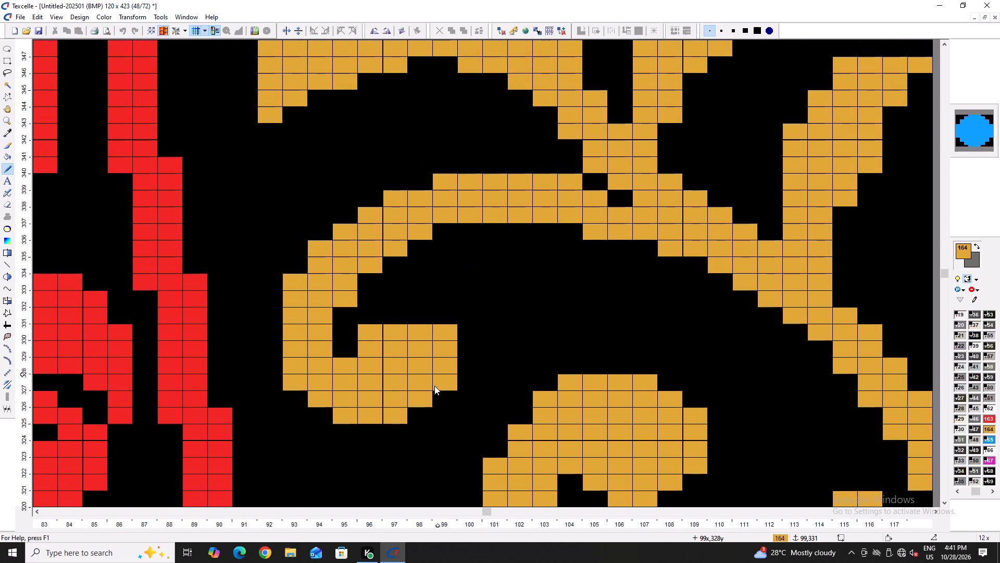
pyautogui.moveTo(434, 386); pyautogui.dragTo(434, 387)
pyautogui.click(433, 388)
pyautogui.moveTo(429, 398); pyautogui.dragTo(428, 403)
pyautogui.click(428, 403)
pyautogui.doubleClick(445, 392)
pyautogui.click(426, 404)
pyautogui.rightClick(367, 328)
pyautogui.rightClick(441, 333)
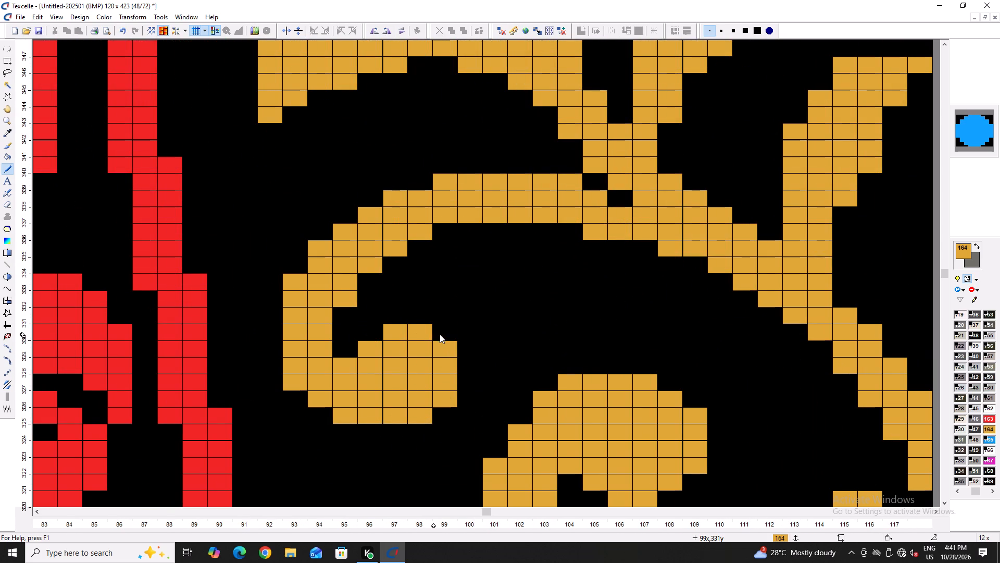
pyautogui.keyDown('ctrl'); pyautogui.scroll(-4, 435, 340); pyautogui.keyUp('ctrl')
pyautogui.keyDown('ctrl'); pyautogui.scroll(2, 410, 368); pyautogui.keyUp('ctrl')
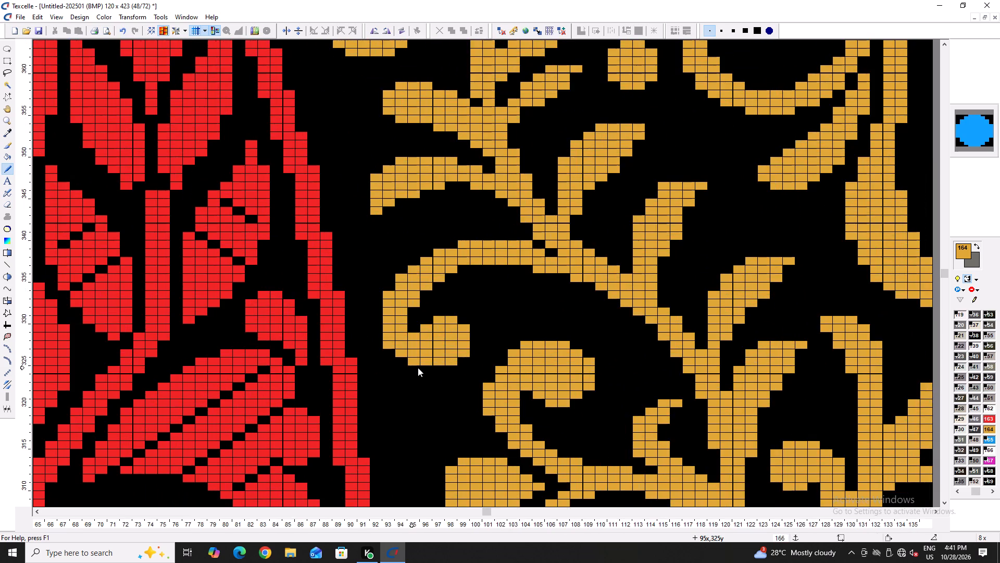
pyautogui.keyDown('ctrl'); pyautogui.scroll(-3, 418, 368); pyautogui.keyUp('ctrl')
pyautogui.keyDown('ctrl'); pyautogui.scroll(5, 449, 358); pyautogui.keyUp('ctrl')
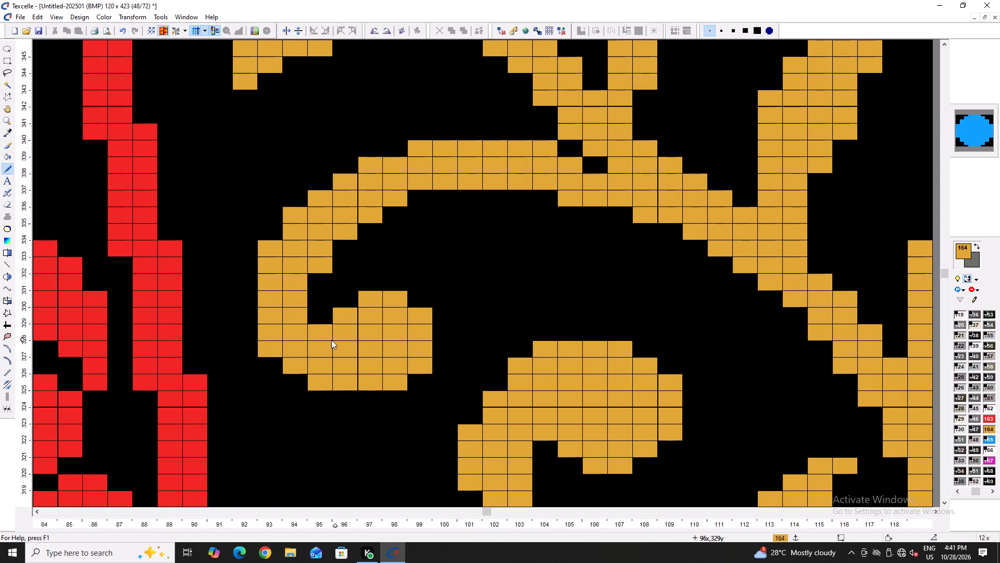
# Round out the underside of the curled tendril's end in gold at columns 93 to 99, rows 325 to 327, and trim its outer corner to black.
pyautogui.click(268, 371)
pyautogui.click(304, 394)
pyautogui.click(289, 378)
pyautogui.moveTo(291, 398); pyautogui.dragTo(296, 399, button='right')
pyautogui.moveTo(327, 405); pyautogui.dragTo(397, 399)
pyautogui.click(422, 389)
pyautogui.keyDown('ctrl'); pyautogui.scroll(-6, 402, 399); pyautogui.keyUp('ctrl')
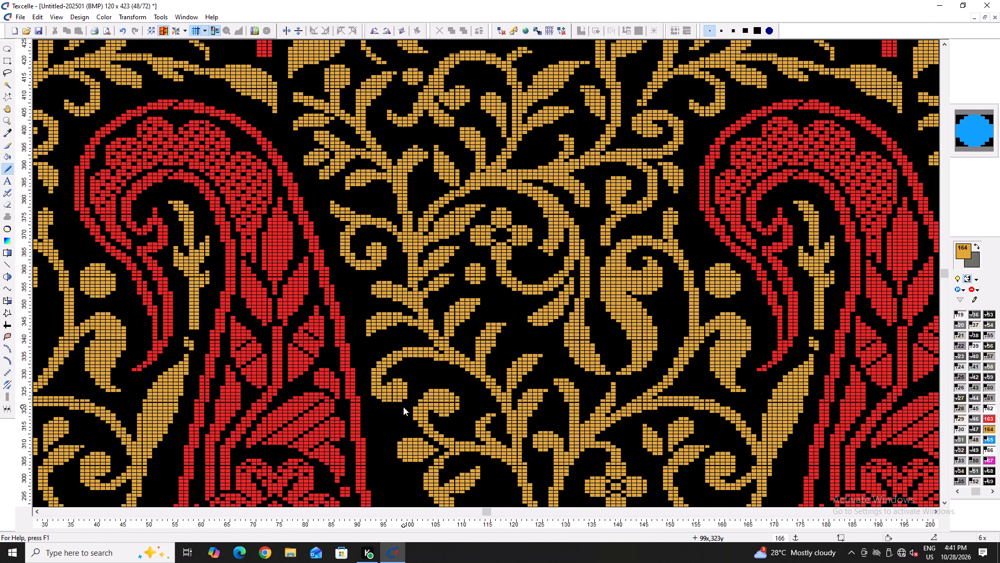
pyautogui.keyDown('ctrl'); pyautogui.scroll(4, 388, 396); pyautogui.keyUp('ctrl')
pyautogui.rightClick(352, 387)
pyautogui.rightClick(352, 381)
pyautogui.rightClick(358, 395)
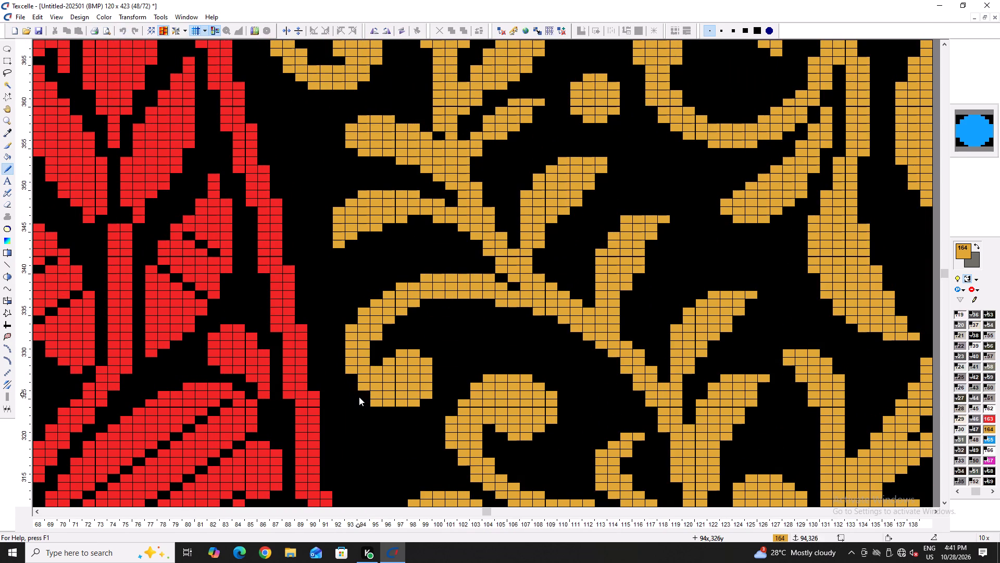
pyautogui.rightClick(358, 396)
pyautogui.rightClick(367, 400)
pyautogui.rightClick(369, 401)
pyautogui.keyDown('ctrl'); pyautogui.scroll(-6, 397, 402); pyautogui.keyUp('ctrl')
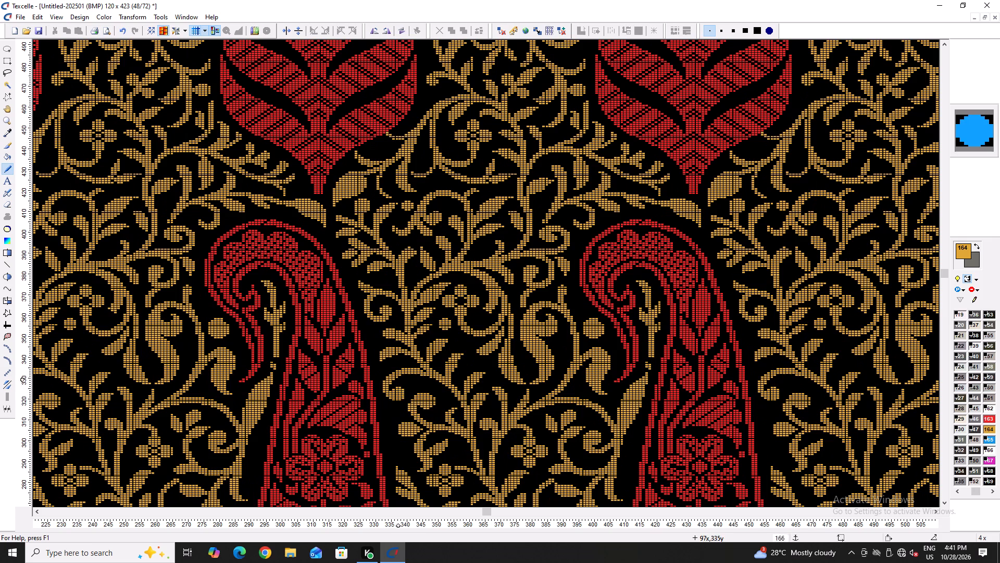
# Trim the inner edge of the arched tendril above the curl to black, columns 95 to 98, rows 333 to 337.
pyautogui.keyDown('ctrl'); pyautogui.scroll(7, 397, 380); pyautogui.keyUp('ctrl')
pyautogui.rightClick(362, 409)
pyautogui.rightClick(362, 410)
pyautogui.rightClick(373, 393)
pyautogui.rightClick(392, 380)
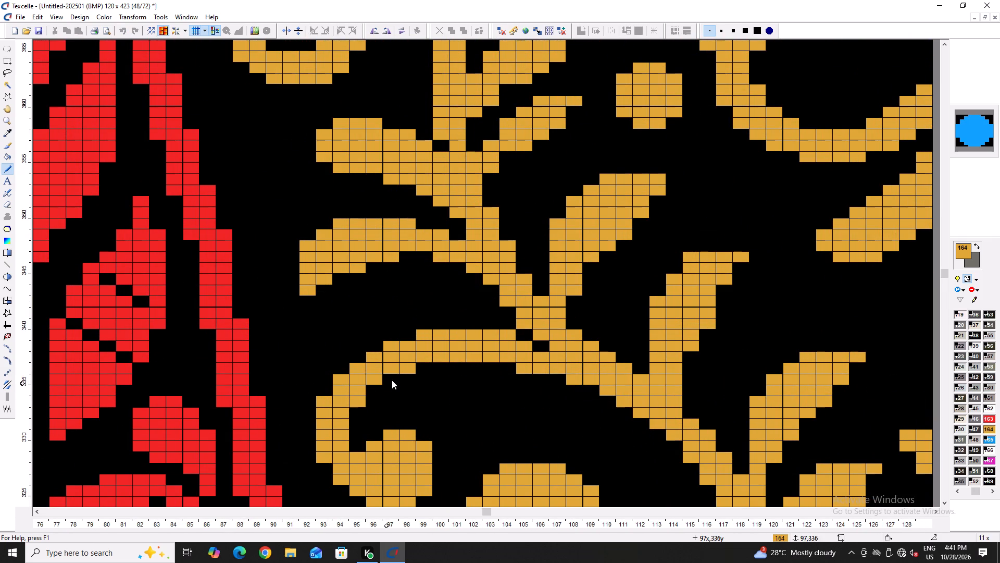
pyautogui.rightClick(409, 369)
pyautogui.keyDown('ctrl'); pyautogui.scroll(-5, 424, 385); pyautogui.keyUp('ctrl')
pyautogui.keyDown('ctrl'); pyautogui.scroll(7, 423, 380); pyautogui.keyUp('ctrl')
pyautogui.moveTo(375, 376); pyautogui.dragTo(376, 382)
# Thin the outer edge of the curved stem below the pointed bud to black around columns 103 to 105, rows 295 to 306.
pyautogui.keyDown('ctrl'); pyautogui.scroll(-7, 410, 383); pyautogui.keyUp('ctrl')
pyautogui.scroll(-2, 423, 383)
pyautogui.keyDown('ctrl'); pyautogui.scroll(3, 459, 377); pyautogui.keyUp('ctrl')
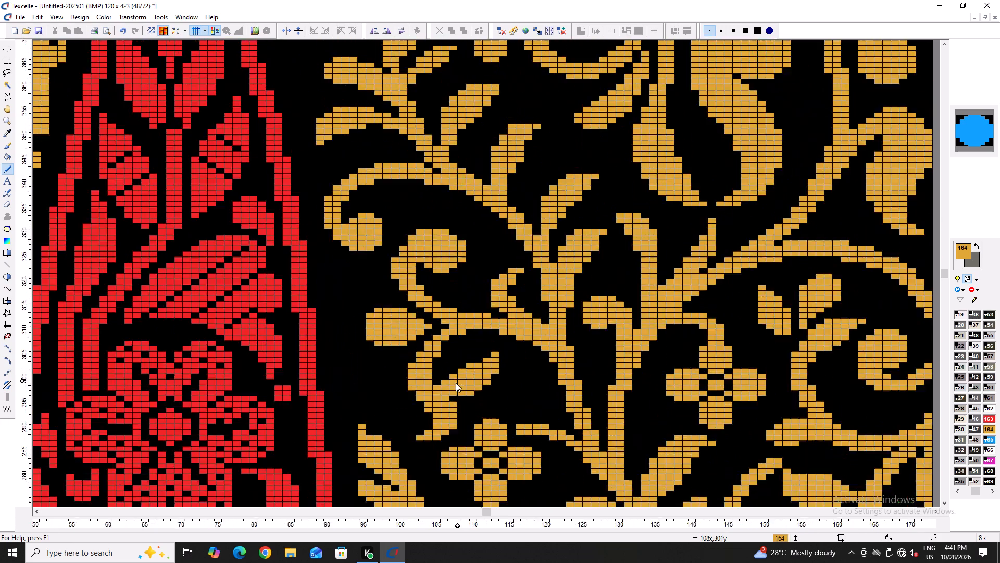
pyautogui.keyDown('ctrl'); pyautogui.scroll(3, 456, 383); pyautogui.keyUp('ctrl')
pyautogui.moveTo(317, 313); pyautogui.dragTo(325, 412, button='right')
pyautogui.keyDown('ctrl'); pyautogui.scroll(-5, 374, 358); pyautogui.keyUp('ctrl')
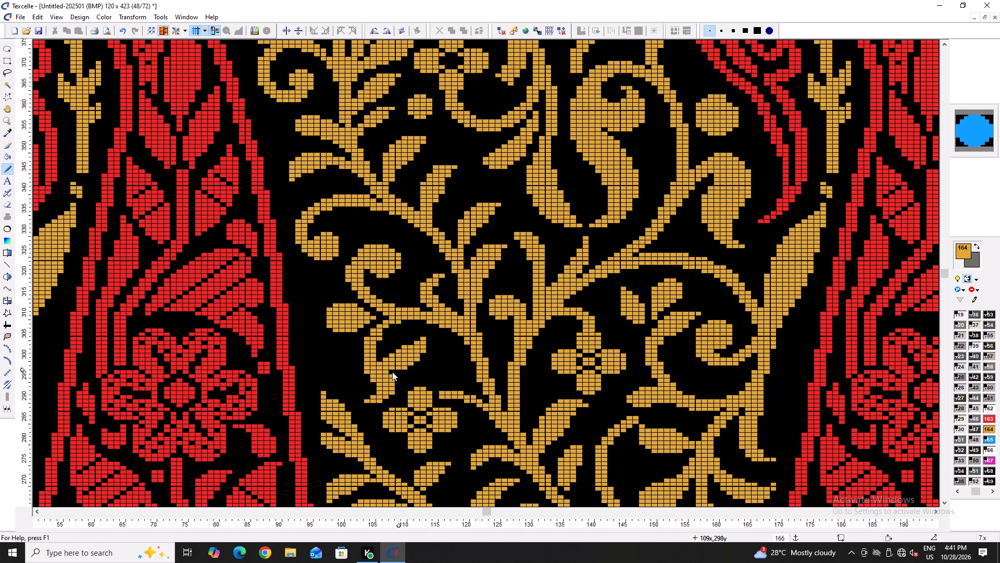
pyautogui.keyDown('ctrl'); pyautogui.scroll(3, 367, 369); pyautogui.keyUp('ctrl')
pyautogui.rightClick(365, 378)
pyautogui.rightClick(364, 380)
pyautogui.rightClick(361, 368)
pyautogui.rightClick(371, 387)
pyautogui.rightClick(377, 396)
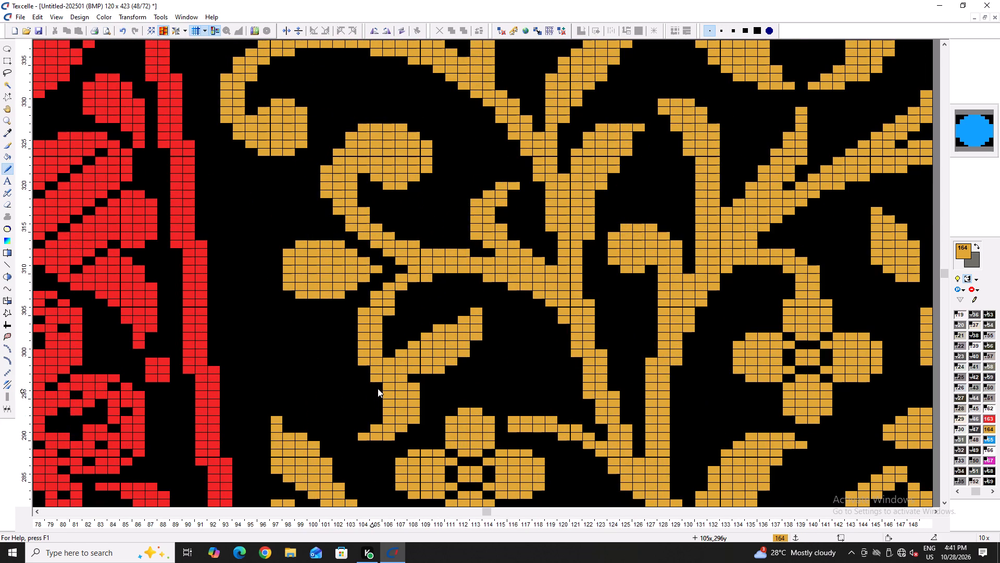
pyautogui.click(378, 388)
# Build up the upper edge of the small leaf on the curved stem in gold, columns 106 to 111, rows 301 to 305.
pyautogui.keyDown('ctrl'); pyautogui.scroll(-5, 377, 387); pyautogui.keyUp('ctrl')
pyautogui.keyDown('ctrl'); pyautogui.scroll(6, 396, 375); pyautogui.keyUp('ctrl')
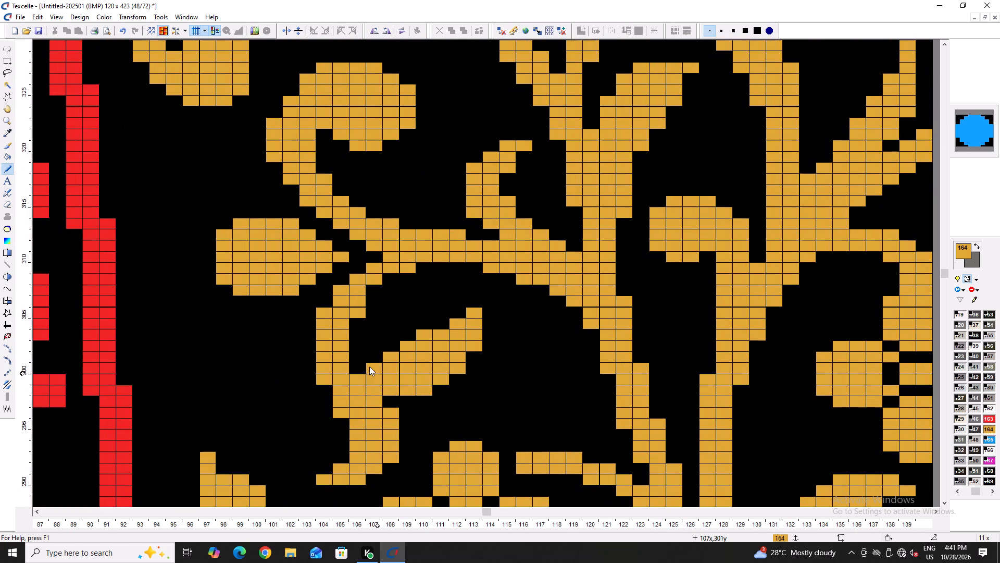
pyautogui.click(363, 369)
pyautogui.click(370, 358)
pyautogui.click(386, 345)
pyautogui.click(406, 337)
pyautogui.click(443, 326)
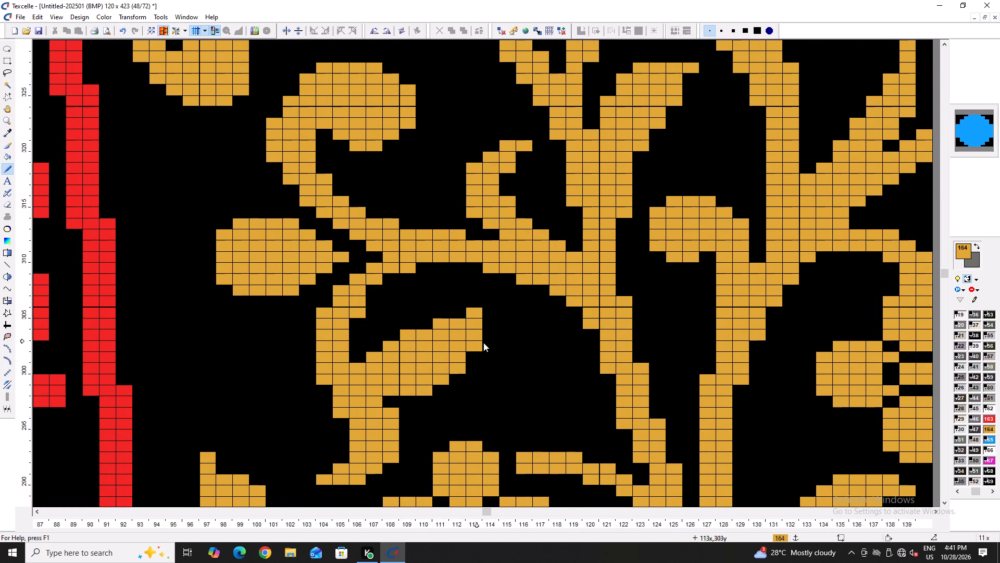
# Trim the lower edge of that small leaf to black, stepping up from column 107 to 112, rows 299 to 301.
pyautogui.moveTo(399, 389); pyautogui.dragTo(427, 385, button='right')
pyautogui.rightClick(428, 385)
pyautogui.rightClick(442, 380)
pyautogui.rightClick(461, 372)
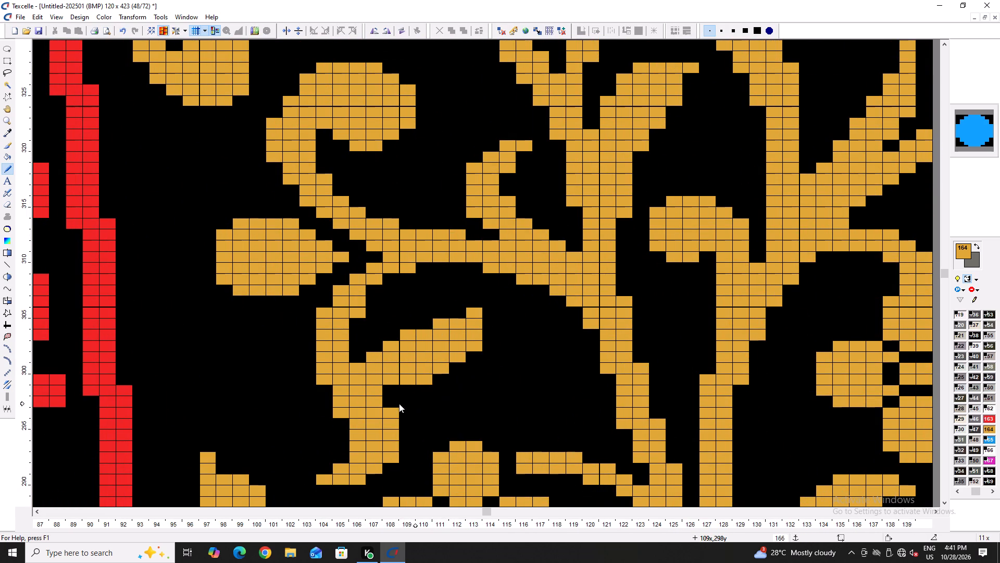
pyautogui.rightClick(377, 386)
pyautogui.scroll(-3, 398, 397)
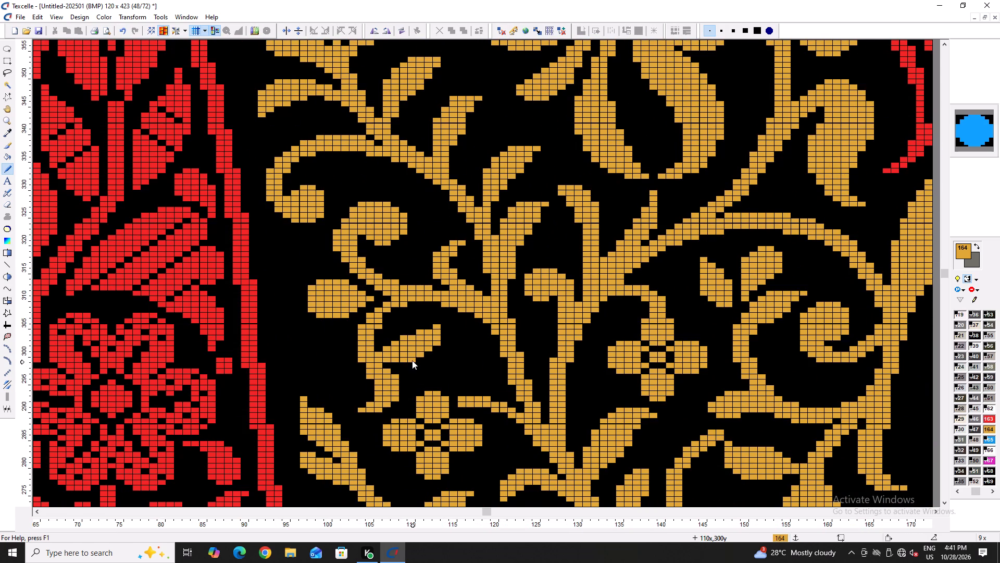
pyautogui.rightClick(412, 360)
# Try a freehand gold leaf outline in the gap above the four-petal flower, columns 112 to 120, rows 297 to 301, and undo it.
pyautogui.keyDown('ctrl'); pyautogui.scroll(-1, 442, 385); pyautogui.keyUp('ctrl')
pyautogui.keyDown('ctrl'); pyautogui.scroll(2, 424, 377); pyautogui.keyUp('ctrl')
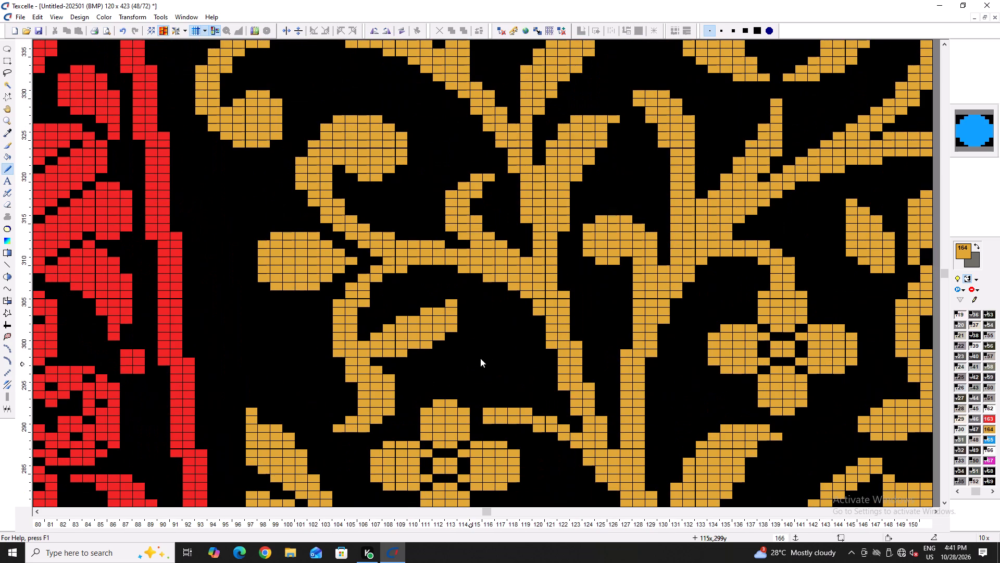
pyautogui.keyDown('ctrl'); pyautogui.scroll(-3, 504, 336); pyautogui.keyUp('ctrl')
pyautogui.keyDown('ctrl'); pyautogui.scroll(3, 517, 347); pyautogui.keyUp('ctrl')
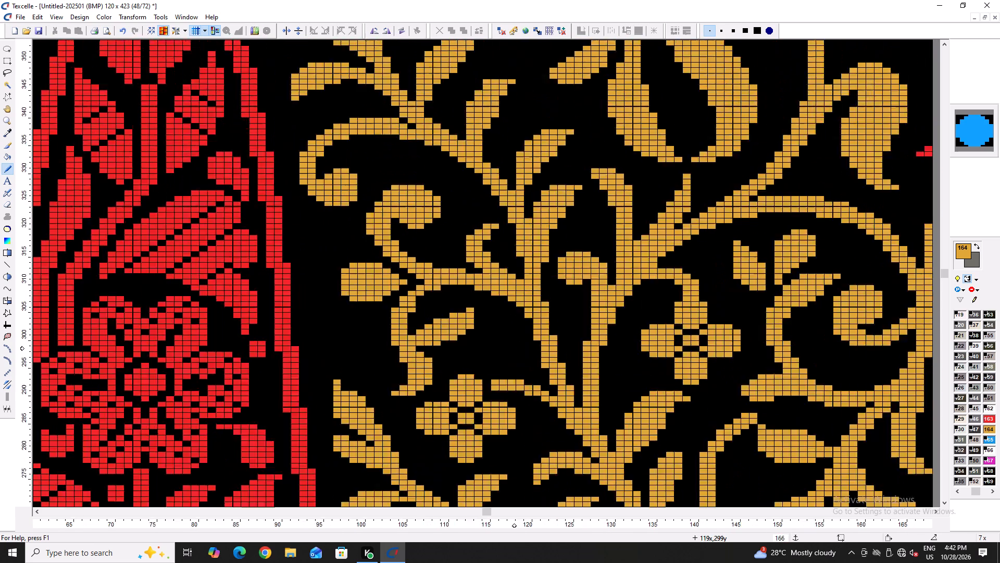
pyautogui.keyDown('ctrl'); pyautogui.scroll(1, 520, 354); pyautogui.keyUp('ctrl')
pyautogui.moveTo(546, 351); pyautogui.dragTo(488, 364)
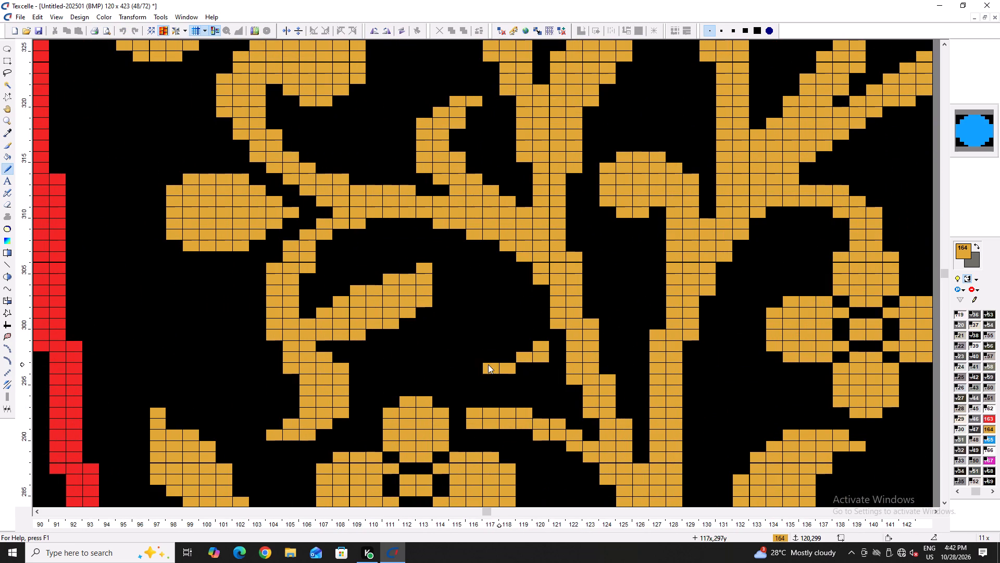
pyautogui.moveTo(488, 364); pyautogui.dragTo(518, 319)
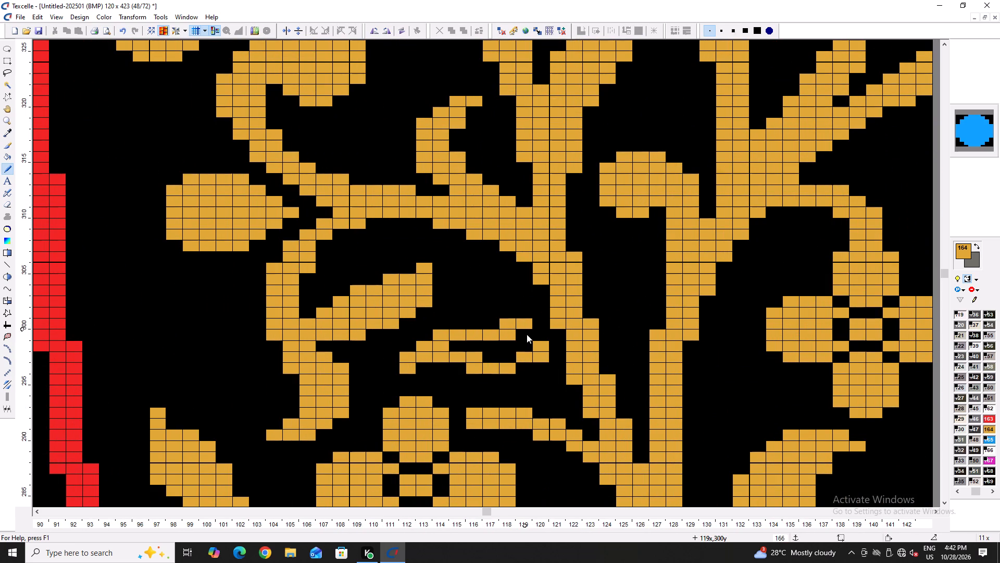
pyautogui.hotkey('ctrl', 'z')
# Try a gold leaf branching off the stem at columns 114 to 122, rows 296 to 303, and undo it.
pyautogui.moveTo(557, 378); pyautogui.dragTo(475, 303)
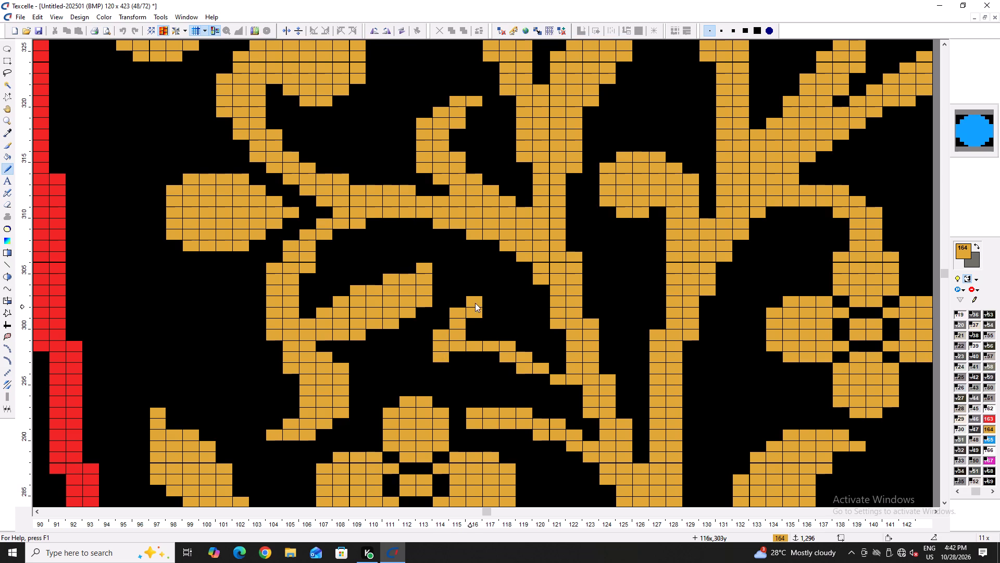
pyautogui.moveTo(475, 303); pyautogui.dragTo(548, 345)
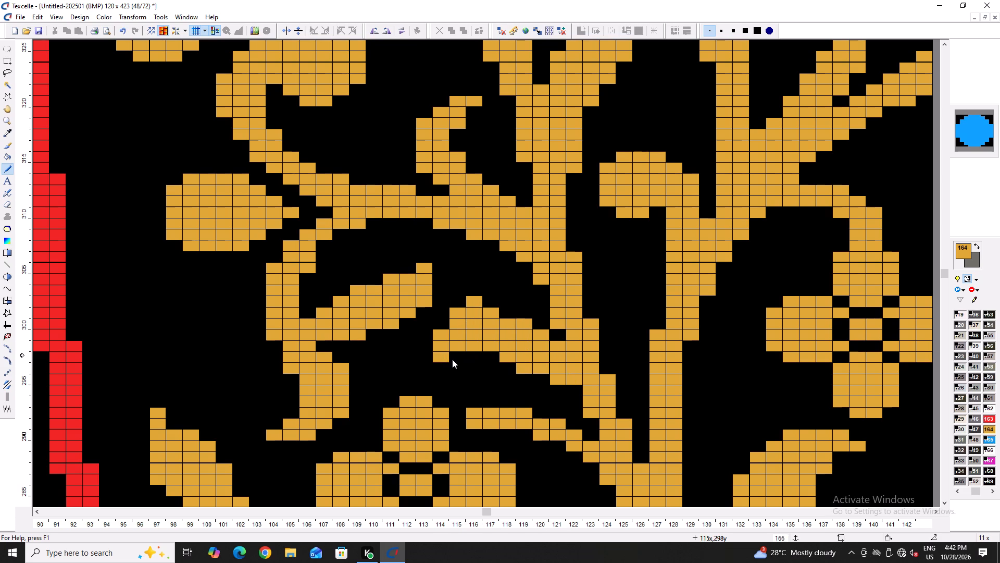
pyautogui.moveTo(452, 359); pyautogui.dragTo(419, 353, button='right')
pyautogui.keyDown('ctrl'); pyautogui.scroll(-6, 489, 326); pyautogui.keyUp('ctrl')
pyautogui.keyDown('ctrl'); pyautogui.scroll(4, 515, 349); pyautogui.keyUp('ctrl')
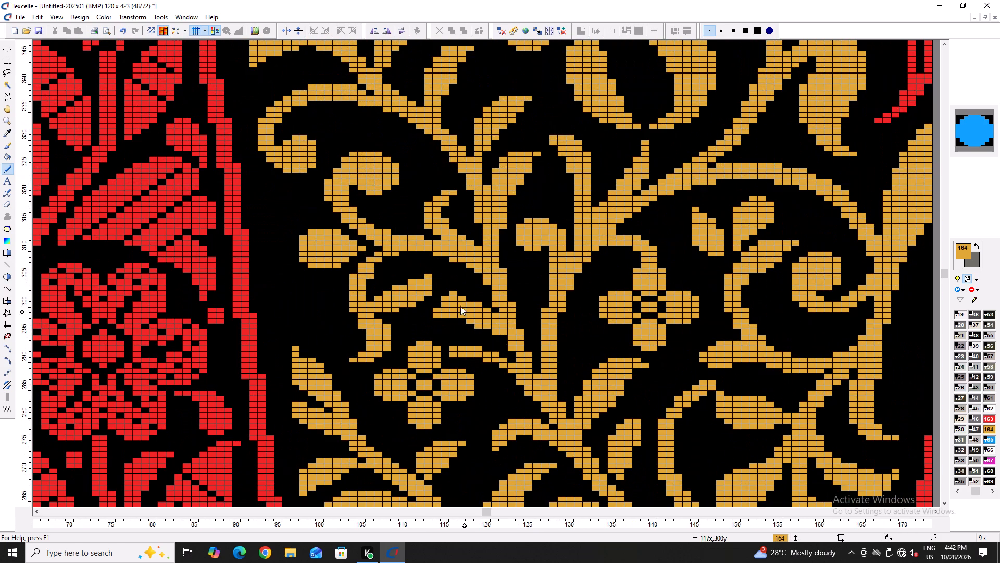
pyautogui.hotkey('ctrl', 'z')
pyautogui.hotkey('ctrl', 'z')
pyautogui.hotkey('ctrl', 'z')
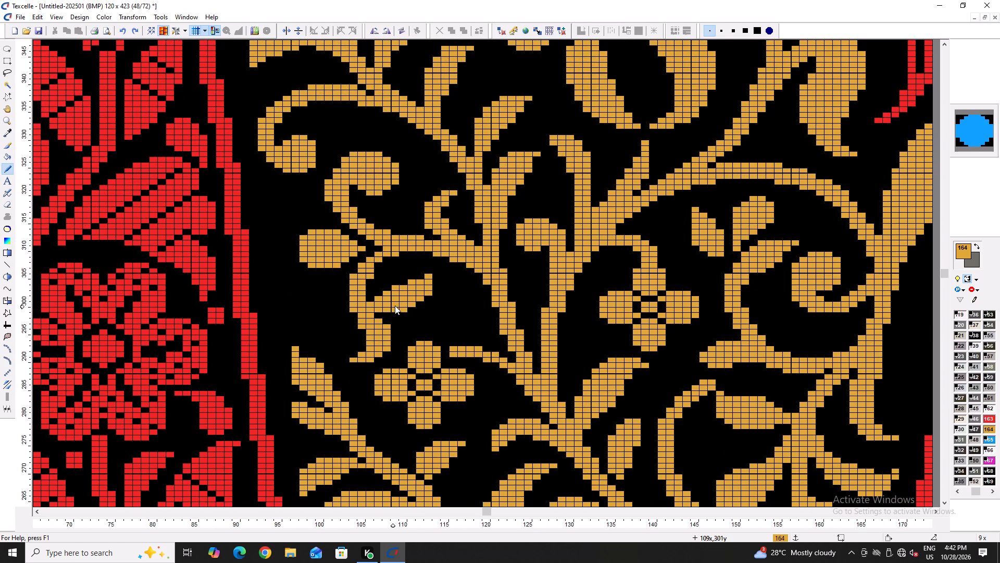
# Trim the small leaf's lower edge to black again at column 110, row 300.
pyautogui.rightClick(402, 309)
# Draw a small round gold bud in the gap above the flower at columns 116 to 119, rows 296 to 301.
pyautogui.keyDown('ctrl'); pyautogui.scroll(-4, 404, 311); pyautogui.keyUp('ctrl')
pyautogui.keyDown('ctrl'); pyautogui.scroll(-2, 450, 314); pyautogui.keyUp('ctrl')
pyautogui.keyDown('ctrl'); pyautogui.scroll(10, 451, 314); pyautogui.keyUp('ctrl')
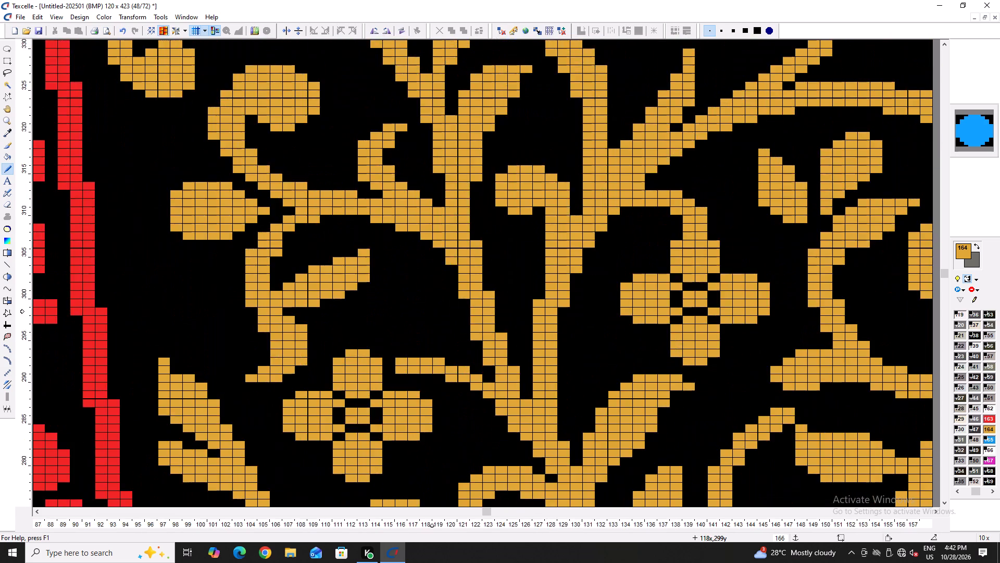
pyautogui.moveTo(392, 277); pyautogui.dragTo(400, 354)
pyautogui.moveTo(420, 290); pyautogui.dragTo(417, 352)
pyautogui.moveTo(370, 294); pyautogui.dragTo(372, 350)
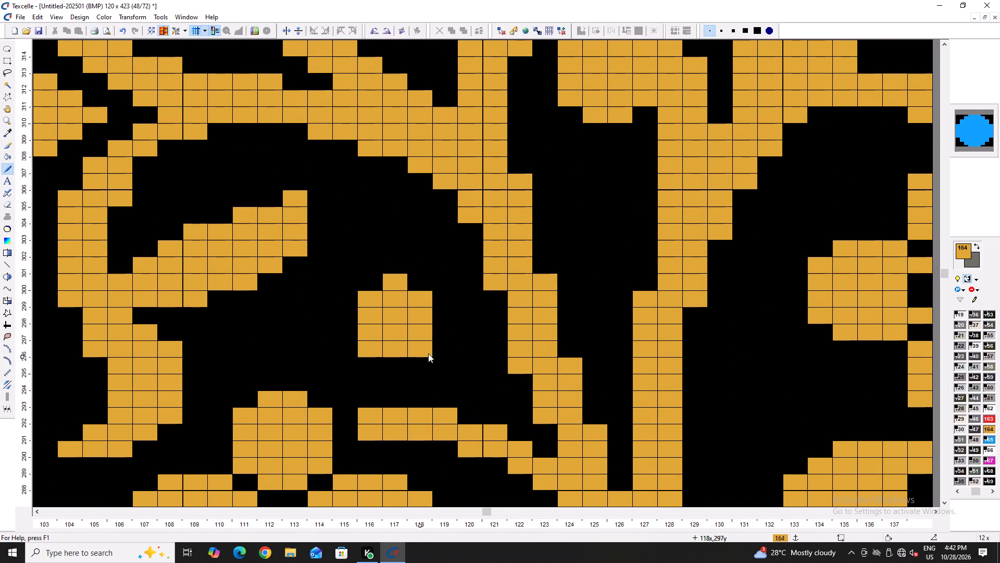
pyautogui.rightClick(427, 349)
pyautogui.moveTo(449, 290); pyautogui.dragTo(444, 341)
pyautogui.click(424, 346)
pyautogui.click(420, 282)
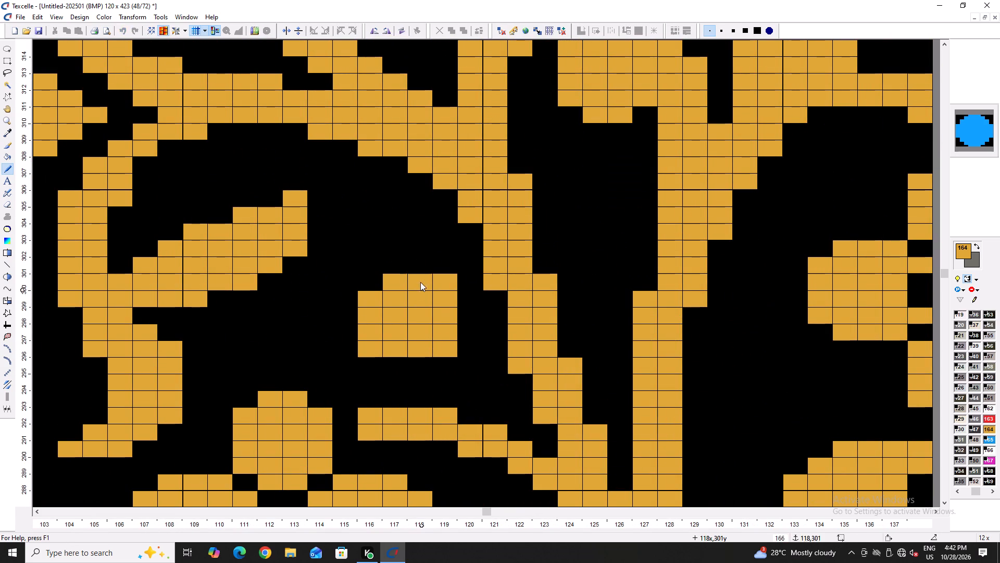
pyautogui.moveTo(428, 365); pyautogui.dragTo(403, 366)
pyautogui.rightClick(451, 287)
# Cut the large tapered gold leaf beside the red paisley off the stem at columns 168 to 170, and fill it with black.
pyautogui.keyDown('ctrl'); pyautogui.scroll(-6, 408, 302); pyautogui.keyUp('ctrl')
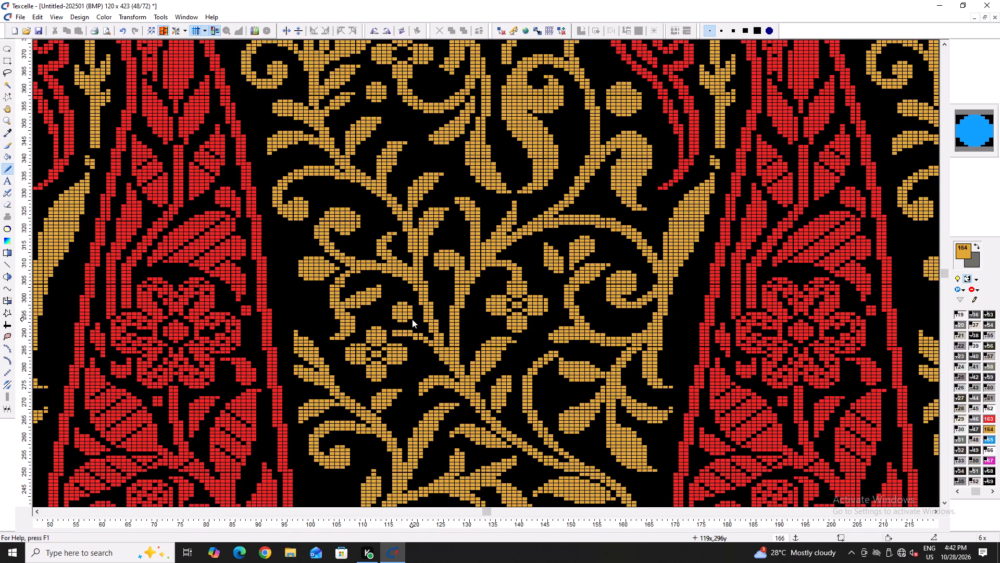
pyautogui.keyDown('ctrl'); pyautogui.scroll(-2, 413, 319); pyautogui.keyUp('ctrl')
pyautogui.keyDown('ctrl'); pyautogui.scroll(4, 556, 313); pyautogui.keyUp('ctrl')
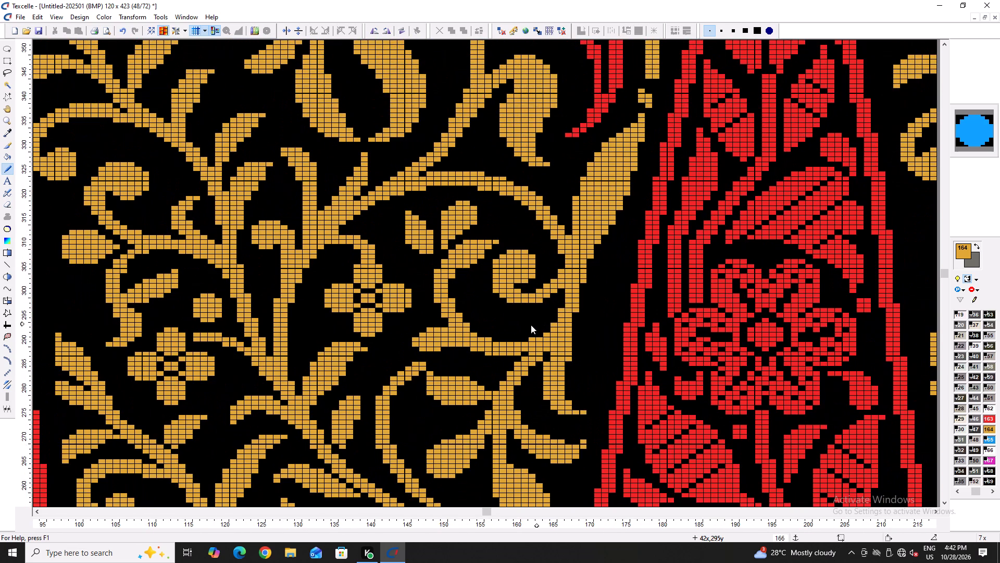
pyautogui.keyDown('ctrl'); pyautogui.scroll(-4, 484, 323); pyautogui.keyUp('ctrl')
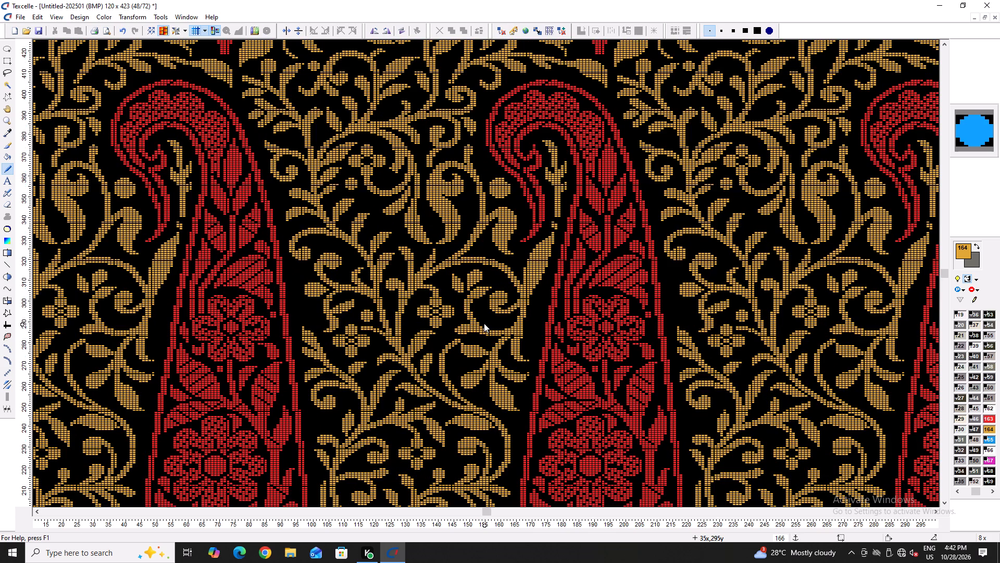
pyautogui.scroll(1, 539, 268)
pyautogui.keyDown('ctrl'); pyautogui.scroll(4, 555, 313); pyautogui.keyUp('ctrl')
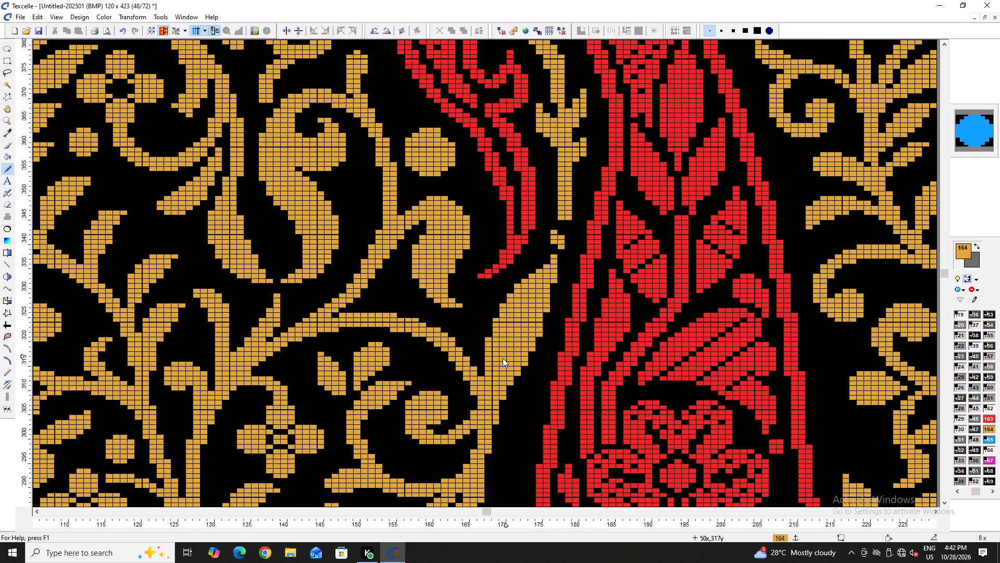
pyautogui.scroll(-1, 502, 358)
pyautogui.keyDown('ctrl'); pyautogui.scroll(3, 493, 343); pyautogui.keyUp('ctrl')
pyautogui.moveTo(472, 284); pyautogui.dragTo(490, 357, button='right')
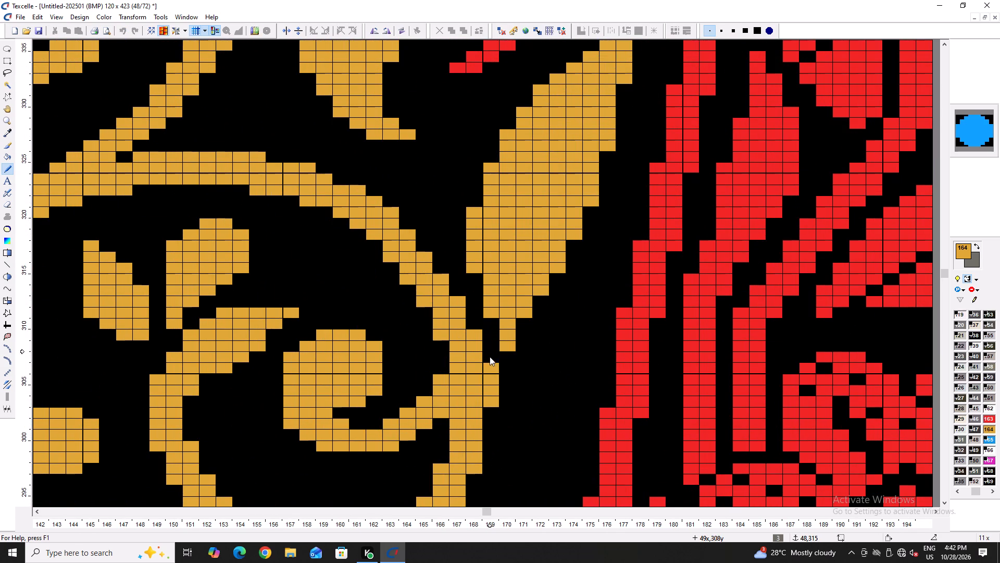
pyautogui.moveTo(490, 357); pyautogui.dragTo(492, 396, button='right')
pyautogui.moveTo(498, 378); pyautogui.dragTo(493, 399, button='right')
pyautogui.press('h')
pyautogui.rightClick(508, 274)
pyautogui.rightClick(508, 274)
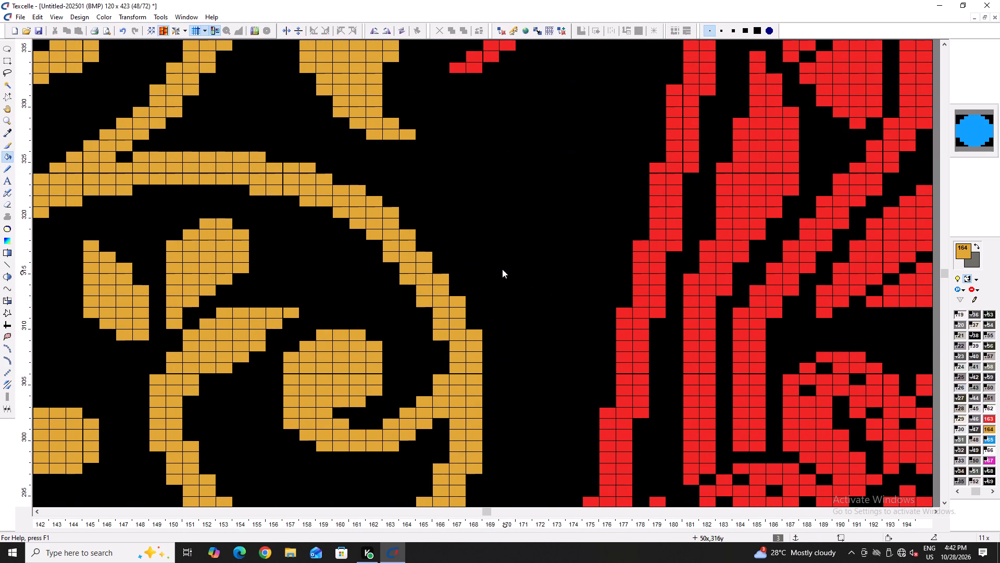
# Trim the upper edge of the large arched stem to black at columns 155 and 158, rows 325 to 326.
pyautogui.keyDown('ctrl'); pyautogui.scroll(-5, 446, 247); pyautogui.keyUp('ctrl')
pyautogui.keyDown('ctrl'); pyautogui.scroll(2, 491, 228); pyautogui.keyUp('ctrl')
pyautogui.press('space')
pyautogui.press('x')
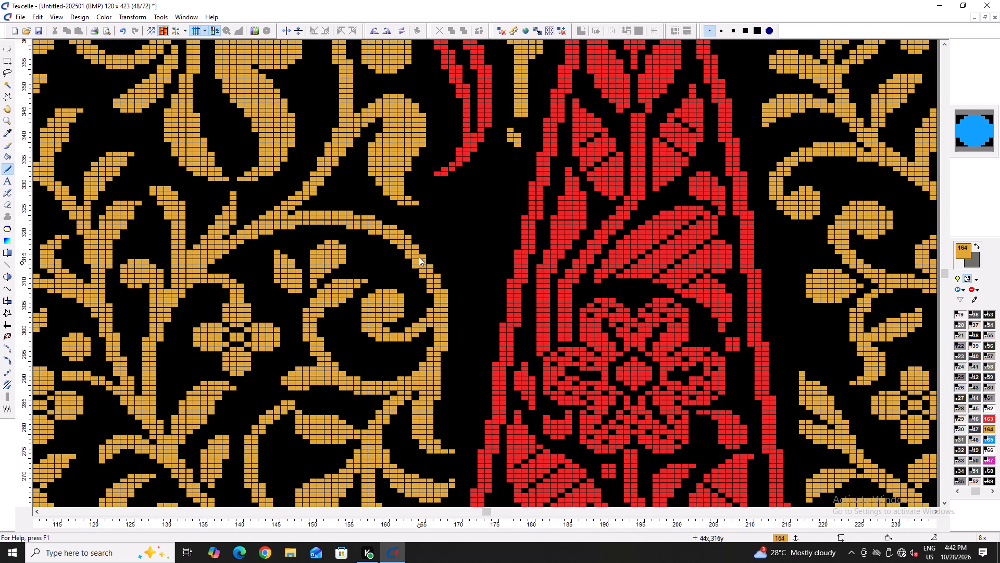
pyautogui.keyDown('ctrl'); pyautogui.scroll(3, 352, 200); pyautogui.keyUp('ctrl')
pyautogui.rightClick(358, 226)
pyautogui.rightClick(409, 236)
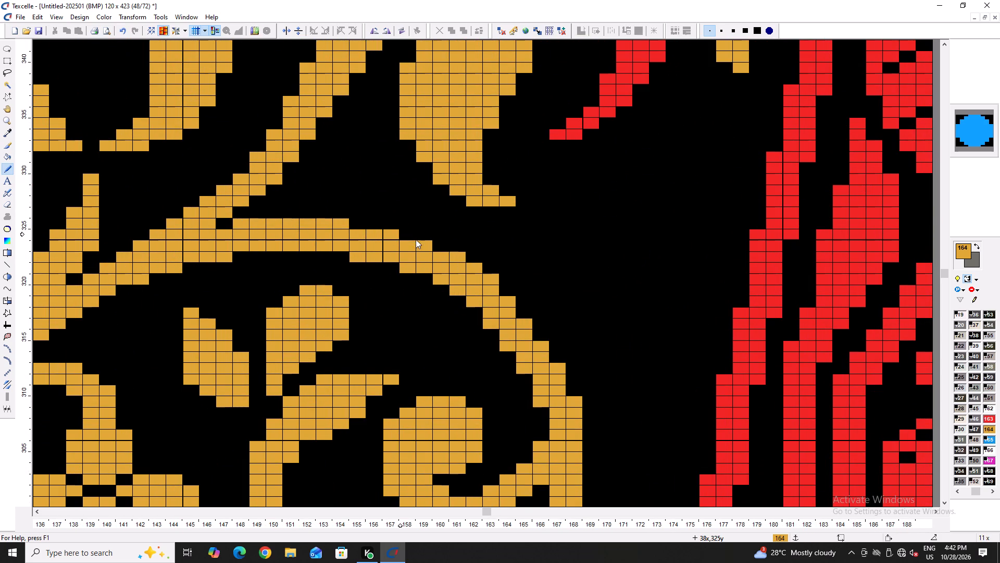
# Outline an upturned gold leaf extending from the arched stem toward the red paisley, columns 164 to 174, rows 318 to 328, and clean its edges.
pyautogui.keyDown('ctrl'); pyautogui.scroll(-4, 369, 225); pyautogui.keyUp('ctrl')
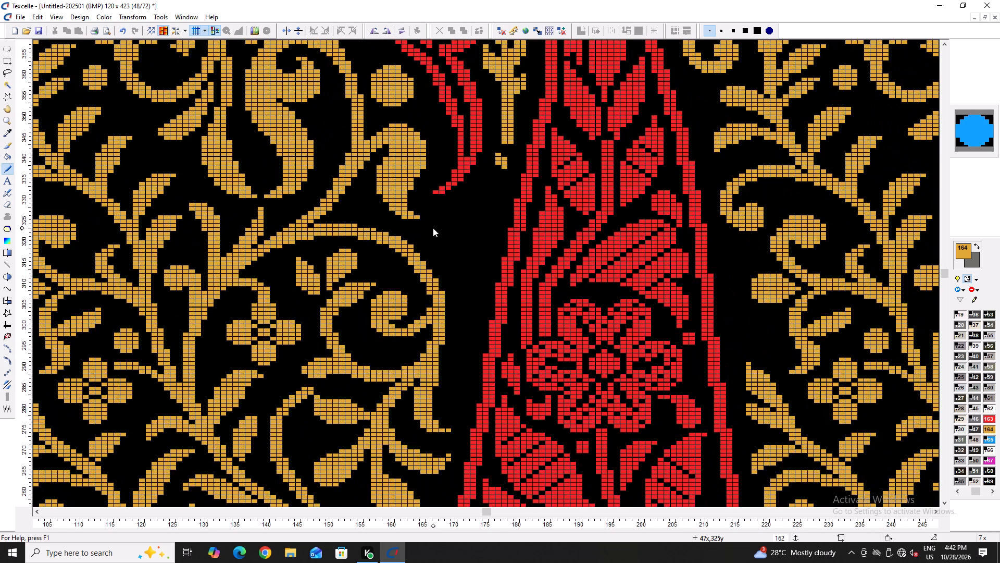
pyautogui.keyDown('ctrl'); pyautogui.scroll(4, 433, 227); pyautogui.keyUp('ctrl')
pyautogui.moveTo(277, 243); pyautogui.dragTo(382, 263)
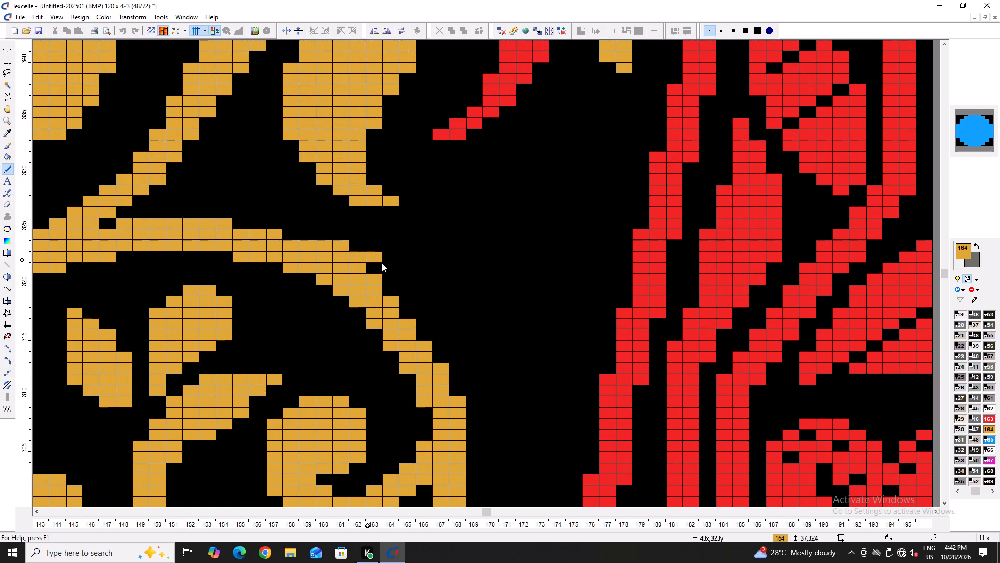
pyautogui.moveTo(382, 263); pyautogui.dragTo(550, 296)
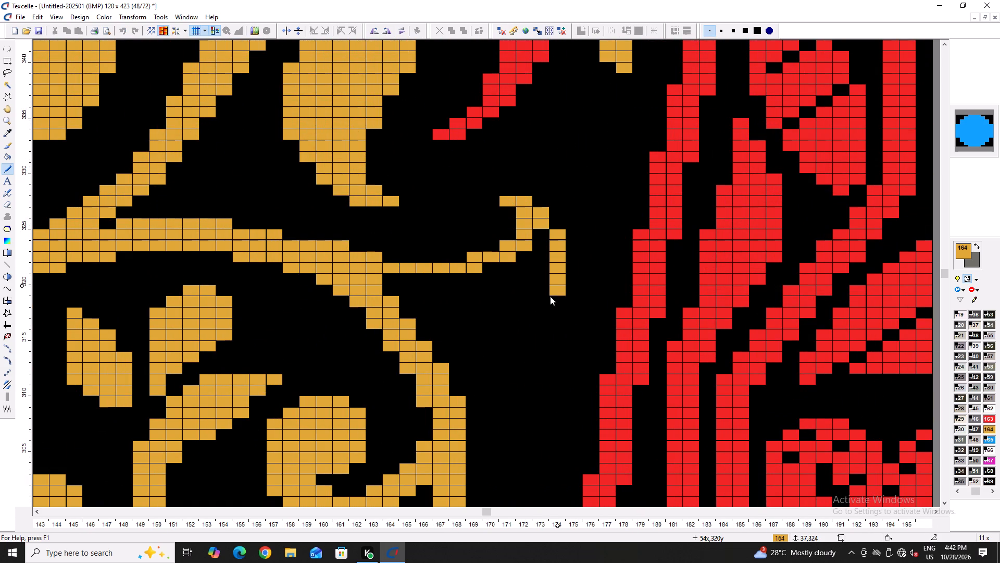
pyautogui.moveTo(550, 296); pyautogui.dragTo(378, 293)
pyautogui.rightClick(530, 319)
pyautogui.moveTo(530, 320); pyautogui.dragTo(499, 321, button='right')
pyautogui.rightClick(499, 321)
pyautogui.rightClick(499, 321)
pyautogui.rightClick(498, 321)
pyautogui.moveTo(492, 312); pyautogui.dragTo(511, 312)
pyautogui.rightClick(541, 311)
pyautogui.rightClick(542, 310)
pyautogui.rightClick(556, 300)
pyautogui.rightClick(556, 300)
pyautogui.rightClick(556, 300)
# Fill the inside of the new upturned leaf outline with gold.
pyautogui.press('h')
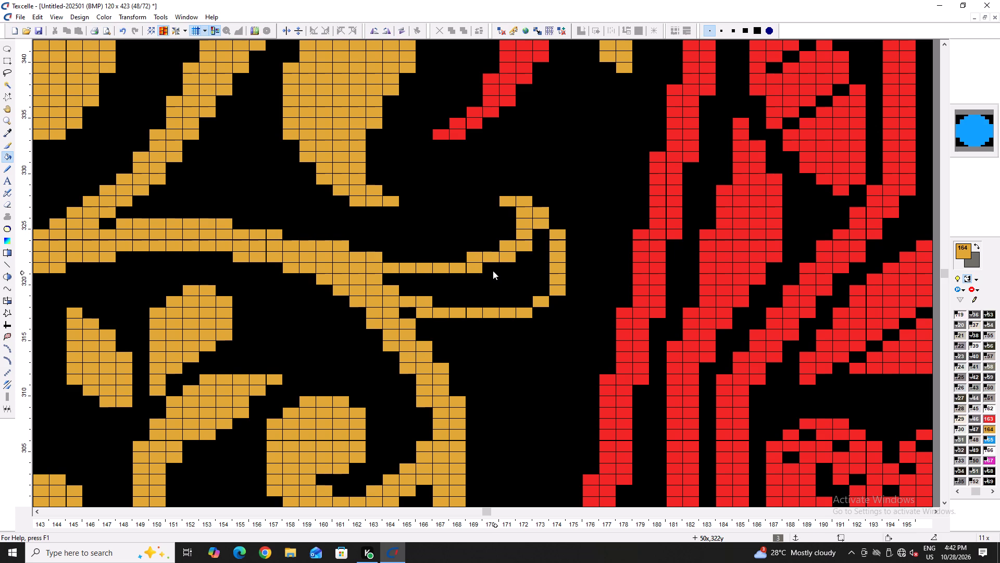
pyautogui.click(493, 271)
pyautogui.moveTo(435, 278); pyautogui.dragTo(428, 282)
pyautogui.press('space')
pyautogui.press('x')
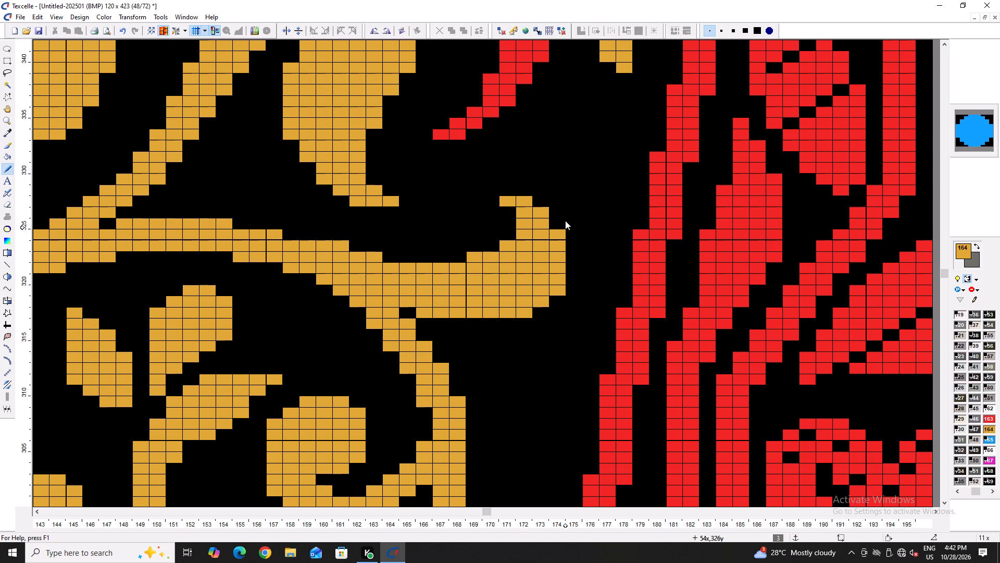
# Trim the tip and stepped lower edge of the new upturned gold leaf to black across columns 170 to 174.
pyautogui.rightClick(508, 204)
pyautogui.rightClick(508, 204)
pyautogui.rightClick(558, 288)
pyautogui.rightClick(558, 290)
pyautogui.rightClick(548, 300)
pyautogui.rightClick(548, 300)
pyautogui.rightClick(532, 307)
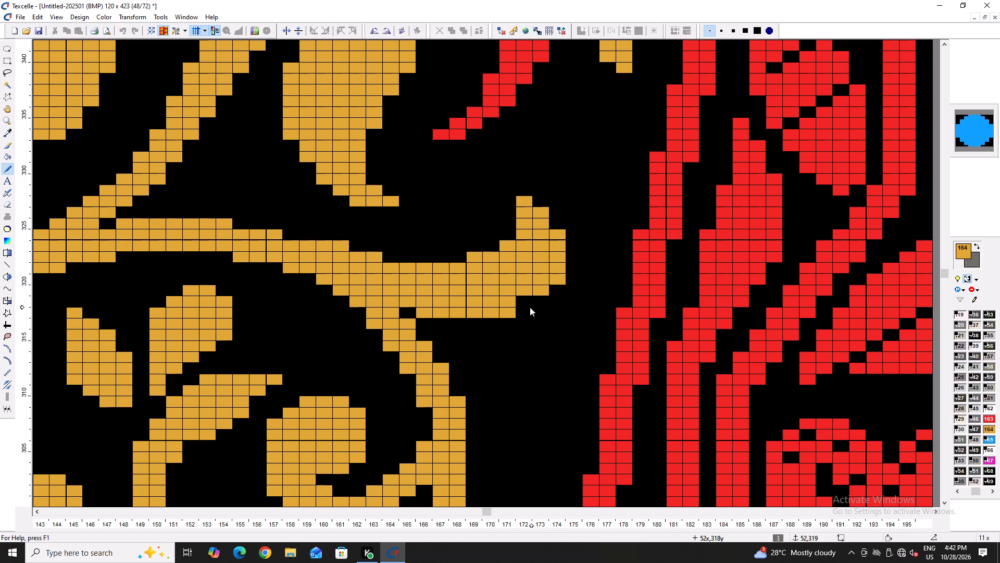
pyautogui.rightClick(527, 308)
pyautogui.rightClick(510, 310)
pyautogui.click(523, 302)
pyautogui.rightClick(495, 316)
pyautogui.rightClick(495, 316)
pyautogui.rightClick(495, 316)
pyautogui.rightClick(521, 306)
pyautogui.rightClick(521, 306)
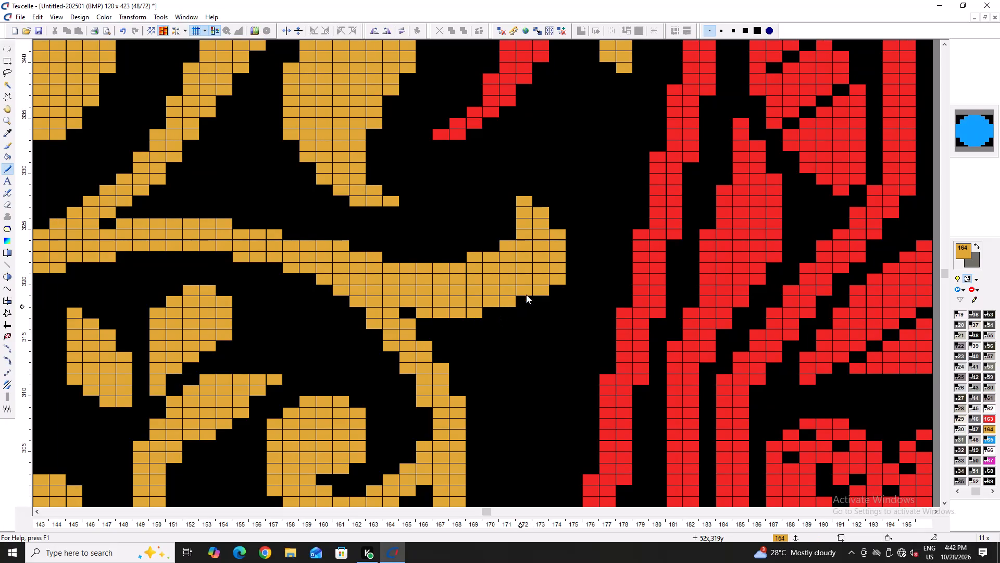
# Clear column 174 and the lower corner from the upturned leaf's right side, and extend its tip in gold to column 171.
pyautogui.keyDown('ctrl'); pyautogui.scroll(-6, 526, 287); pyautogui.keyUp('ctrl')
pyautogui.keyDown('ctrl'); pyautogui.scroll(5, 534, 291); pyautogui.keyUp('ctrl')
pyautogui.moveTo(527, 264); pyautogui.dragTo(528, 226, button='right')
pyautogui.rightClick(528, 226)
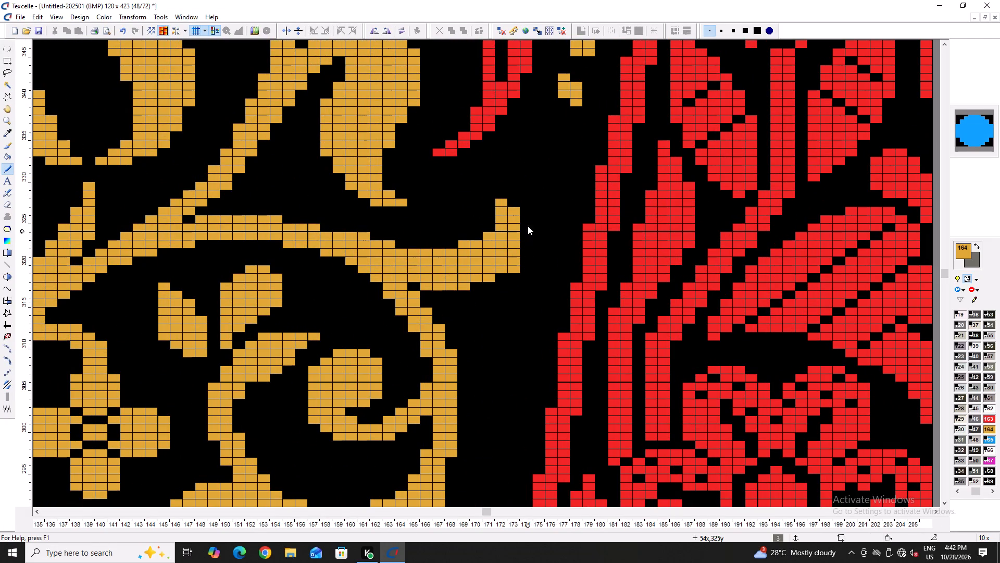
pyautogui.rightClick(528, 226)
pyautogui.rightClick(512, 276)
pyautogui.rightClick(512, 271)
pyautogui.doubleClick(484, 203)
pyautogui.keyDown('ctrl'); pyautogui.scroll(-3, 506, 255); pyautogui.keyUp('ctrl')
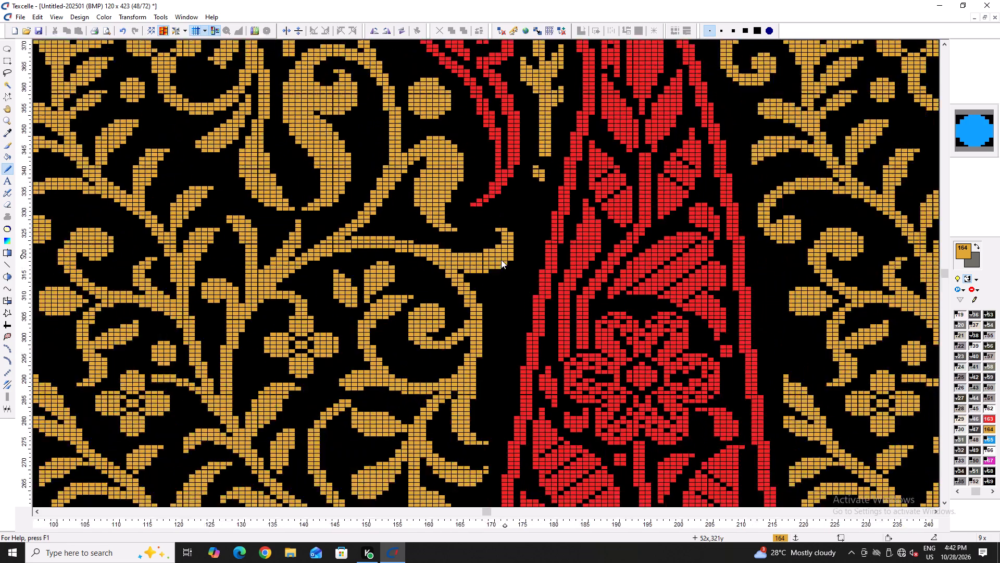
pyautogui.keyDown('ctrl'); pyautogui.scroll(-2, 501, 260); pyautogui.keyUp('ctrl')
pyautogui.keyDown('ctrl'); pyautogui.scroll(5, 501, 281); pyautogui.keyUp('ctrl')
pyautogui.keyDown('ctrl'); pyautogui.scroll(-5, 485, 266); pyautogui.keyUp('ctrl')
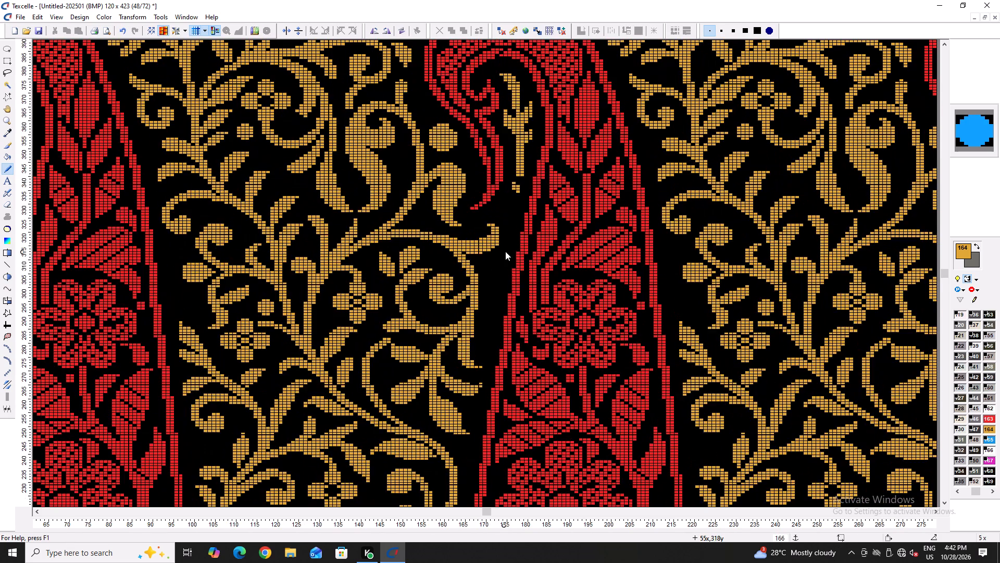
# Draw a curved gold tail down from the stem of the sprig inside the paisley hook, columns 174 to 179, rows 331 to 344.
pyautogui.scroll(3, 501, 273)
pyautogui.keyDown('ctrl'); pyautogui.scroll(5, 507, 396); pyautogui.keyUp('ctrl')
pyautogui.moveTo(489, 393); pyautogui.dragTo(541, 282)
pyautogui.moveTo(546, 281); pyautogui.dragTo(545, 313)
pyautogui.moveTo(526, 322); pyautogui.dragTo(524, 324)
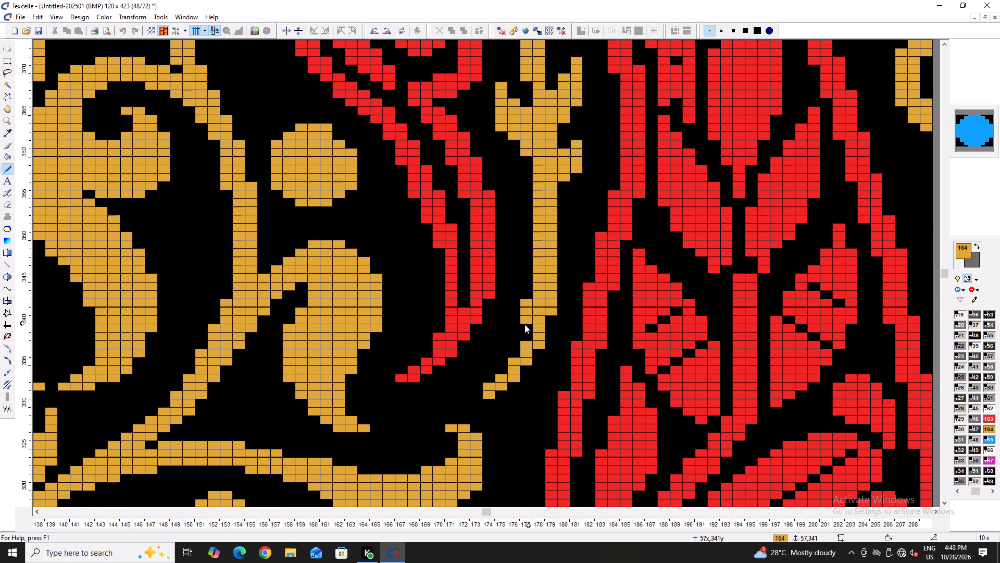
pyautogui.moveTo(524, 324); pyautogui.dragTo(523, 339)
# Thicken the sprig's new curved tail in gold at columns 174 to 177 and trim its stepped edge to black.
pyautogui.moveTo(524, 303); pyautogui.dragTo(523, 309, button='right')
pyautogui.rightClick(523, 309)
pyautogui.click(527, 311)
pyautogui.moveTo(515, 338); pyautogui.dragTo(513, 360)
pyautogui.click(513, 360)
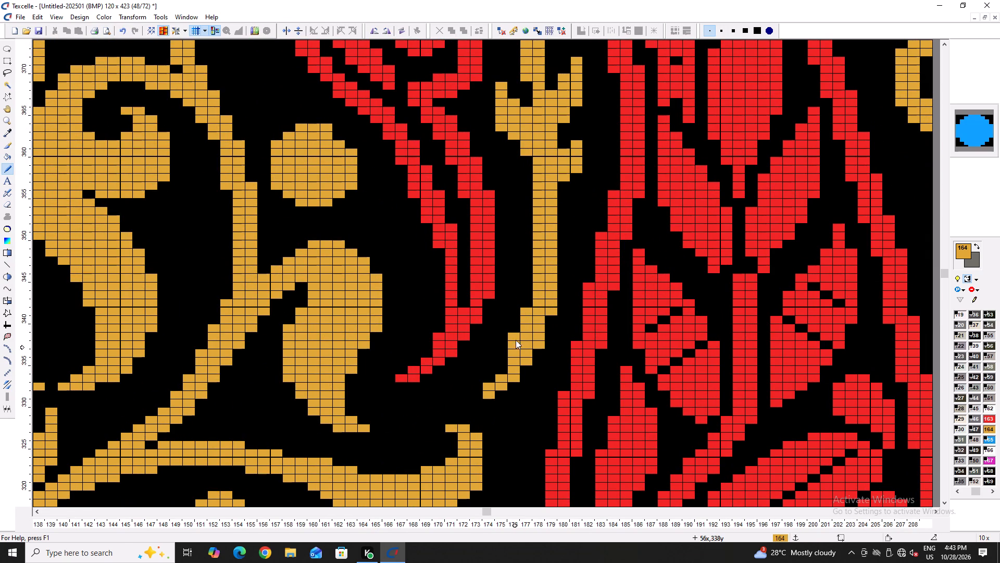
pyautogui.rightClick(516, 335)
pyautogui.moveTo(505, 363); pyautogui.dragTo(504, 369)
pyautogui.moveTo(492, 372); pyautogui.dragTo(489, 381)
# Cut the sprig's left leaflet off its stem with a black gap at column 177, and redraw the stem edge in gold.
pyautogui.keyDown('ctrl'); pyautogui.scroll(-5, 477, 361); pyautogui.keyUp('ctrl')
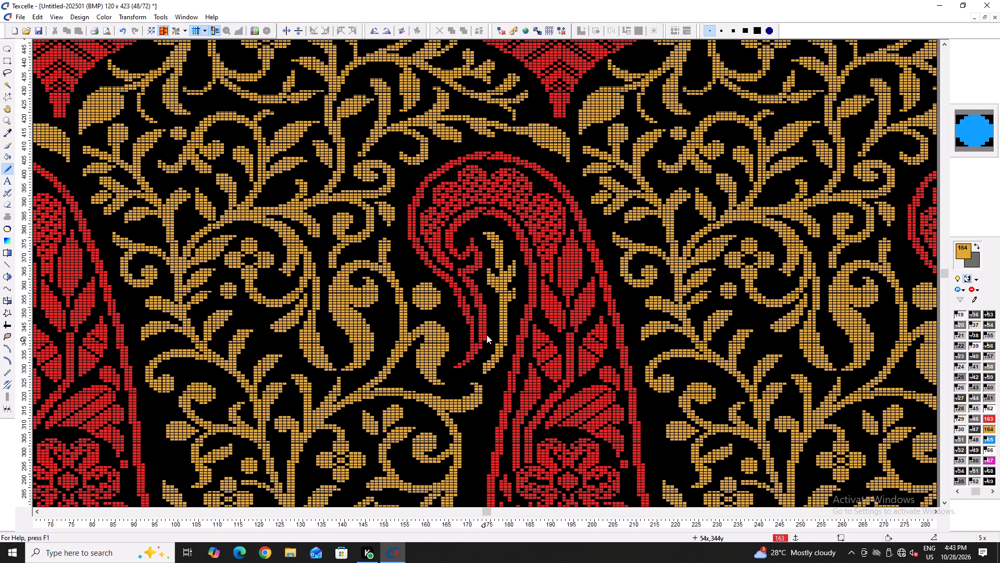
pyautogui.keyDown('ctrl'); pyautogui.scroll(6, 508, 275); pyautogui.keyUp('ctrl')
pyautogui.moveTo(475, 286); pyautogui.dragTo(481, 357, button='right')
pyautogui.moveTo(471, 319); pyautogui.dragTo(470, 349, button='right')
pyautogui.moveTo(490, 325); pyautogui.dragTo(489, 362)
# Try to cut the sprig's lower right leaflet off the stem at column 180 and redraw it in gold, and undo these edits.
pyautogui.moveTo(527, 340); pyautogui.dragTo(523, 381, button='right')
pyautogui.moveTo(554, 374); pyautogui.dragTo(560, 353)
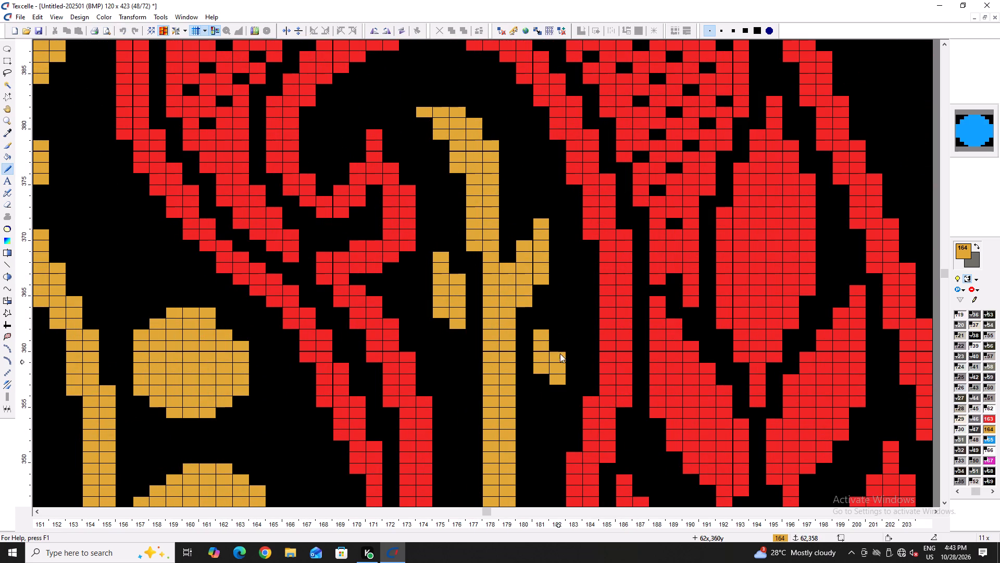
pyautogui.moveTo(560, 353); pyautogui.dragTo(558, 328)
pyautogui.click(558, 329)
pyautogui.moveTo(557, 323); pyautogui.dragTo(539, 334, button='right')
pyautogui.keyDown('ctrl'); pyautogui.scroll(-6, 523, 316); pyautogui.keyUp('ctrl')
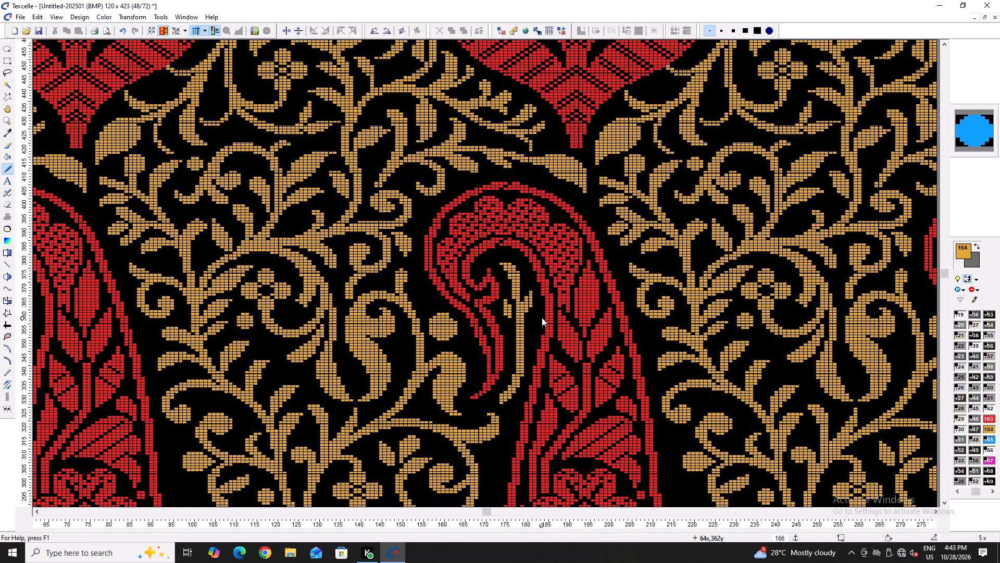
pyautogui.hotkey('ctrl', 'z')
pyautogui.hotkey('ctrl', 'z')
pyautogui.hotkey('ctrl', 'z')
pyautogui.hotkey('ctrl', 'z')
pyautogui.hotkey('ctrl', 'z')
# Rejoin the sprig's left leaflet to its stem in gold at column 177, rows 362 to 366.
pyautogui.keyDown('ctrl'); pyautogui.scroll(7, 524, 322); pyautogui.keyUp('ctrl')
pyautogui.moveTo(501, 300); pyautogui.dragTo(493, 357)
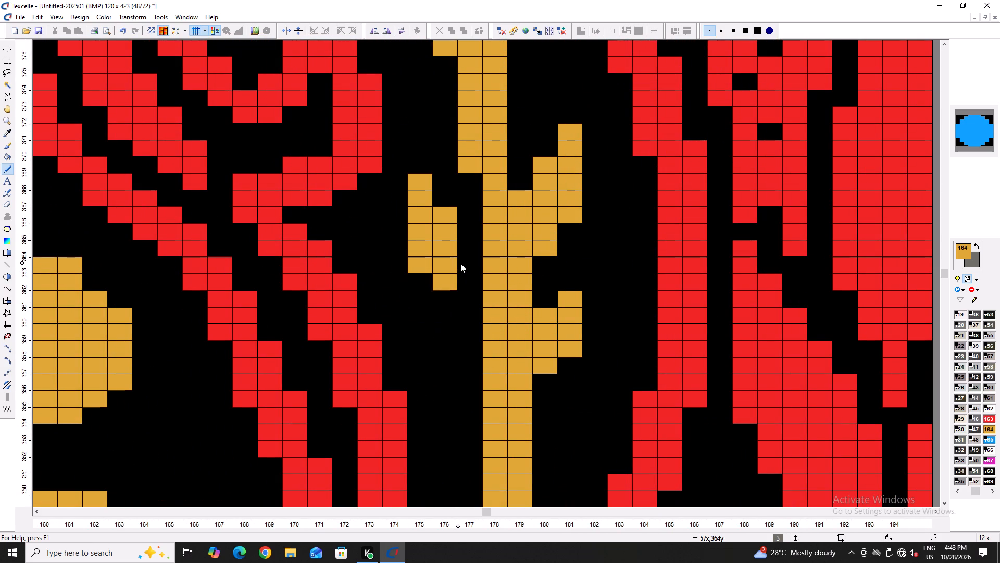
pyautogui.keyDown('ctrl'); pyautogui.scroll(2, 456, 262); pyautogui.keyUp('ctrl')
pyautogui.moveTo(474, 227); pyautogui.dragTo(476, 314)
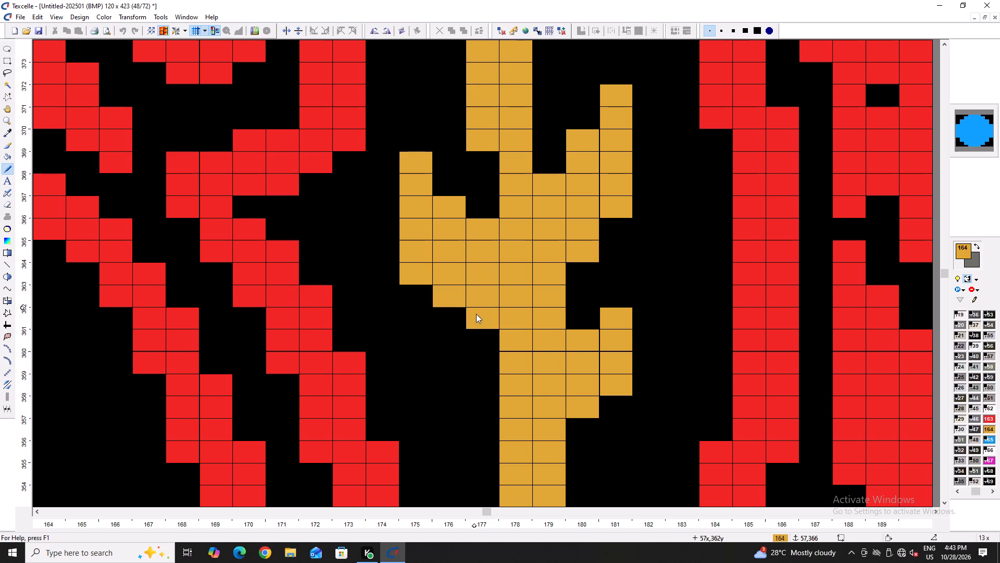
pyautogui.moveTo(476, 314); pyautogui.dragTo(479, 327)
# Round out the upper right edge of the round bud beside the red paisley in gold at columns 162 to 163, rows 361 to 362.
pyautogui.keyDown('ctrl'); pyautogui.scroll(-7, 522, 299); pyautogui.keyUp('ctrl')
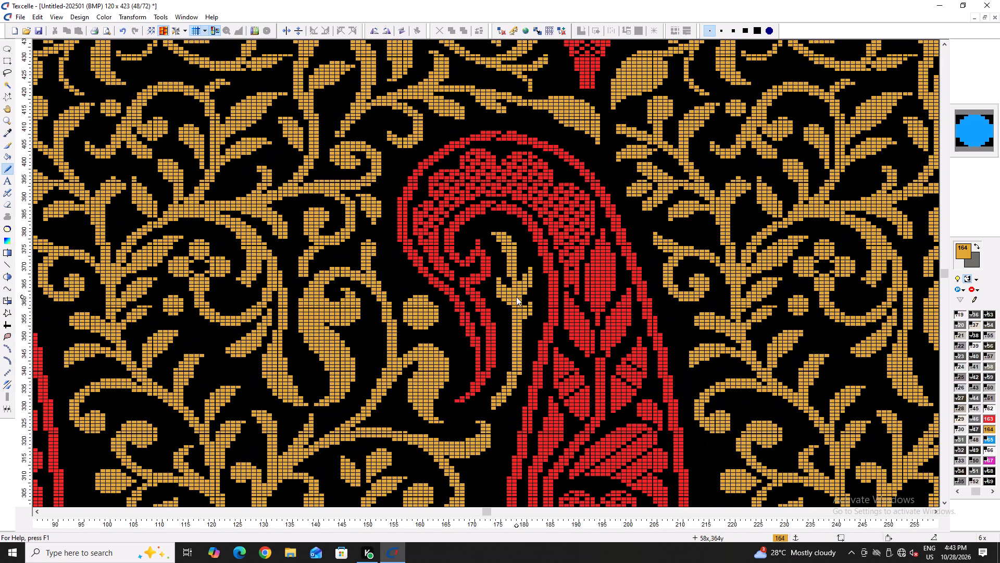
pyautogui.keyDown('ctrl'); pyautogui.scroll(4, 512, 253); pyautogui.keyUp('ctrl')
pyautogui.keyDown('ctrl'); pyautogui.scroll(-5, 504, 256); pyautogui.keyUp('ctrl')
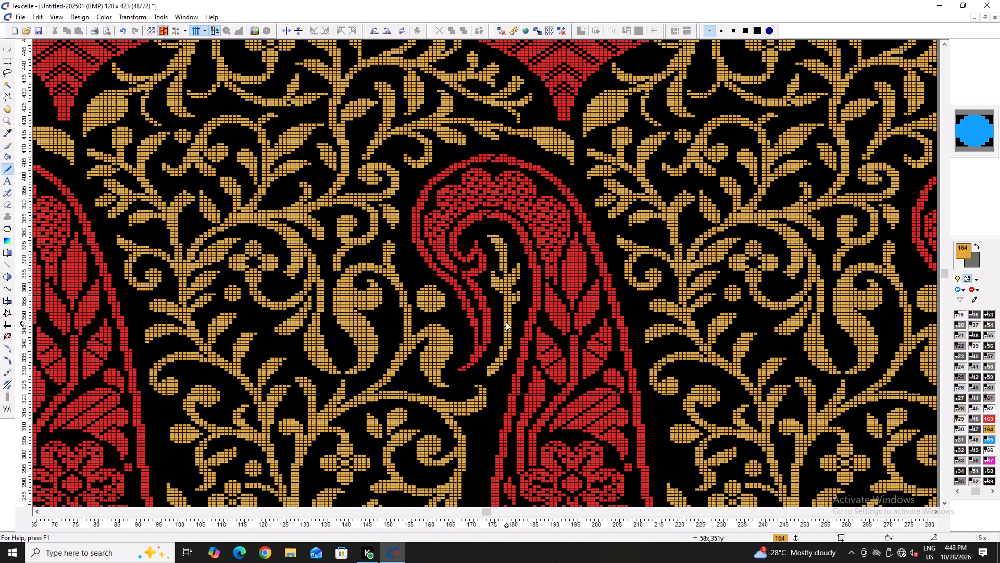
pyautogui.keyDown('ctrl'); pyautogui.scroll(-5, 505, 305); pyautogui.keyUp('ctrl')
pyautogui.keyDown('ctrl'); pyautogui.scroll(7, 510, 304); pyautogui.keyUp('ctrl')
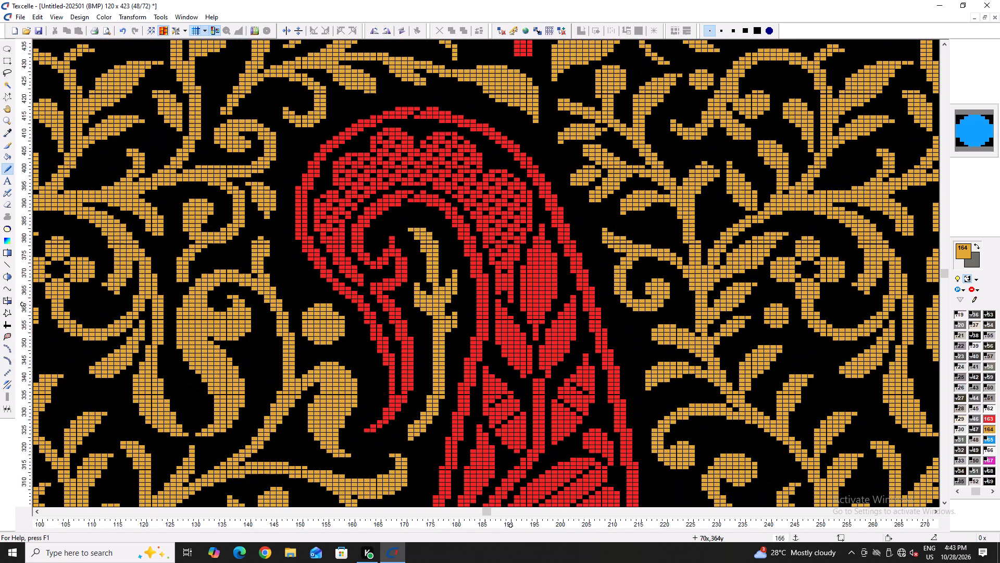
pyautogui.scroll(-3, 458, 315)
pyautogui.keyDown('ctrl'); pyautogui.scroll(3, 316, 121); pyautogui.keyUp('ctrl')
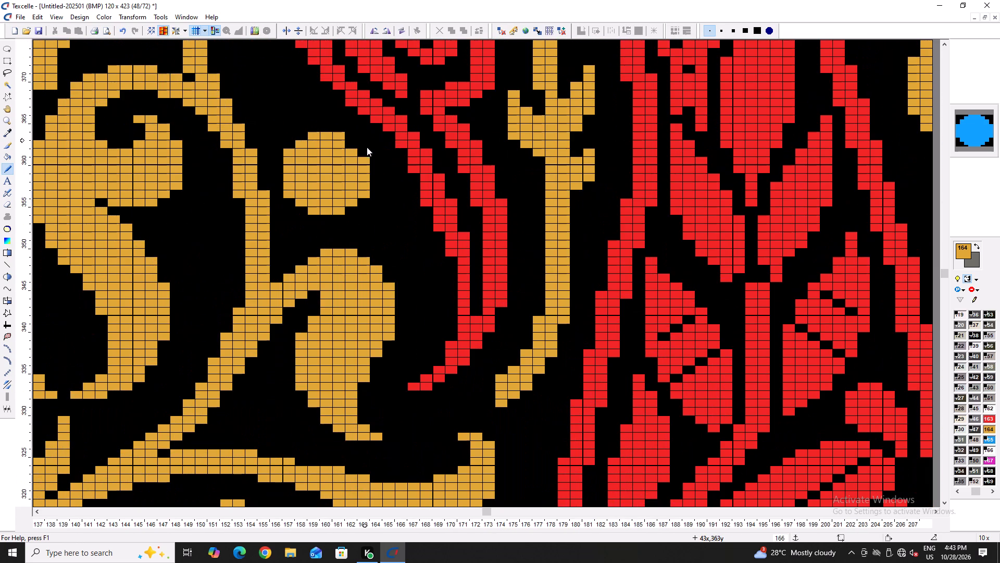
pyautogui.click(352, 141)
pyautogui.click(359, 156)
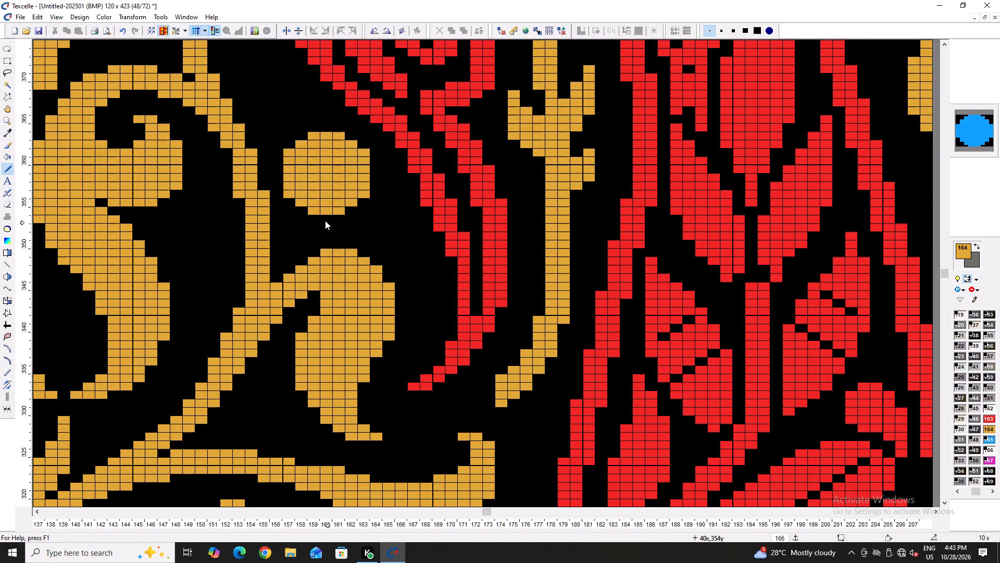
# Touch up in gold the lower stroke of the spiral curl below the arched stem, columns 161 to 163.
pyautogui.keyDown('ctrl'); pyautogui.scroll(-5, 337, 227); pyautogui.keyUp('ctrl')
pyautogui.scroll(-1, 385, 258)
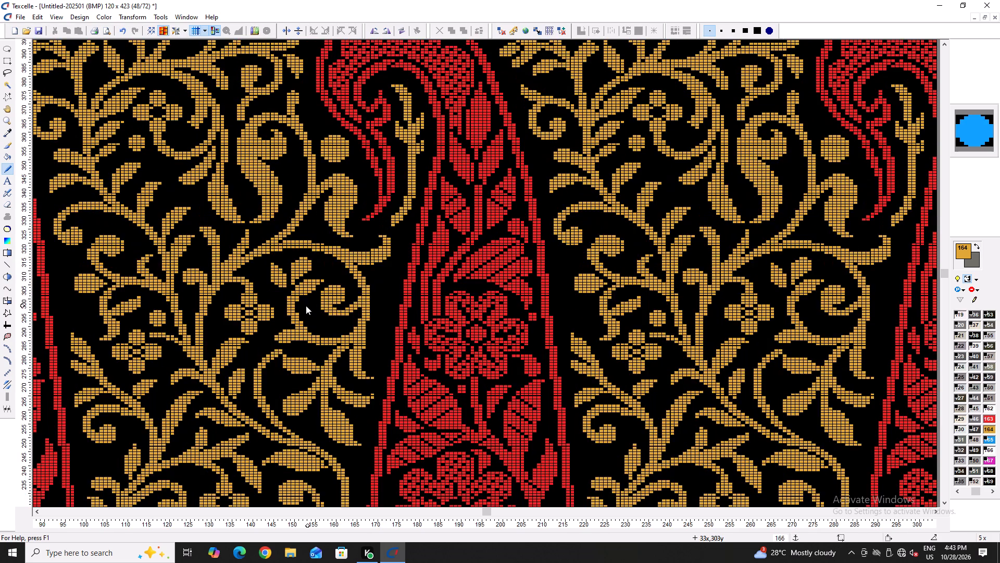
pyautogui.keyDown('ctrl'); pyautogui.scroll(6, 306, 305); pyautogui.keyUp('ctrl')
pyautogui.moveTo(461, 322); pyautogui.dragTo(439, 327)
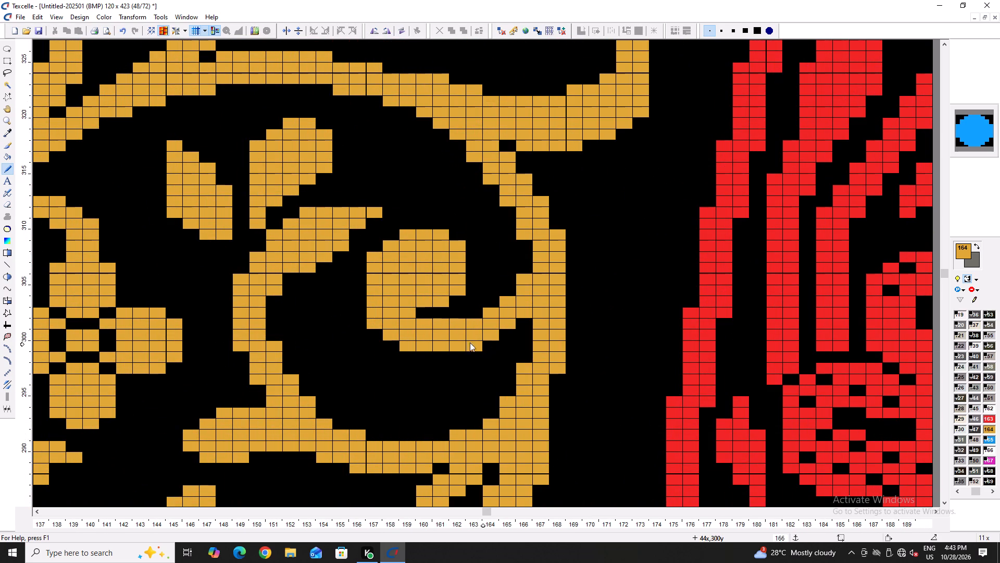
# Clear a black gap between the hooked stem tip and the four-petal flower below it, columns 138 to 140, row 309.
pyautogui.keyDown('ctrl'); pyautogui.scroll(-4, 384, 320); pyautogui.keyUp('ctrl')
pyautogui.scroll(-2, 381, 354)
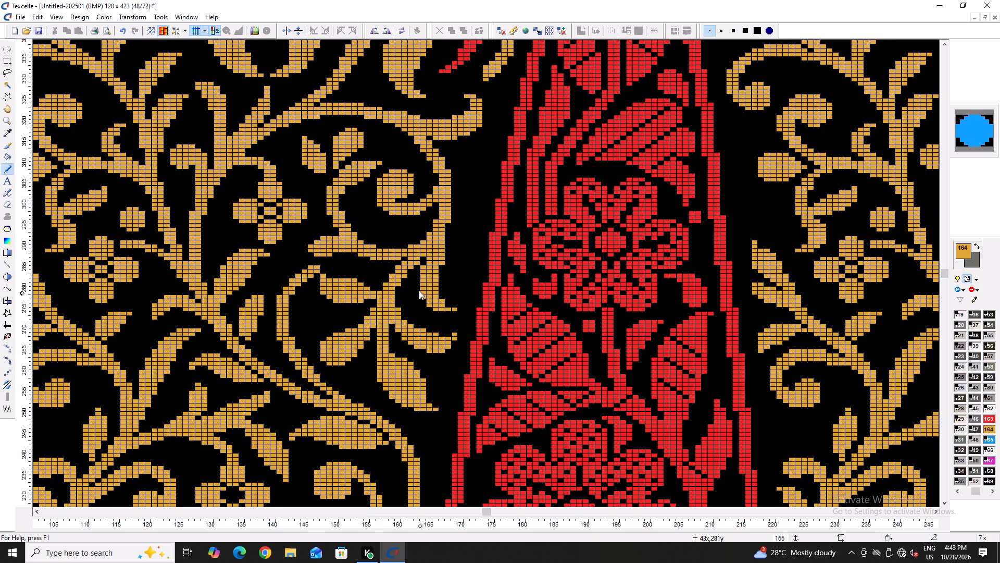
pyautogui.keyDown('ctrl'); pyautogui.scroll(-1, 413, 217); pyautogui.keyUp('ctrl')
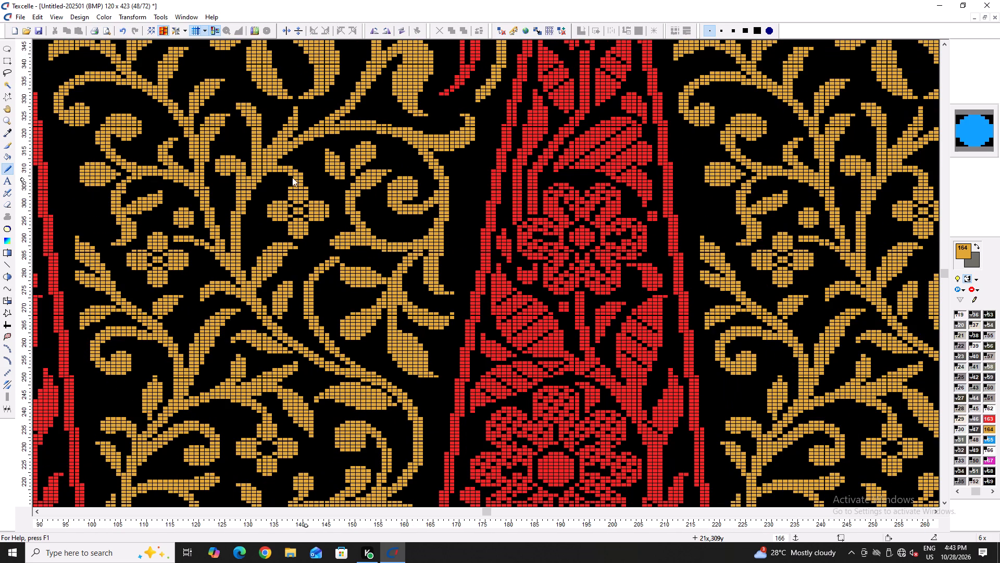
pyautogui.keyDown('ctrl'); pyautogui.scroll(5, 271, 176); pyautogui.keyUp('ctrl')
pyautogui.moveTo(342, 188); pyautogui.dragTo(380, 189, button='right')
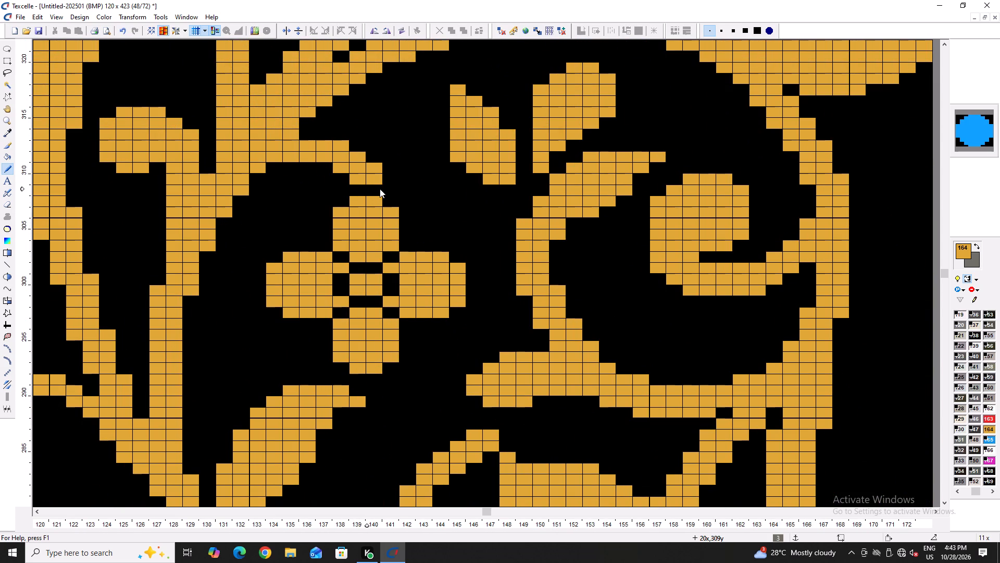
# Enlarge the slanted leaf under the flower's curved stem with a wider gold outline, columns 120 to 130, rows 343 to 354, and fill it.
pyautogui.keyDown('ctrl'); pyautogui.scroll(-4, 380, 189); pyautogui.keyUp('ctrl')
pyautogui.keyDown('ctrl'); pyautogui.scroll(-1, 154, 228); pyautogui.keyUp('ctrl')
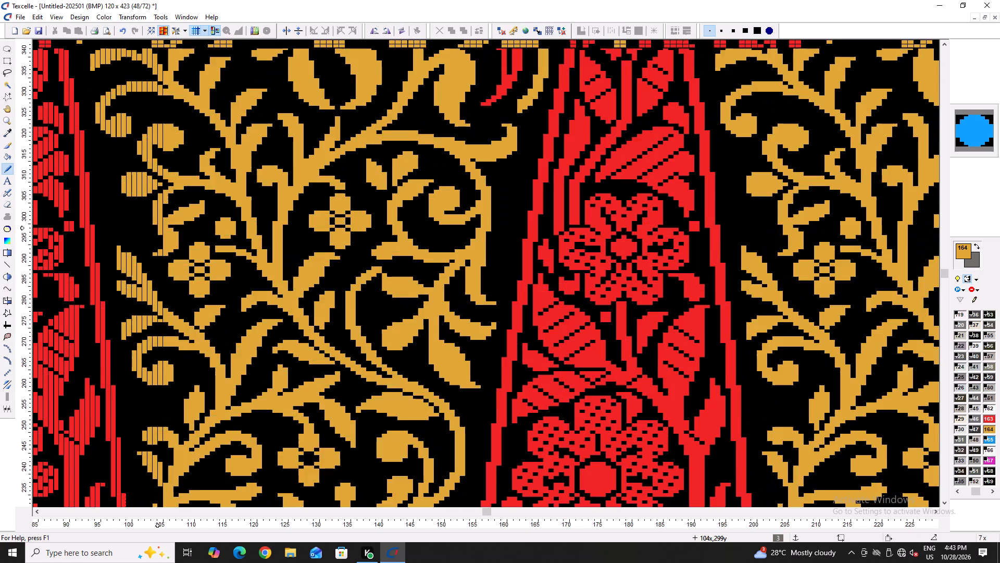
pyautogui.scroll(3, 197, 220)
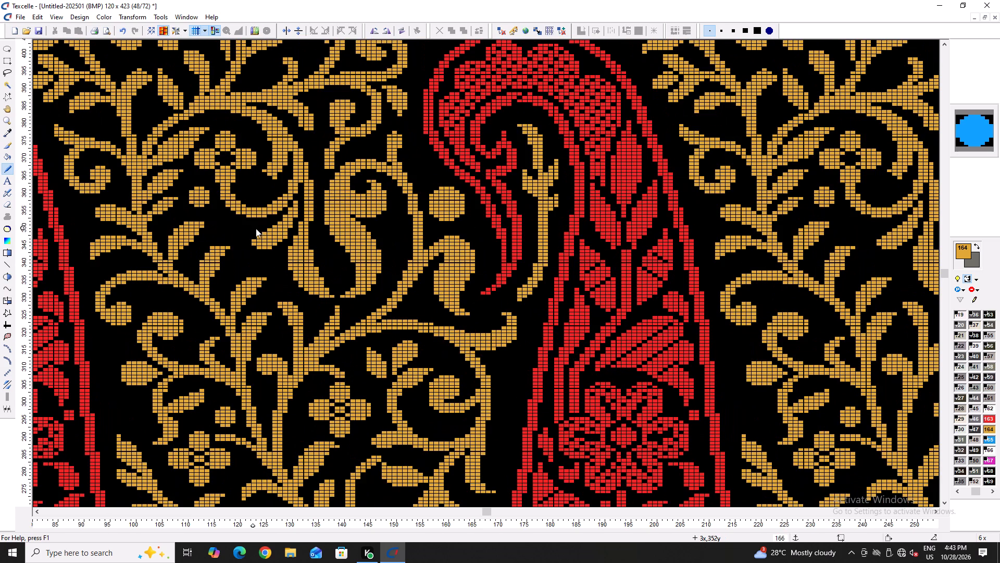
pyautogui.keyDown('ctrl'); pyautogui.scroll(-2, 257, 230); pyautogui.keyUp('ctrl')
pyautogui.keyDown('ctrl'); pyautogui.scroll(6, 238, 230); pyautogui.keyUp('ctrl')
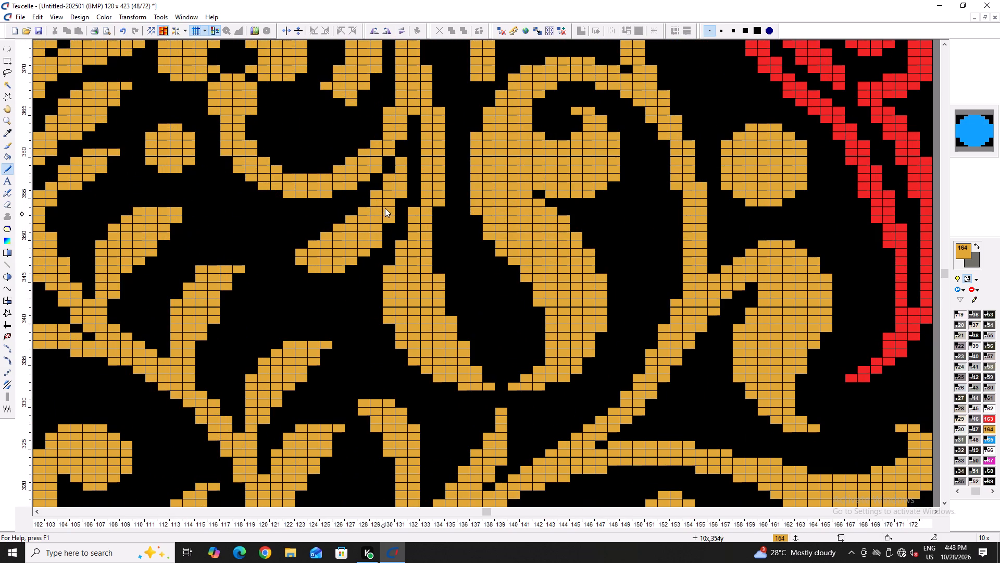
pyautogui.moveTo(383, 209); pyautogui.dragTo(313, 265)
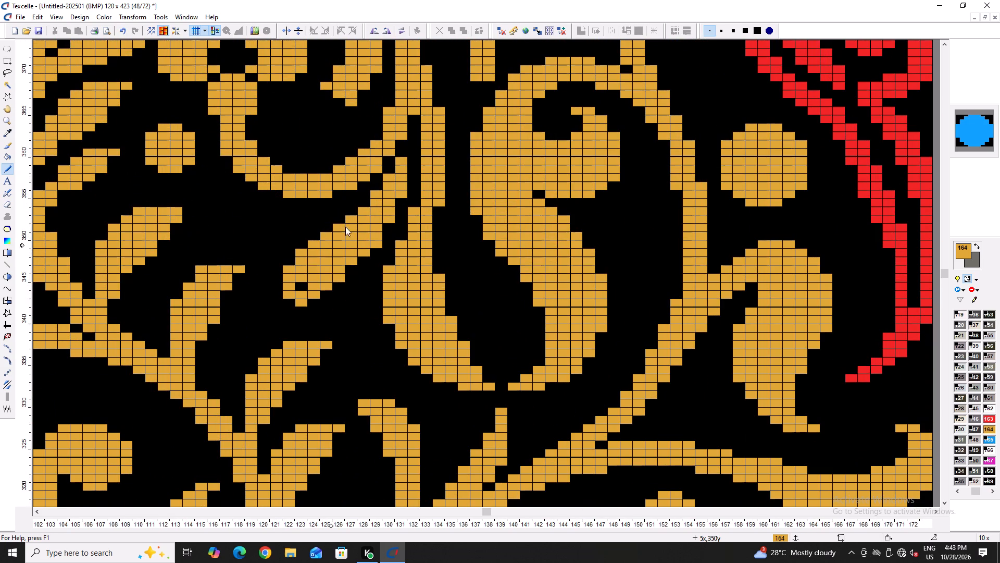
pyautogui.moveTo(353, 206); pyautogui.dragTo(299, 293)
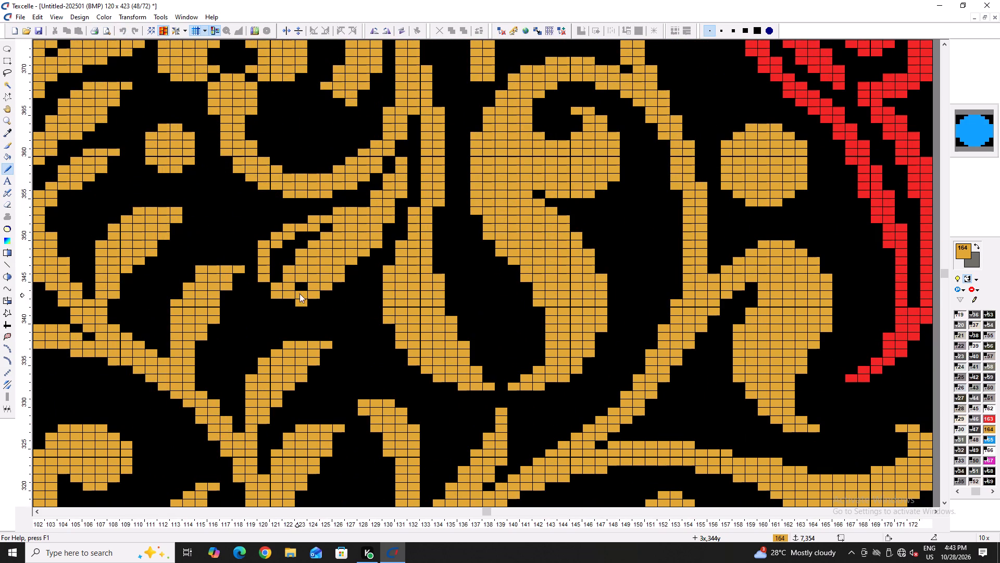
pyautogui.moveTo(299, 293); pyautogui.dragTo(310, 289)
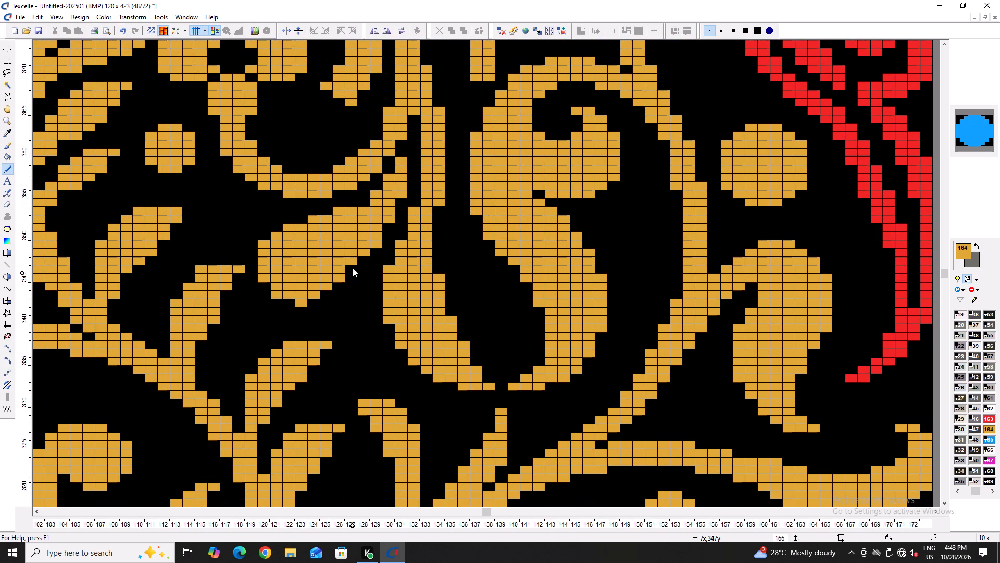
# Smooth the enlarged leaf's lower and upper edges with gold cells at columns 127 to 128, and trim its stray corners and stem end to black.
pyautogui.click(352, 268)
pyautogui.moveTo(306, 303); pyautogui.dragTo(295, 302, button='right')
pyautogui.rightClick(274, 295)
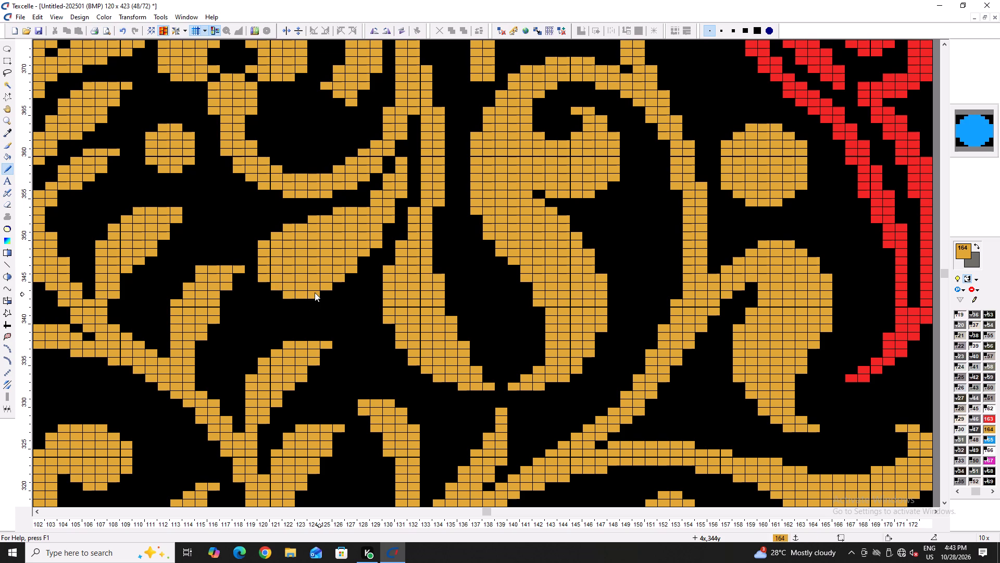
pyautogui.click(363, 259)
pyautogui.moveTo(361, 197); pyautogui.dragTo(360, 203)
pyautogui.click(360, 204)
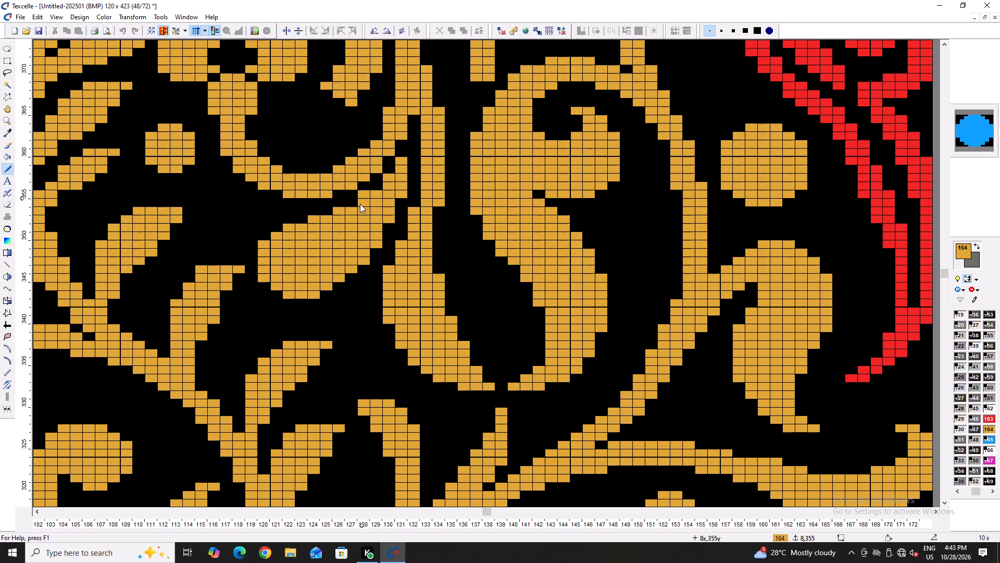
pyautogui.rightClick(363, 195)
pyautogui.rightClick(390, 175)
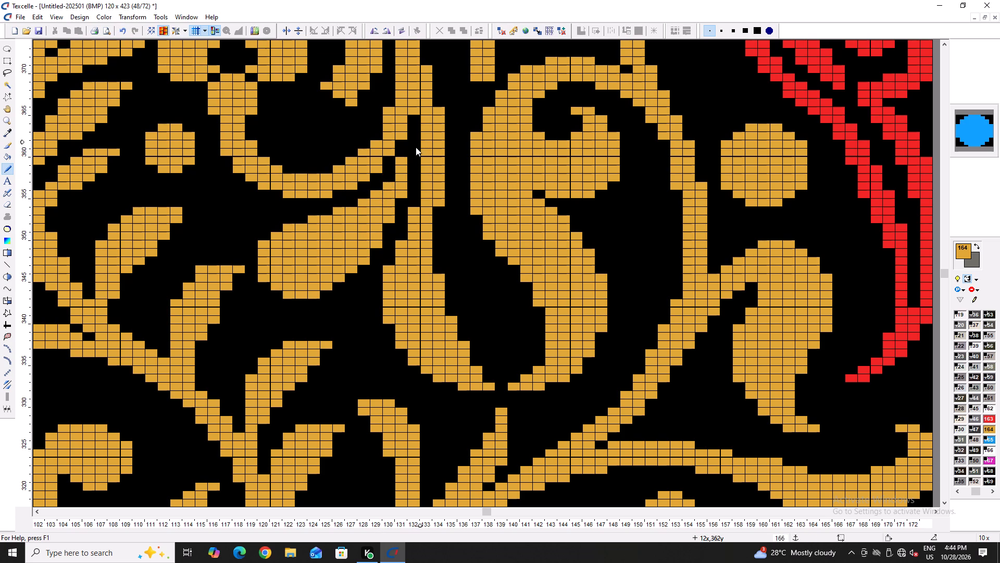
pyautogui.rightClick(399, 159)
# Trim the enlarged leaf's bottom edge and lower corners to black at columns 120 to 125, around rows 343 to 345.
pyautogui.keyDown('ctrl'); pyautogui.scroll(-5, 329, 218); pyautogui.keyUp('ctrl')
pyautogui.keyDown('ctrl'); pyautogui.scroll(4, 333, 237); pyautogui.keyUp('ctrl')
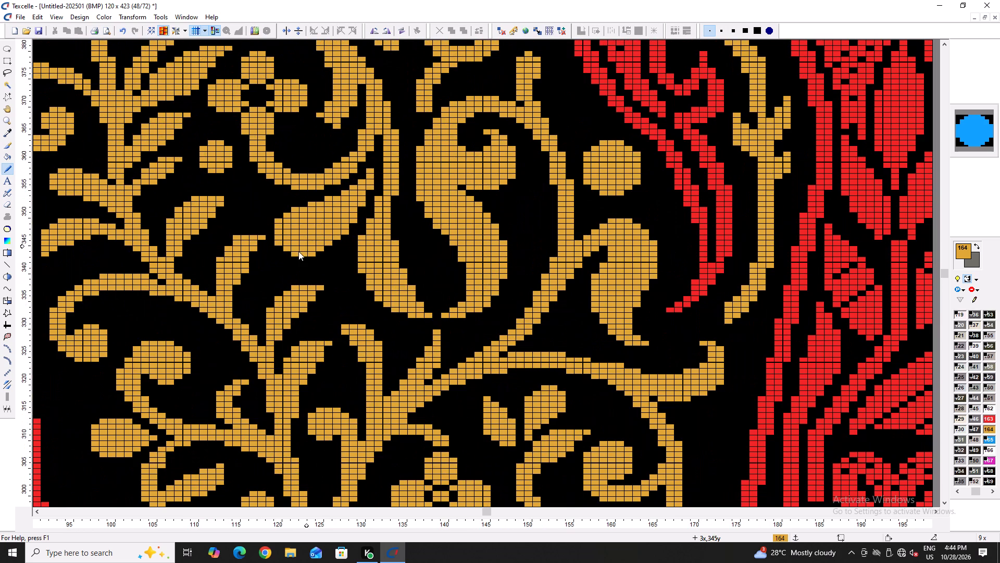
pyautogui.moveTo(296, 256); pyautogui.dragTo(320, 255, button='right')
pyautogui.keyDown('ctrl'); pyautogui.scroll(2, 282, 251); pyautogui.keyUp('ctrl')
pyautogui.rightClick(276, 235)
pyautogui.rightClick(286, 244)
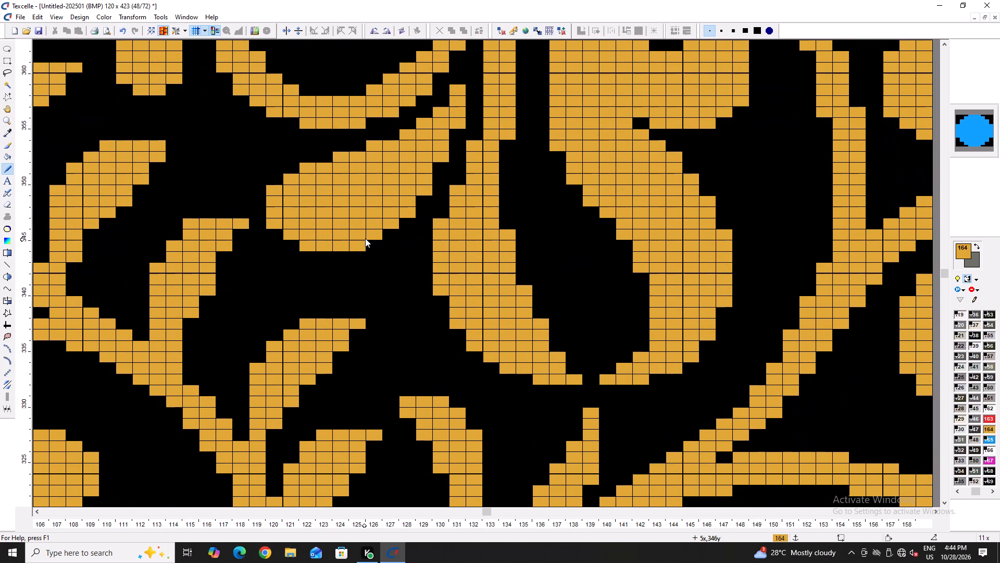
pyautogui.rightClick(354, 243)
pyautogui.keyDown('ctrl'); pyautogui.scroll(-4, 377, 241); pyautogui.keyUp('ctrl')
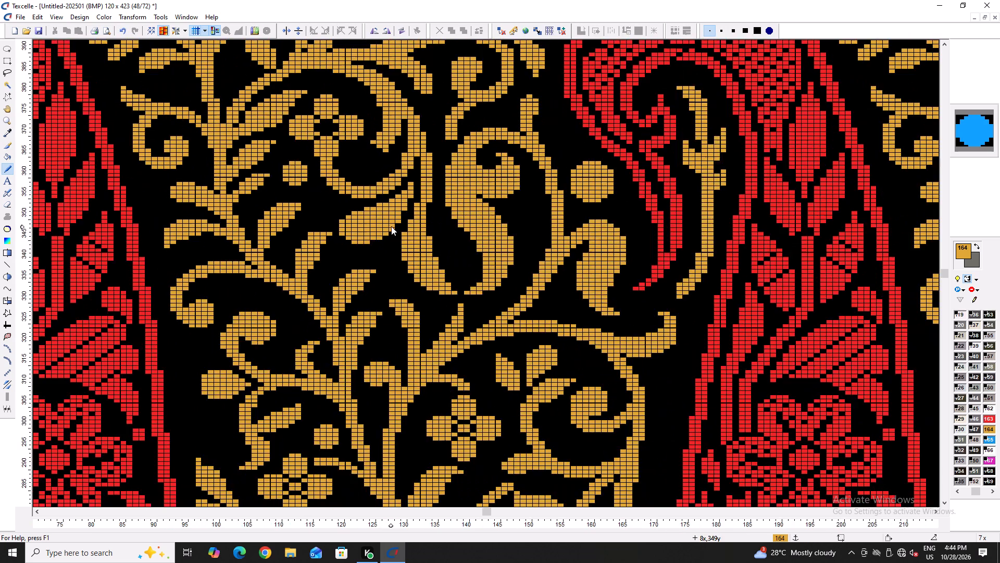
pyautogui.keyDown('ctrl'); pyautogui.scroll(2, 392, 225); pyautogui.keyUp('ctrl')
pyautogui.keyDown('ctrl'); pyautogui.scroll(-2, 449, 302); pyautogui.keyUp('ctrl')
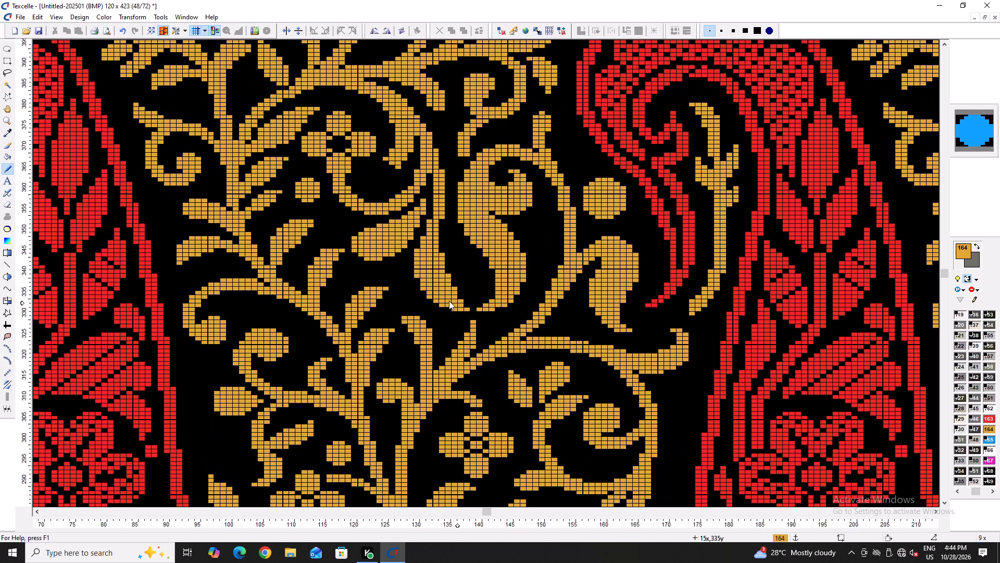
# Draw a small round gold dot inside the flower's curved stem, columns 122 to 125, rows 361 to 366.
pyautogui.scroll(1, 424, 201)
pyautogui.keyDown('ctrl'); pyautogui.scroll(4, 374, 235); pyautogui.keyUp('ctrl')
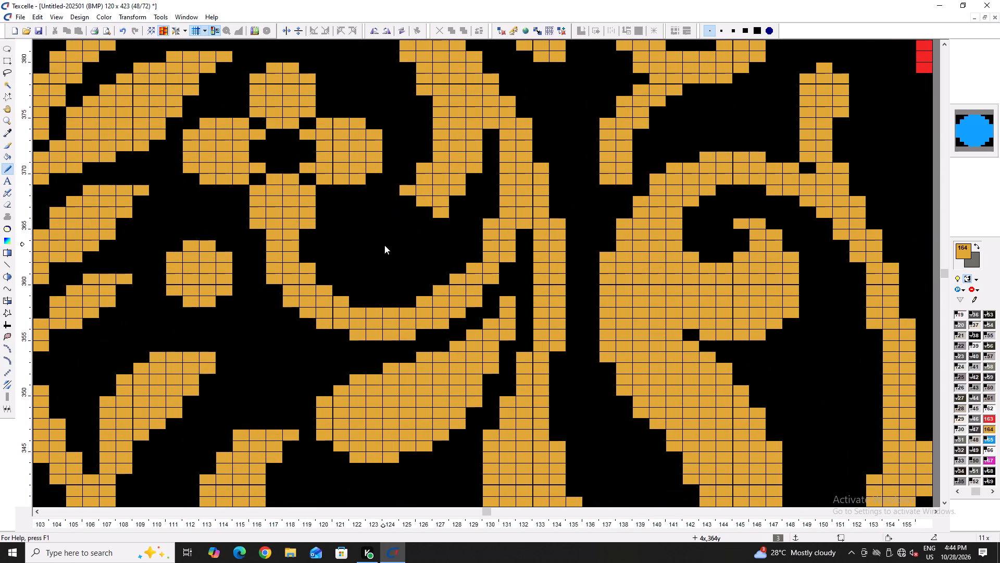
pyautogui.moveTo(394, 219); pyautogui.dragTo(396, 272)
pyautogui.moveTo(381, 231); pyautogui.dragTo(380, 265)
pyautogui.moveTo(410, 238); pyautogui.dragTo(409, 264)
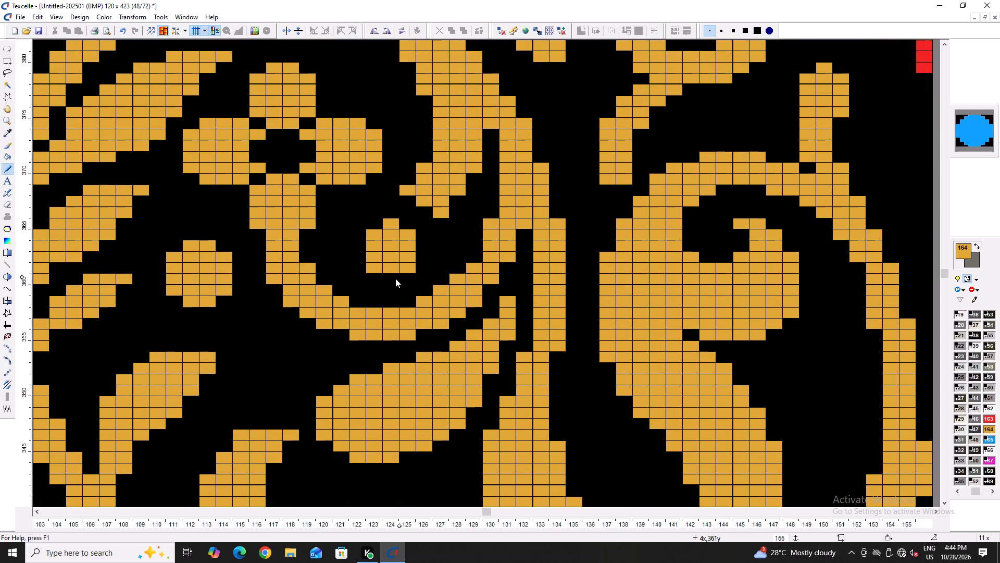
pyautogui.click(395, 278)
pyautogui.moveTo(357, 237); pyautogui.dragTo(360, 262)
pyautogui.click(383, 221)
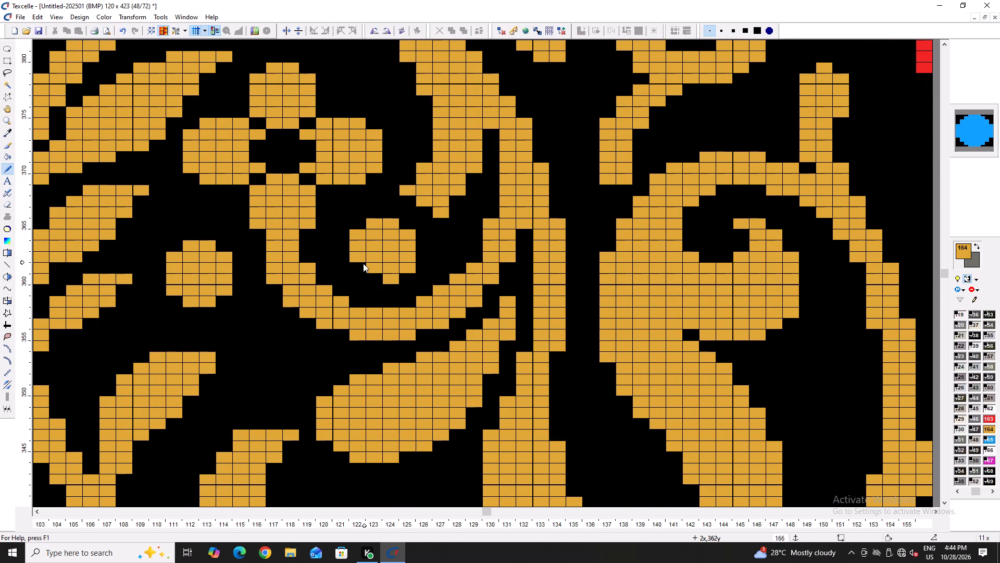
pyautogui.click(361, 264)
pyautogui.doubleClick(373, 276)
# Thicken the underside of the leaf-to-stem joint above the curled tendril with gold cells, columns 92 to 97, rows 383 to 388, and trim its corner.
pyautogui.keyDown('ctrl'); pyautogui.scroll(-7, 377, 269); pyautogui.keyUp('ctrl')
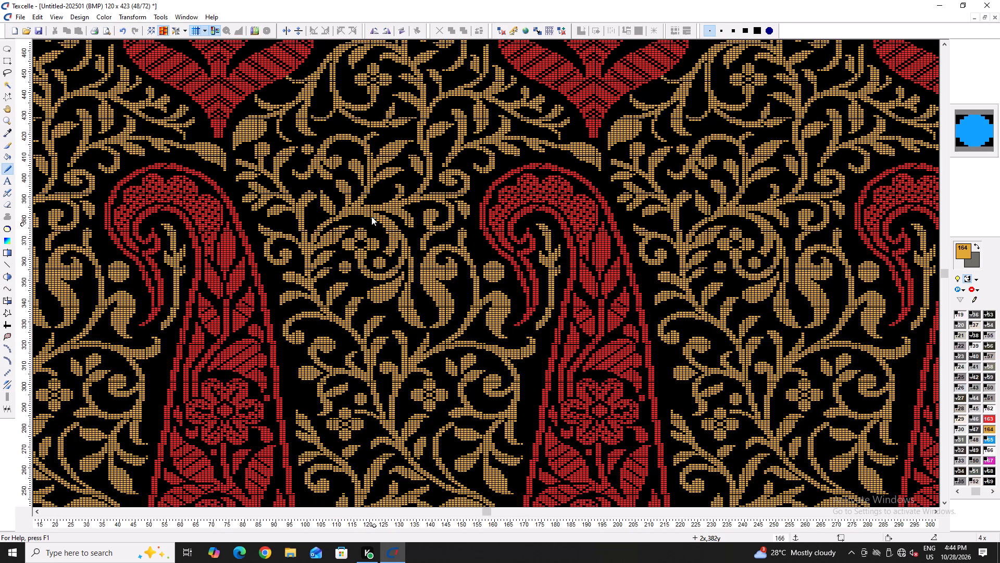
pyautogui.keyDown('ctrl'); pyautogui.scroll(5, 301, 207); pyautogui.keyUp('ctrl')
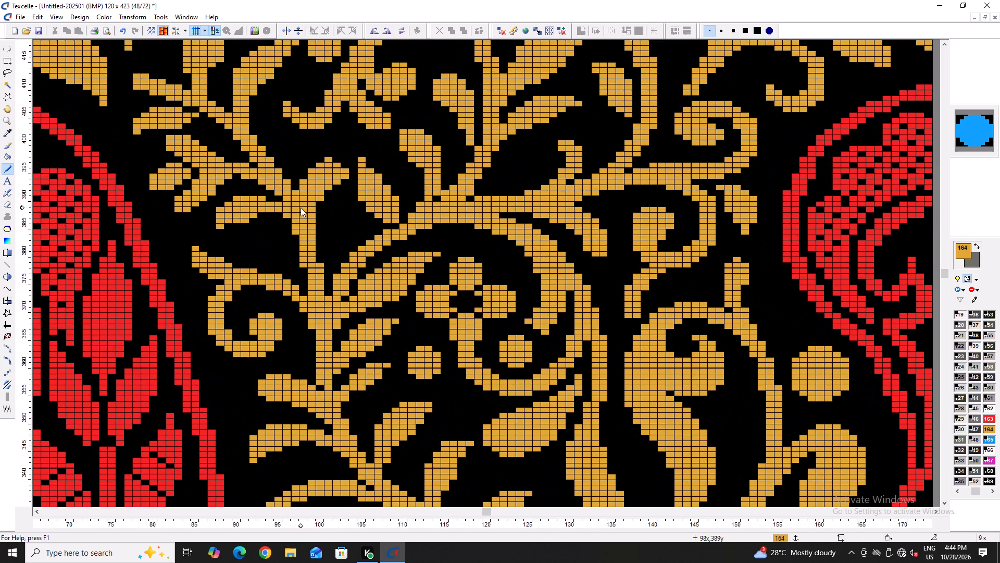
pyautogui.keyDown('ctrl'); pyautogui.scroll(-6, 308, 216); pyautogui.keyUp('ctrl')
pyautogui.keyDown('ctrl'); pyautogui.scroll(7, 276, 221); pyautogui.keyUp('ctrl')
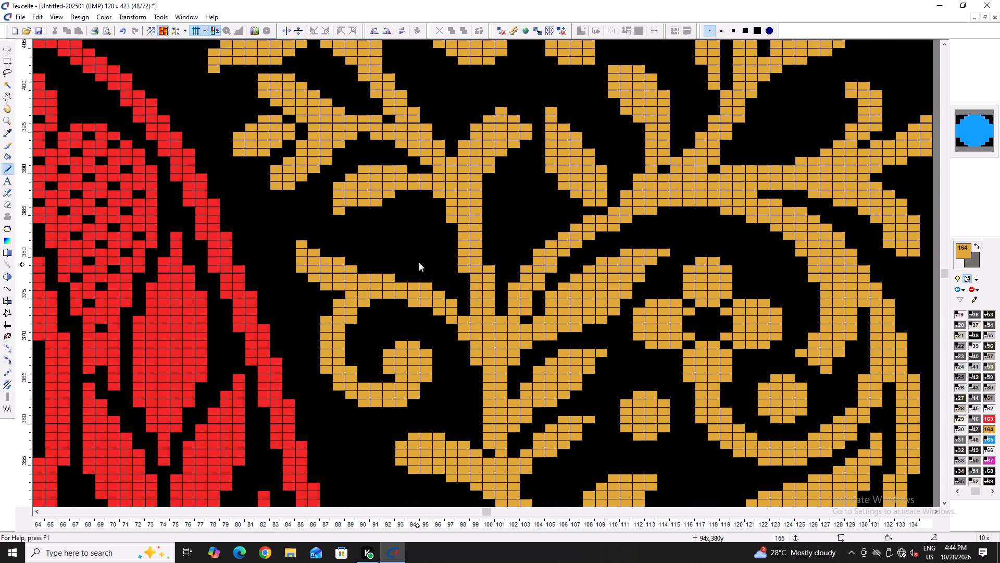
pyautogui.keyDown('ctrl'); pyautogui.scroll(-2, 423, 258); pyautogui.keyUp('ctrl')
pyautogui.keyDown('ctrl'); pyautogui.scroll(3, 408, 230); pyautogui.keyUp('ctrl')
pyautogui.moveTo(393, 203); pyautogui.dragTo(467, 248)
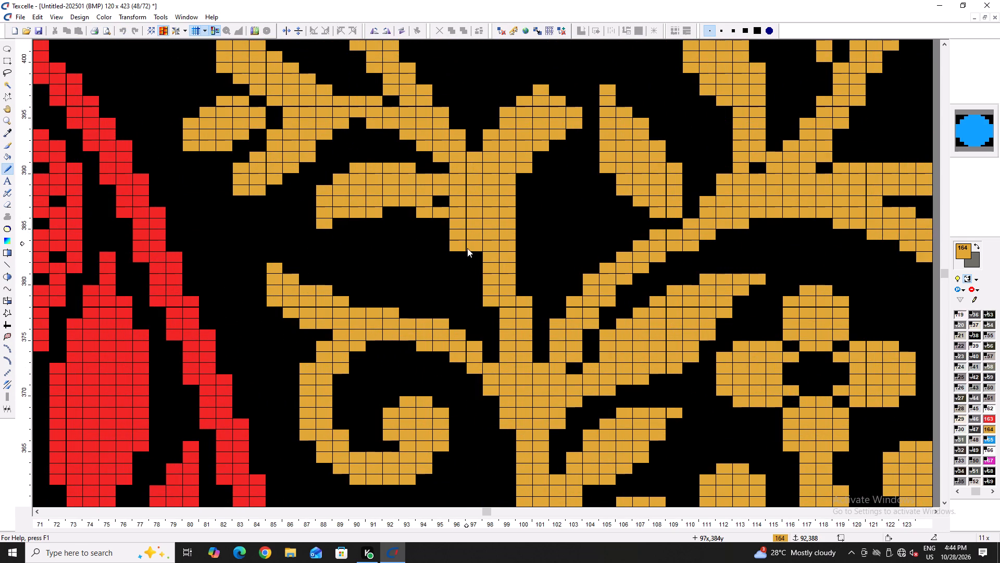
pyautogui.moveTo(467, 248); pyautogui.dragTo(428, 200)
pyautogui.click(439, 226)
pyautogui.click(466, 258)
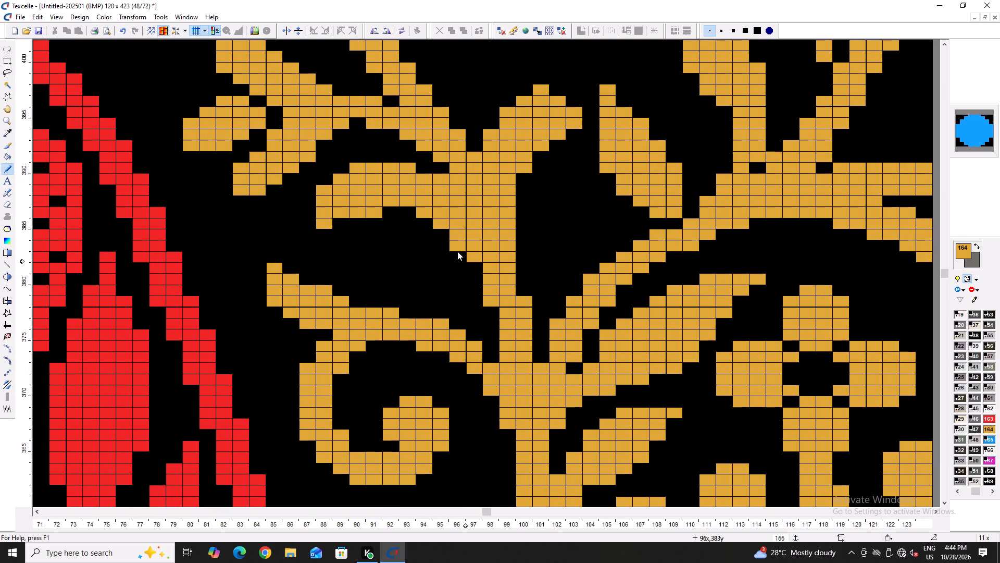
pyautogui.rightClick(455, 249)
# Extend the upright stem to its short tip in gold, columns 120 to 121, rows 417 to 424, and clear its old column 119 link to the arch.
pyautogui.keyDown('ctrl'); pyautogui.scroll(-6, 462, 255); pyautogui.keyUp('ctrl')
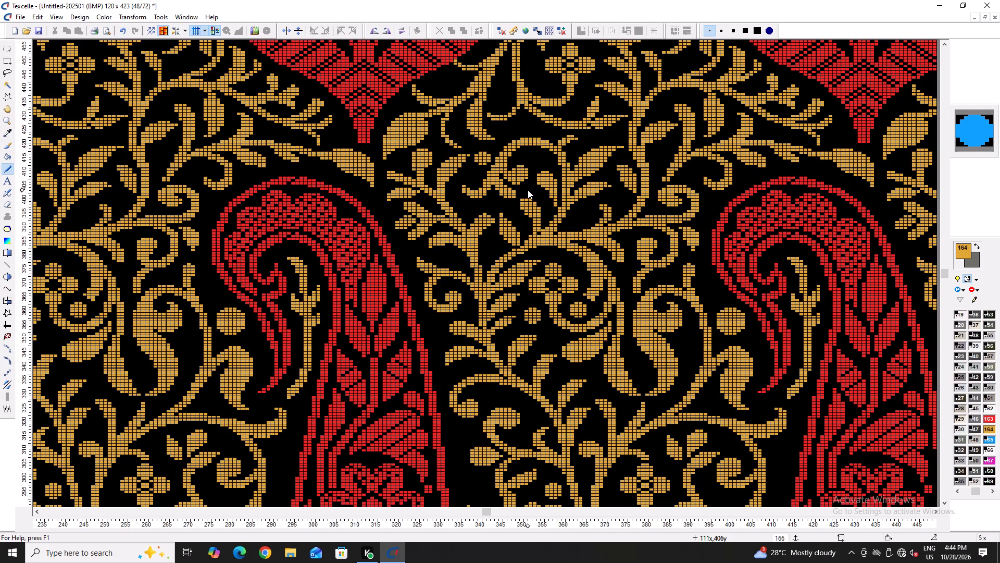
pyautogui.keyDown('ctrl'); pyautogui.scroll(6, 562, 134); pyautogui.keyUp('ctrl')
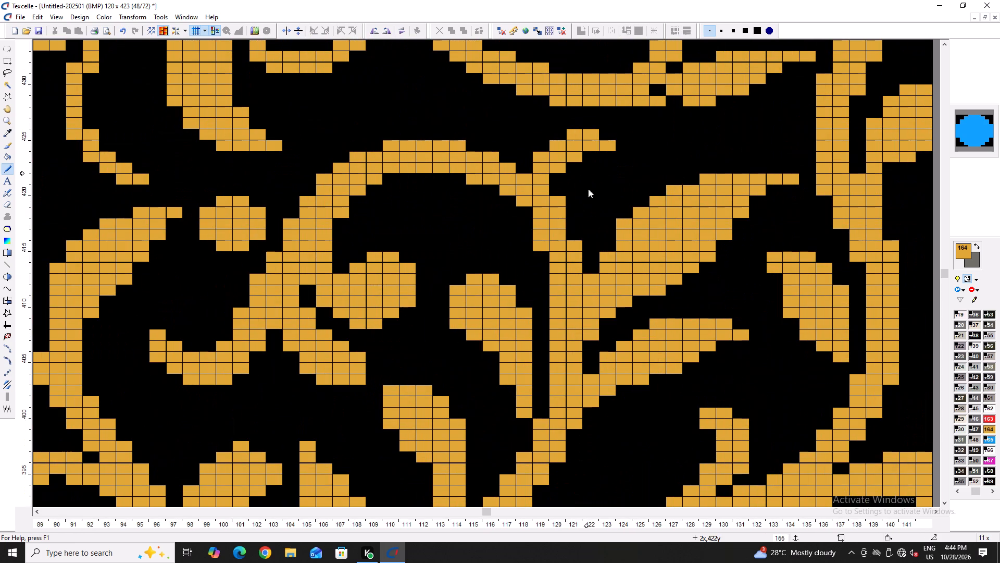
pyautogui.moveTo(572, 233); pyautogui.dragTo(598, 149)
pyautogui.moveTo(595, 150); pyautogui.dragTo(555, 197)
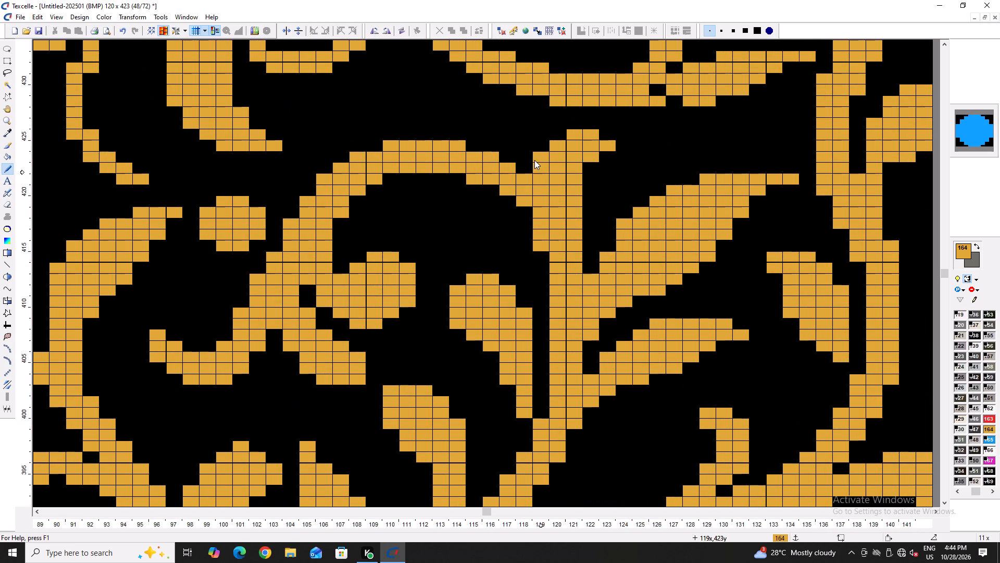
pyautogui.moveTo(535, 154); pyautogui.dragTo(540, 170, button='right')
pyautogui.rightClick(537, 177)
pyautogui.rightClick(537, 179)
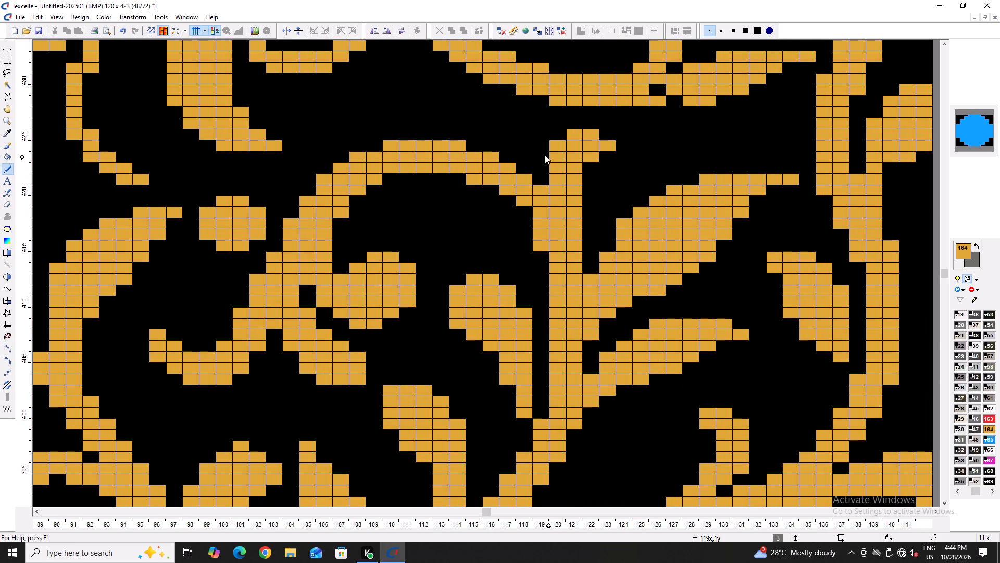
pyautogui.click(389, 173)
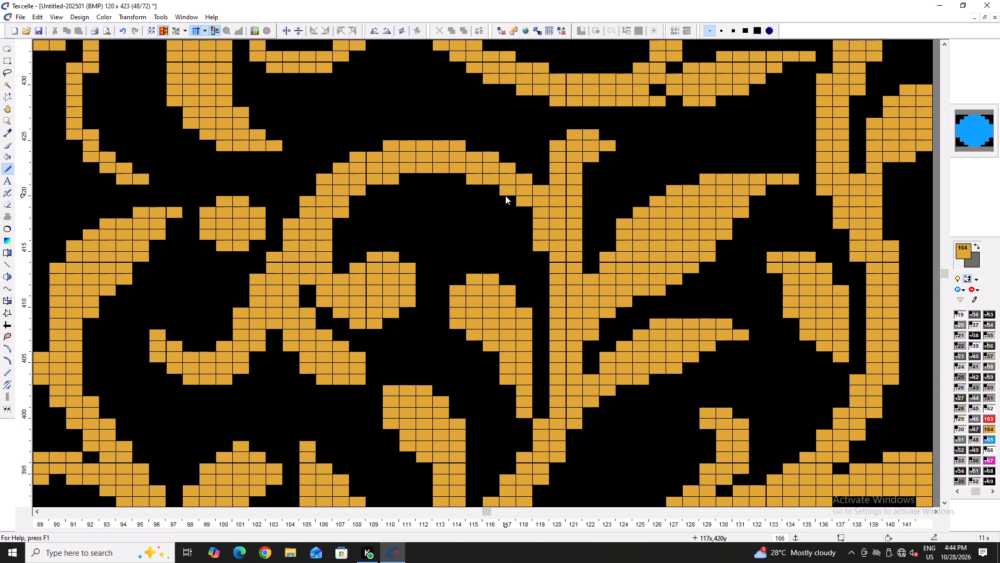
# Smooth the edges of the two drooping leaves under the arch with gold cells, columns 112 to 117, and trim the lower leaf's corner at column 110.
pyautogui.click(494, 359)
pyautogui.click(507, 384)
pyautogui.rightClick(387, 388)
pyautogui.scroll(-2, 392, 389)
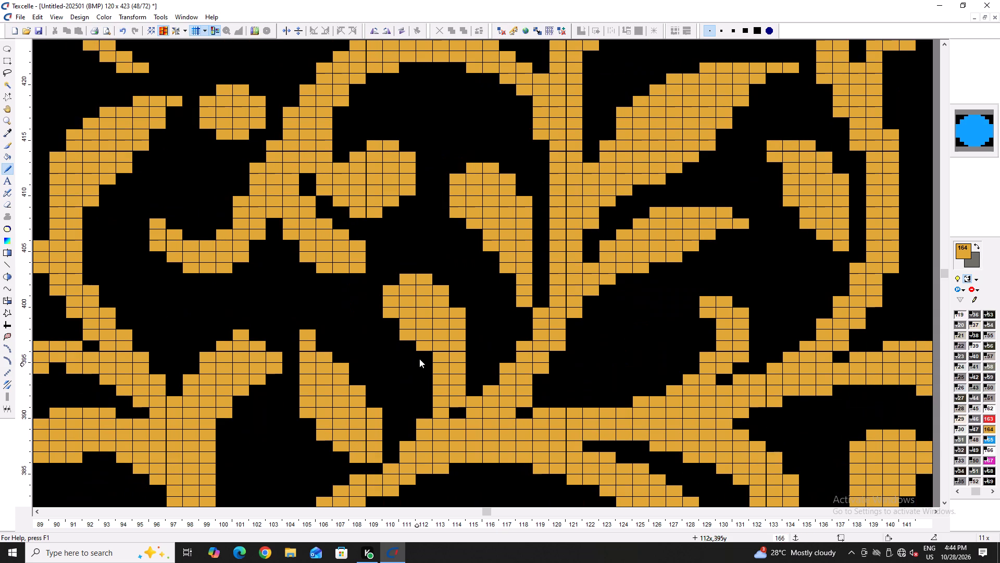
pyautogui.click(424, 355)
pyautogui.click(464, 413)
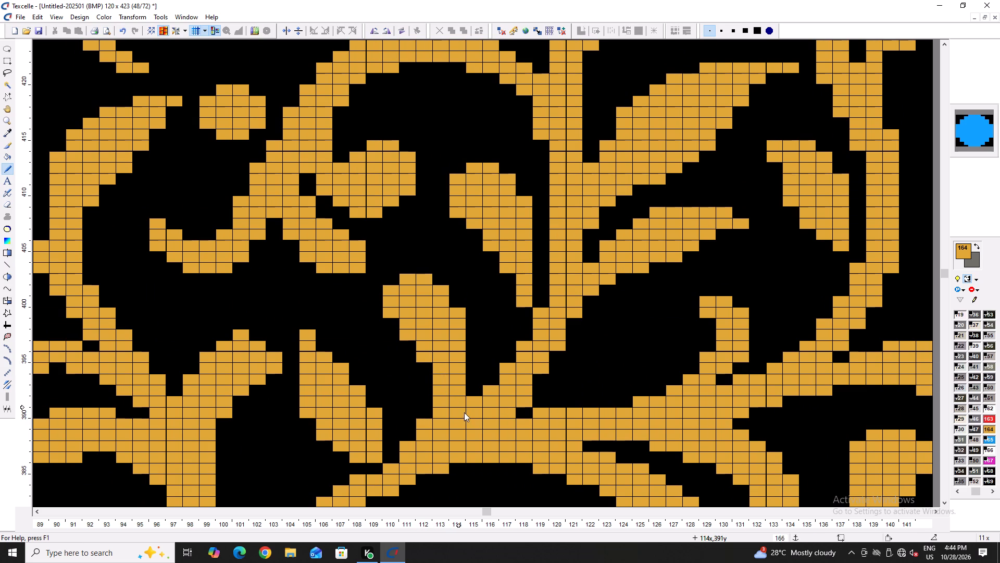
# Paint a small gold centre in the four-petal flower, columns 117 to 118, rows 371 to 372.
pyautogui.press('-')
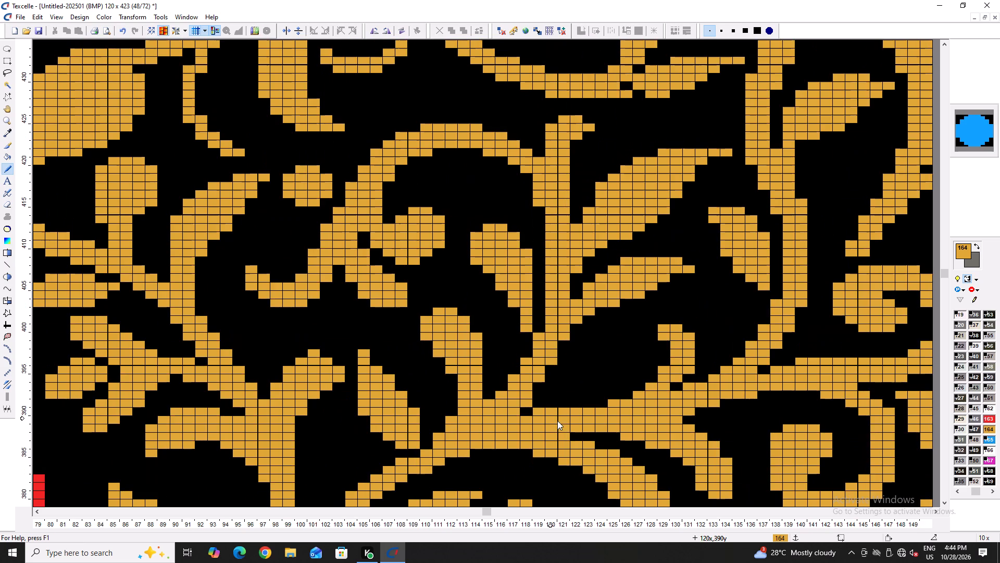
pyautogui.scroll(-2, 585, 432)
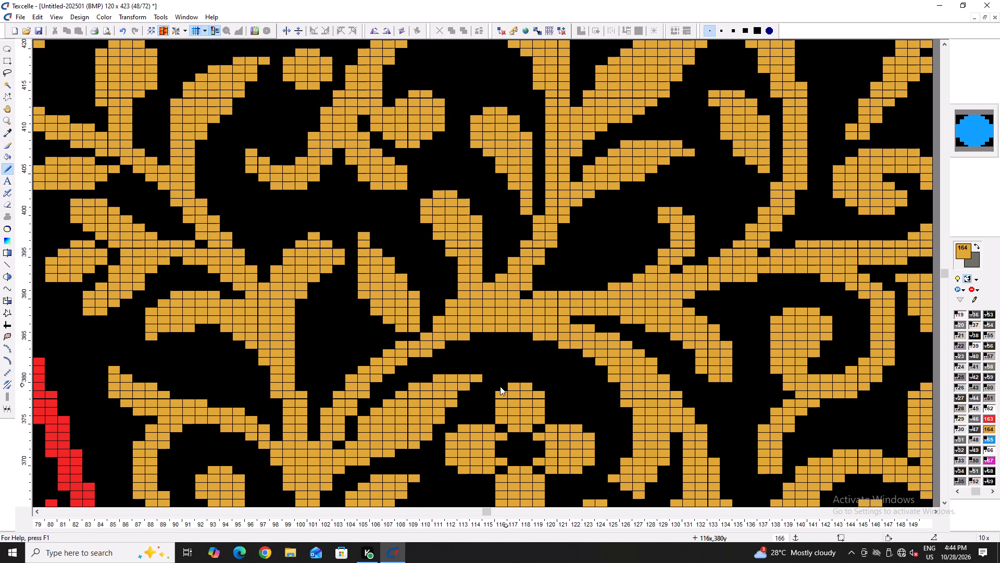
pyautogui.scroll(-2, 427, 374)
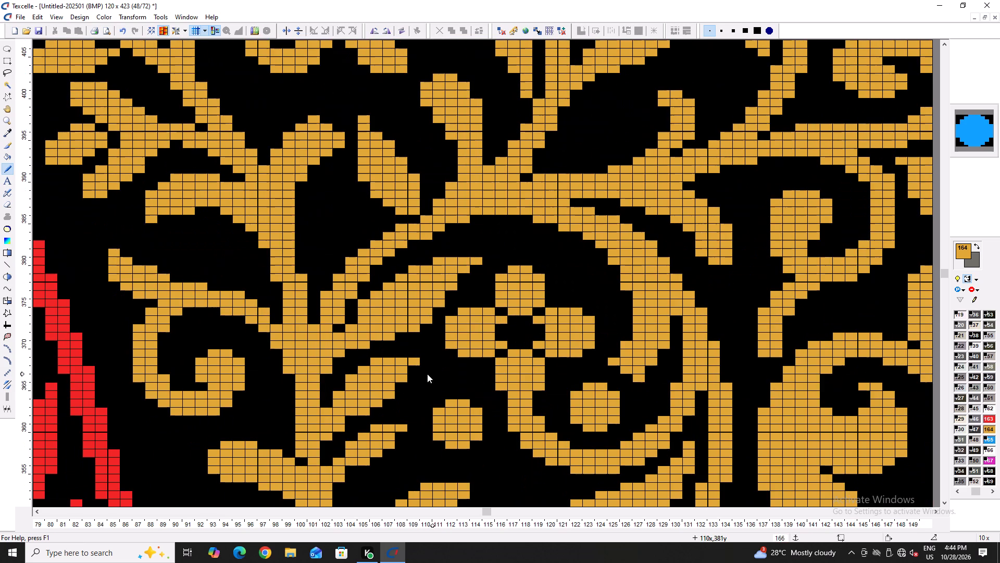
pyautogui.moveTo(518, 328); pyautogui.dragTo(518, 336)
pyautogui.moveTo(524, 327); pyautogui.dragTo(523, 335)
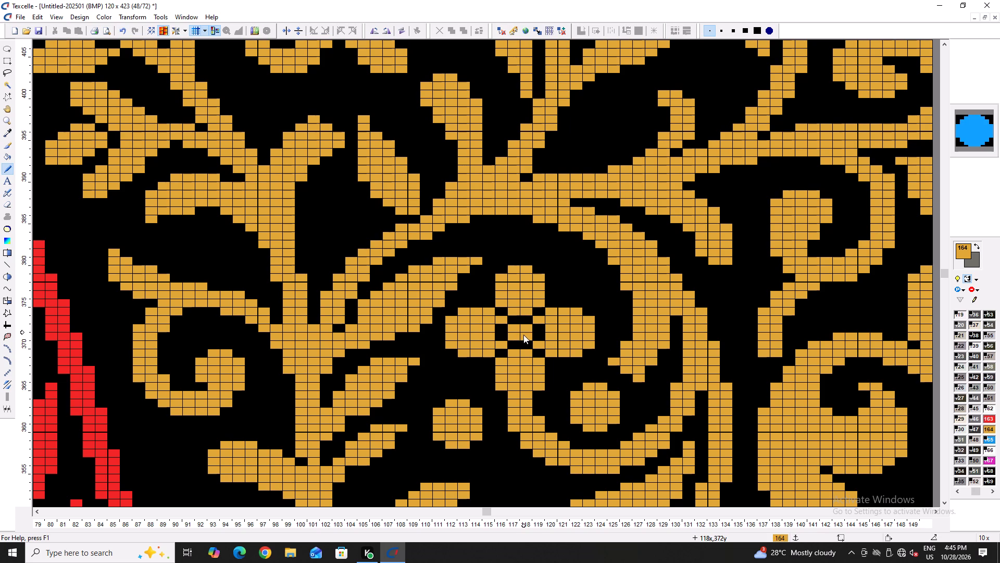
# Thicken the curled tendril's upper edge with gold cells and lengthen its pointed tip, columns 85 to 93, rows 378 to 384.
pyautogui.scroll(-2, 526, 346)
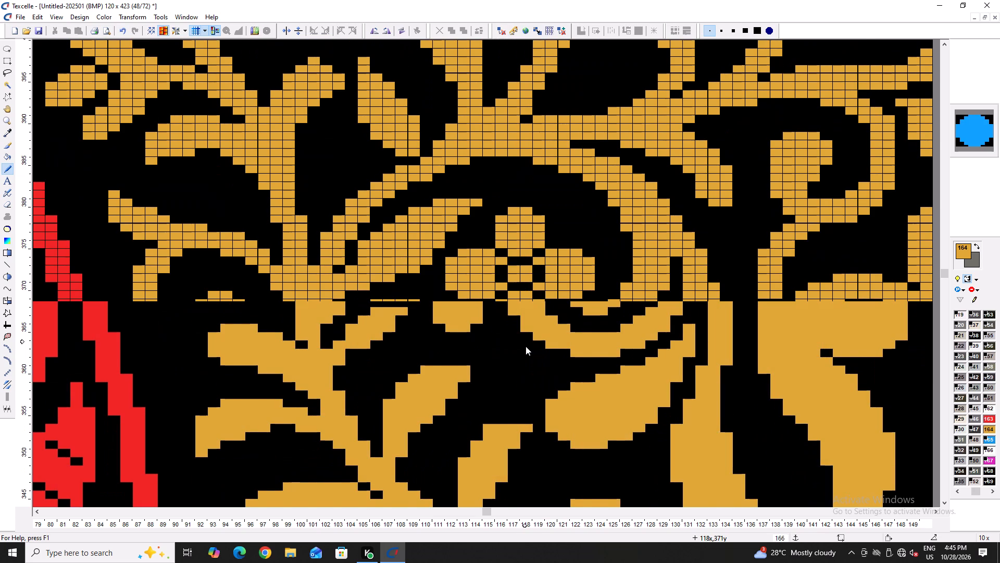
pyautogui.scroll(2, 526, 340)
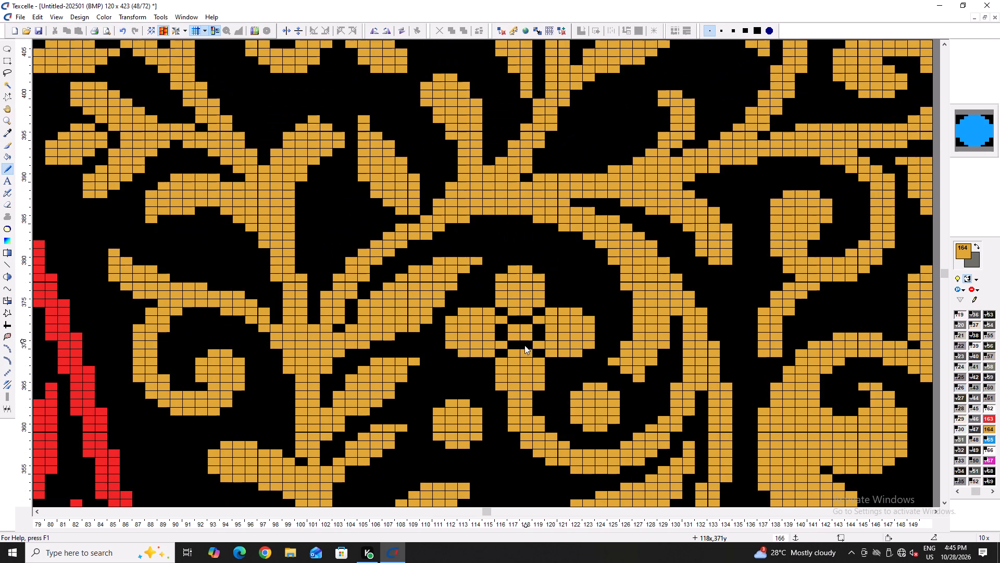
pyautogui.rightClick(152, 266)
pyautogui.click(216, 288)
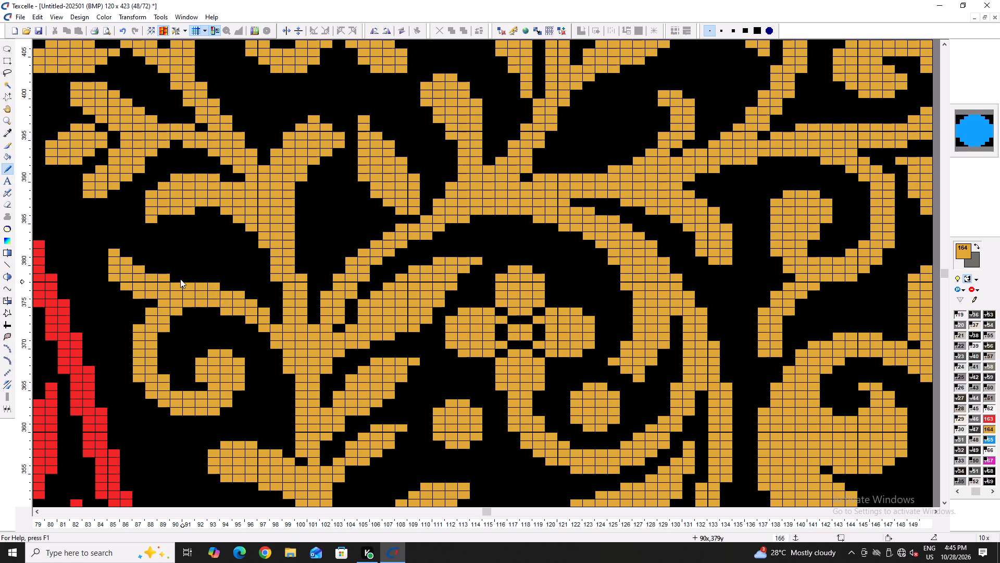
pyautogui.click(180, 279)
pyautogui.click(146, 271)
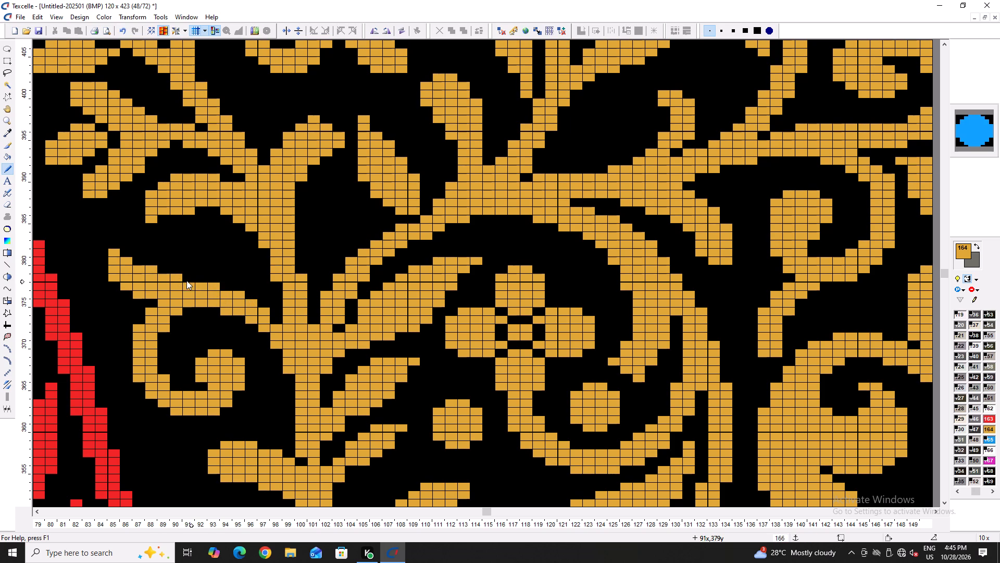
pyautogui.click(187, 279)
pyautogui.click(159, 271)
pyautogui.click(137, 263)
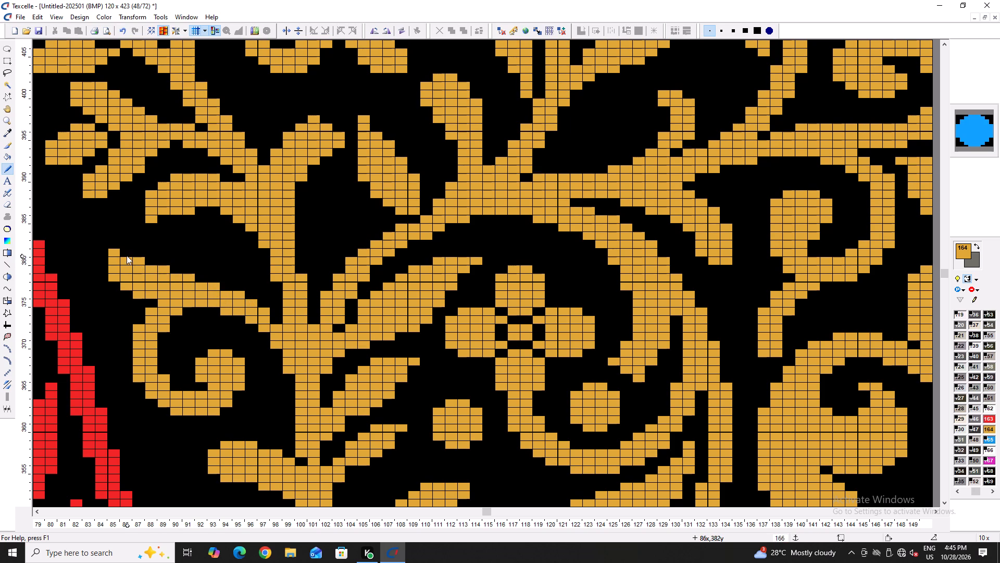
pyautogui.click(127, 255)
pyautogui.click(112, 243)
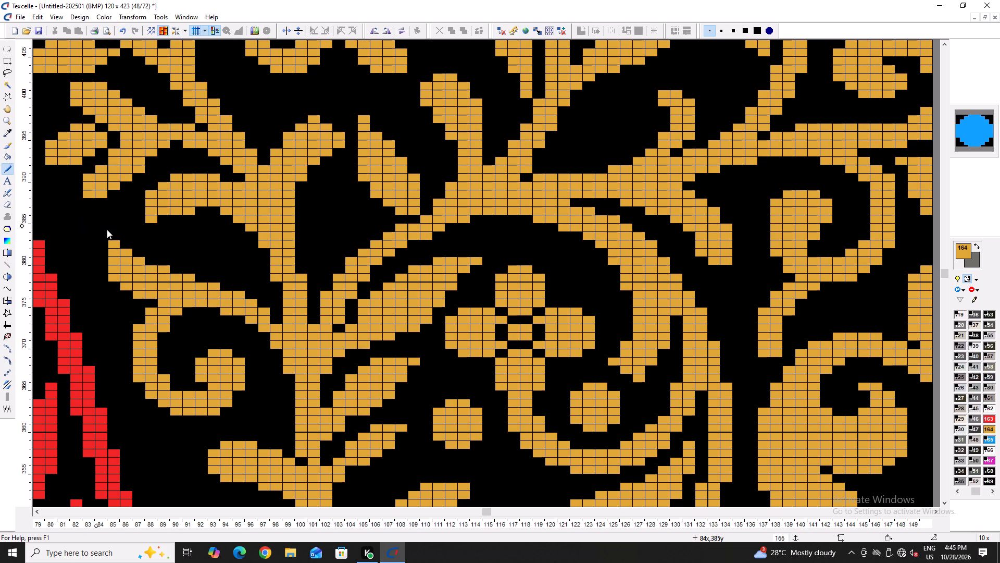
pyautogui.click(112, 236)
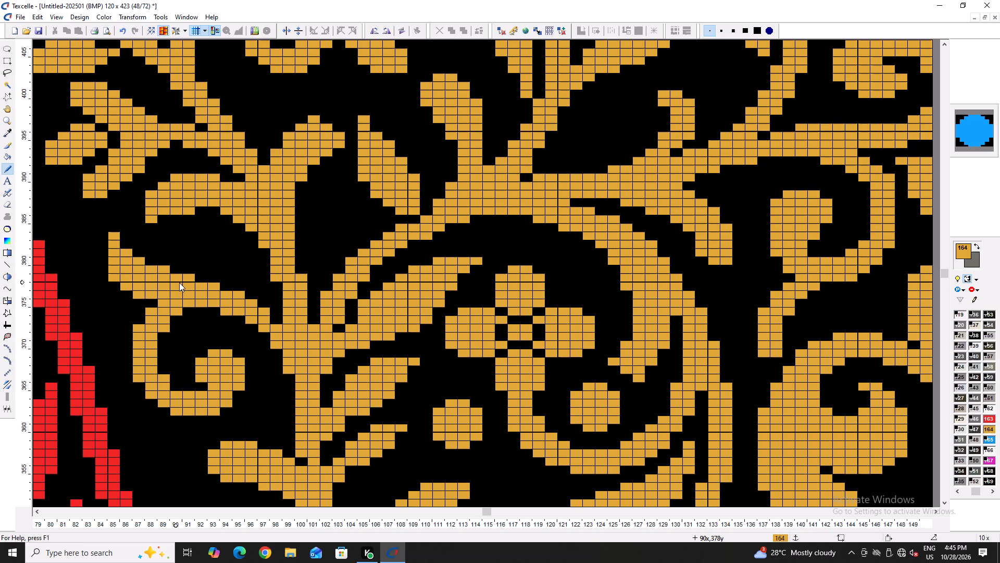
# Slim the rounded bud under the arch by trimming its edges to black, and reshape its neck in gold, columns 105 to 111, rows 409 to 415.
pyautogui.scroll(3, 179, 283)
pyautogui.scroll(2, 310, 265)
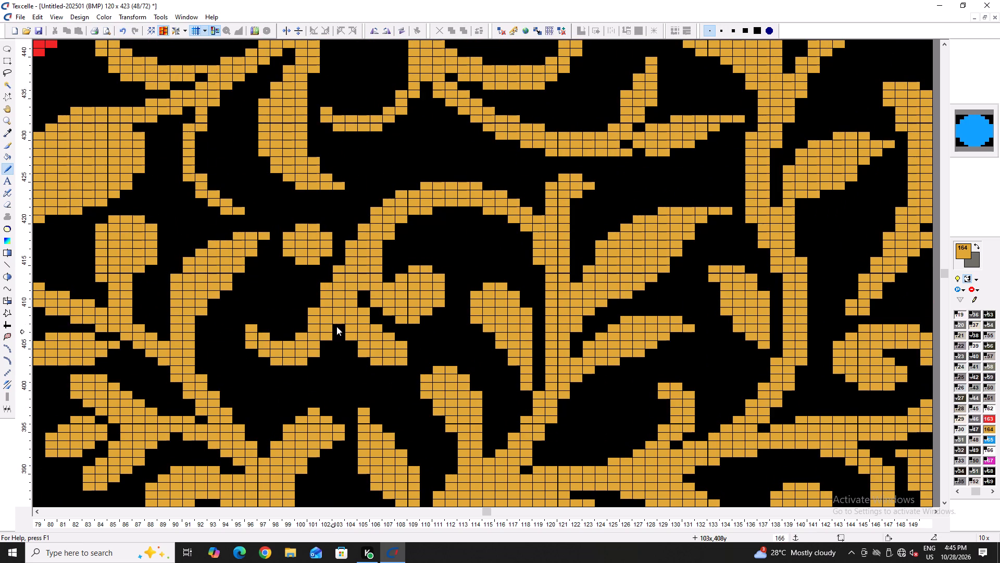
pyautogui.moveTo(398, 320); pyautogui.dragTo(411, 320, button='right')
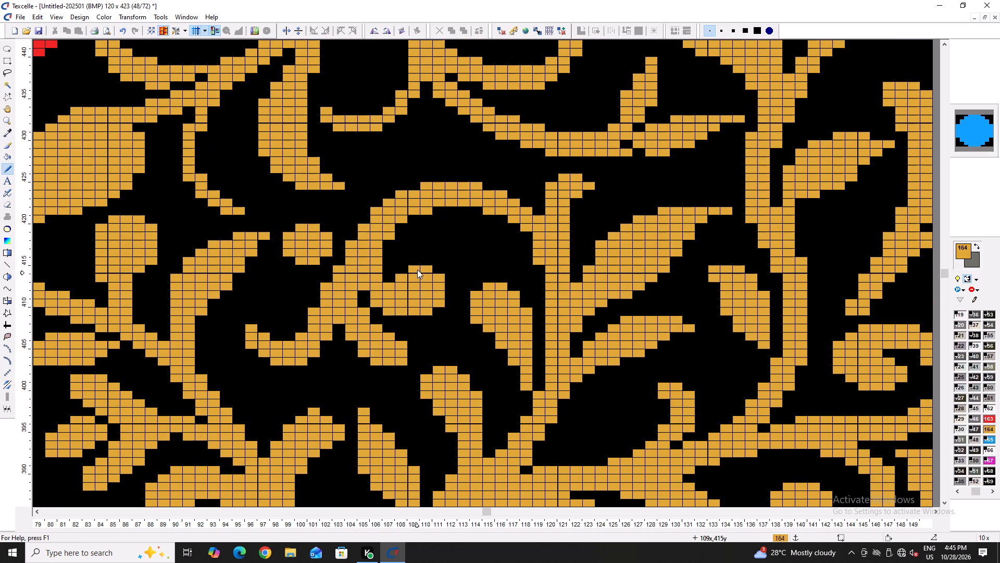
pyautogui.moveTo(410, 270); pyautogui.dragTo(427, 270, button='right')
pyautogui.moveTo(429, 270); pyautogui.dragTo(438, 270, button='right')
pyautogui.rightClick(442, 276)
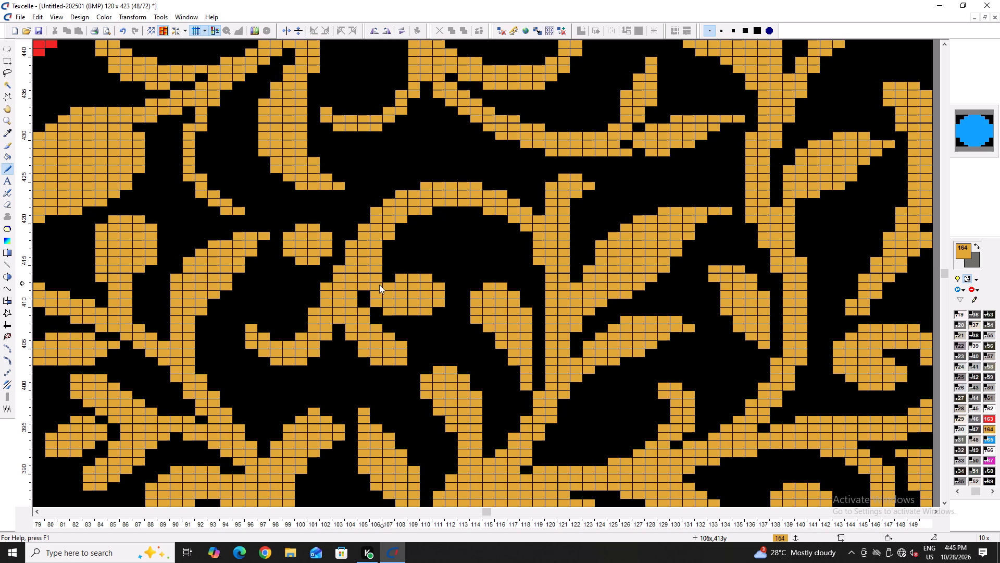
pyautogui.rightClick(372, 304)
pyautogui.rightClick(379, 310)
pyautogui.rightClick(382, 311)
pyautogui.click(369, 294)
pyautogui.click(376, 303)
pyautogui.click(386, 309)
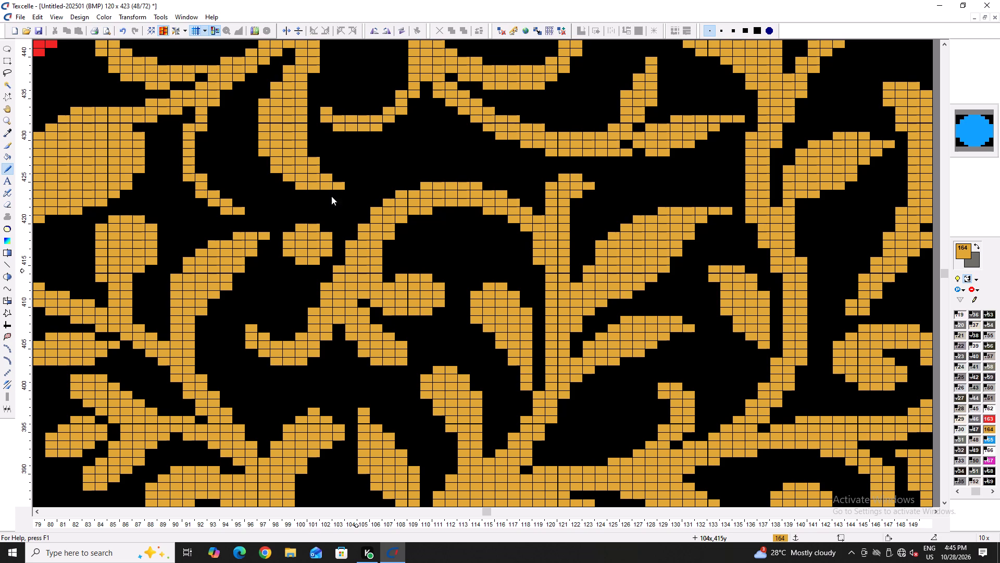
# Smooth the large leaf below the red motif's tip with a gold cell at column 87, and trim its upper corner at column 82, row 433.
pyautogui.scroll(1, 301, 133)
pyautogui.press('Left')
pyautogui.press('Left')
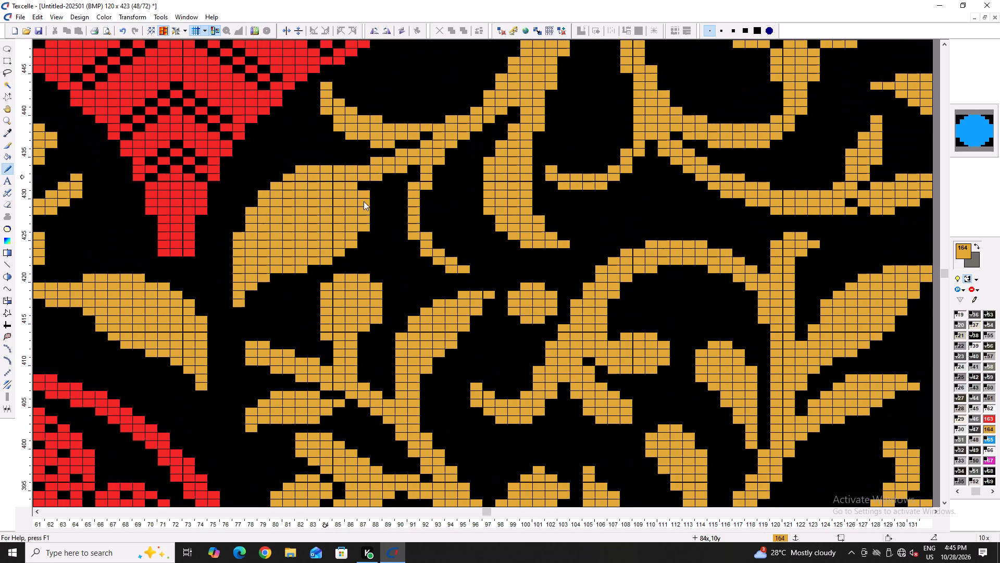
pyautogui.click(361, 183)
pyautogui.rightClick(304, 167)
pyautogui.rightClick(305, 167)
pyautogui.rightClick(305, 167)
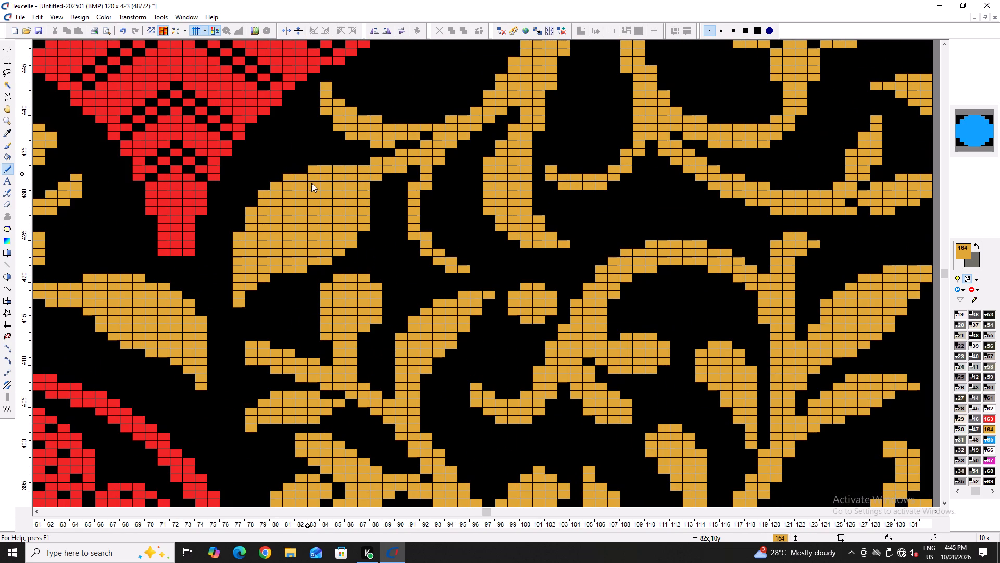
pyautogui.press('Right')
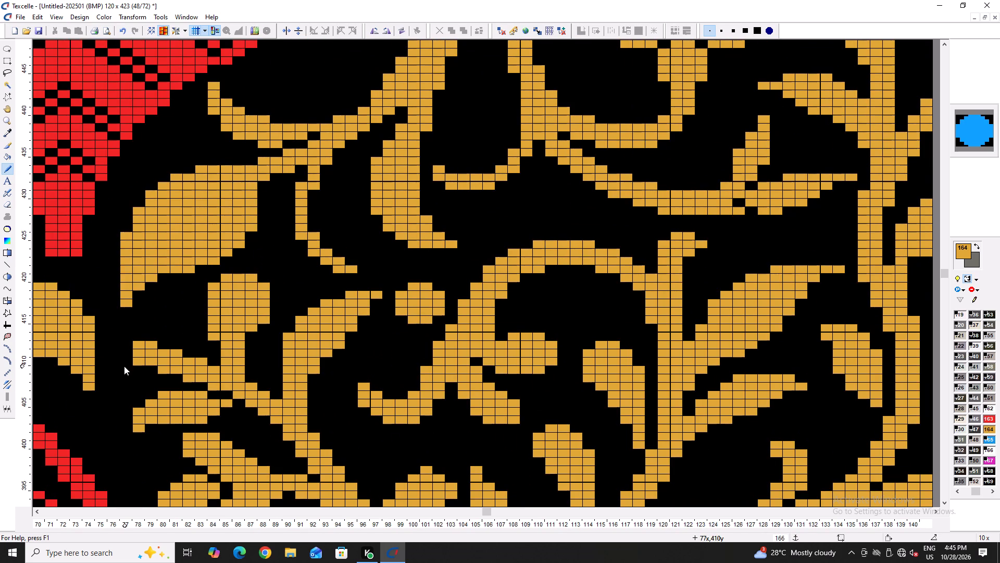
# Refine the large leaf's lower edge at columns 81 to 84, and add a gold cell to its outer edge at column 77.
pyautogui.scroll(1, 207, 277)
pyautogui.rightClick(182, 328)
pyautogui.rightClick(181, 328)
pyautogui.rightClick(193, 328)
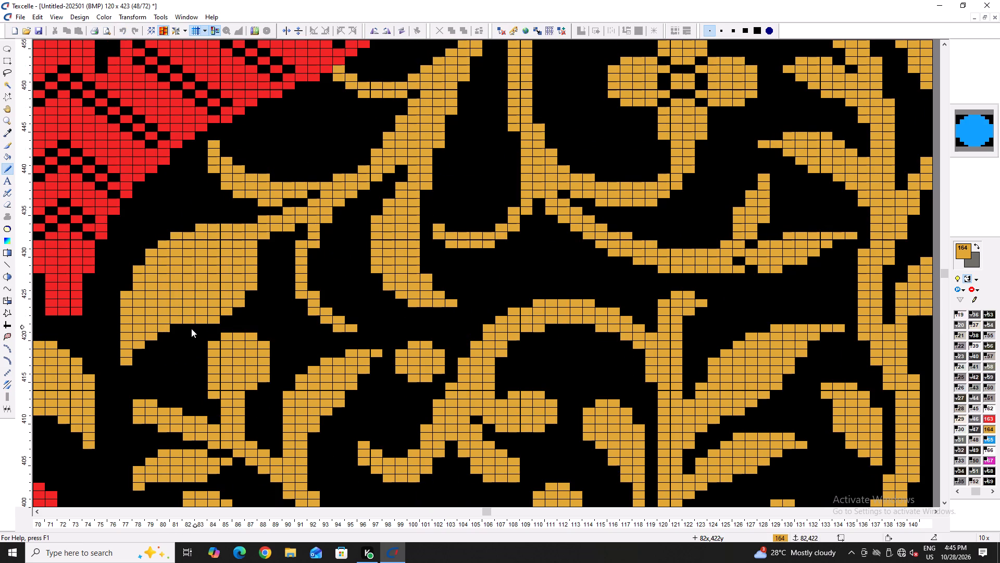
pyautogui.click(173, 327)
pyautogui.rightClick(216, 320)
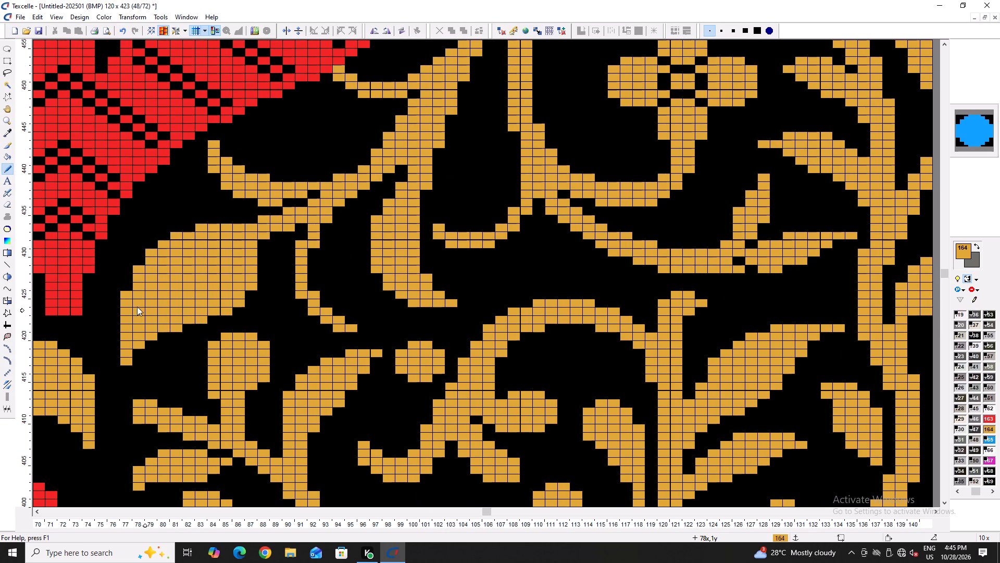
pyautogui.click(130, 289)
# Erase the thin hooked stem's tip, outline a wider hooked leaf in its place at columns 91 to 96, and fill it with gold.
pyautogui.scroll(1, 482, 346)
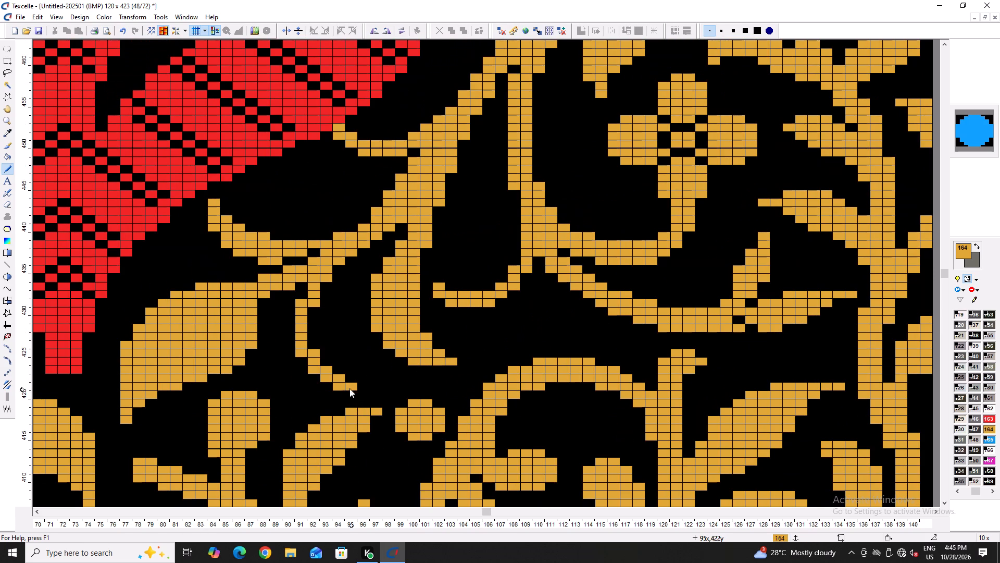
pyautogui.moveTo(344, 387); pyautogui.dragTo(354, 384, button='right')
pyautogui.moveTo(357, 253); pyautogui.dragTo(333, 307)
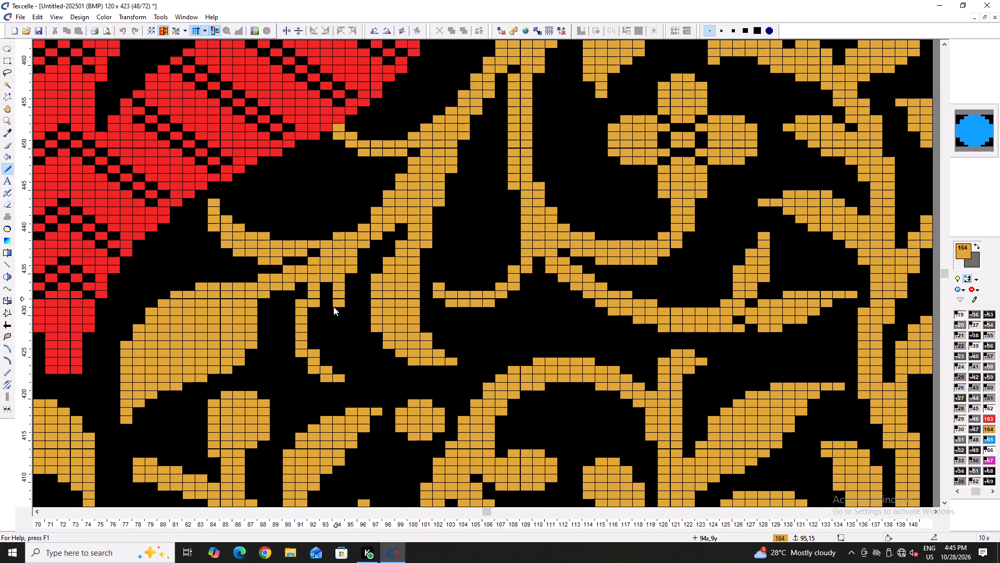
pyautogui.moveTo(333, 307); pyautogui.dragTo(326, 365)
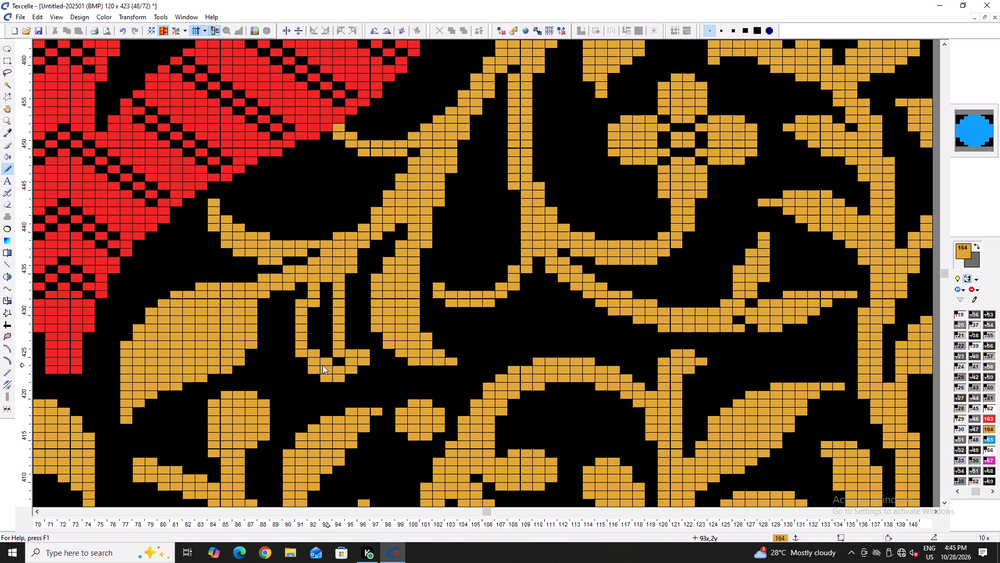
pyautogui.moveTo(307, 372); pyautogui.dragTo(352, 375, button='right')
pyautogui.press('h')
pyautogui.click(328, 341)
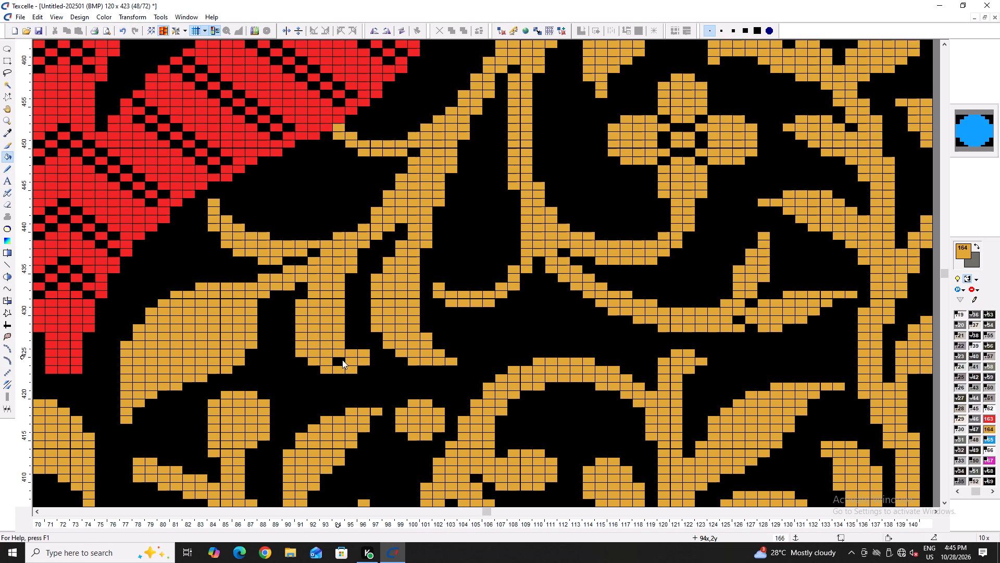
pyautogui.click(342, 360)
pyautogui.press('space')
pyautogui.write('X')
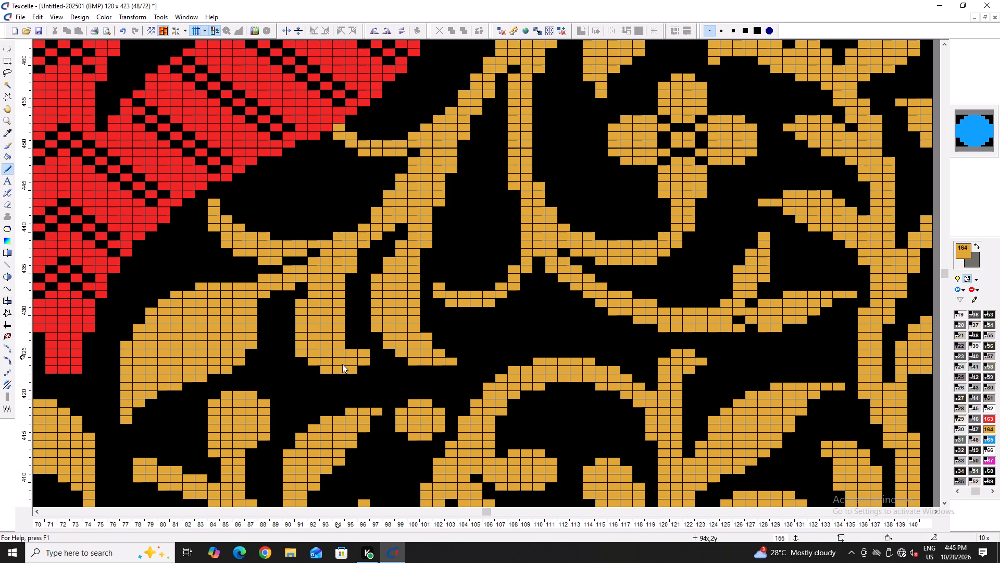
# Slim the filled hooked leaf by trimming its inner edge, underside and tip to black, columns 91 to 96.
pyautogui.moveTo(340, 326); pyautogui.dragTo(342, 296, button='right')
pyautogui.rightClick(353, 270)
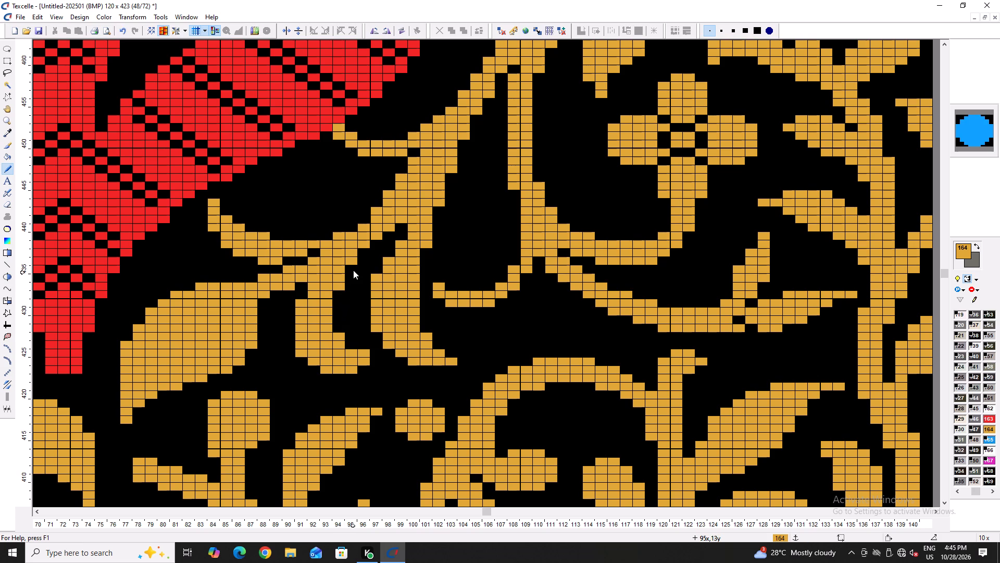
pyautogui.rightClick(354, 270)
pyautogui.rightClick(337, 286)
pyautogui.rightClick(339, 286)
pyautogui.rightClick(343, 337)
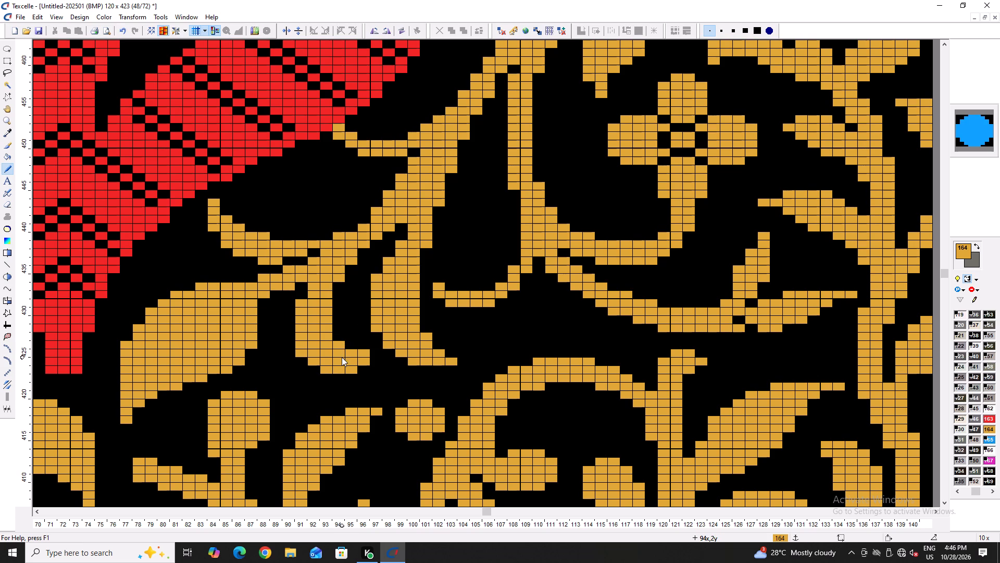
pyautogui.moveTo(356, 368); pyautogui.dragTo(323, 371, button='right')
pyautogui.rightClick(323, 371)
pyautogui.rightClick(303, 349)
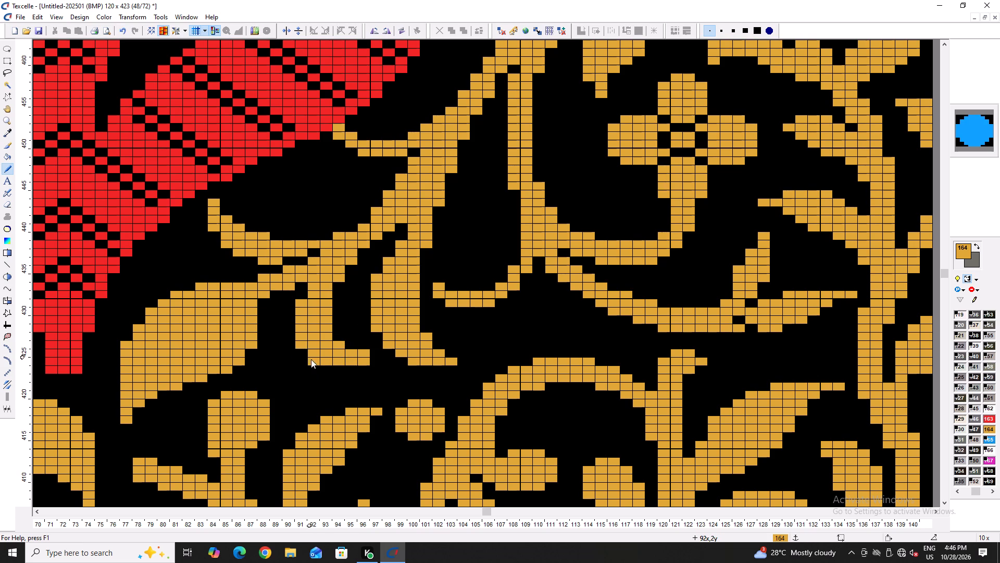
pyautogui.rightClick(310, 359)
pyautogui.rightClick(356, 351)
pyautogui.rightClick(362, 349)
pyautogui.rightClick(343, 343)
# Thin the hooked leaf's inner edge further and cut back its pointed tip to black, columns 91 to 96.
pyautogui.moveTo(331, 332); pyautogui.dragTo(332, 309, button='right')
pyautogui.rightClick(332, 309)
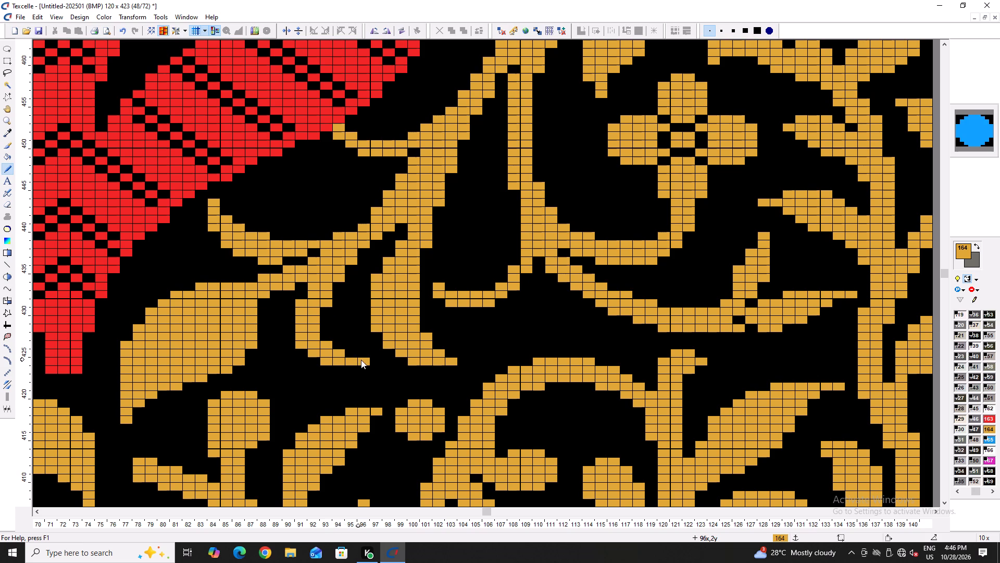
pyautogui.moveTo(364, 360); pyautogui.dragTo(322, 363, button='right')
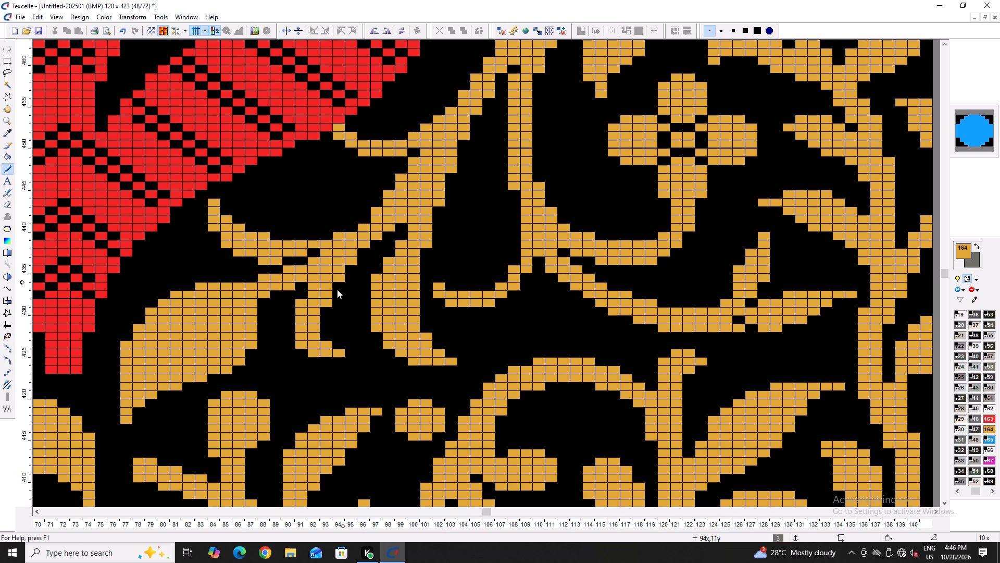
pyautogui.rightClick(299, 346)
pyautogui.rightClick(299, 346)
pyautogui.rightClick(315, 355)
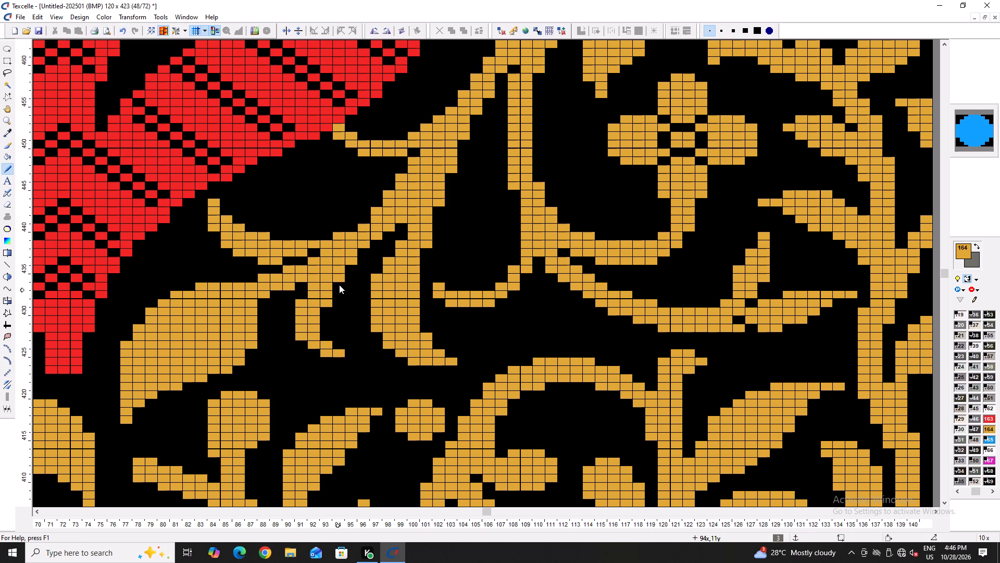
# Redraw the hooked leaf's inner edge and tip in gold, and trim its neck and corner cells to black, columns 92 to 96.
pyautogui.moveTo(347, 271); pyautogui.dragTo(345, 361)
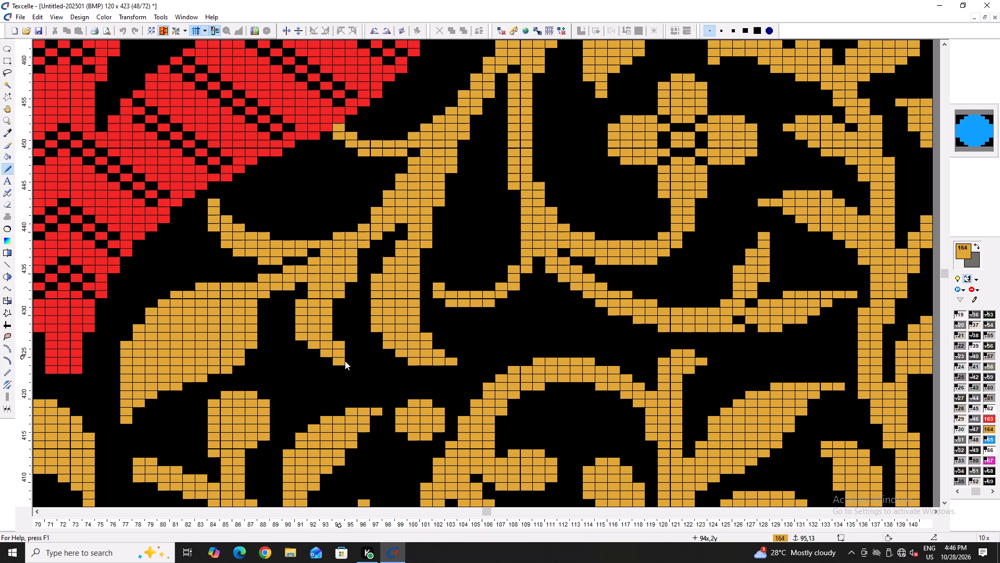
pyautogui.moveTo(345, 361); pyautogui.dragTo(304, 336)
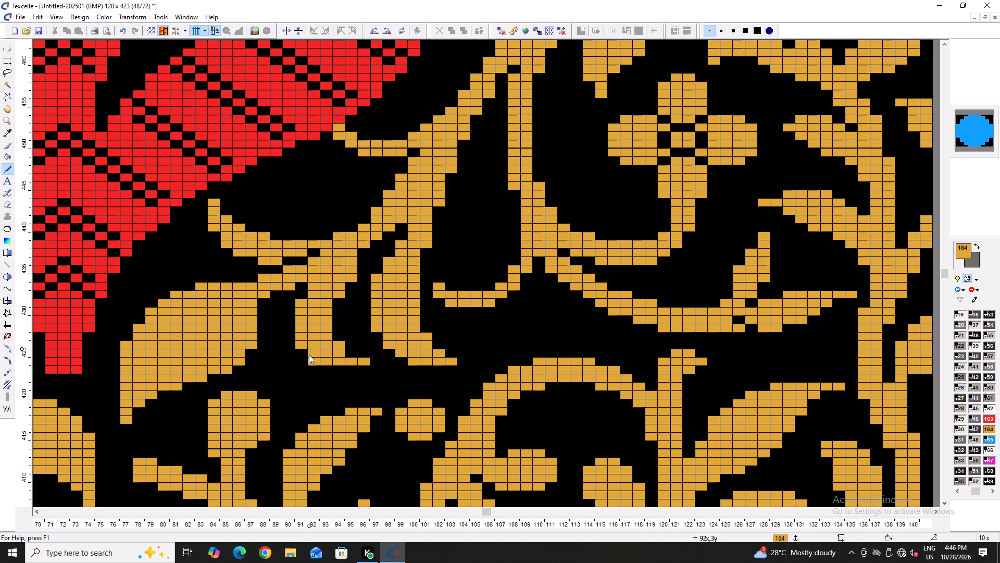
pyautogui.rightClick(310, 358)
pyautogui.rightClick(365, 357)
pyautogui.rightClick(316, 279)
pyautogui.rightClick(316, 279)
pyautogui.rightClick(352, 278)
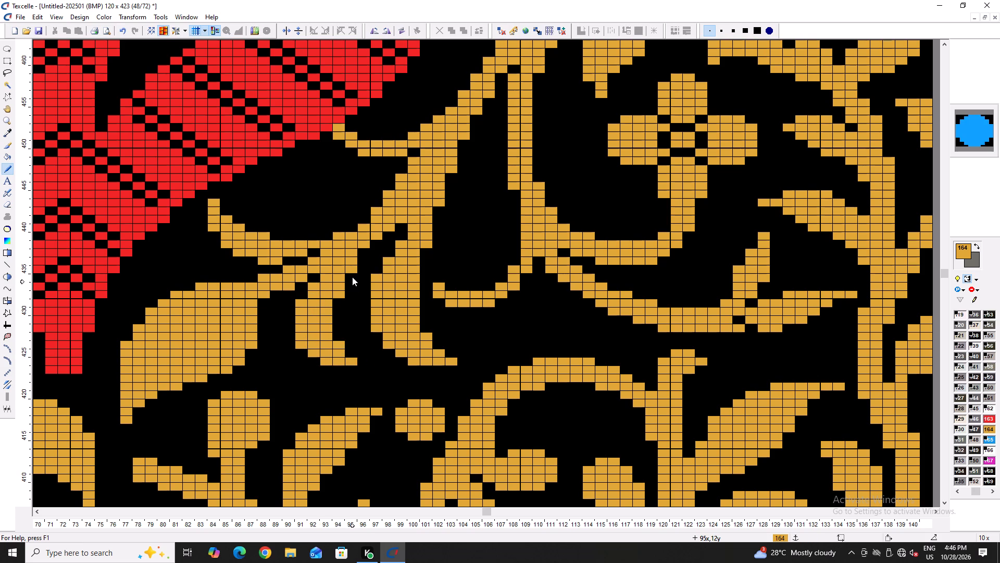
pyautogui.rightClick(356, 269)
pyautogui.rightClick(356, 269)
pyautogui.rightClick(344, 293)
pyautogui.rightClick(344, 294)
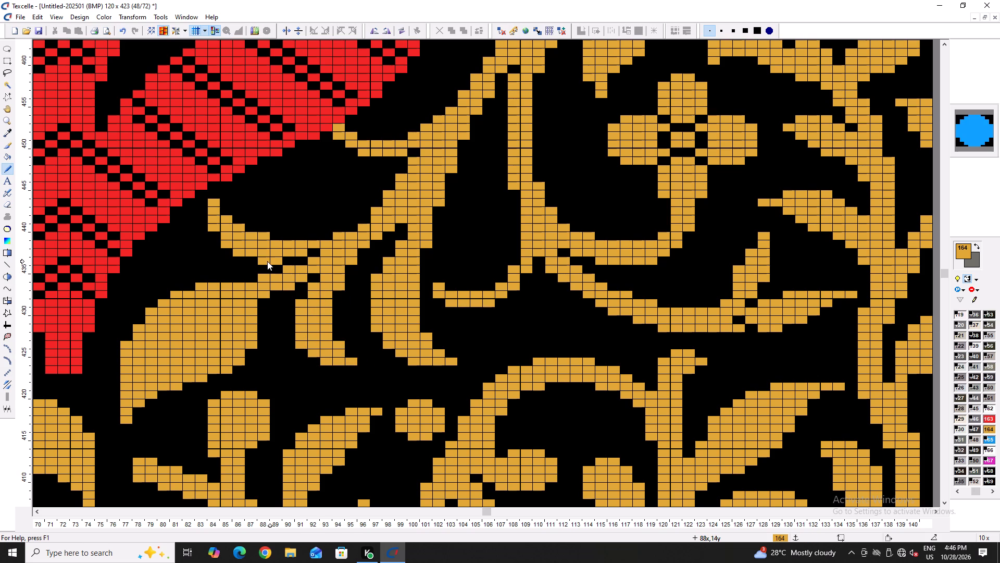
# Thicken the main stem's upper edge above the hooked leaf with single gold cells at columns 93, 95 and 96.
pyautogui.scroll(1, 258, 272)
pyautogui.scroll(1, 330, 297)
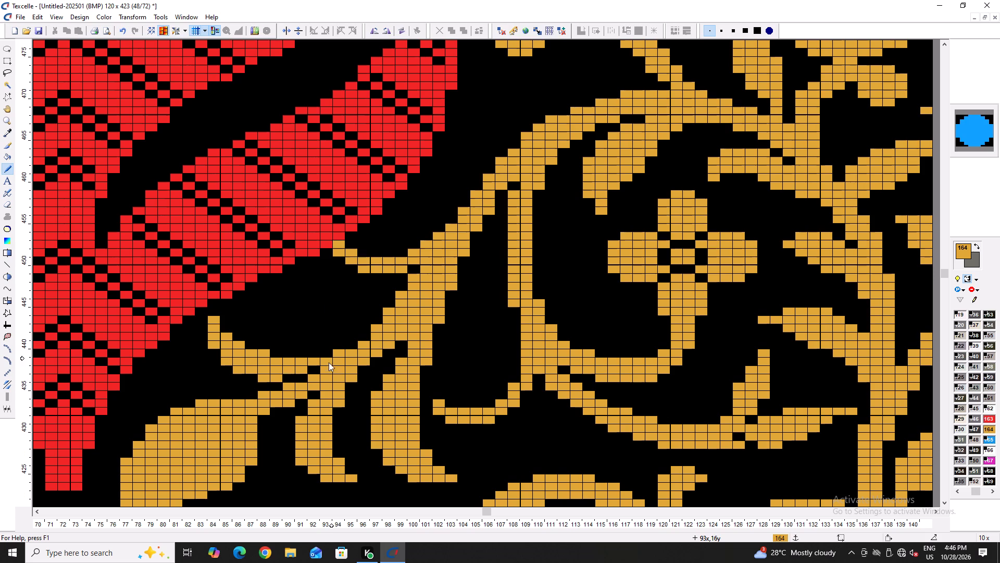
pyautogui.click(324, 353)
pyautogui.click(347, 345)
pyautogui.click(360, 339)
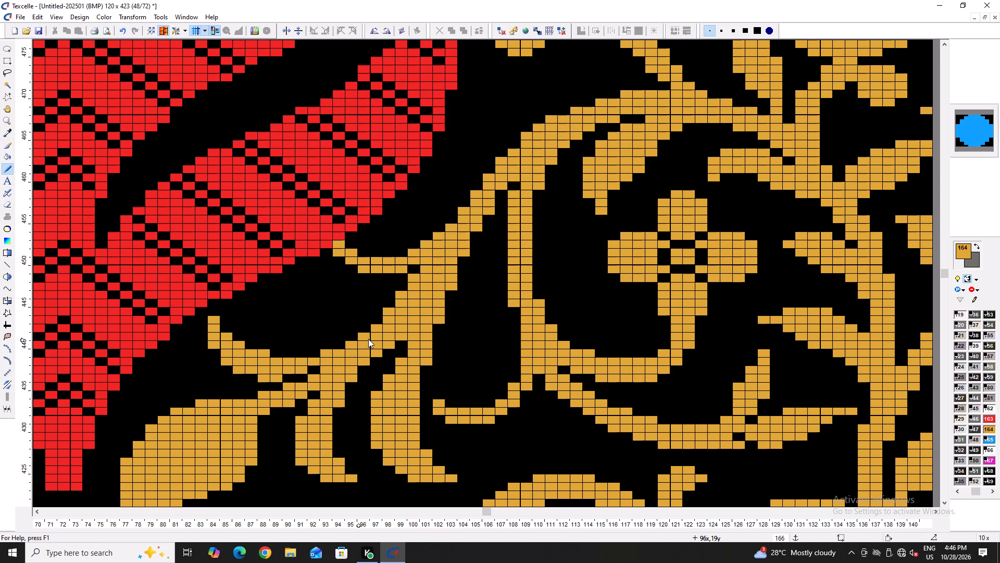
# Erase the short tendril reaching from the main stem toward the red motif, columns 94 to 100, around rows 449 to 452.
pyautogui.scroll(1, 383, 273)
pyautogui.moveTo(341, 303); pyautogui.dragTo(341, 313, button='right')
pyautogui.moveTo(351, 307); pyautogui.dragTo(347, 320, button='right')
pyautogui.moveTo(397, 312); pyautogui.dragTo(397, 324, button='right')
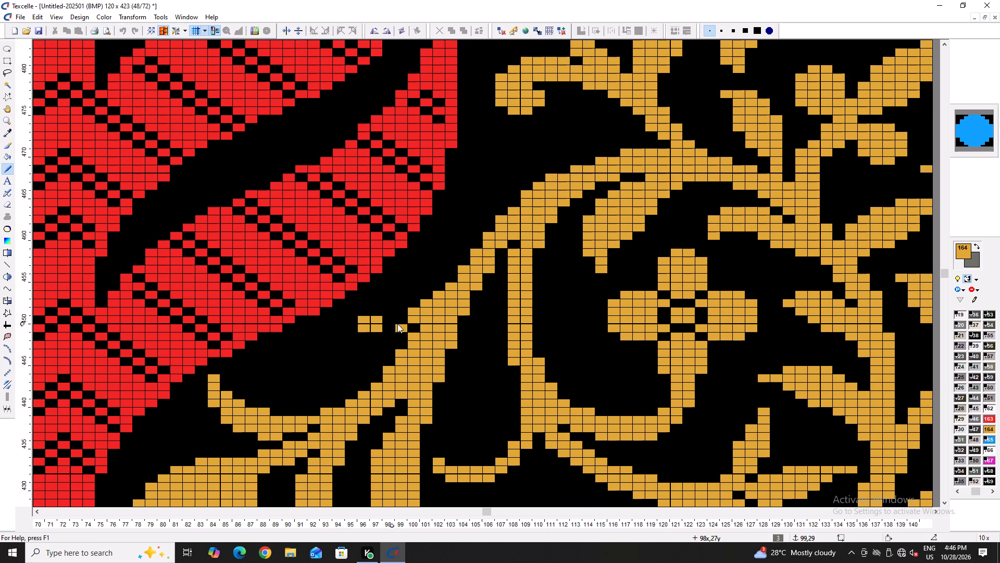
pyautogui.moveTo(397, 324); pyautogui.dragTo(415, 309, button='right')
pyautogui.moveTo(383, 316); pyautogui.dragTo(378, 325, button='right')
pyautogui.rightClick(378, 325)
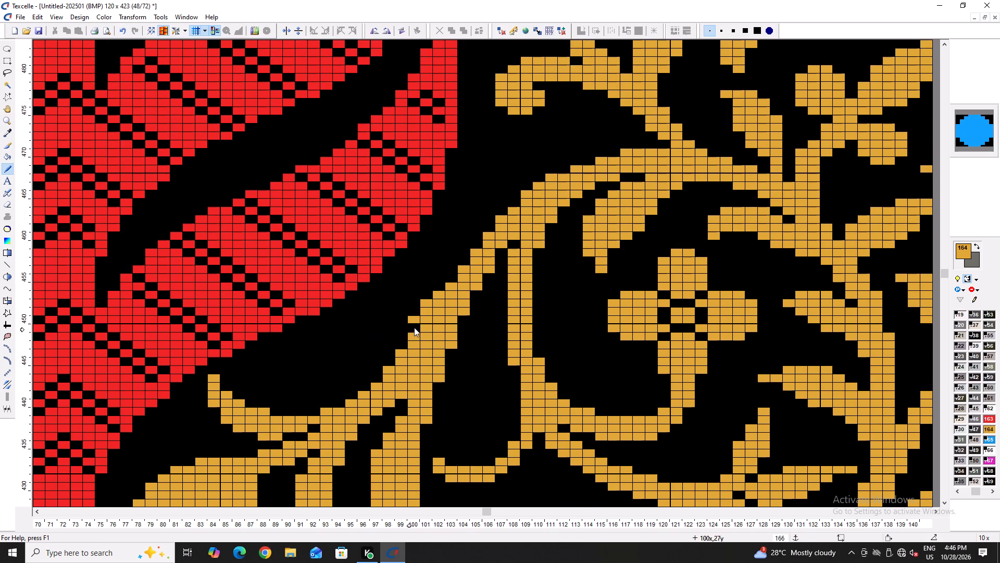
# Smooth the main stem's outer edge where the short tendril joined it, with gold at column 100 and black trims at columns 100 to 102.
pyautogui.moveTo(415, 327); pyautogui.dragTo(415, 332)
pyautogui.rightClick(413, 316)
pyautogui.rightClick(425, 302)
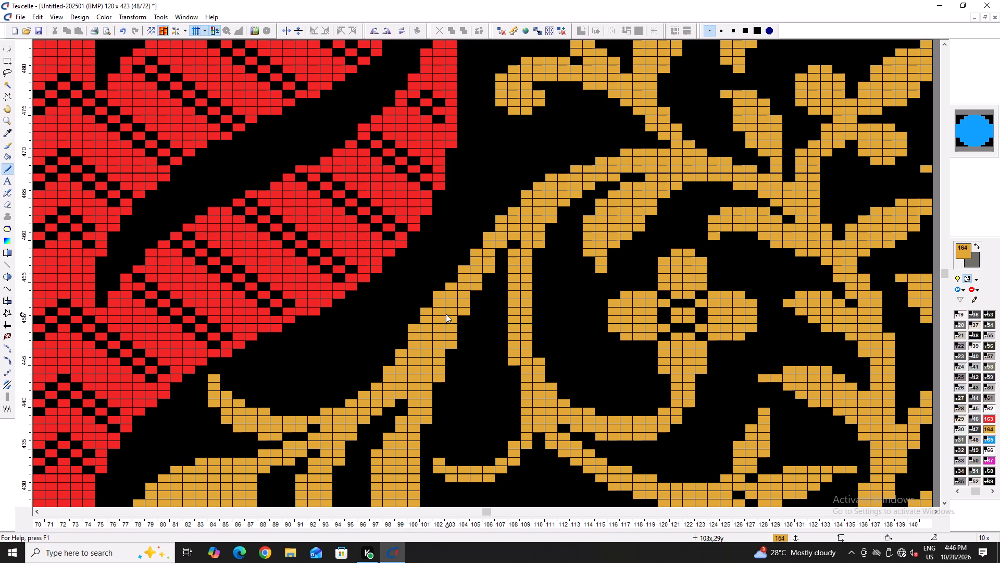
pyautogui.rightClick(411, 325)
pyautogui.rightClick(426, 311)
pyautogui.rightClick(436, 295)
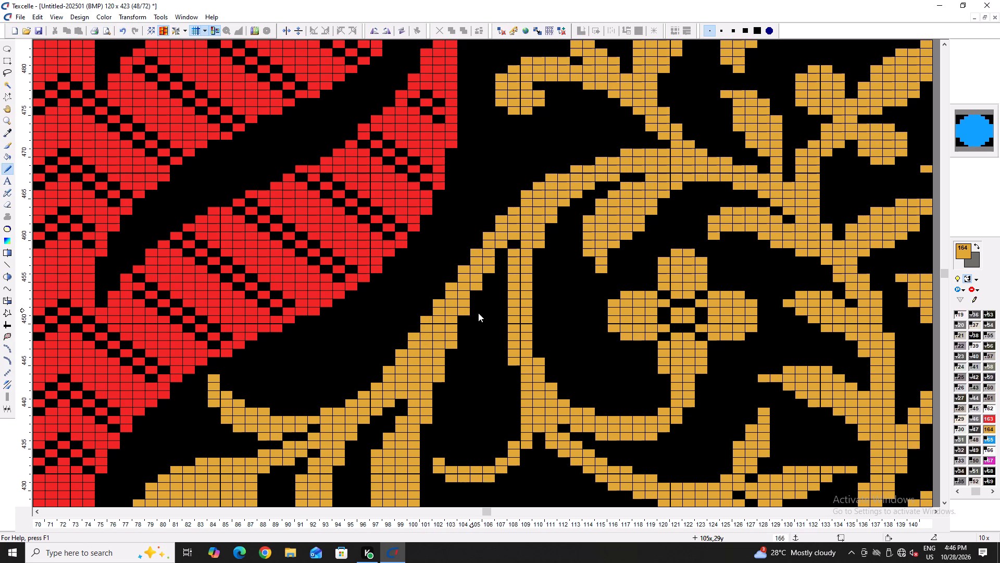
# Fill the small gap between the curled tendril and the large leaf's stalk with gold, around columns 90 to 92.
pyautogui.moveTo(293, 432); pyautogui.dragTo(287, 438)
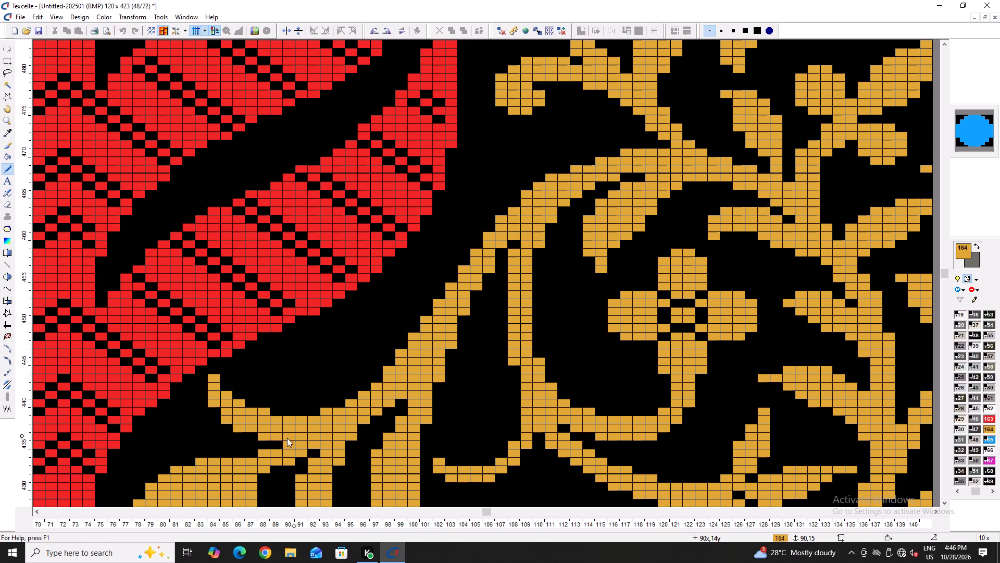
pyautogui.moveTo(287, 438); pyautogui.dragTo(286, 438)
# Trim the large leaf's inner and lower edge to black in an even curve, columns 83 to 87, around rows 422 to 428.
pyautogui.scroll(-3, 250, 435)
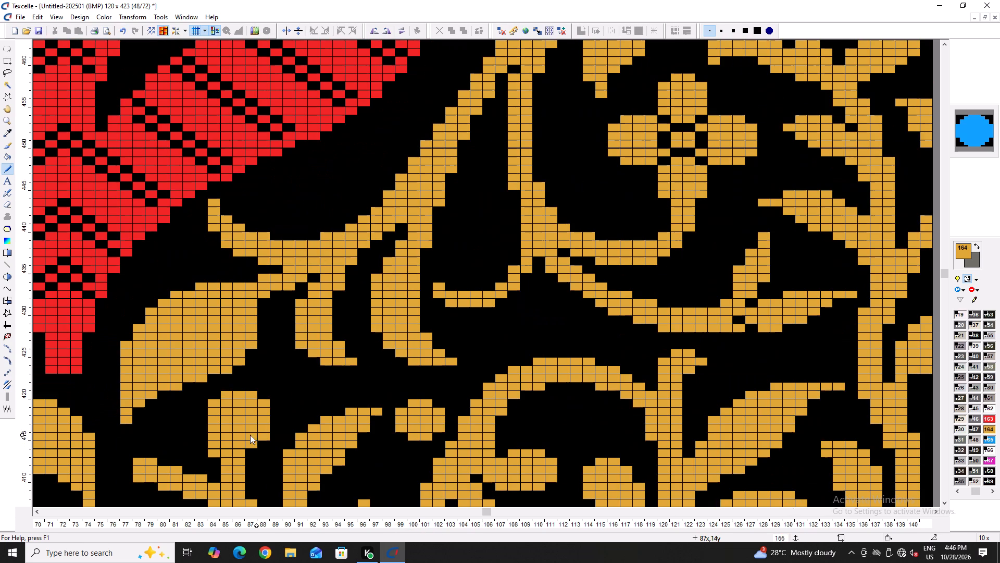
pyautogui.rightClick(255, 344)
pyautogui.rightClick(253, 338)
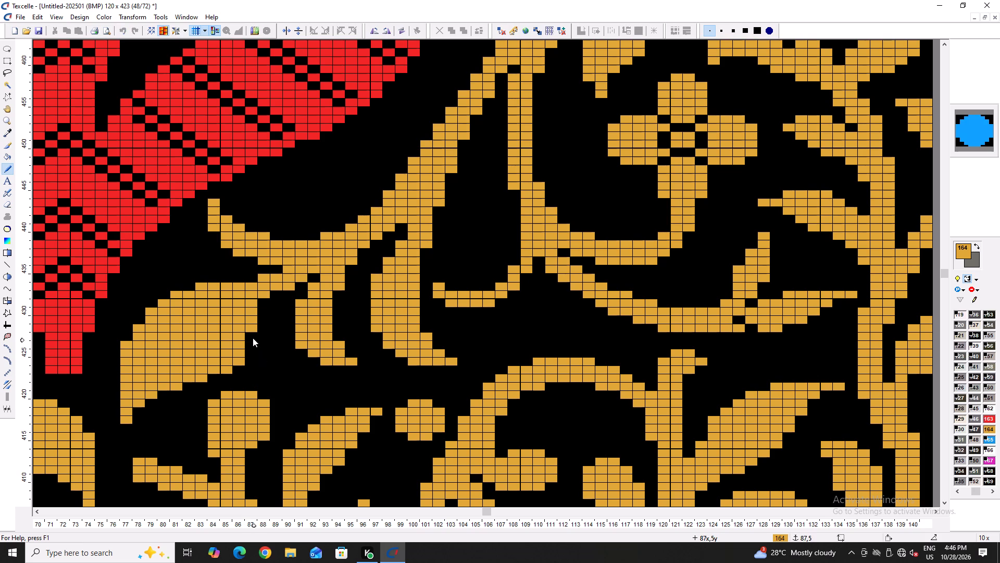
pyautogui.rightClick(244, 363)
pyautogui.rightClick(244, 365)
pyautogui.moveTo(236, 369); pyautogui.dragTo(231, 372, button='right')
pyautogui.rightClick(227, 371)
pyautogui.rightClick(204, 381)
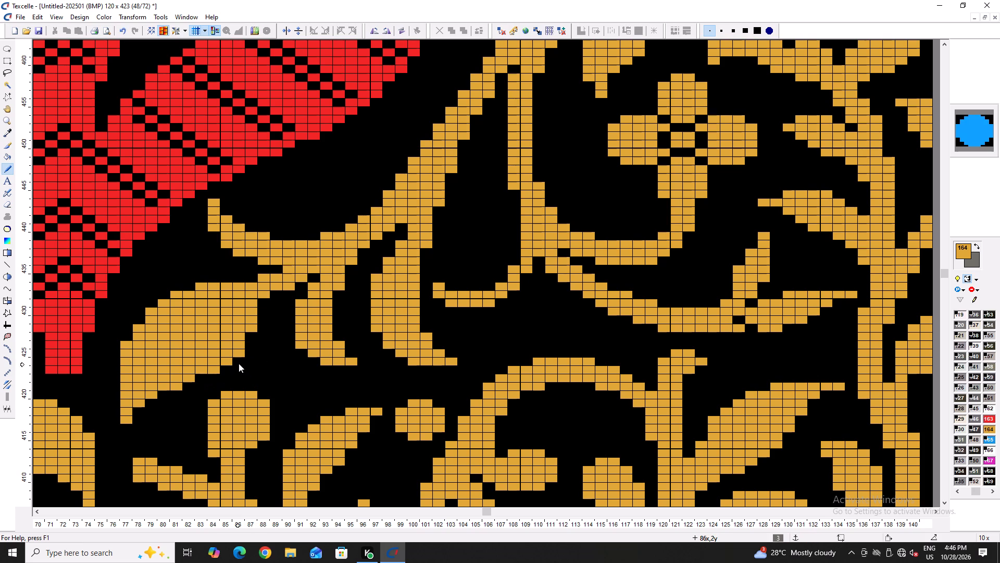
pyautogui.rightClick(245, 356)
pyautogui.rightClick(250, 330)
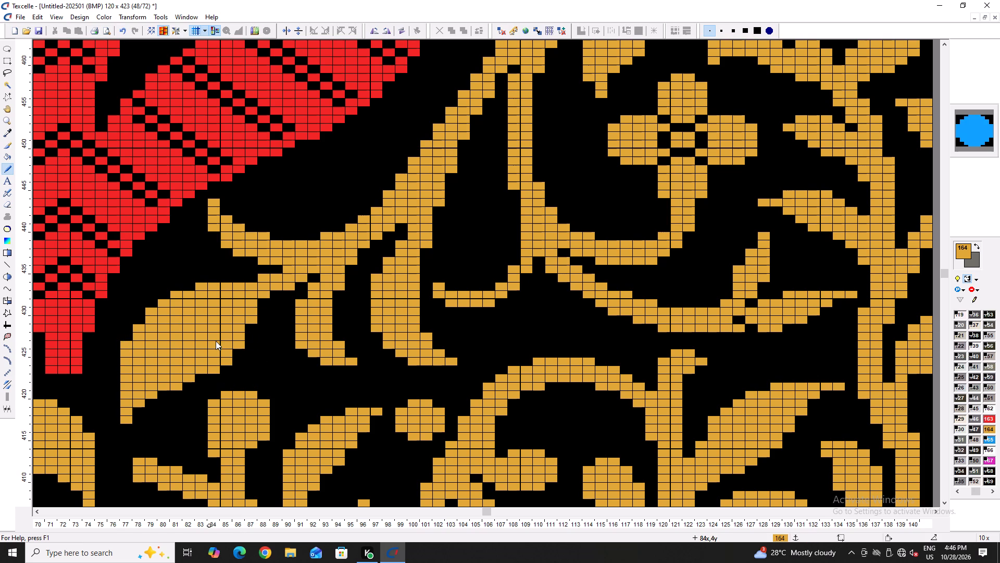
# Extend the large leaf's upper inner edge toward its stalk with gold cells, columns 87 to 89, around rows 428 to 431.
pyautogui.write('--')
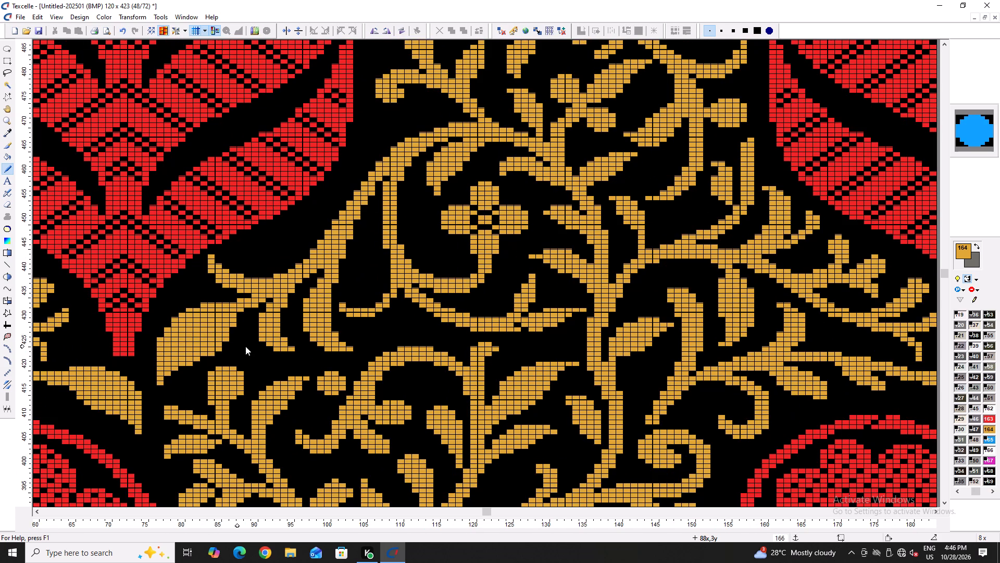
pyautogui.click(232, 328)
pyautogui.click(242, 316)
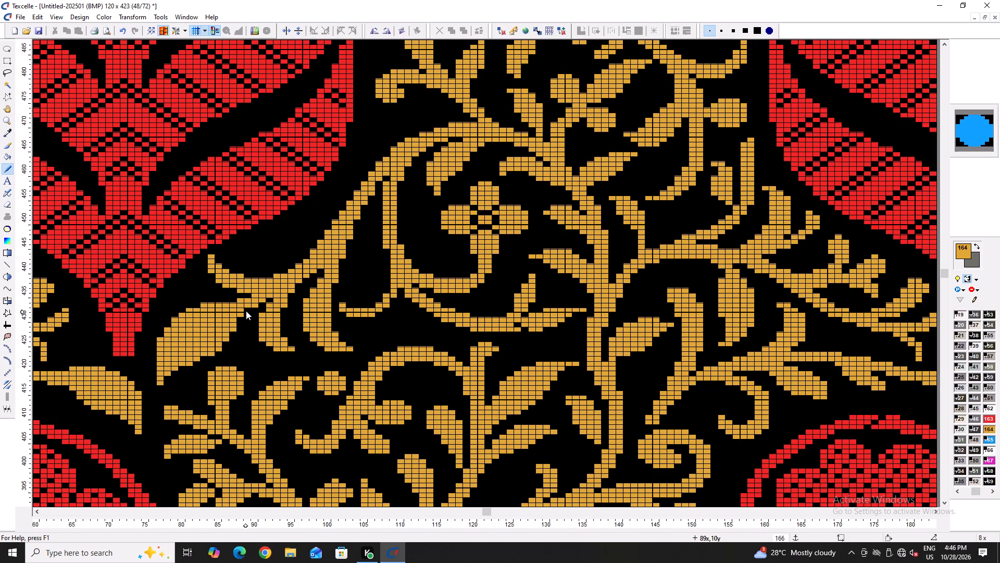
pyautogui.click(247, 309)
pyautogui.click(241, 319)
pyautogui.press('Left')
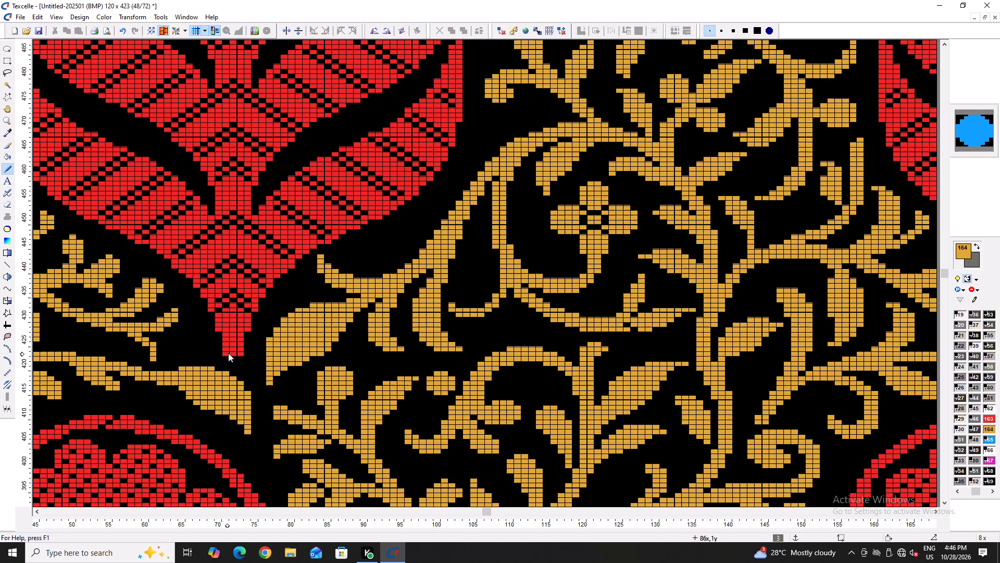
# Fill the underside of the lower stem with gold where the small pointed leaf branches off, around columns 48 to 50, rows 421 to 422.
pyautogui.press('Left')
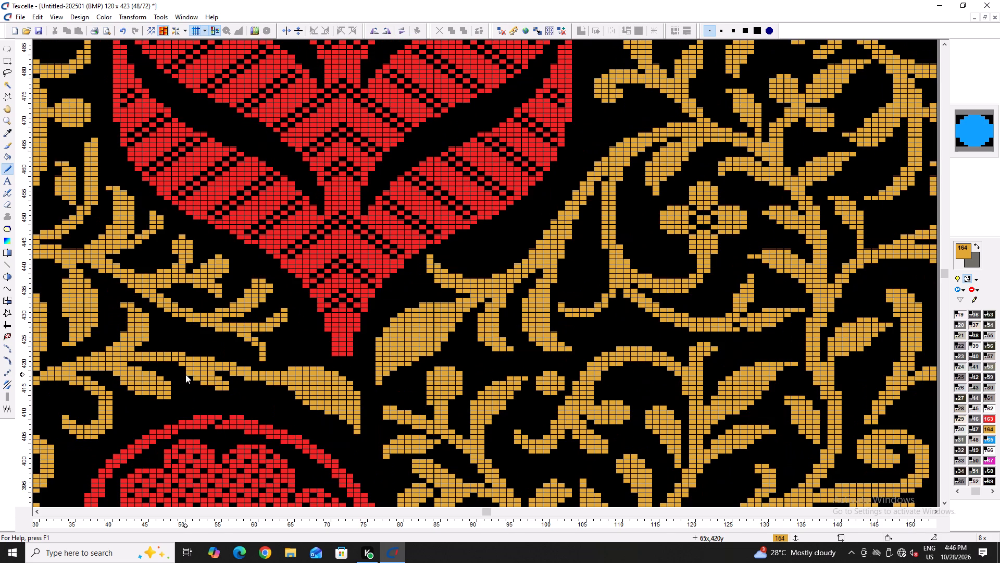
pyautogui.press('+')
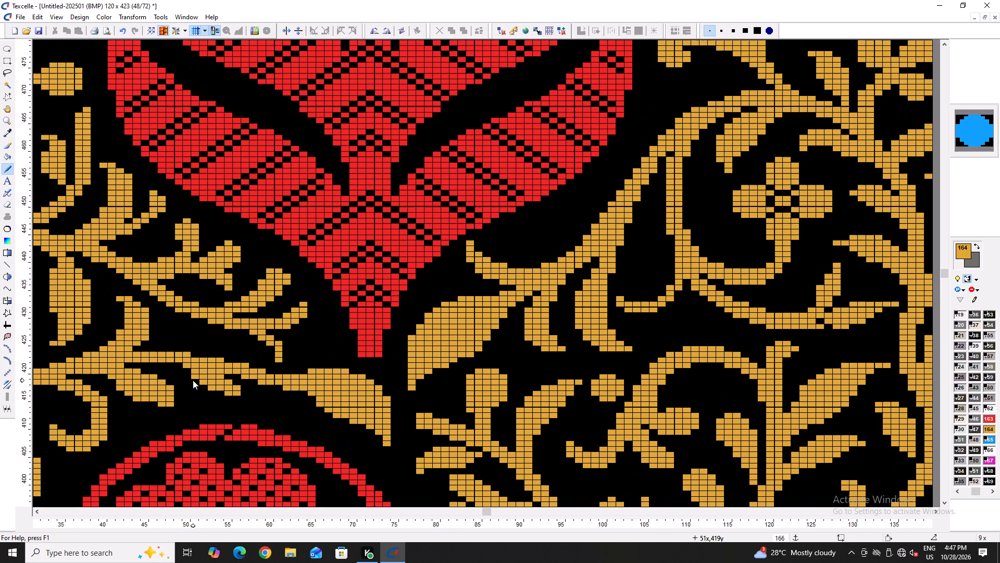
pyautogui.scroll(1, 173, 368)
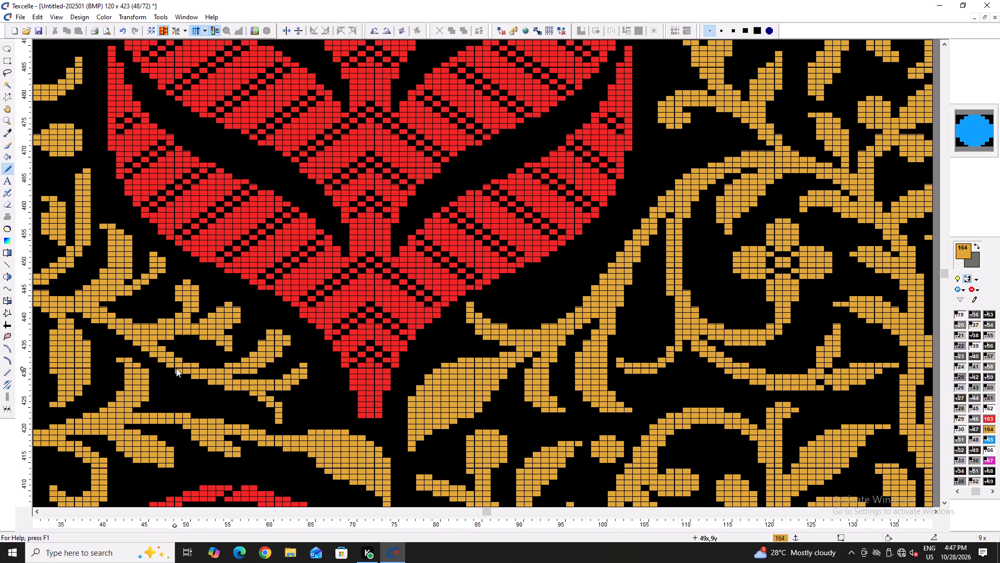
pyautogui.scroll(-1, 173, 418)
pyautogui.write('++')
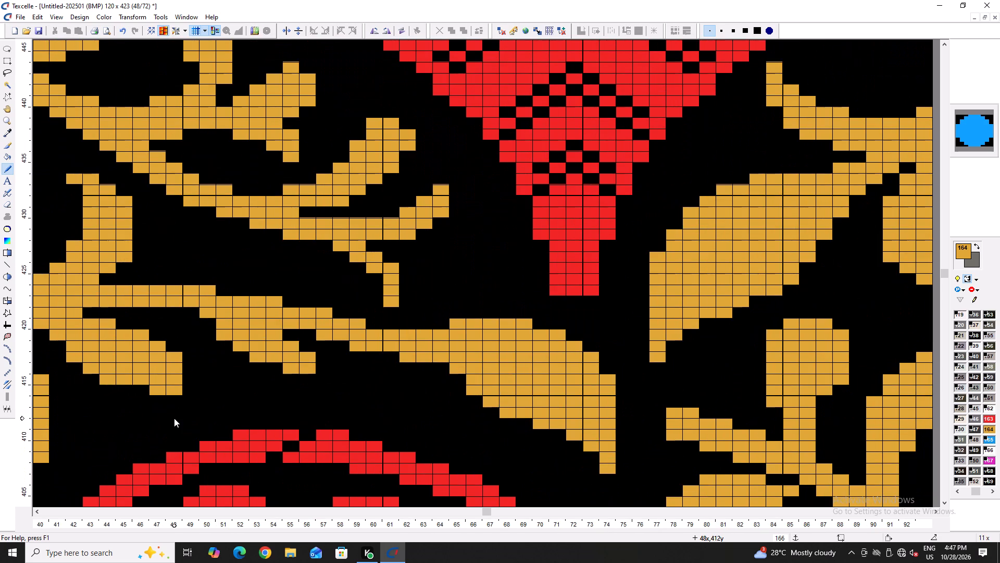
pyautogui.press('Left')
pyautogui.click(286, 313)
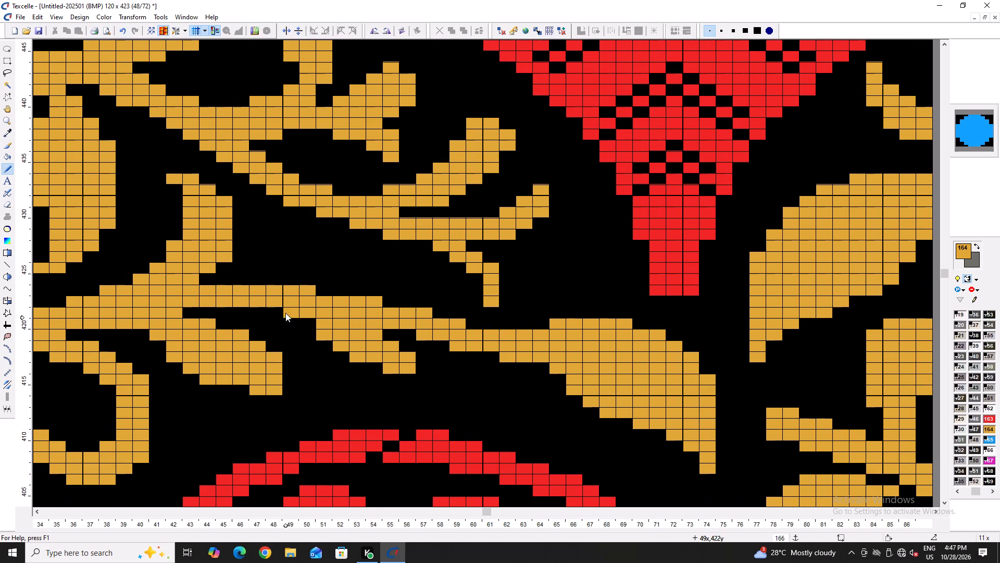
pyautogui.click(273, 309)
pyautogui.click(305, 319)
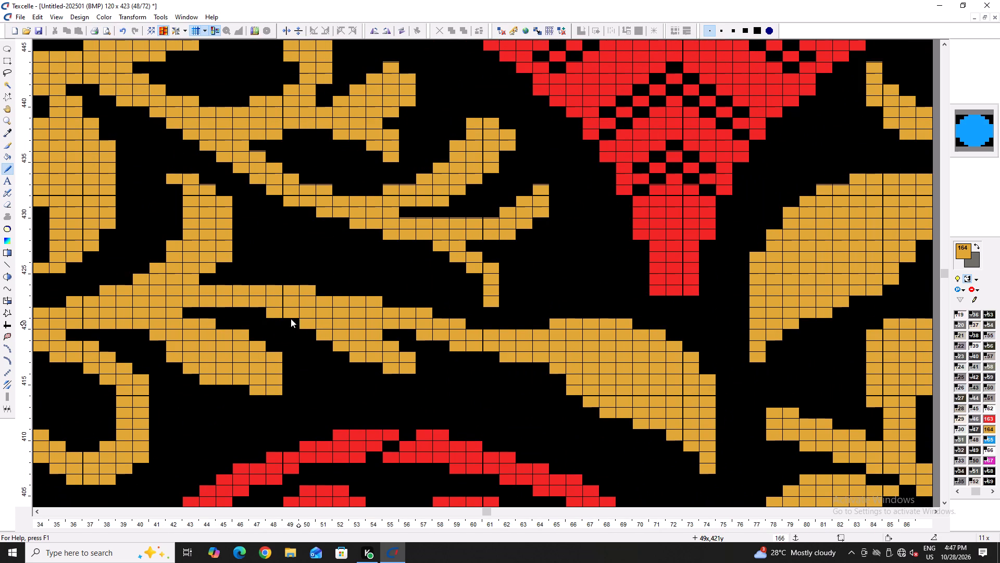
pyautogui.click(264, 311)
pyautogui.click(291, 319)
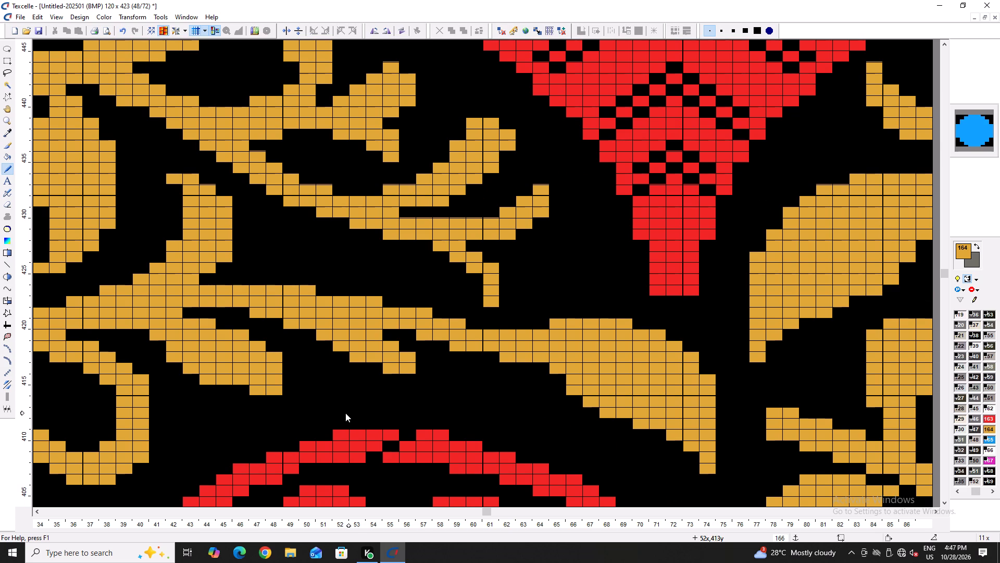
# Touch up the tip of the small leaf below the lower stem, around column 48, rows 413 to 415.
pyautogui.keyDown('ctrl'); pyautogui.scroll(-5, 345, 413); pyautogui.keyUp('ctrl')
pyautogui.keyDown('ctrl'); pyautogui.scroll(6, 307, 401); pyautogui.keyUp('ctrl')
pyautogui.moveTo(392, 425); pyautogui.dragTo(391, 448)
pyautogui.keyDown('ctrl'); pyautogui.scroll(-5, 389, 438); pyautogui.keyUp('ctrl')
pyautogui.rightClick(386, 445)
pyautogui.rightClick(386, 444)
pyautogui.keyDown('ctrl'); pyautogui.rightClick(383, 442); pyautogui.keyUp('ctrl')
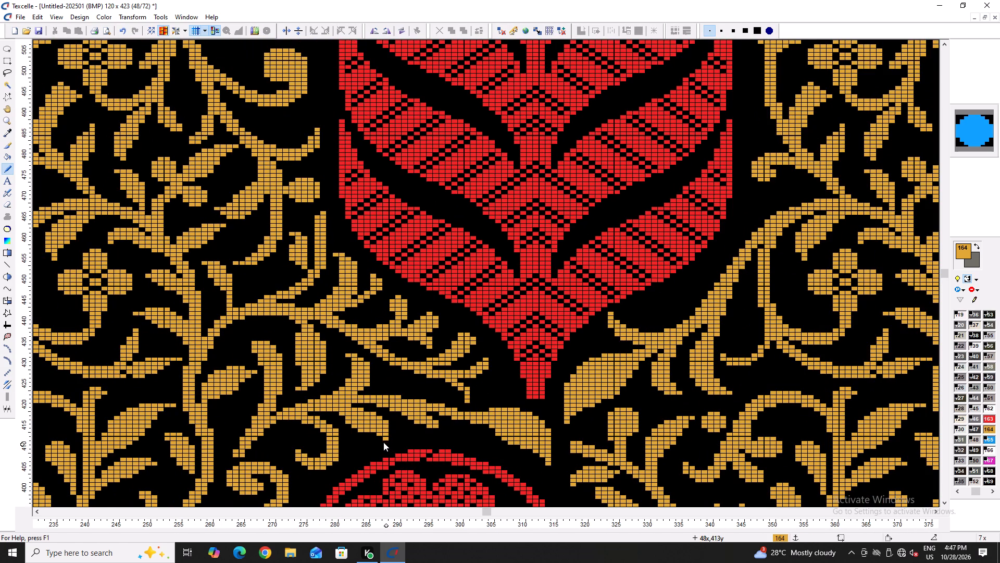
pyautogui.keyDown('ctrl'); pyautogui.scroll(4, 363, 437); pyautogui.keyUp('ctrl')
pyautogui.rightClick(364, 479)
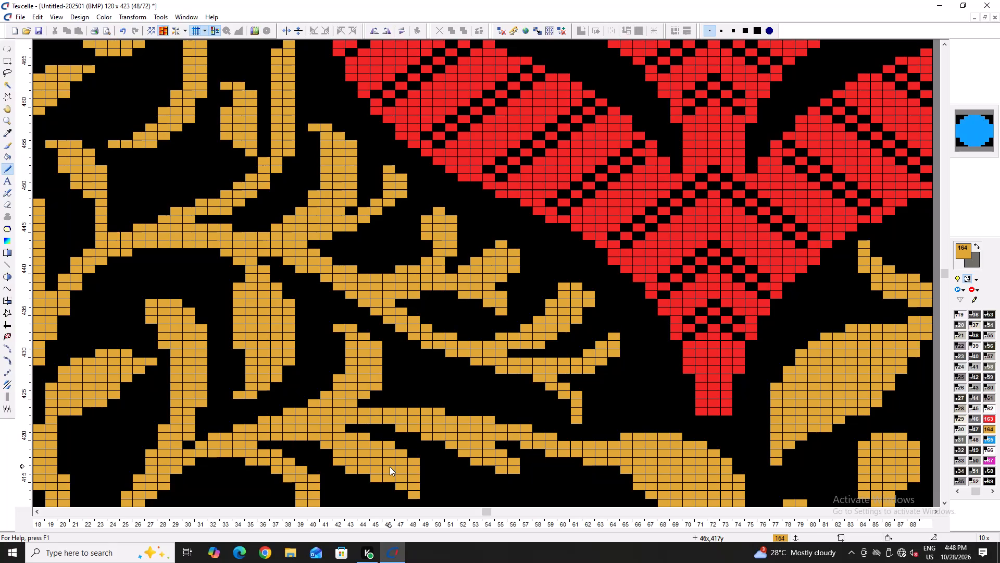
# Thicken the base of the upturned leaf on the upper branch with gold along its underside, around columns 40 to 46, rows 443 to 445.
pyautogui.keyDown('ctrl'); pyautogui.scroll(-2, 448, 508); pyautogui.keyUp('ctrl')
pyautogui.keyDown('ctrl'); pyautogui.scroll(6, 405, 313); pyautogui.keyUp('ctrl')
pyautogui.scroll(-2, 456, 363)
pyautogui.moveTo(446, 285); pyautogui.dragTo(269, 388)
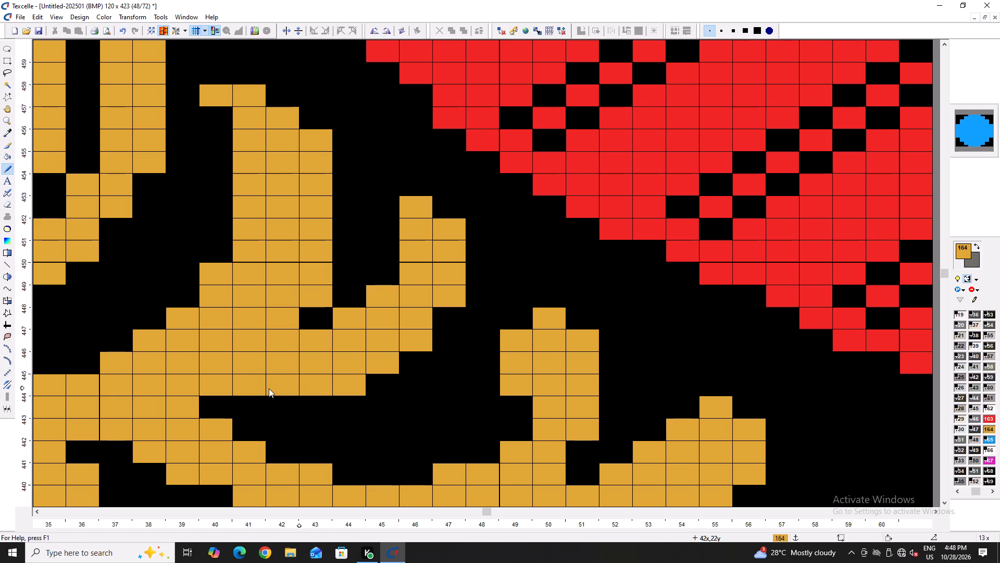
pyautogui.moveTo(309, 399); pyautogui.dragTo(187, 395)
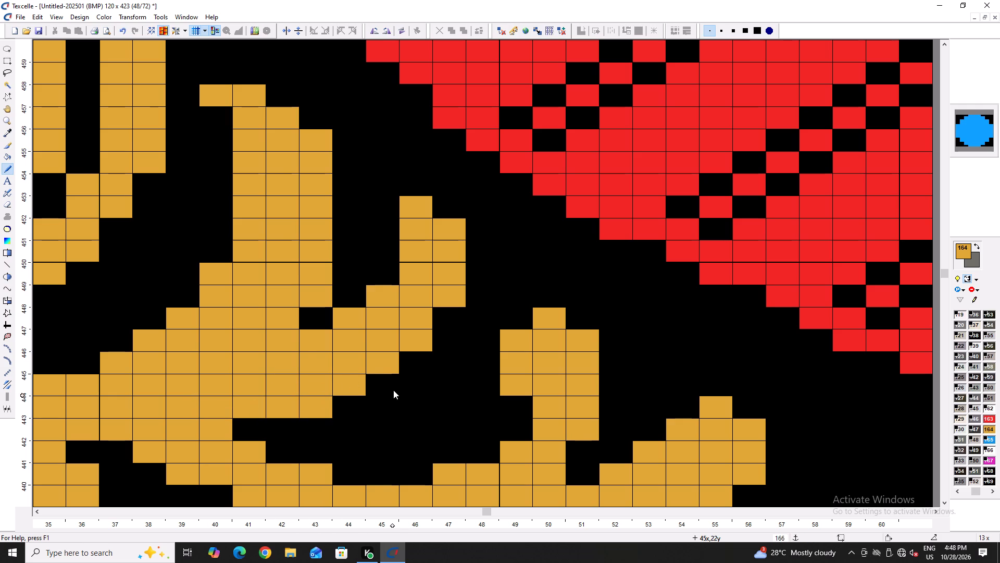
pyautogui.doubleClick(387, 384)
pyautogui.doubleClick(405, 363)
pyautogui.click(459, 311)
# Smooth the upturned leaf's lower edge with gold around columns 41 to 47, rows 442 to 446, and trim stray cells at columns 45 to 46 to black.
pyautogui.keyDown('ctrl'); pyautogui.scroll(-5, 425, 335); pyautogui.keyUp('ctrl')
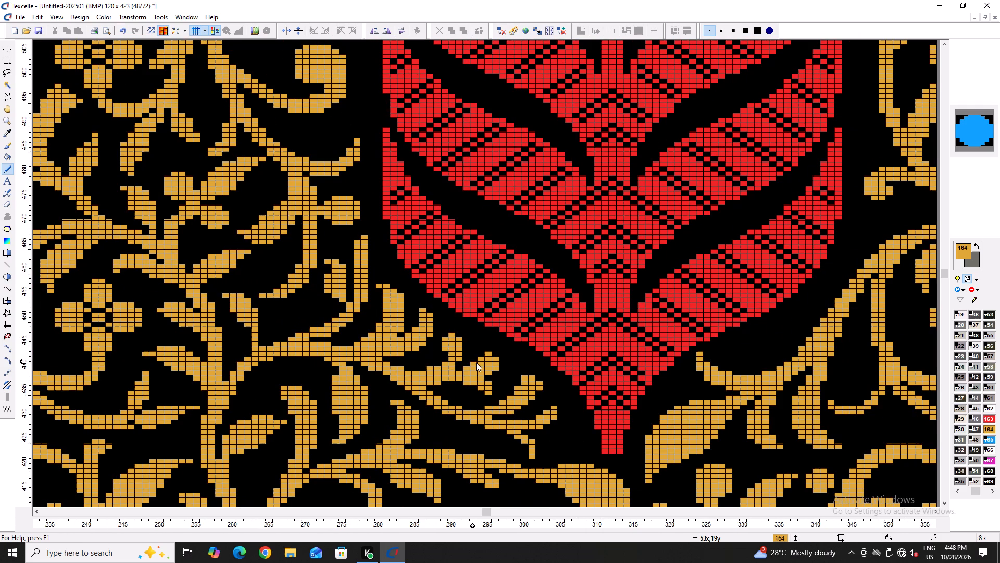
pyautogui.keyDown('ctrl'); pyautogui.scroll(3, 423, 347); pyautogui.keyUp('ctrl')
pyautogui.click(440, 326)
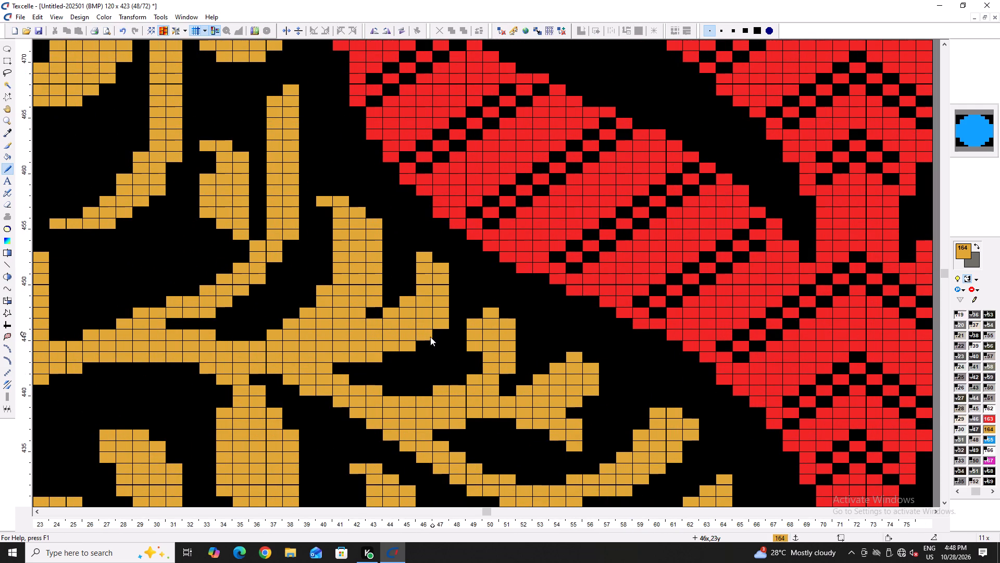
pyautogui.click(427, 341)
pyautogui.click(441, 328)
pyautogui.click(398, 355)
pyautogui.moveTo(355, 361); pyautogui.dragTo(333, 363)
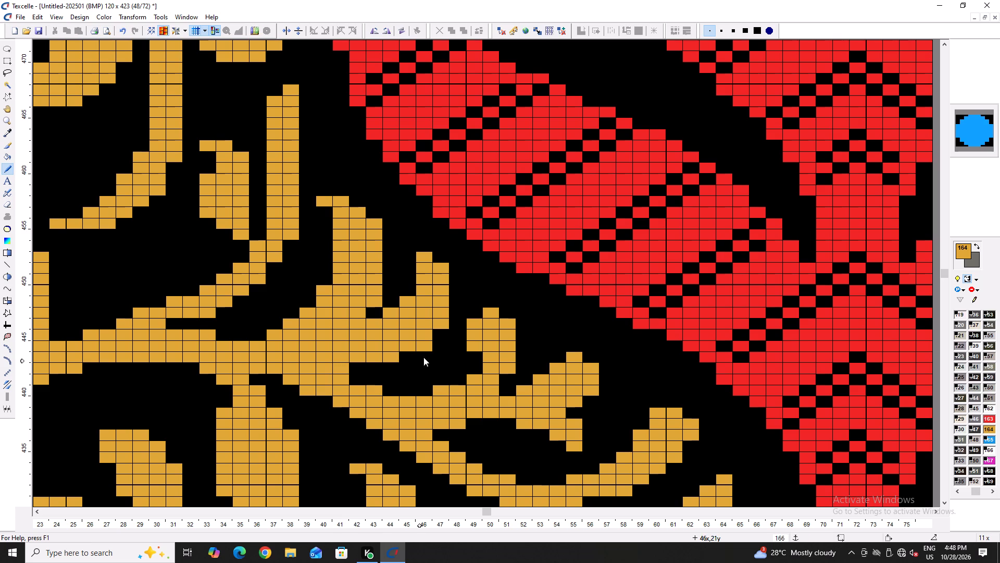
pyautogui.rightClick(429, 343)
pyautogui.rightClick(428, 344)
pyautogui.rightClick(426, 346)
pyautogui.rightClick(399, 353)
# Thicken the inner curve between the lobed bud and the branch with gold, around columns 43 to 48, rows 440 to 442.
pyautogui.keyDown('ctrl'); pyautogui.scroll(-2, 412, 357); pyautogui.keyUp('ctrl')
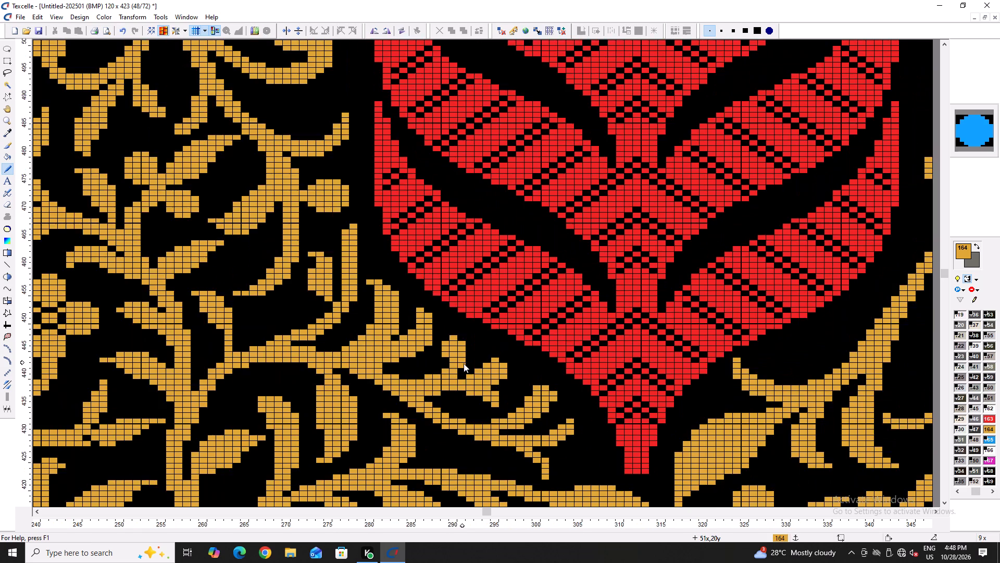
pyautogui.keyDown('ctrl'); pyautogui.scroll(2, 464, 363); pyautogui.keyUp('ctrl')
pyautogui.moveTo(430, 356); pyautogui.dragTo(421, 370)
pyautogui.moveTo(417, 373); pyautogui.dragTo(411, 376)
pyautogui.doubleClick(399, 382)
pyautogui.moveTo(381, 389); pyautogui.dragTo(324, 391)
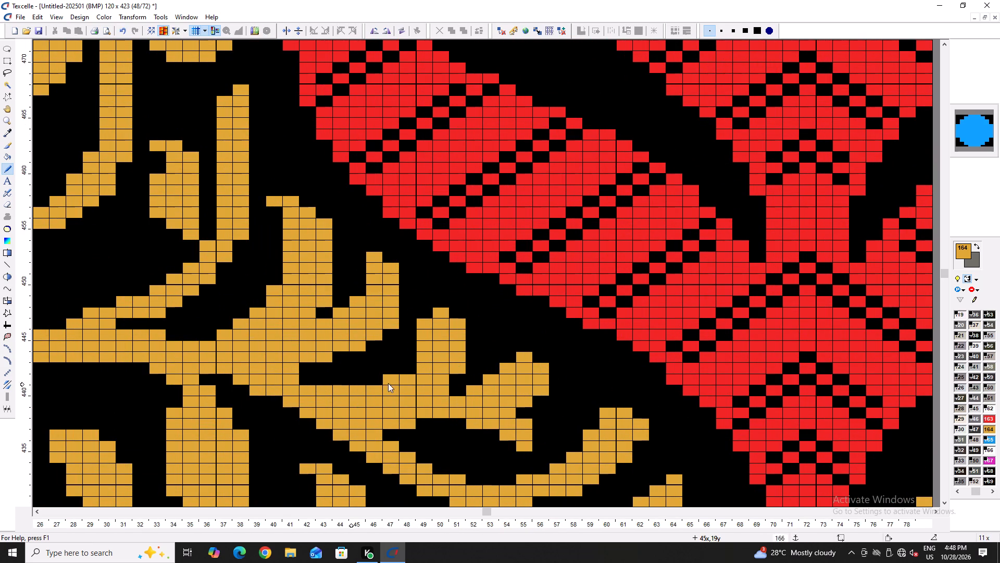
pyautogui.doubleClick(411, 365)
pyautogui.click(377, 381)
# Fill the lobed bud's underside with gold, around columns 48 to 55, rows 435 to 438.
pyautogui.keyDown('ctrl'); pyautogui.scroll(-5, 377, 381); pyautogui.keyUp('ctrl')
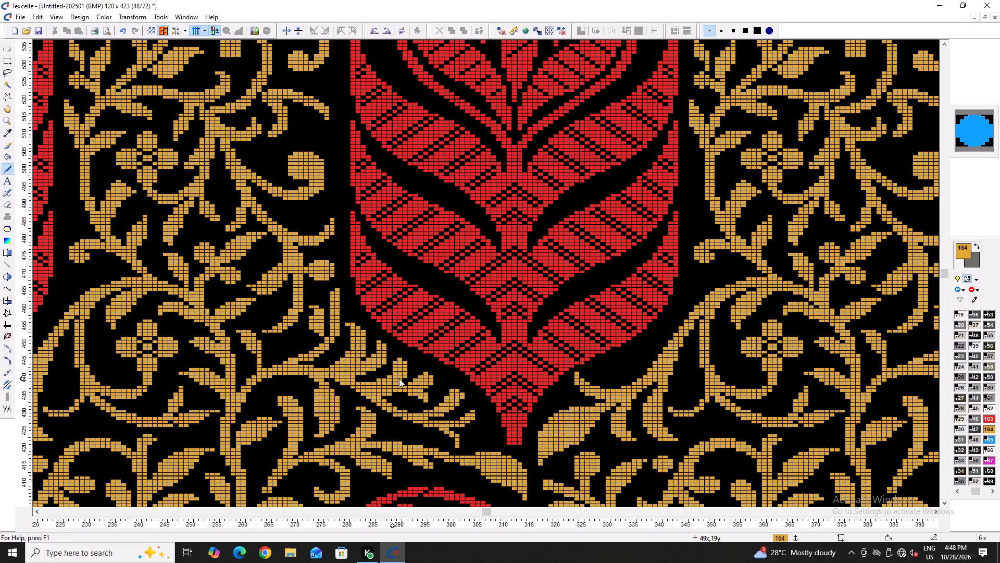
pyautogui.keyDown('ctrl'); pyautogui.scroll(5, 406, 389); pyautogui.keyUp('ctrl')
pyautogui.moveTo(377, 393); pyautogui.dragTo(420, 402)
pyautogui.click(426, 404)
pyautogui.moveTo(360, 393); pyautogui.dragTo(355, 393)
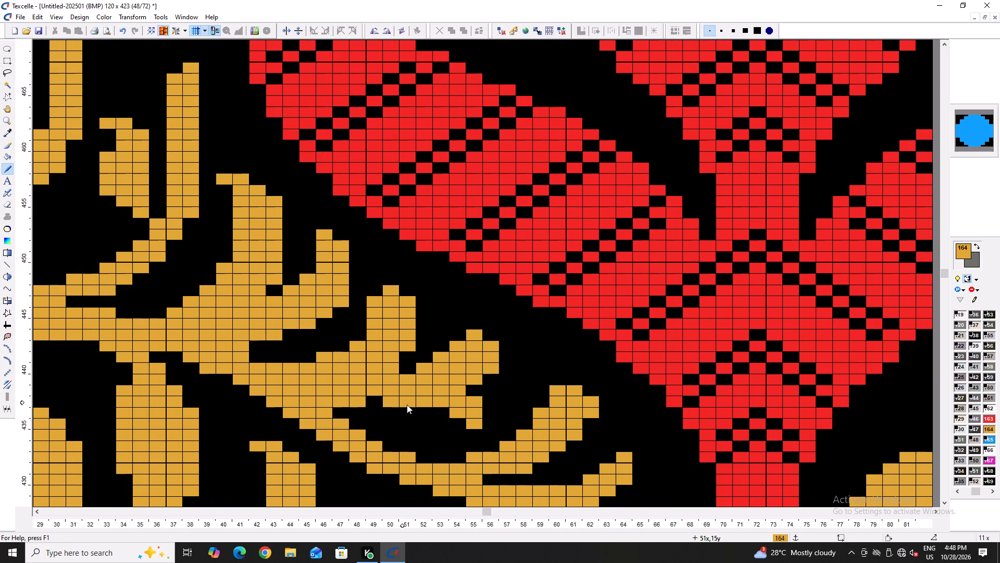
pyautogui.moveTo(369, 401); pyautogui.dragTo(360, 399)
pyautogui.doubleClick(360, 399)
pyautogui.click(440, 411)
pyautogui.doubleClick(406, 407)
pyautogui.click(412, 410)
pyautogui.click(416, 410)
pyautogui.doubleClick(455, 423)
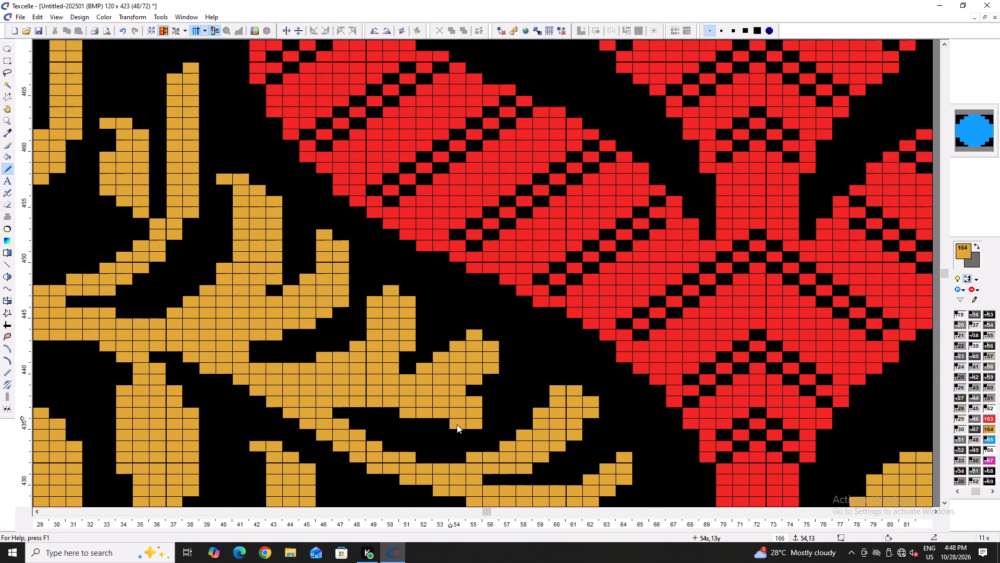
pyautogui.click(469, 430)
# Cut the lobed bud off the branch with a black line, flood it with black, and trim the branch edge near column 41.
pyautogui.keyDown('ctrl'); pyautogui.scroll(-6, 455, 426); pyautogui.keyUp('ctrl')
pyautogui.keyDown('ctrl'); pyautogui.scroll(5, 428, 422); pyautogui.keyUp('ctrl')
pyautogui.moveTo(403, 386); pyautogui.dragTo(443, 410, button='right')
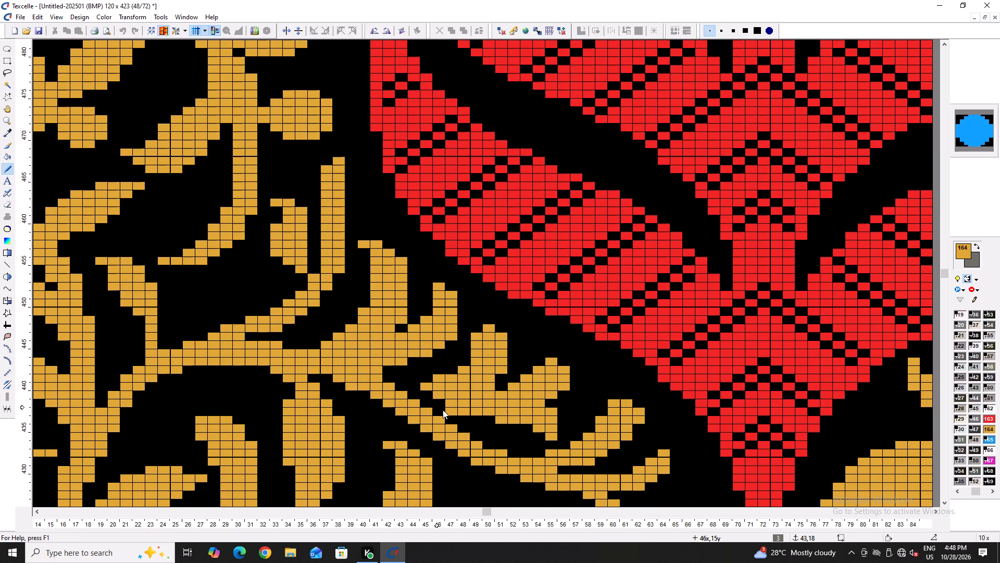
pyautogui.moveTo(443, 410); pyautogui.dragTo(449, 414, button='right')
pyautogui.press('h')
pyautogui.rightClick(466, 390)
pyautogui.keyDown('ctrl'); pyautogui.scroll(-5, 455, 399); pyautogui.keyUp('ctrl')
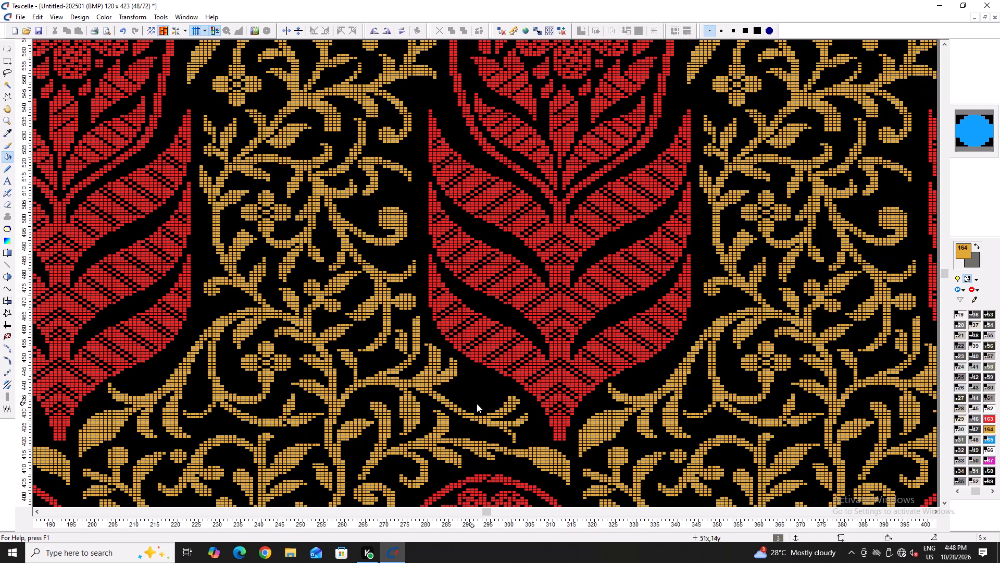
pyautogui.keyDown('ctrl'); pyautogui.scroll(6, 468, 393); pyautogui.keyUp('ctrl')
pyautogui.press('space')
pyautogui.press('x')
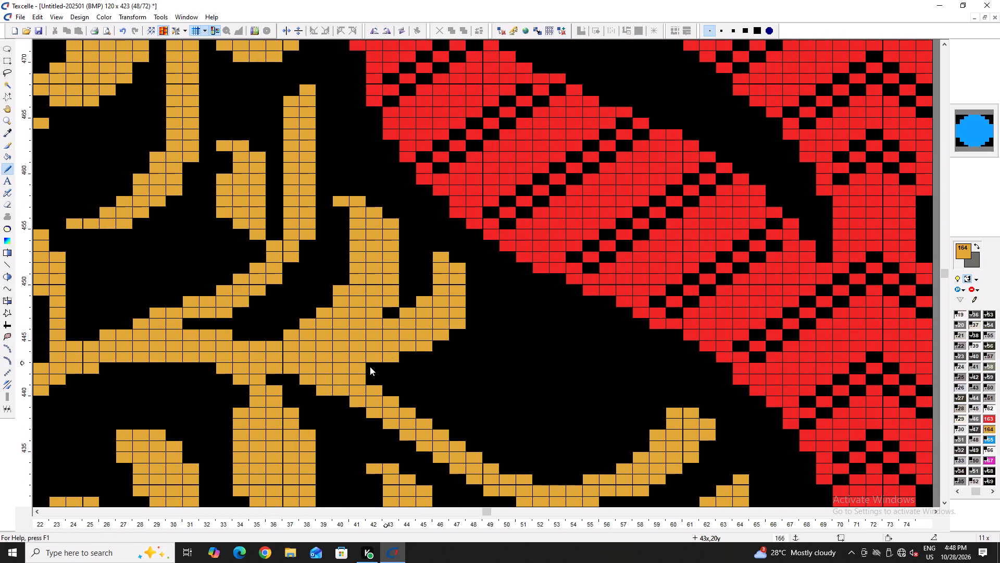
pyautogui.rightClick(350, 366)
pyautogui.keyDown('ctrl'); pyautogui.scroll(-5, 434, 347); pyautogui.keyUp('ctrl')
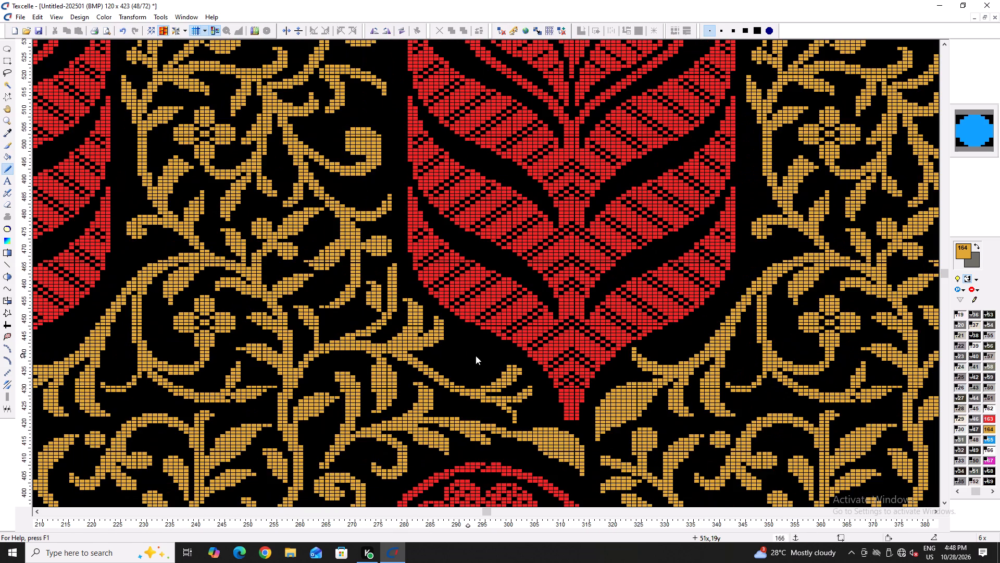
# Outline a new upturned leaf in gold where the bud was, from the branch at column 42 out to column 54, rows 434 to 447.
pyautogui.keyDown('ctrl'); pyautogui.scroll(3, 501, 368); pyautogui.keyUp('ctrl')
pyautogui.keyDown('ctrl'); pyautogui.scroll(2, 390, 362); pyautogui.keyUp('ctrl')
pyautogui.moveTo(339, 331); pyautogui.dragTo(383, 341)
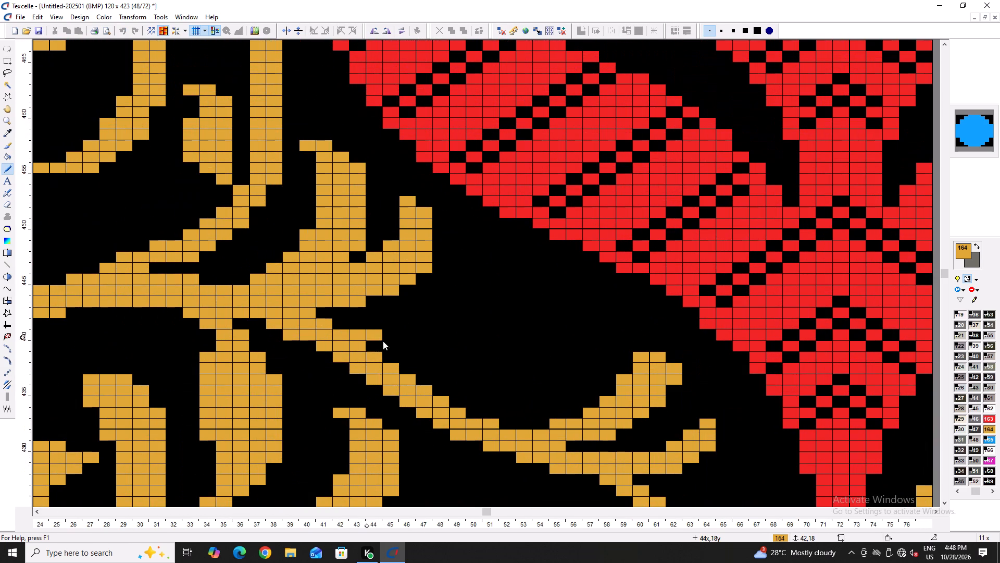
pyautogui.moveTo(383, 341); pyautogui.dragTo(462, 326)
pyautogui.doubleClick(463, 325)
pyautogui.moveTo(479, 306); pyautogui.dragTo(485, 292)
pyautogui.click(485, 290)
pyautogui.moveTo(489, 273); pyautogui.dragTo(478, 270)
pyautogui.click(479, 271)
pyautogui.moveTo(482, 283); pyautogui.dragTo(458, 324)
pyautogui.moveTo(478, 281); pyautogui.dragTo(472, 269)
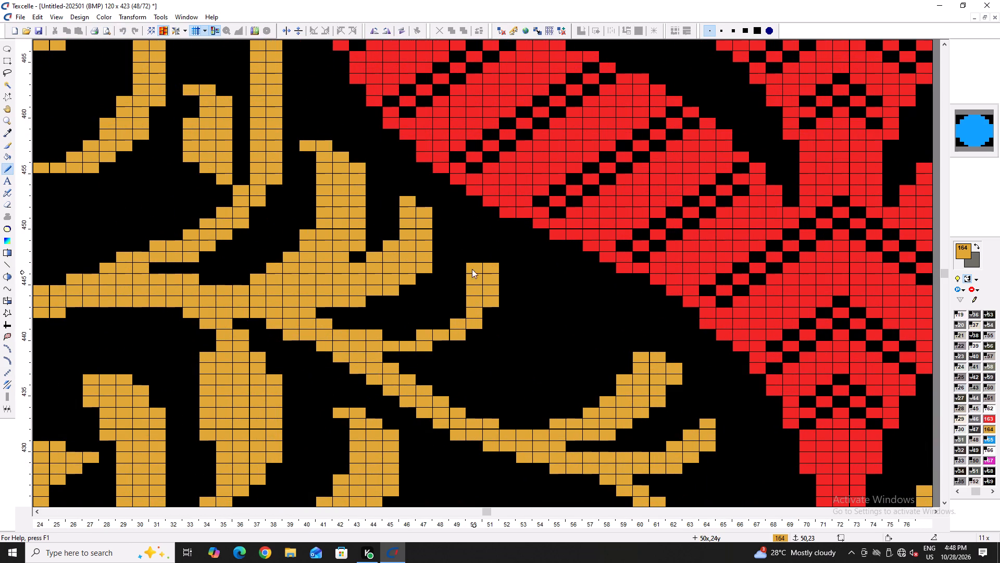
pyautogui.moveTo(472, 269); pyautogui.dragTo(436, 400)
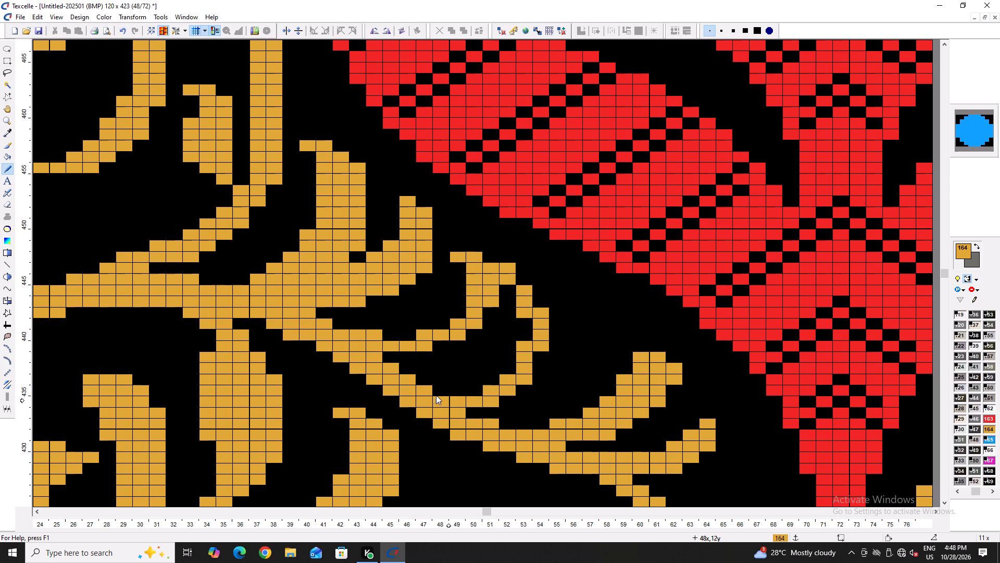
# Fill the inside of the new leaf outline with gold.
pyautogui.press('h')
pyautogui.click(474, 335)
pyautogui.click(497, 309)
pyautogui.click(469, 390)
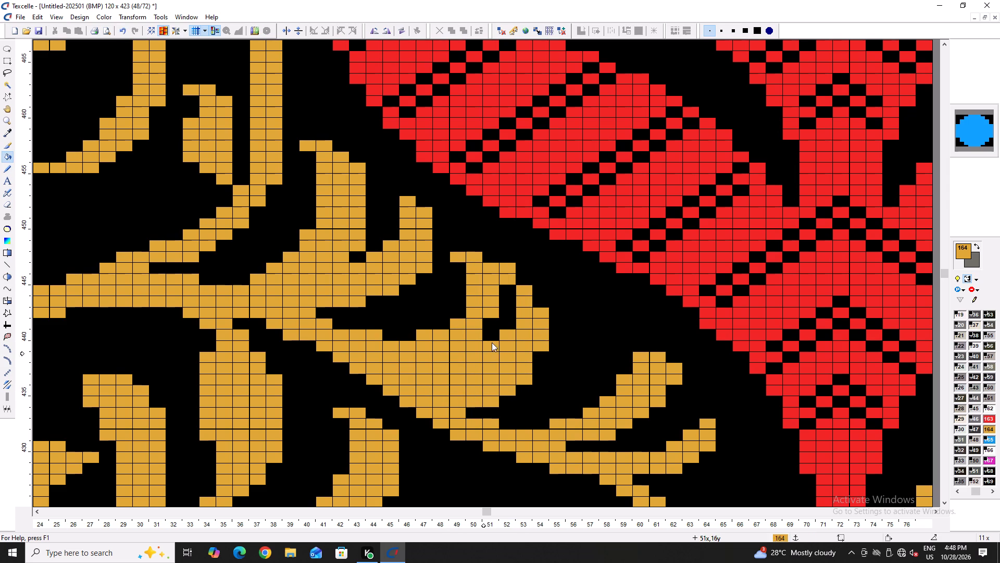
pyautogui.doubleClick(517, 311)
pyautogui.click(504, 313)
# Trim the new leaf's outer edge at columns 52 to 54 and its inner edge at columns 47 to 49 to black.
pyautogui.press('space')
pyautogui.press('x')
pyautogui.moveTo(545, 307); pyautogui.dragTo(530, 360, button='right')
pyautogui.rightClick(530, 360)
pyautogui.rightClick(527, 373)
pyautogui.rightClick(524, 377)
pyautogui.click(524, 361)
pyautogui.rightClick(512, 272)
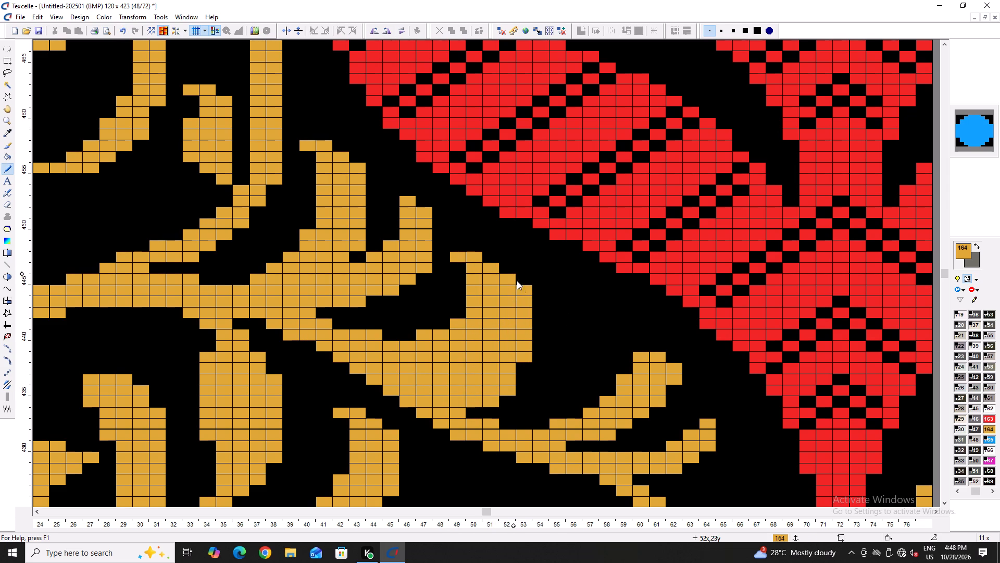
pyautogui.rightClick(521, 289)
pyautogui.rightClick(427, 330)
pyautogui.rightClick(427, 330)
pyautogui.rightClick(457, 326)
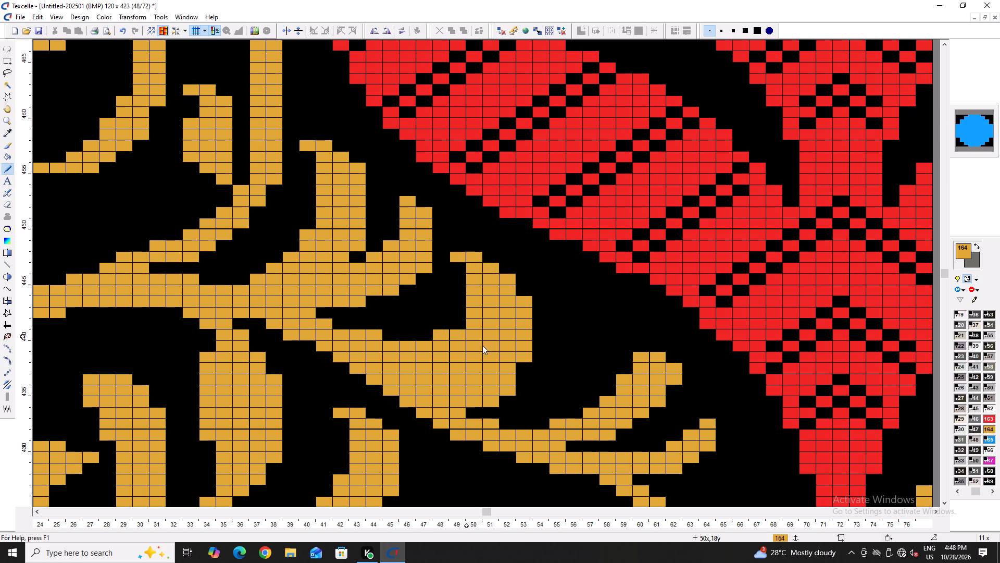
# Curve the new leaf's lower edge into the stem with black trims at columns 49 to 53 and gold stem cells at columns 50 and 52.
pyautogui.rightClick(508, 394)
pyautogui.rightClick(485, 403)
pyautogui.rightClick(485, 404)
pyautogui.rightClick(460, 401)
pyautogui.rightClick(460, 401)
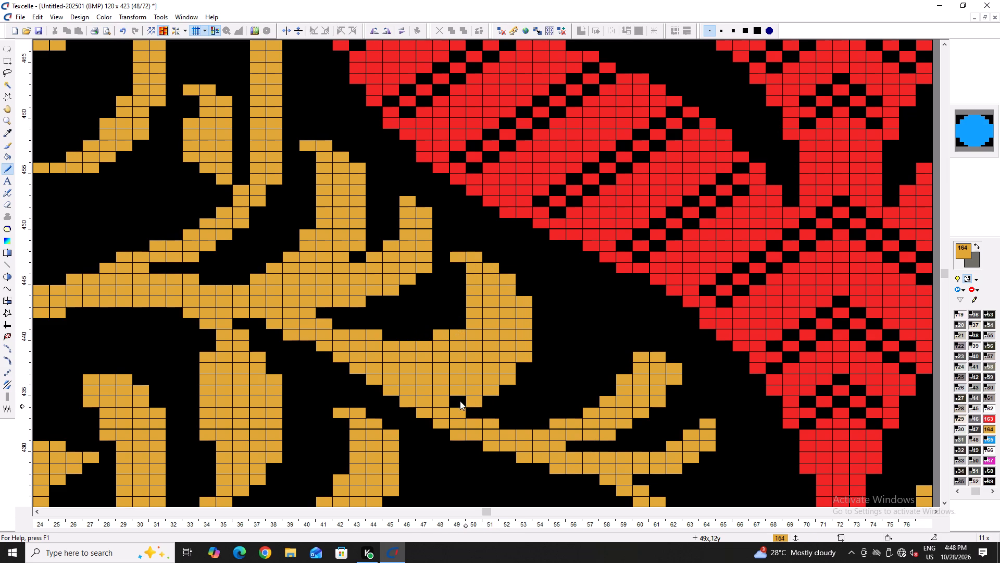
pyautogui.rightClick(478, 407)
pyautogui.rightClick(494, 389)
pyautogui.rightClick(495, 389)
pyautogui.rightClick(506, 381)
pyautogui.rightClick(523, 362)
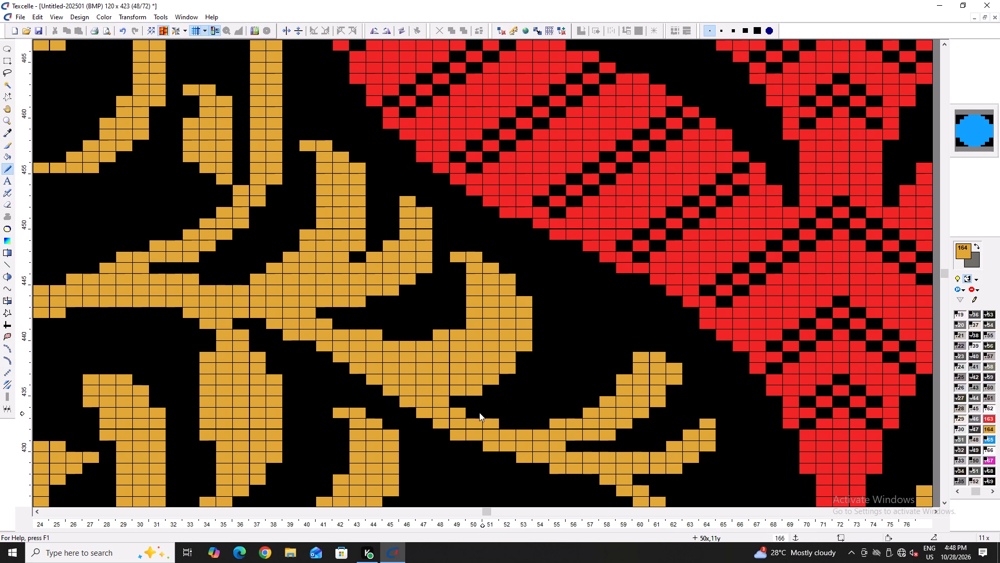
pyautogui.click(470, 413)
pyautogui.click(511, 424)
pyautogui.keyDown('ctrl'); pyautogui.scroll(-6, 503, 413); pyautogui.keyUp('ctrl')
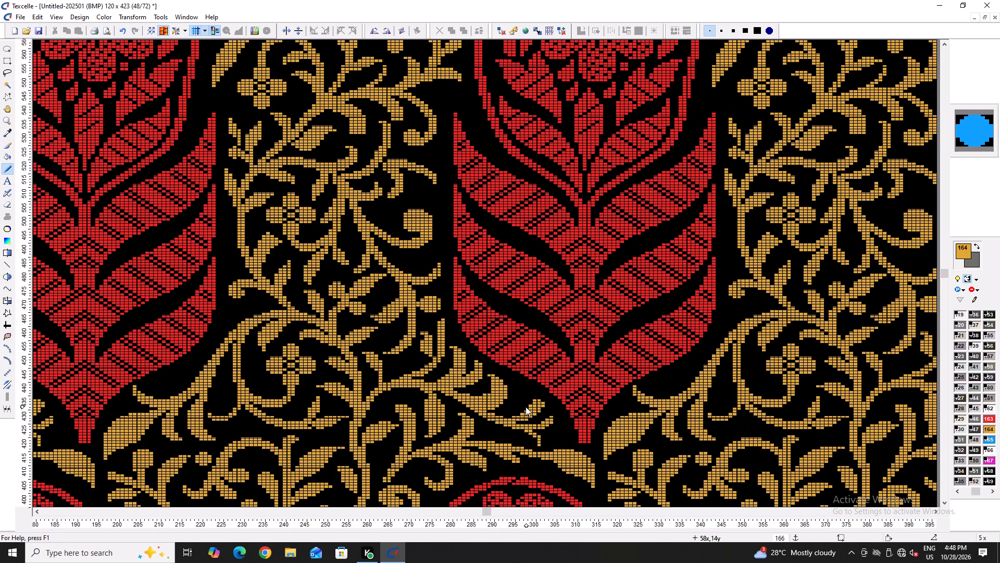
# Shape the next bud along the stem into an upturned gold leaf, from about column 53 to a single-cell tip at column 59, row 440.
pyautogui.keyDown('ctrl'); pyautogui.scroll(5, 523, 407); pyautogui.keyUp('ctrl')
pyautogui.moveTo(482, 431); pyautogui.dragTo(547, 375)
pyautogui.click(547, 375)
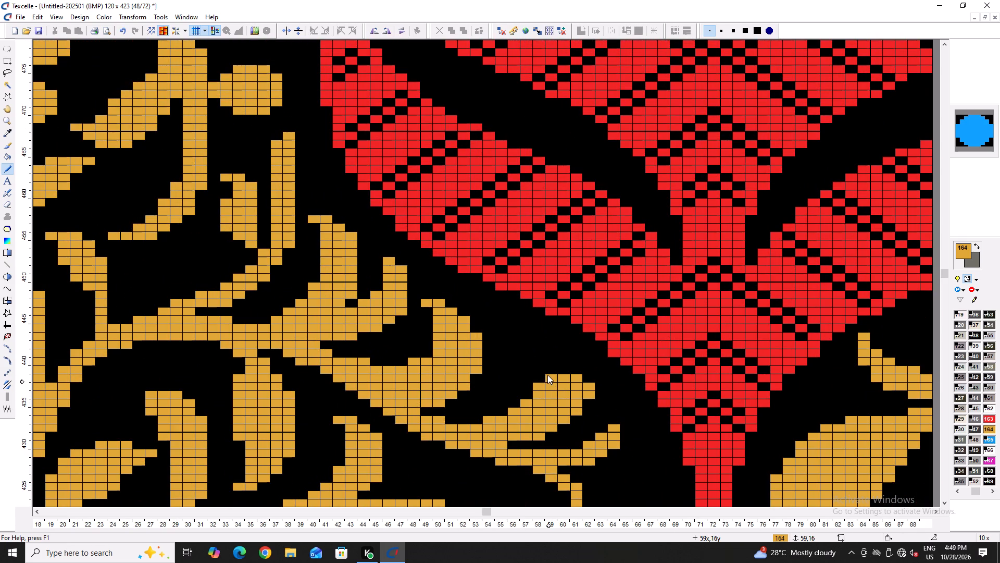
pyautogui.moveTo(549, 374); pyautogui.dragTo(582, 372)
pyautogui.rightClick(567, 363)
pyautogui.rightClick(570, 364)
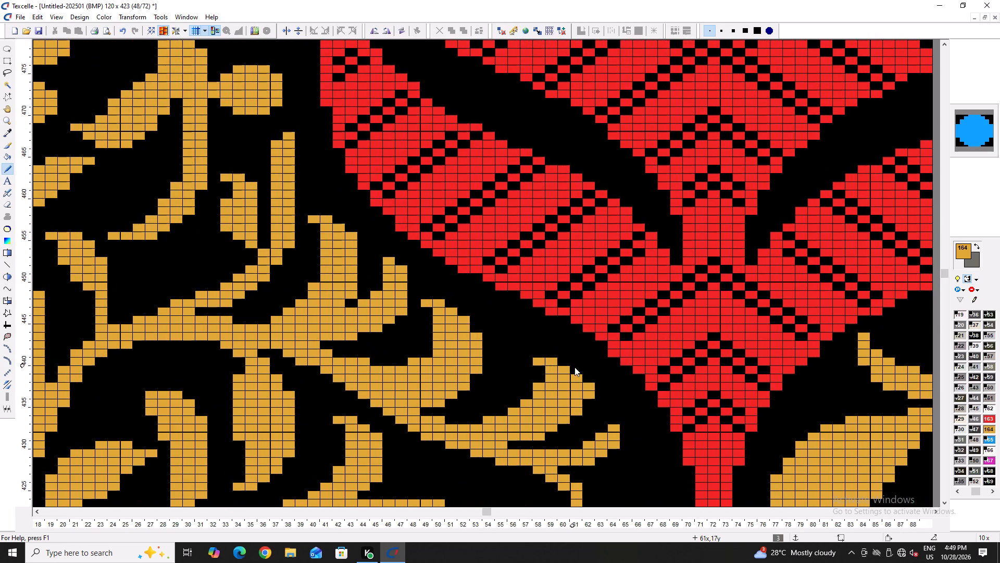
pyautogui.rightClick(574, 367)
pyautogui.moveTo(545, 358); pyautogui.dragTo(541, 360, button='right')
pyautogui.click(549, 363)
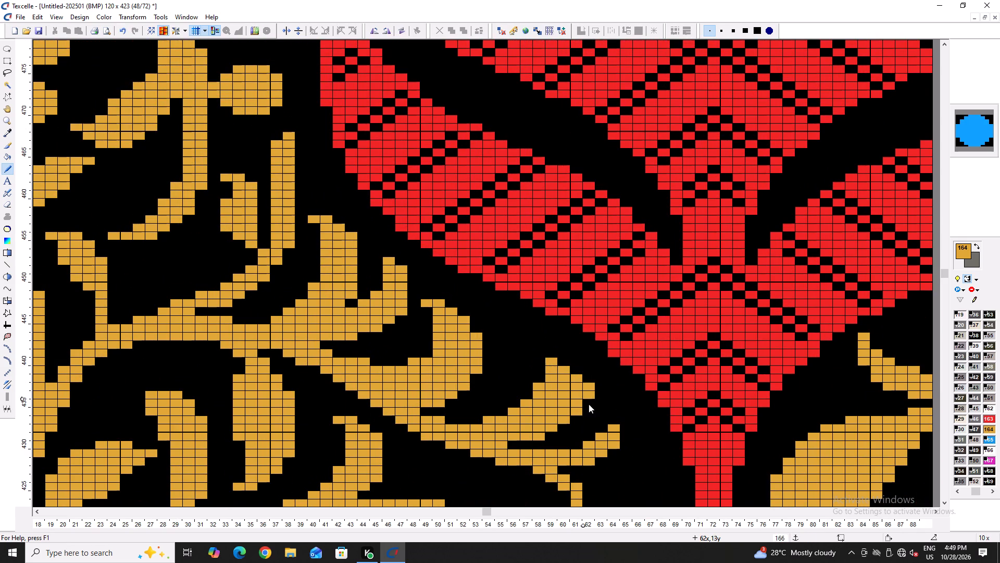
# Trim this leaf's outer edge and underside to black at columns 57 to 62, keeping one gold point at column 62, row 437.
pyautogui.rightClick(580, 413)
pyautogui.rightClick(579, 414)
pyautogui.rightClick(568, 421)
pyautogui.moveTo(584, 400); pyautogui.dragTo(588, 385, button='right')
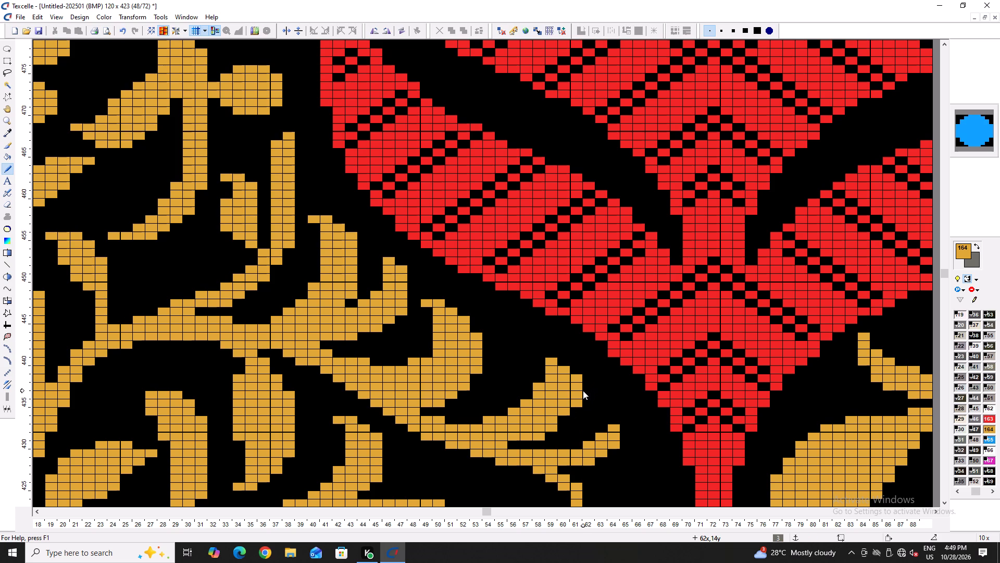
pyautogui.click(583, 390)
pyautogui.click(589, 386)
pyautogui.rightClick(588, 396)
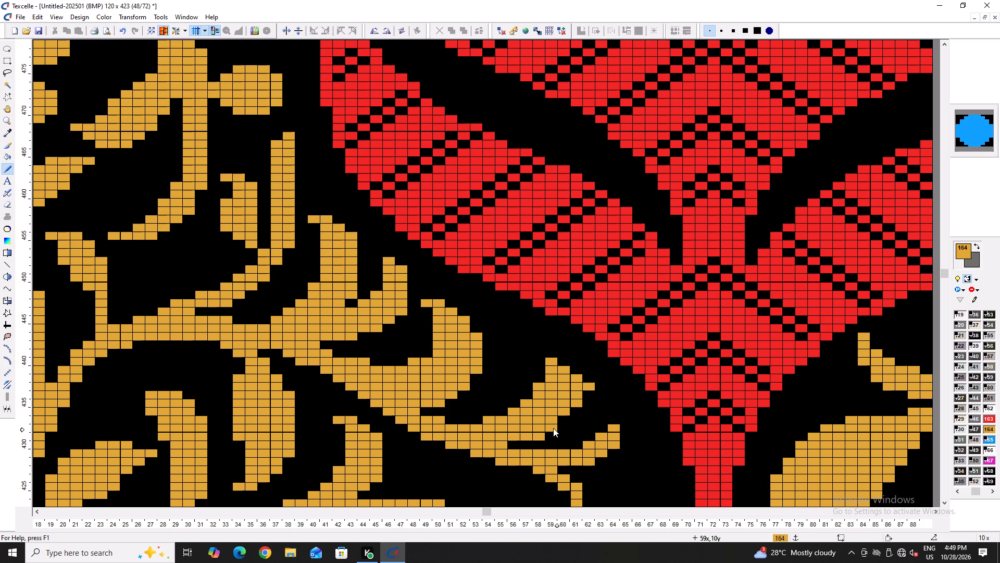
pyautogui.rightClick(553, 428)
pyautogui.rightClick(545, 434)
pyautogui.rightClick(545, 434)
pyautogui.rightClick(533, 438)
pyautogui.rightClick(533, 438)
pyautogui.rightClick(533, 438)
pyautogui.keyDown('ctrl'); pyautogui.scroll(-6, 526, 431); pyautogui.keyUp('ctrl')
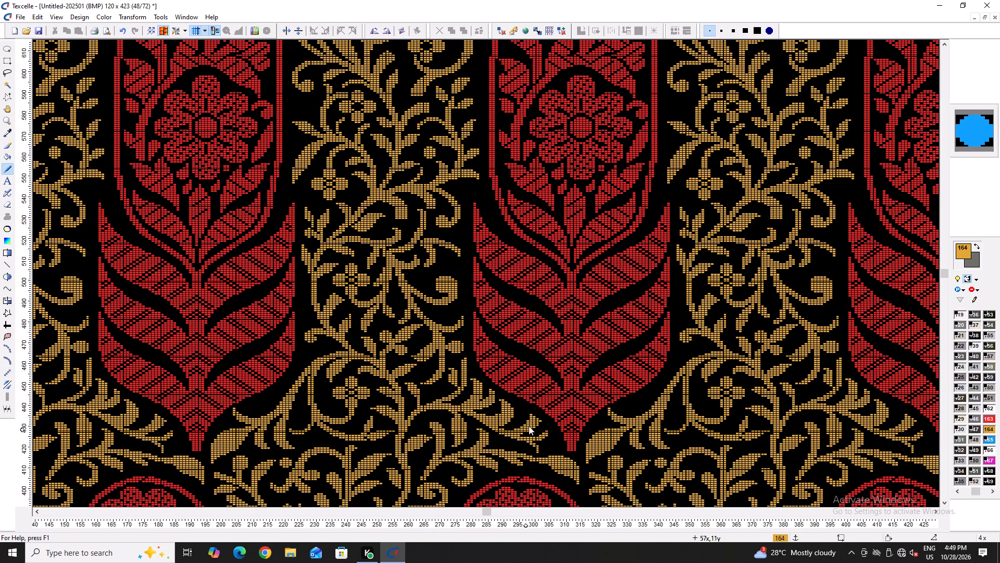
# Round the inner curve of the larger curled leaf with gold cells at columns 47 to 50, rows 440 and 441.
pyautogui.keyDown('ctrl'); pyautogui.scroll(7, 502, 425); pyautogui.keyUp('ctrl')
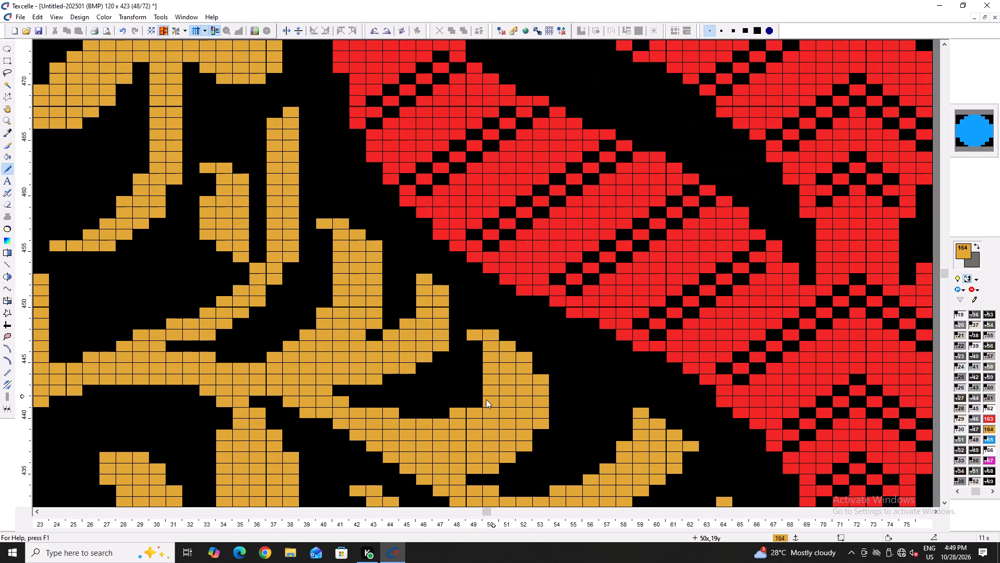
pyautogui.click(486, 399)
pyautogui.doubleClick(477, 399)
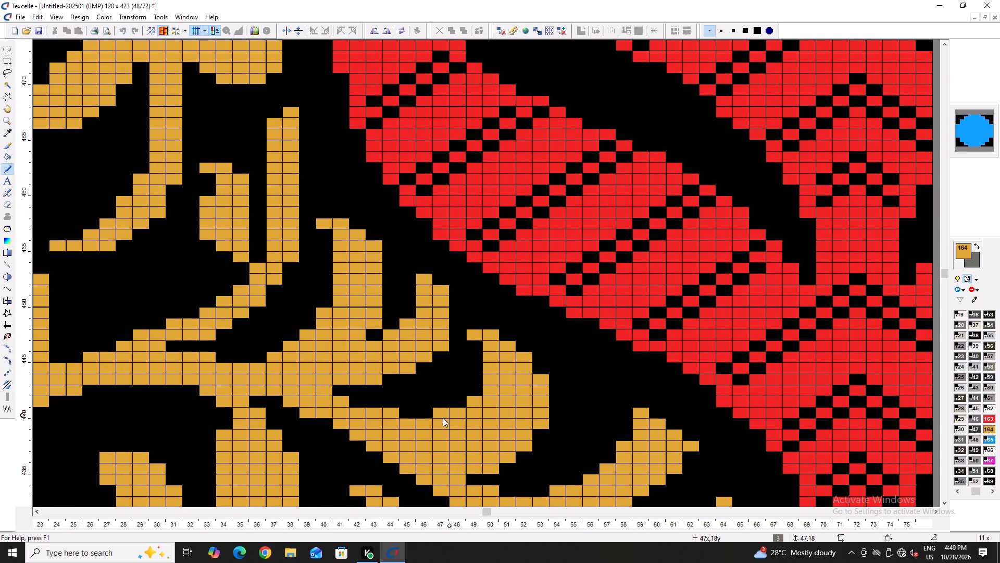
pyautogui.click(443, 418)
pyautogui.keyDown('ctrl'); pyautogui.scroll(-8, 445, 415); pyautogui.keyUp('ctrl')
pyautogui.keyDown('ctrl'); pyautogui.scroll(6, 403, 413); pyautogui.keyUp('ctrl')
pyautogui.scroll(-2, 481, 423)
# Touch up the underside of the main branch with a gold cell at column 32, row 442.
pyautogui.rightClick(467, 309)
pyautogui.keyDown('ctrl'); pyautogui.scroll(2, 463, 295); pyautogui.keyUp('ctrl')
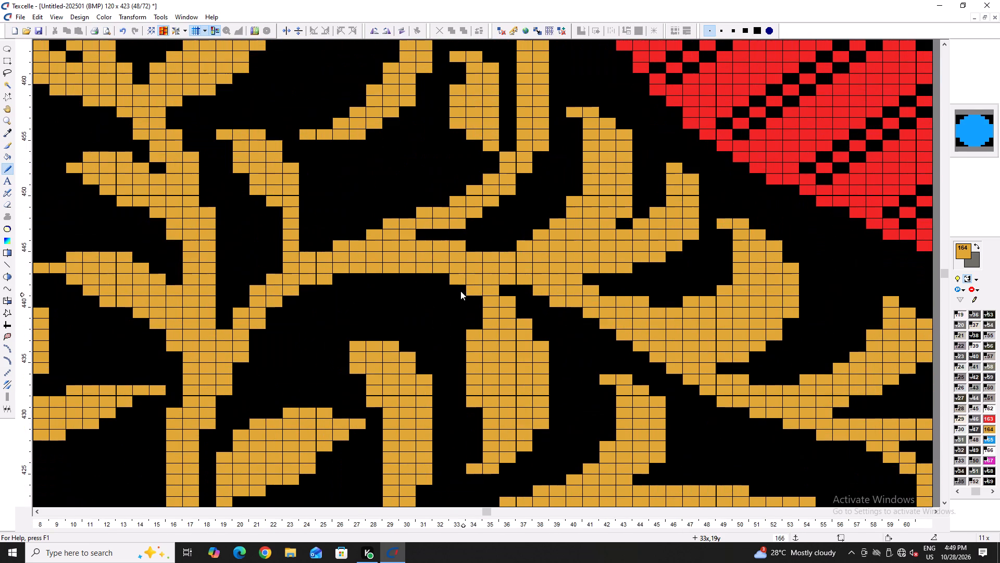
pyautogui.click(447, 280)
pyautogui.keyDown('ctrl'); pyautogui.scroll(-4, 444, 289); pyautogui.keyUp('ctrl')
pyautogui.keyDown('ctrl'); pyautogui.scroll(-2, 582, 327); pyautogui.keyUp('ctrl')
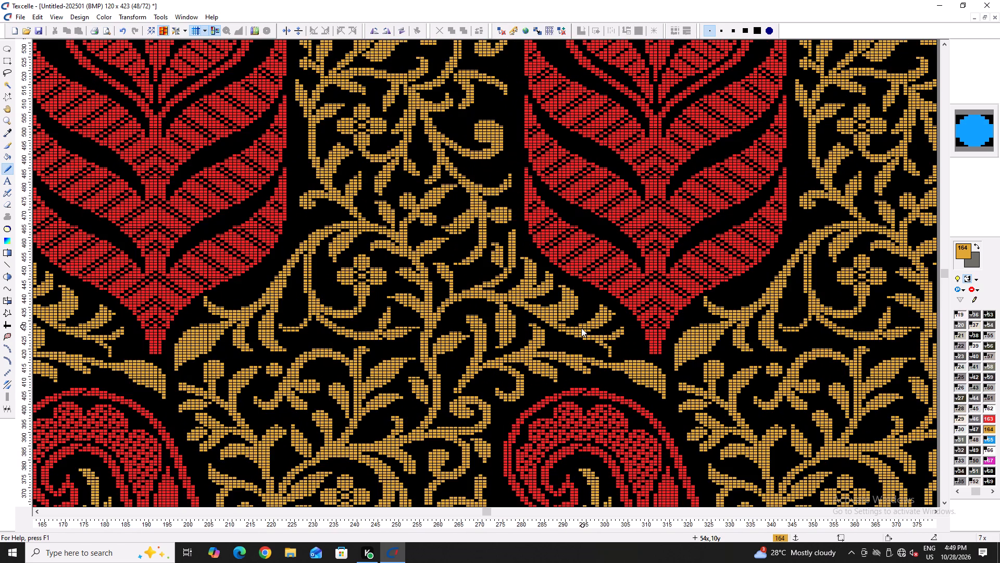
# Thicken the drooping offshoot at the stem's end with gold across columns 56 to 61, rows 423 to 428, and trim its underside to black.
pyautogui.keyDown('ctrl'); pyautogui.scroll(6, 611, 338); pyautogui.keyUp('ctrl')
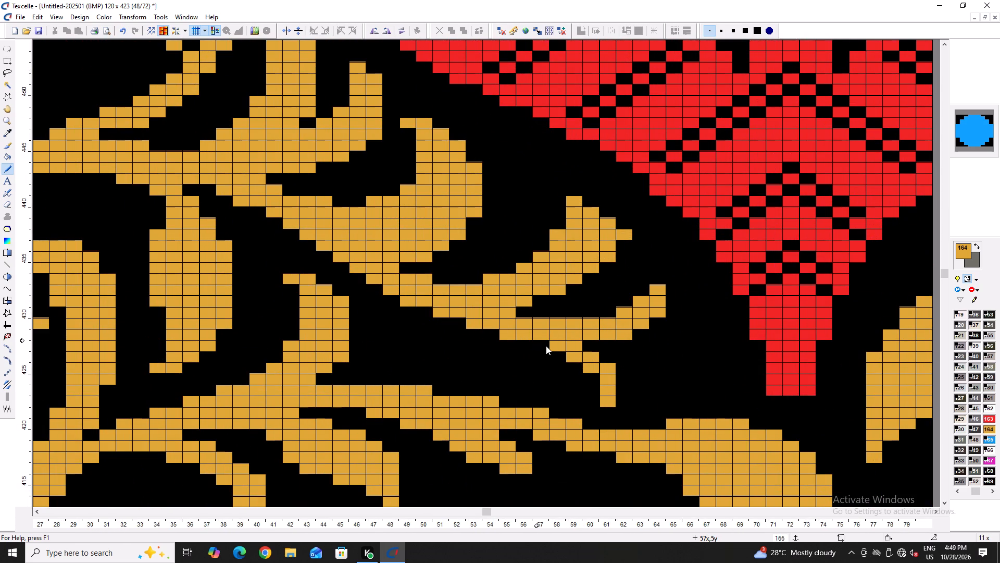
pyautogui.moveTo(531, 342); pyautogui.dragTo(598, 400)
pyautogui.rightClick(591, 403)
pyautogui.rightClick(589, 398)
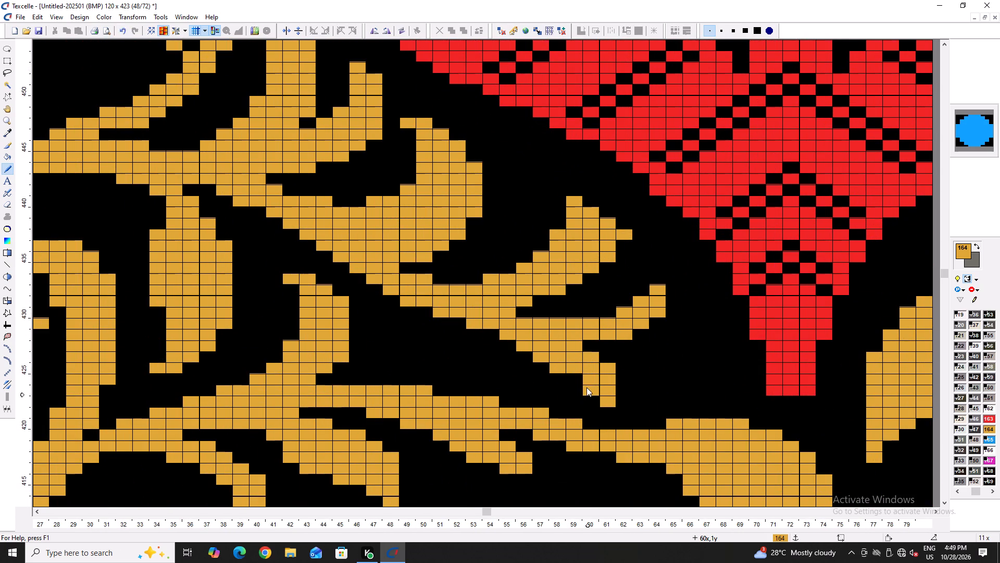
pyautogui.rightClick(586, 387)
pyautogui.keyDown('ctrl'); pyautogui.scroll(-4, 580, 379); pyautogui.keyUp('ctrl')
pyautogui.keyDown('ctrl'); pyautogui.scroll(2, 517, 350); pyautogui.keyUp('ctrl')
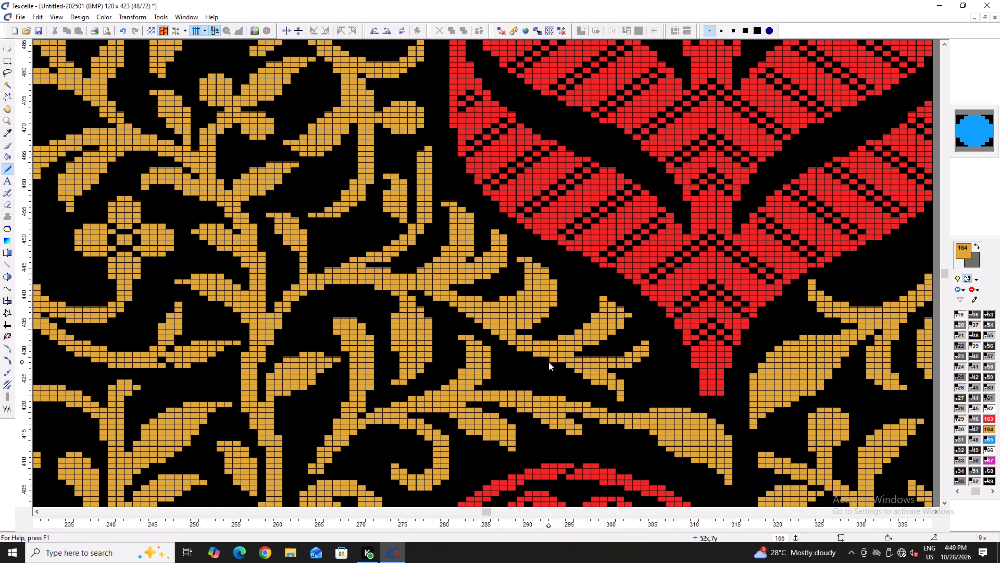
pyautogui.keyDown('ctrl'); pyautogui.scroll(-4, 597, 381); pyautogui.keyUp('ctrl')
pyautogui.keyDown('ctrl'); pyautogui.scroll(6, 595, 381); pyautogui.keyUp('ctrl')
pyautogui.rightClick(620, 385)
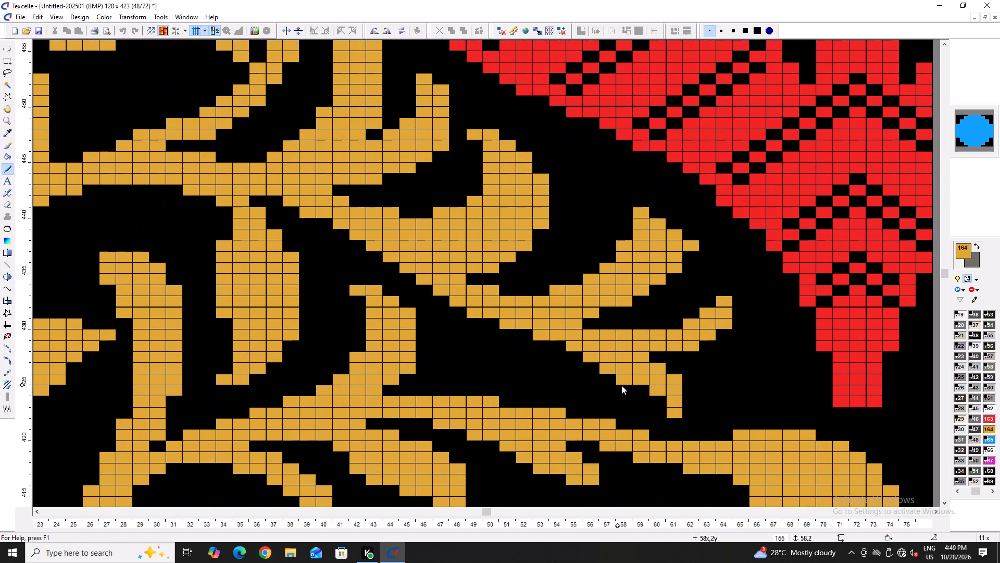
pyautogui.rightClick(621, 383)
pyautogui.keyDown('ctrl'); pyautogui.scroll(-6, 579, 375); pyautogui.keyUp('ctrl')
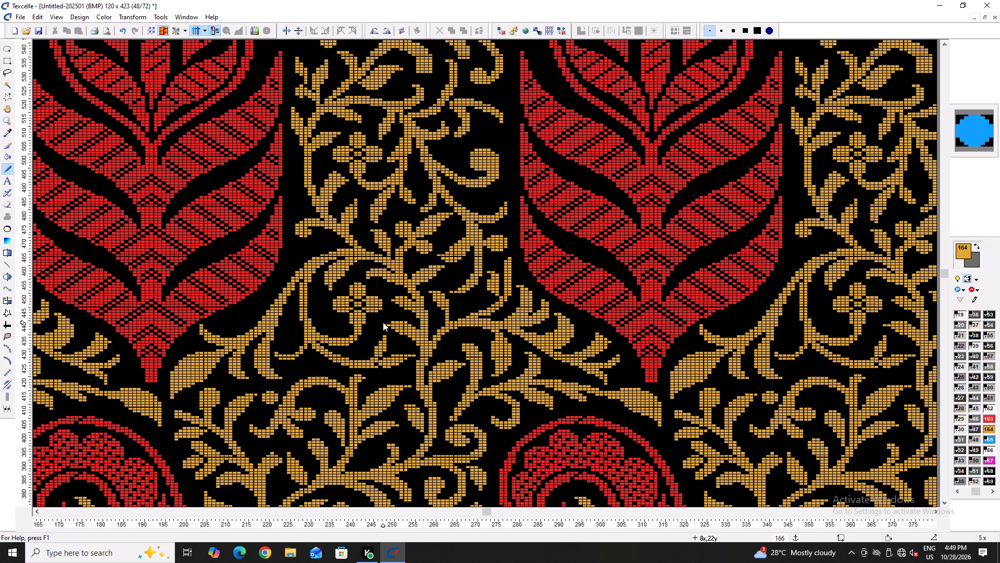
# Cut the long drooping leaf at columns 223 to 233, rows 551 to 571, from its branch and fill it with black.
pyautogui.keyDown('ctrl'); pyautogui.scroll(-3, 383, 322); pyautogui.keyUp('ctrl')
pyautogui.keyDown('ctrl'); pyautogui.scroll(3, 373, 345); pyautogui.keyUp('ctrl')
pyautogui.scroll(5, 409, 362)
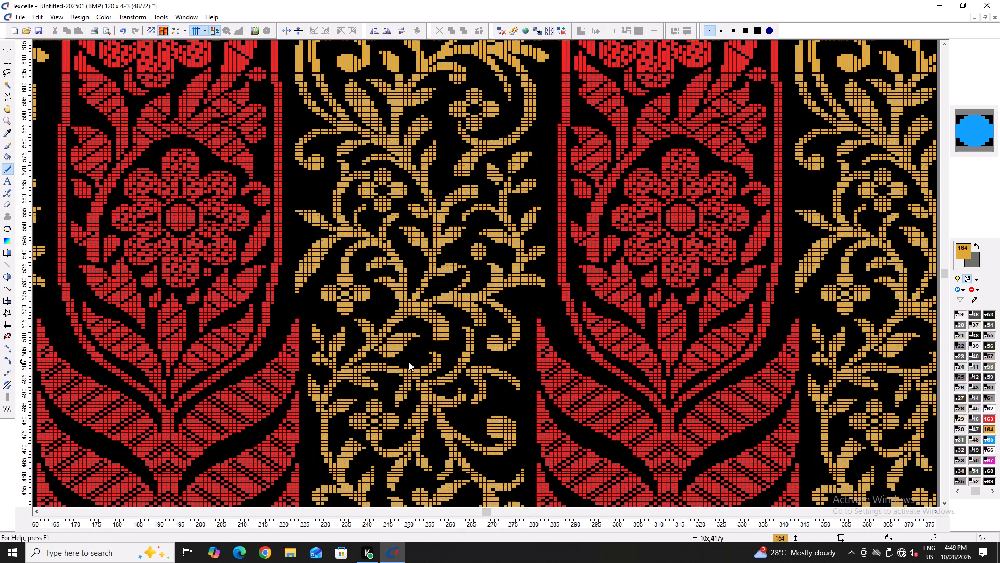
pyautogui.scroll(1, 409, 362)
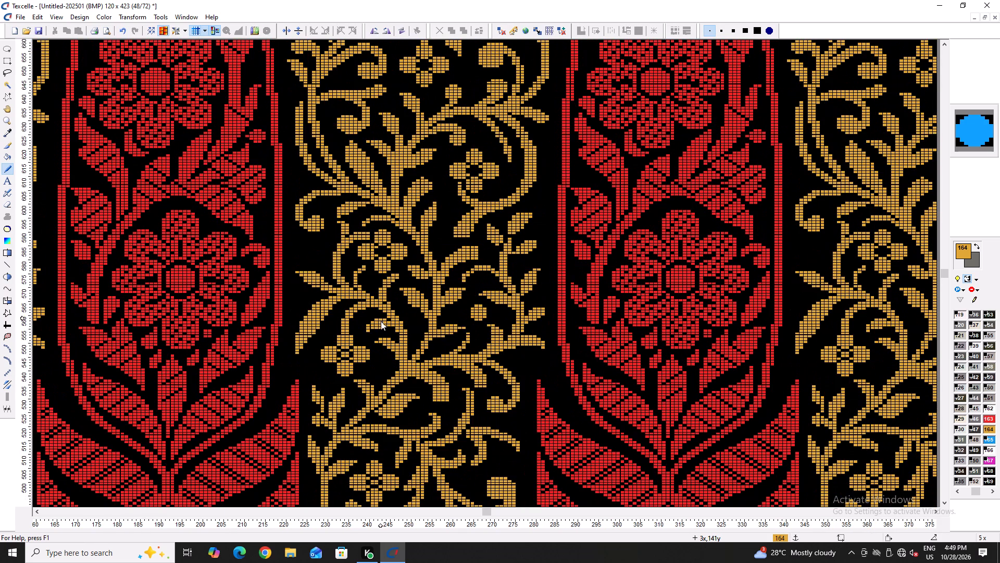
pyautogui.keyDown('ctrl'); pyautogui.scroll(4, 298, 321); pyautogui.keyUp('ctrl')
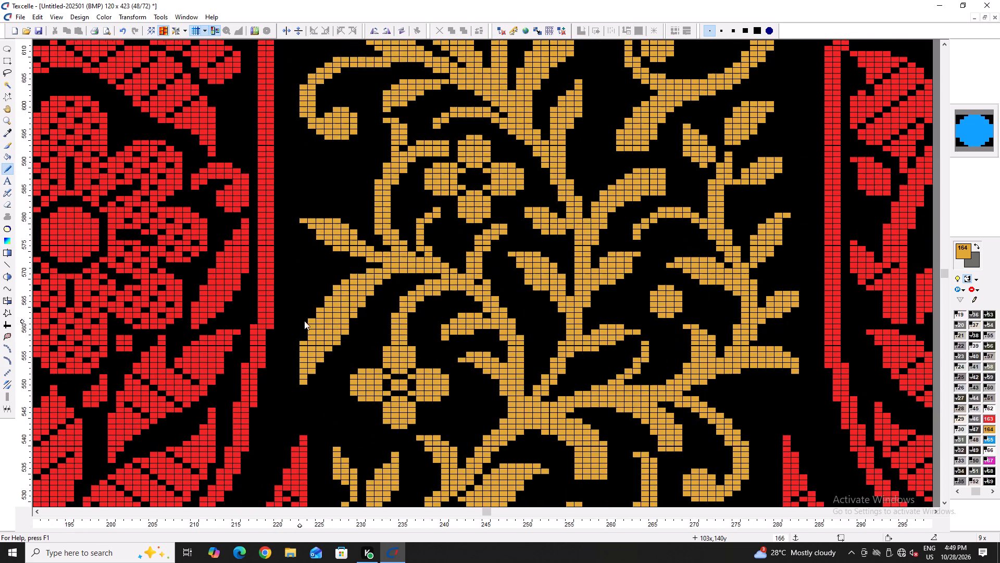
pyautogui.keyDown('ctrl'); pyautogui.scroll(1, 353, 302); pyautogui.keyUp('ctrl')
pyautogui.moveTo(389, 252); pyautogui.dragTo(404, 260, button='right')
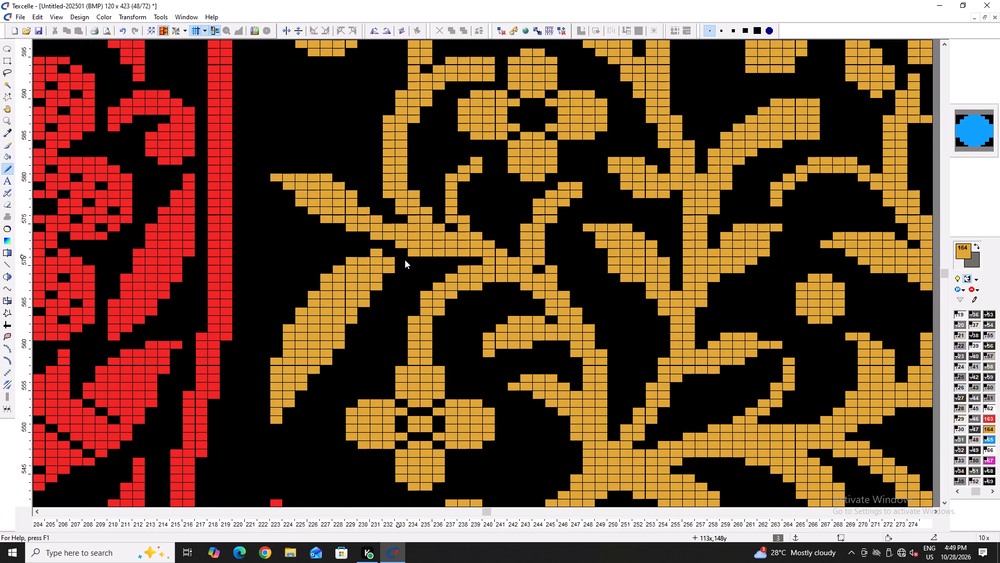
pyautogui.press('h')
pyautogui.rightClick(355, 275)
pyautogui.press('x')
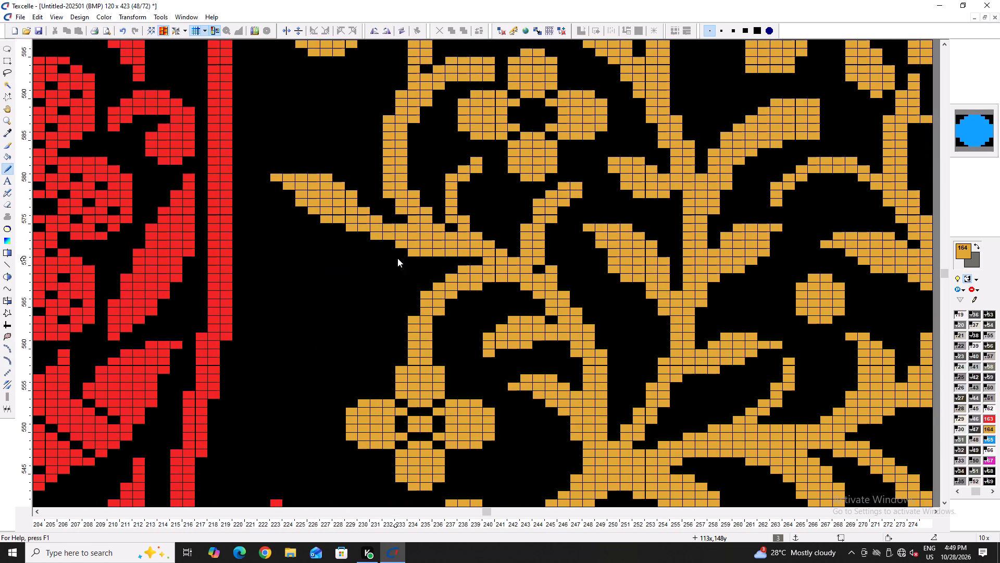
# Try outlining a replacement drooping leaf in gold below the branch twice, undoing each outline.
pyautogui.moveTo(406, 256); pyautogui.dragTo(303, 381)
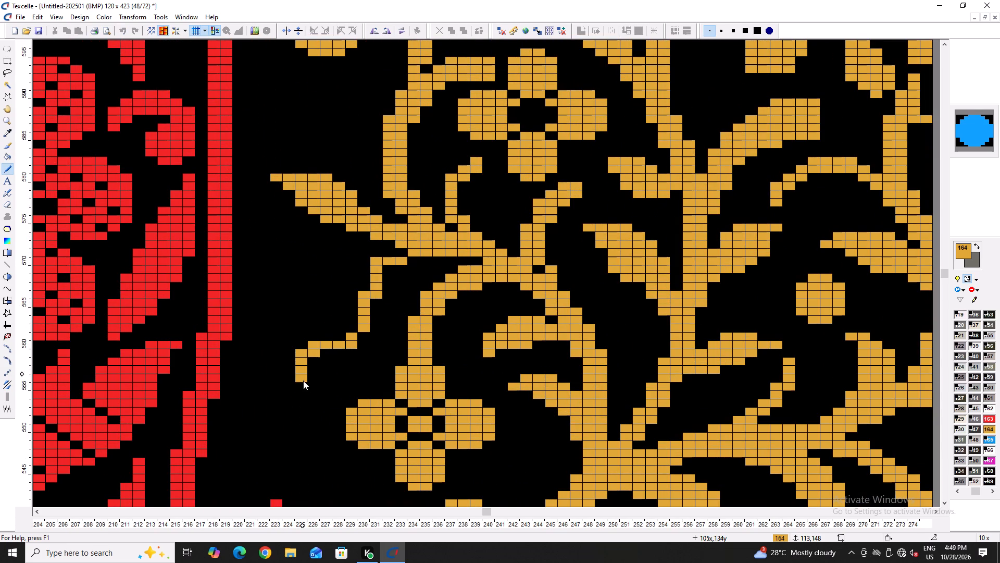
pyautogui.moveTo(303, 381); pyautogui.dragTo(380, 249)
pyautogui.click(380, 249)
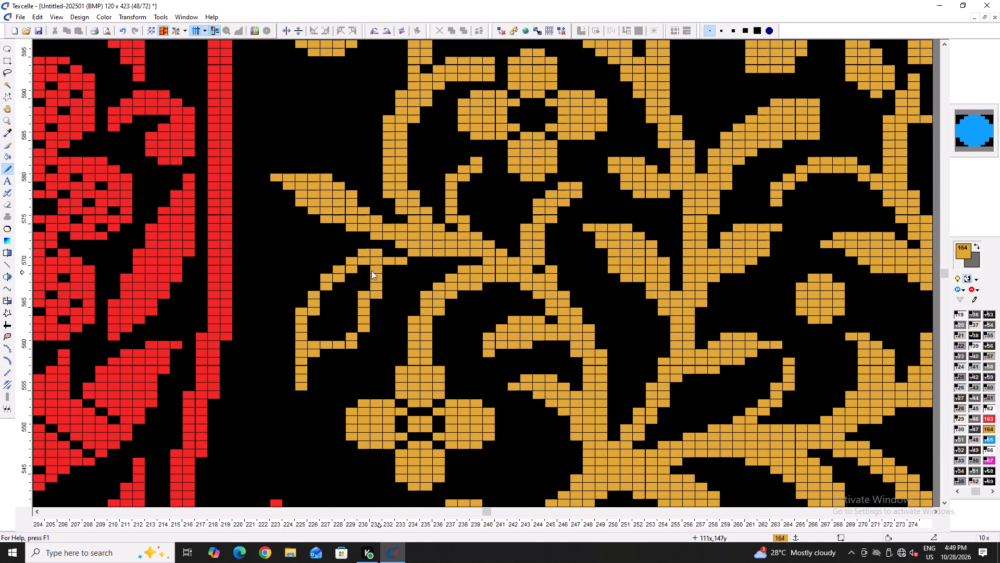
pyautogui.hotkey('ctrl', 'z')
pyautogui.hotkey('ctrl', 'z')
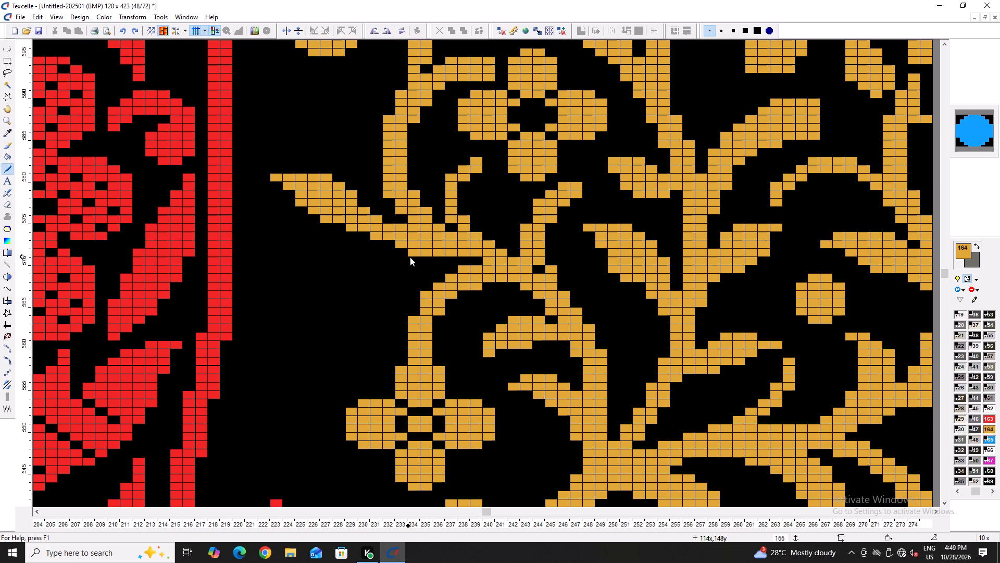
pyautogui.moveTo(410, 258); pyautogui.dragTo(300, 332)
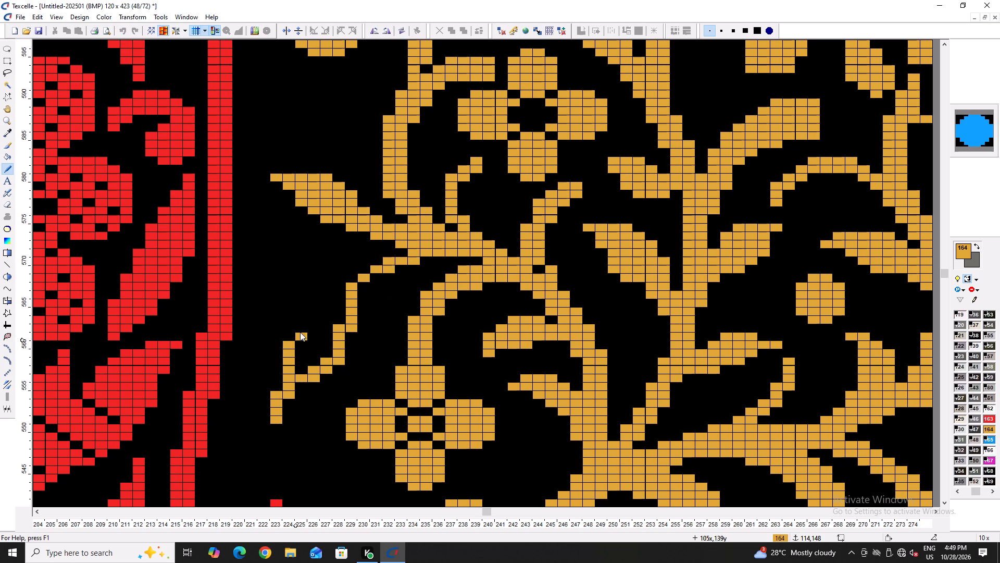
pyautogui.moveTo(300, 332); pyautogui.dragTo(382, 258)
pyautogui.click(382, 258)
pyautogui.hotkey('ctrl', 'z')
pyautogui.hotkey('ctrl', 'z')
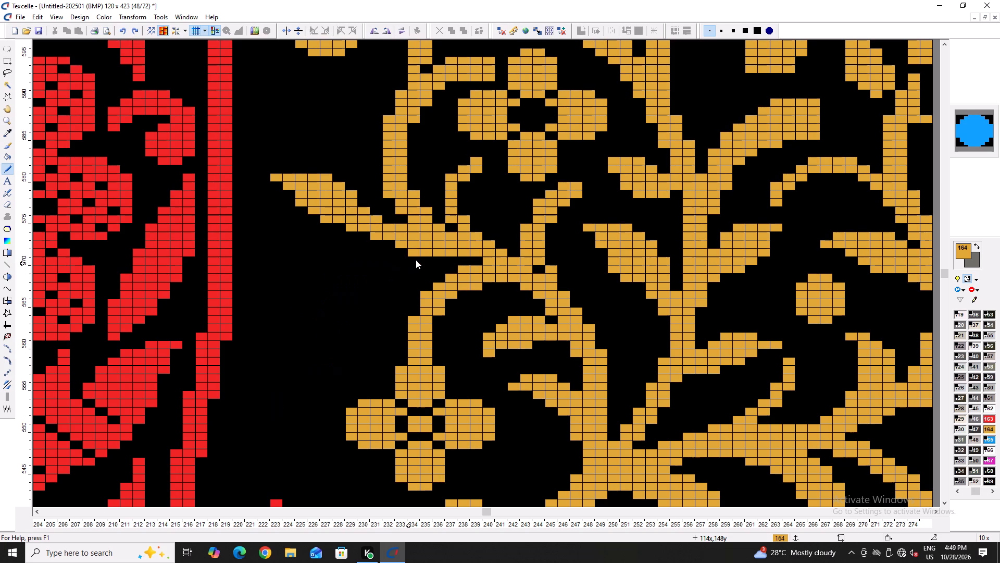
# Outline a tapering drooping leaf from the branch at column 234 down to column 223, rows 550 to 570, and fill it with gold.
pyautogui.moveTo(418, 258); pyautogui.dragTo(277, 377)
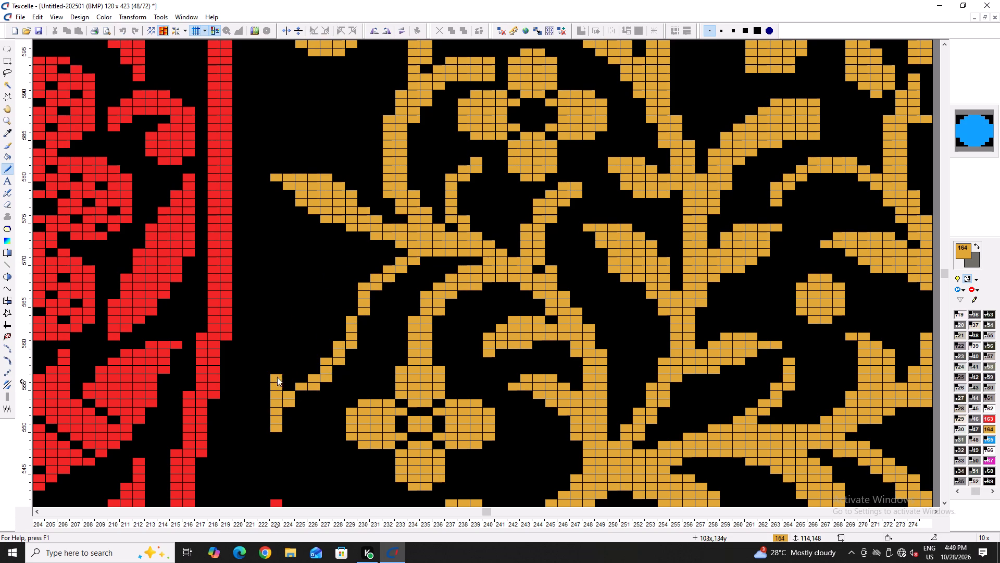
pyautogui.moveTo(277, 377); pyautogui.dragTo(305, 309)
pyautogui.moveTo(306, 309); pyautogui.dragTo(405, 255)
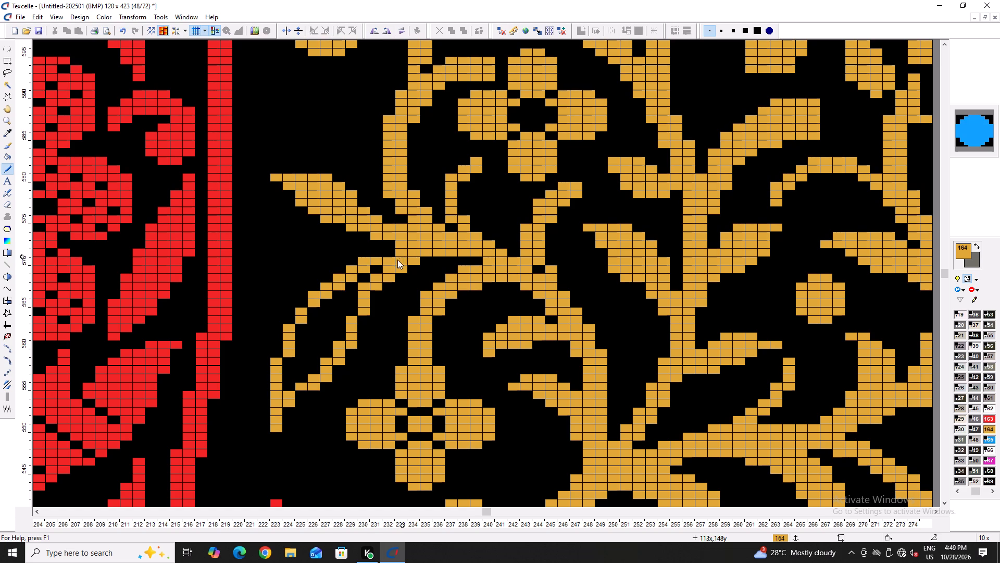
pyautogui.press('h')
pyautogui.click(329, 319)
pyautogui.click(369, 272)
pyautogui.click(360, 281)
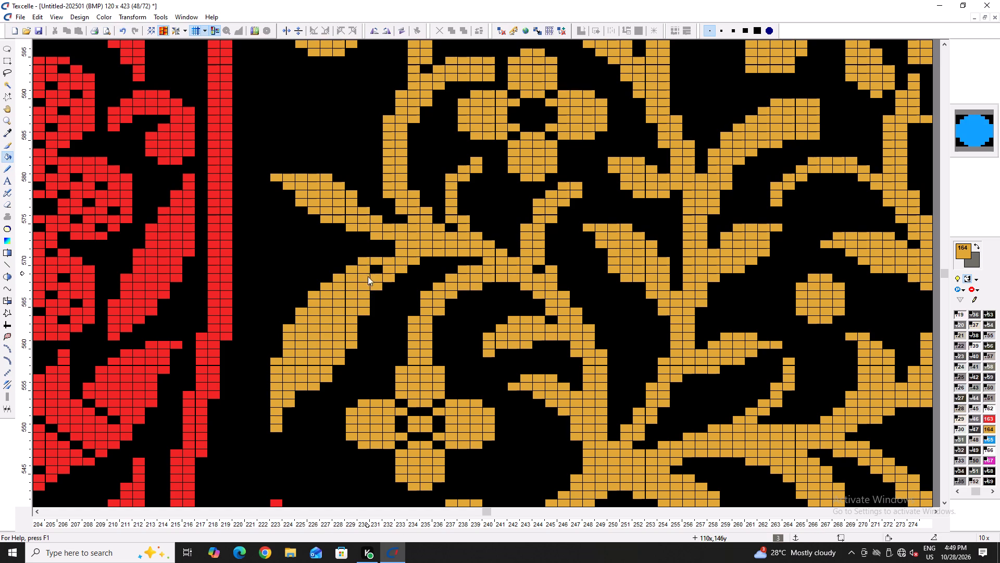
pyautogui.click(378, 268)
# Fill out the new leaf's junction at column 232 and its inner edge at columns 230 and 231 with gold cells.
pyautogui.press('space')
pyautogui.write('XC')
pyautogui.click(389, 252)
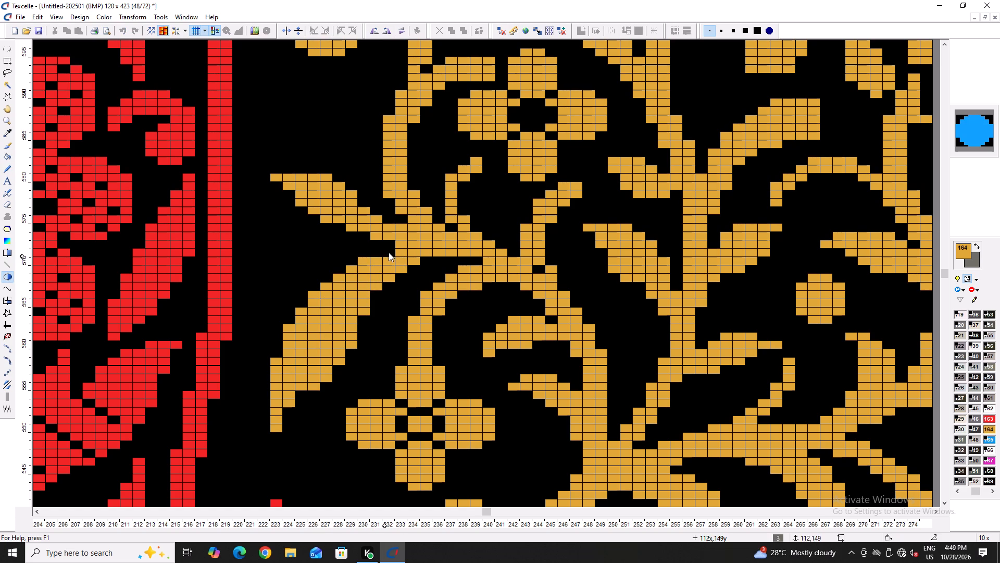
pyautogui.click(376, 291)
pyautogui.click(374, 296)
pyautogui.click(360, 316)
pyautogui.click(361, 325)
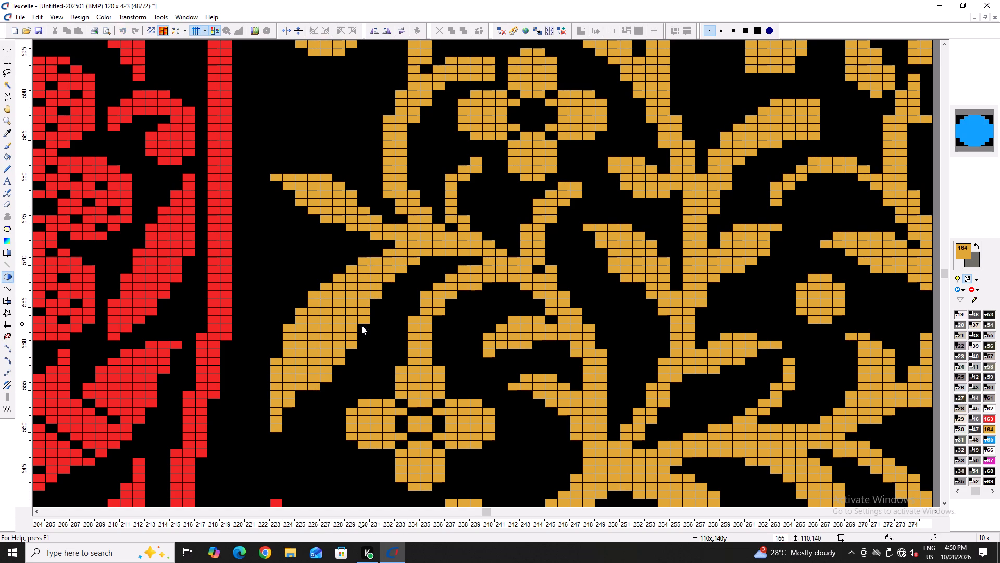
# Smooth the leaf's lower edge with black trims at columns 226 to 230 and gold cells at columns 224, 225 and 235.
pyautogui.rightClick(315, 386)
pyautogui.rightClick(315, 386)
pyautogui.rightClick(328, 377)
pyautogui.rightClick(328, 377)
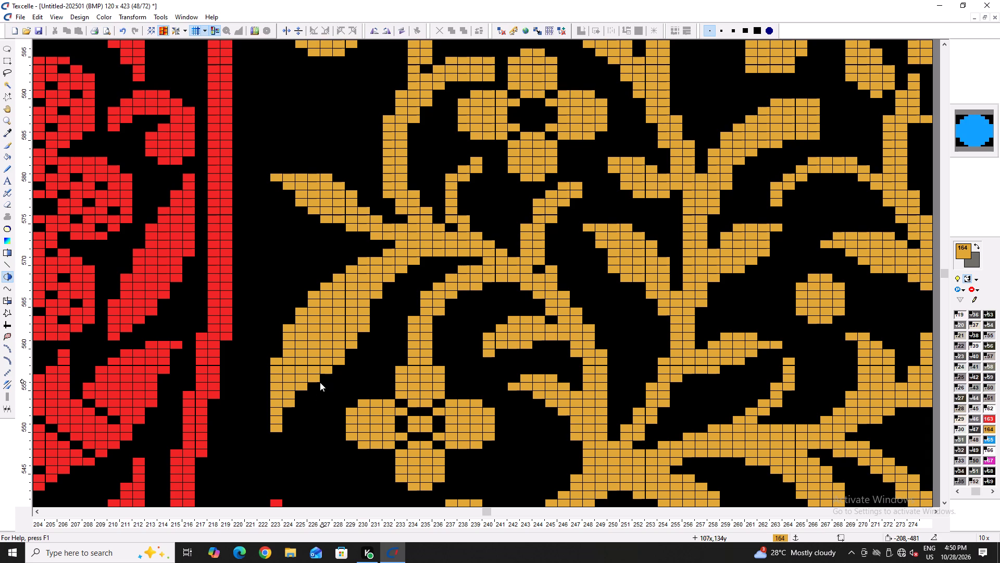
pyautogui.click(289, 408)
pyautogui.click(299, 395)
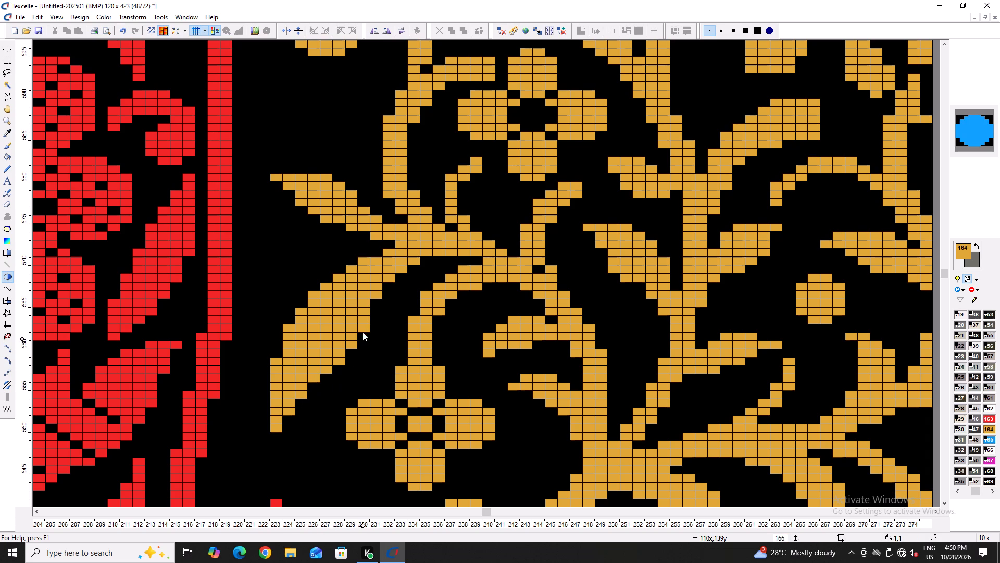
pyautogui.rightClick(364, 328)
pyautogui.rightClick(349, 347)
pyautogui.rightClick(344, 361)
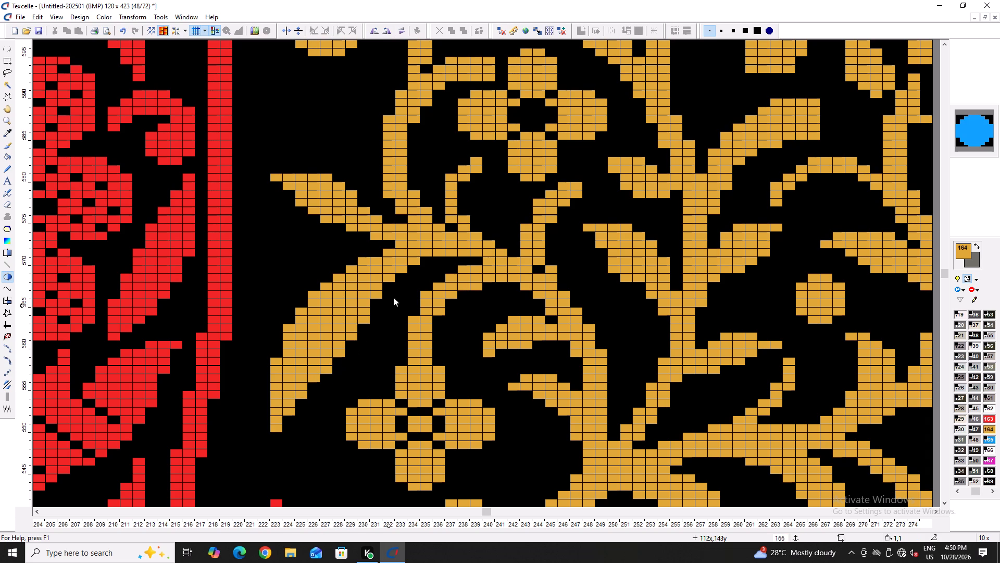
pyautogui.click(424, 256)
# Extend the leaf's outer edge upward with gold at column 223, row 559.
pyautogui.keyDown('ctrl'); pyautogui.scroll(-3, 422, 261); pyautogui.keyUp('ctrl')
pyautogui.keyDown('ctrl'); pyautogui.scroll(4, 369, 332); pyautogui.keyUp('ctrl')
pyautogui.moveTo(327, 252); pyautogui.dragTo(324, 260)
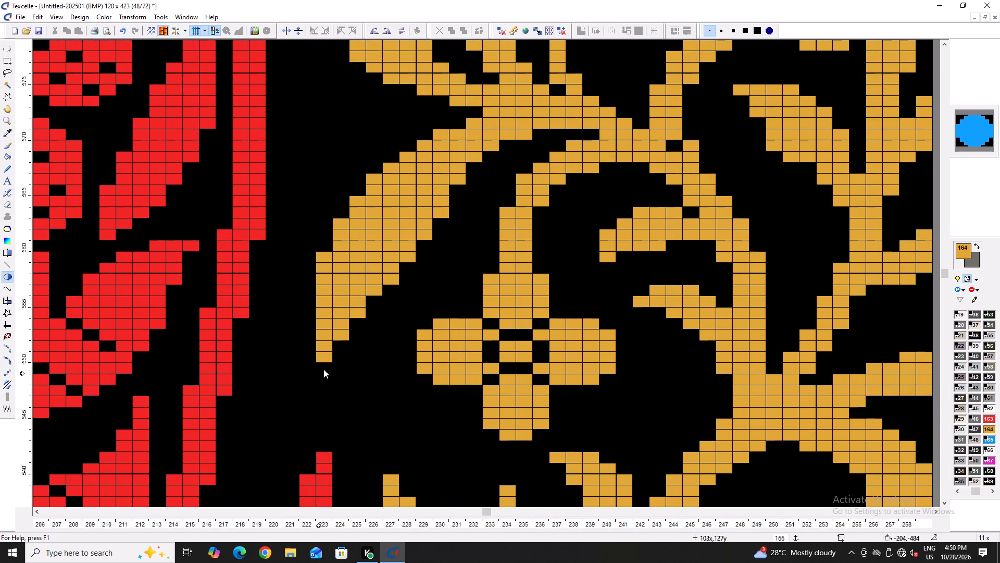
# Lengthen the drooping leaf's tip with a gold cell at column 223, row 549.
pyautogui.click(323, 369)
# Fill the small black gap in the vine junction at about column 244, row 569 with gold.
pyautogui.keyDown('ctrl'); pyautogui.scroll(-7, 327, 366); pyautogui.keyUp('ctrl')
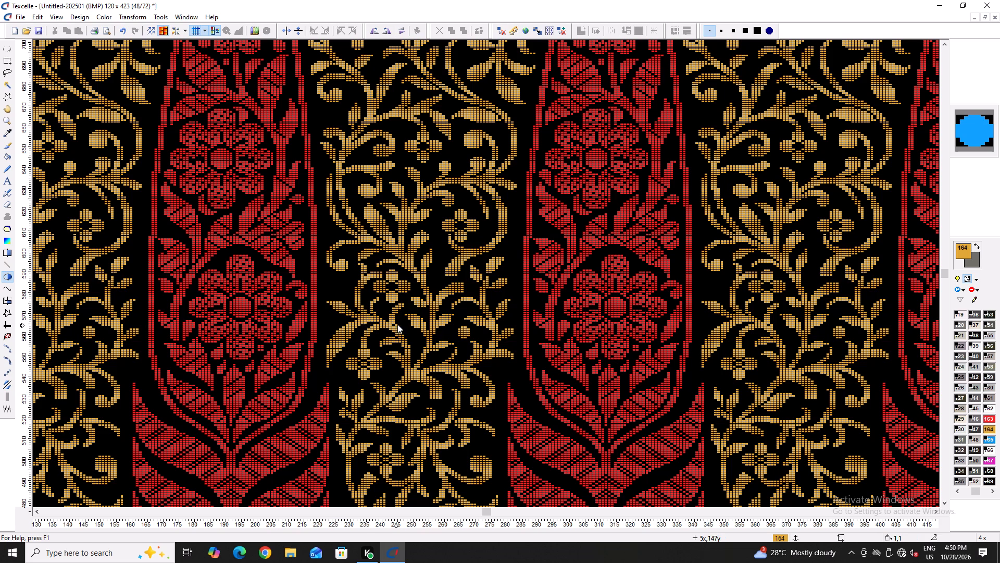
pyautogui.keyDown('ctrl'); pyautogui.scroll(8, 397, 324); pyautogui.keyUp('ctrl')
pyautogui.click(380, 328)
pyautogui.keyDown('ctrl'); pyautogui.click(377, 332); pyautogui.keyUp('ctrl')
# Erase the stem cells just above the four-petal flower at columns 234 and 235, around row 559, to detach the flower.
pyautogui.keyDown('ctrl'); pyautogui.scroll(-5, 368, 342); pyautogui.keyUp('ctrl')
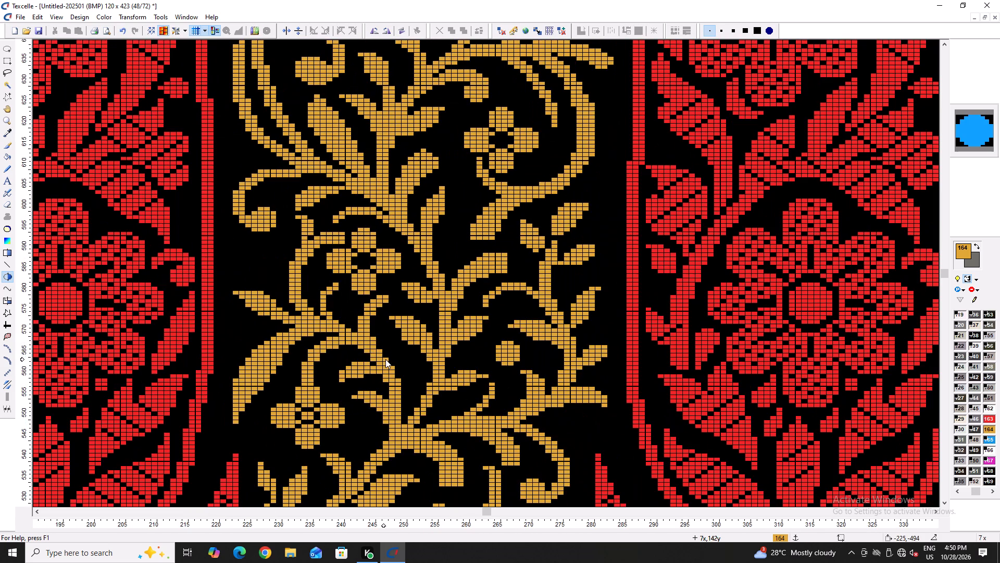
pyautogui.keyDown('ctrl'); pyautogui.scroll(5, 392, 361); pyautogui.keyUp('ctrl')
pyautogui.keyDown('ctrl'); pyautogui.scroll(-5, 344, 397); pyautogui.keyUp('ctrl')
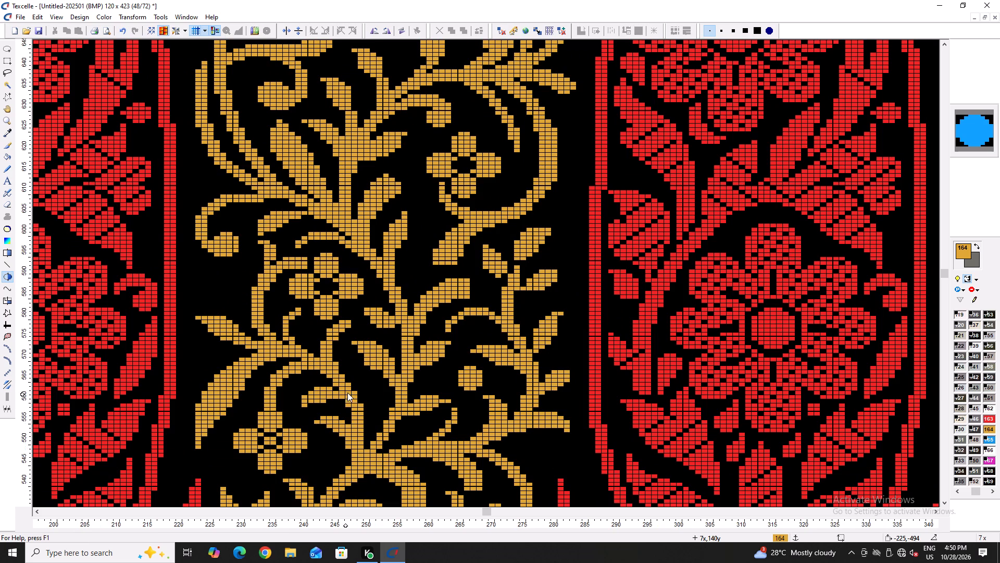
pyautogui.scroll(-2, 347, 393)
pyautogui.keyDown('ctrl'); pyautogui.scroll(5, 272, 291); pyautogui.keyUp('ctrl')
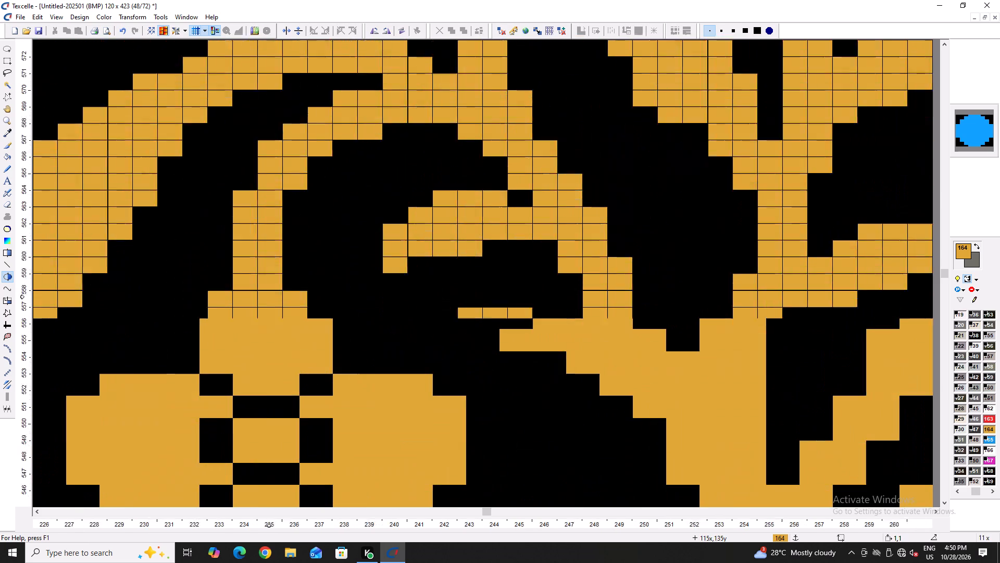
pyautogui.keyDown('ctrl'); pyautogui.scroll(1, 269, 297); pyautogui.keyUp('ctrl')
pyautogui.moveTo(242, 252); pyautogui.dragTo(267, 252, button='right')
pyautogui.moveTo(270, 252); pyautogui.dragTo(276, 252, button='right')
# Reshape the small upright leaf's lower-left edge with gold cells at column 227, row 535 and column 228, row 533.
pyautogui.keyDown('ctrl'); pyautogui.scroll(-5, 297, 265); pyautogui.keyUp('ctrl')
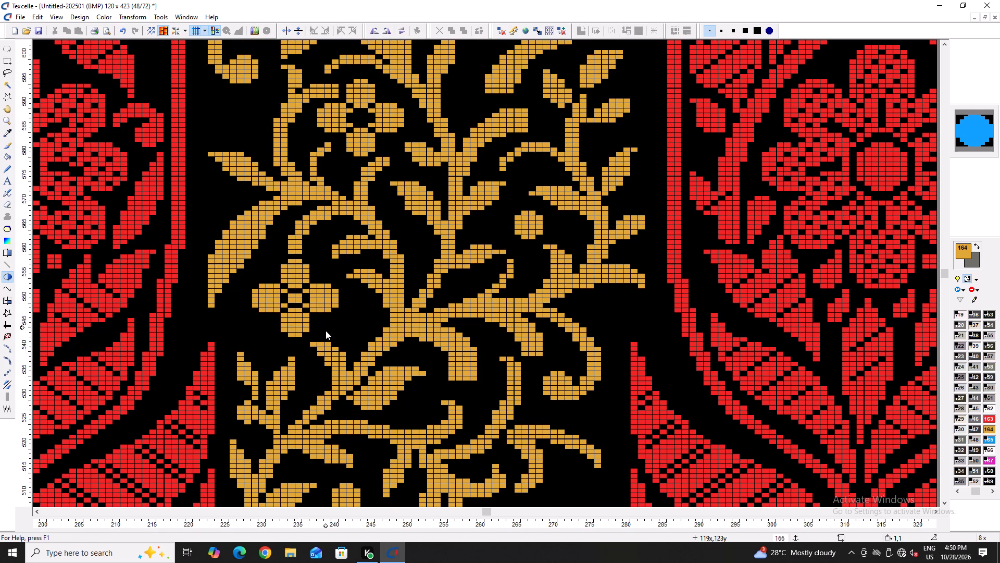
pyautogui.scroll(-2, 321, 353)
pyautogui.keyDown('ctrl'); pyautogui.scroll(4, 235, 260); pyautogui.keyUp('ctrl')
pyautogui.rightClick(275, 270)
pyautogui.rightClick(276, 270)
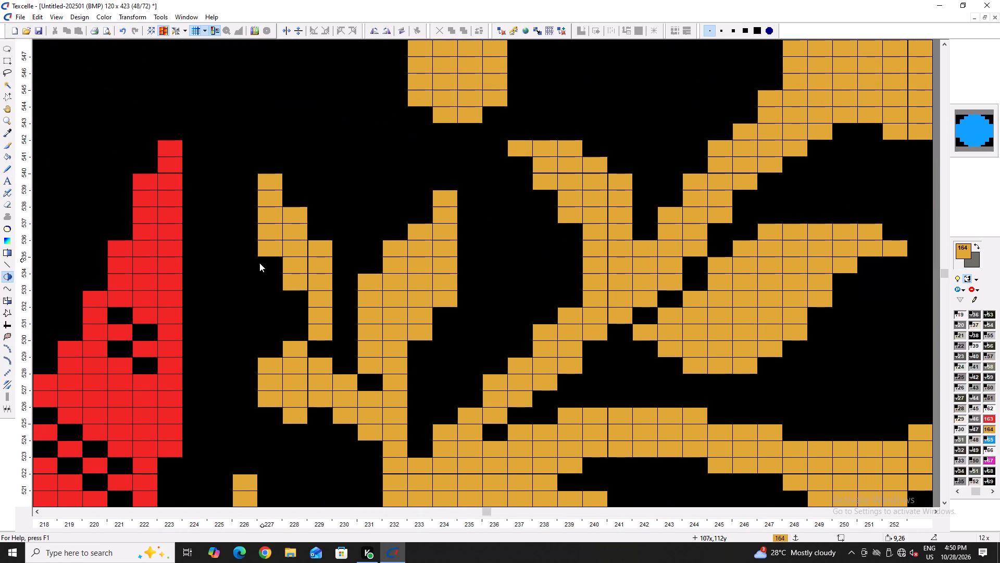
pyautogui.keyDown('ctrl'); pyautogui.scroll(-2, 276, 290); pyautogui.keyUp('ctrl')
pyautogui.keyDown('ctrl'); pyautogui.scroll(4, 277, 290); pyautogui.keyUp('ctrl')
pyautogui.click(279, 264)
pyautogui.click(326, 312)
# Thicken the bud's underside and stem with gold at column 229, row 525, column 230, row 524, and column 231, rows 519 to 523.
pyautogui.keyDown('ctrl'); pyautogui.scroll(-3, 326, 325); pyautogui.keyUp('ctrl')
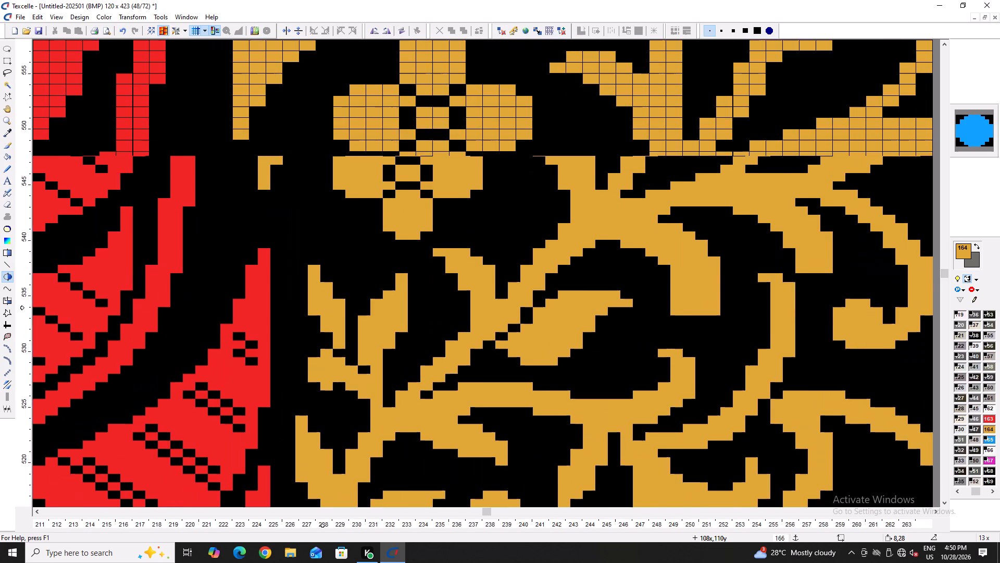
pyautogui.moveTo(333, 376); pyautogui.dragTo(340, 381)
pyautogui.click(336, 386)
pyautogui.click(348, 391)
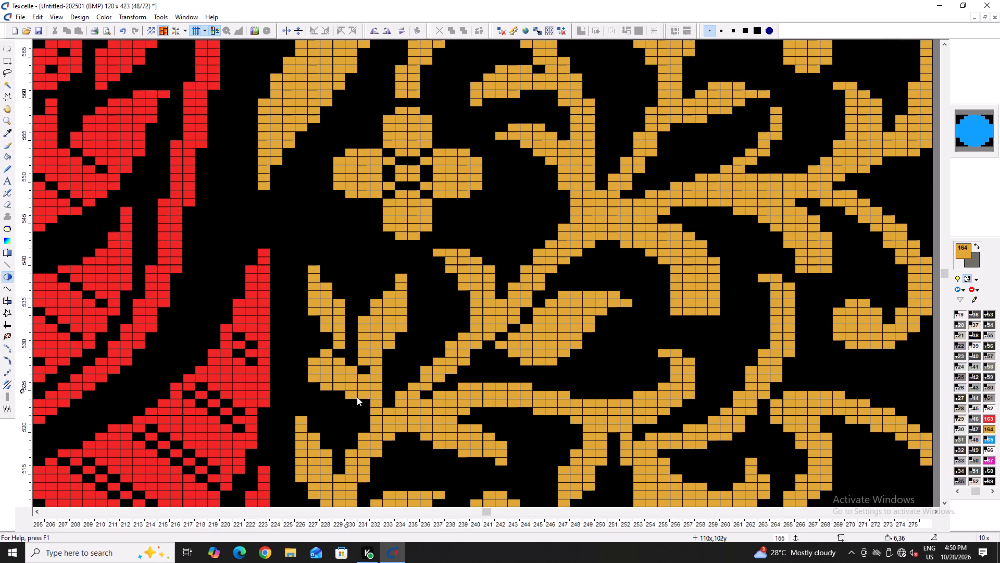
pyautogui.moveTo(358, 397); pyautogui.dragTo(359, 402)
pyautogui.click(361, 407)
pyautogui.moveTo(362, 413); pyautogui.dragTo(363, 431)
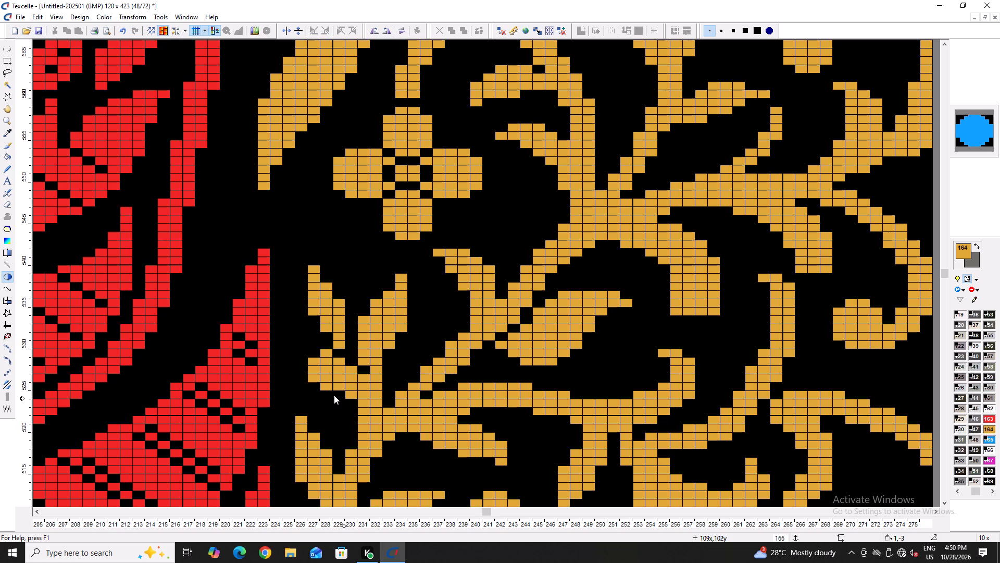
# Trim the small bud's upper edge to black at column 228, row 530 and column 227, row 529.
pyautogui.press('x')
pyautogui.keyDown('ctrl'); pyautogui.scroll(2, 334, 387); pyautogui.keyUp('ctrl')
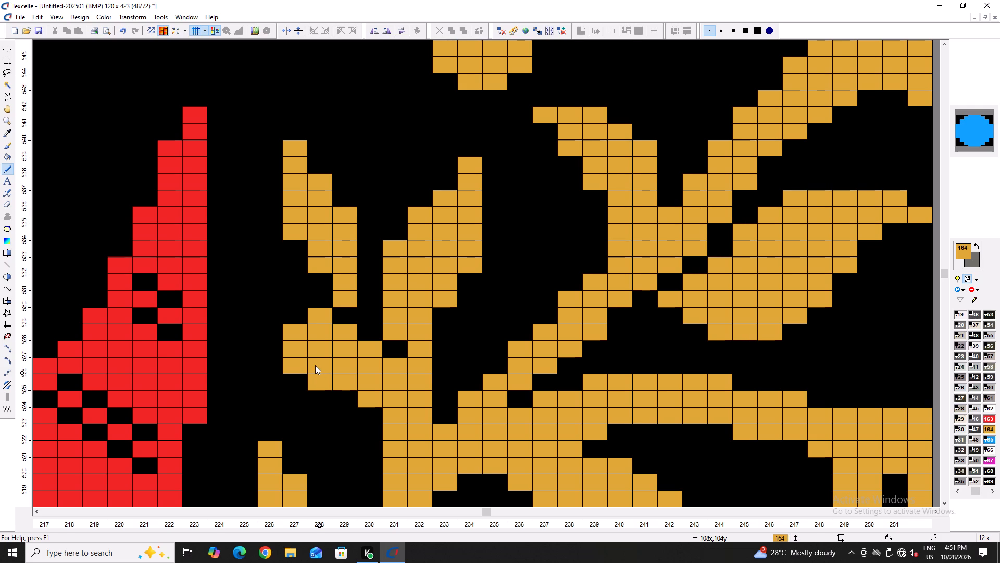
pyautogui.press('x')
pyautogui.keyDown('ctrl'); pyautogui.scroll(-5, 341, 377); pyautogui.keyUp('ctrl')
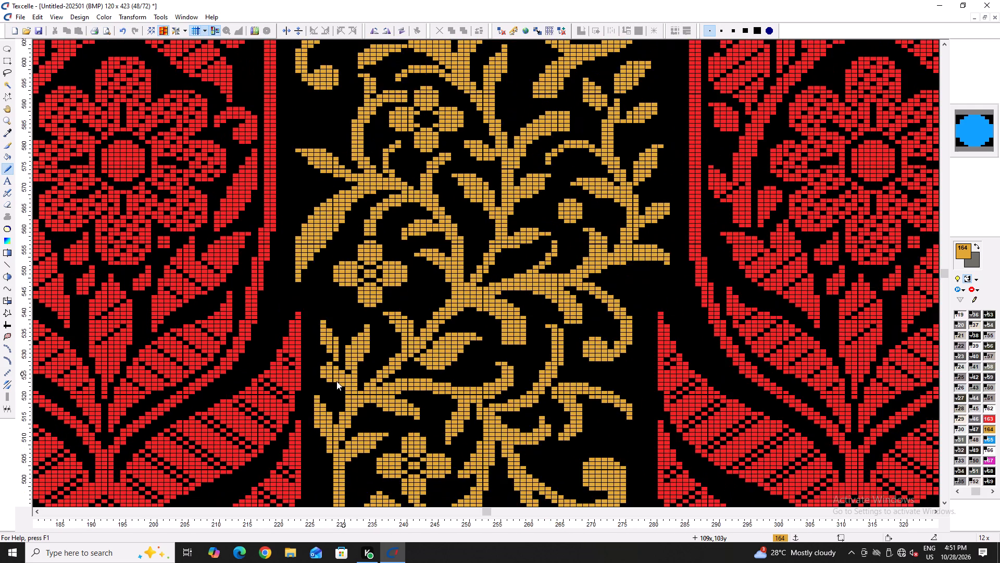
pyautogui.keyDown('ctrl'); pyautogui.scroll(5, 336, 373); pyautogui.keyUp('ctrl')
pyautogui.rightClick(326, 331)
pyautogui.rightClick(323, 332)
pyautogui.rightClick(295, 342)
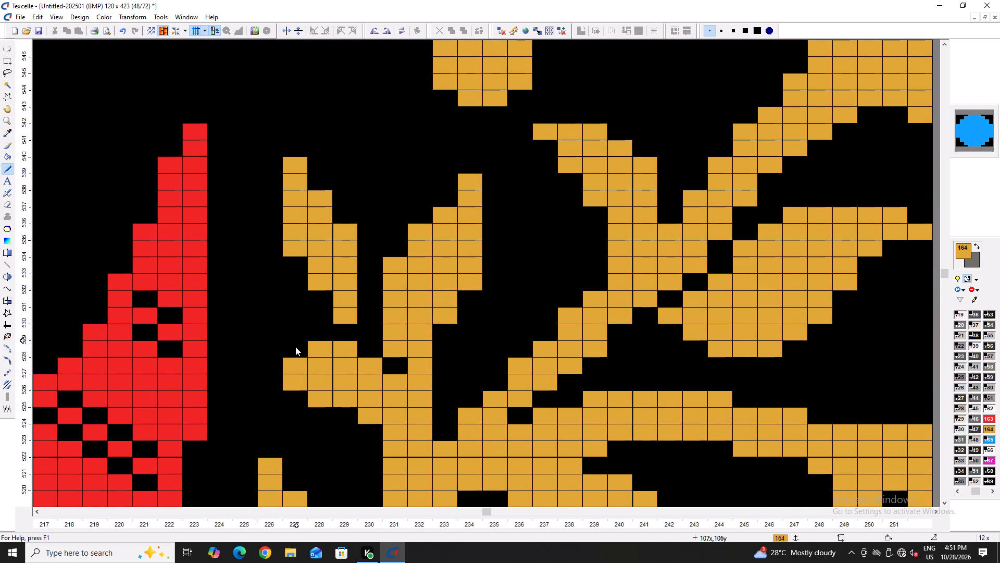
# Erase the gold cells joining the lower four-petal flower to its tendril at columns 241 and 242, around row 497.
pyautogui.keyDown('ctrl'); pyautogui.scroll(-4, 298, 356); pyautogui.keyUp('ctrl')
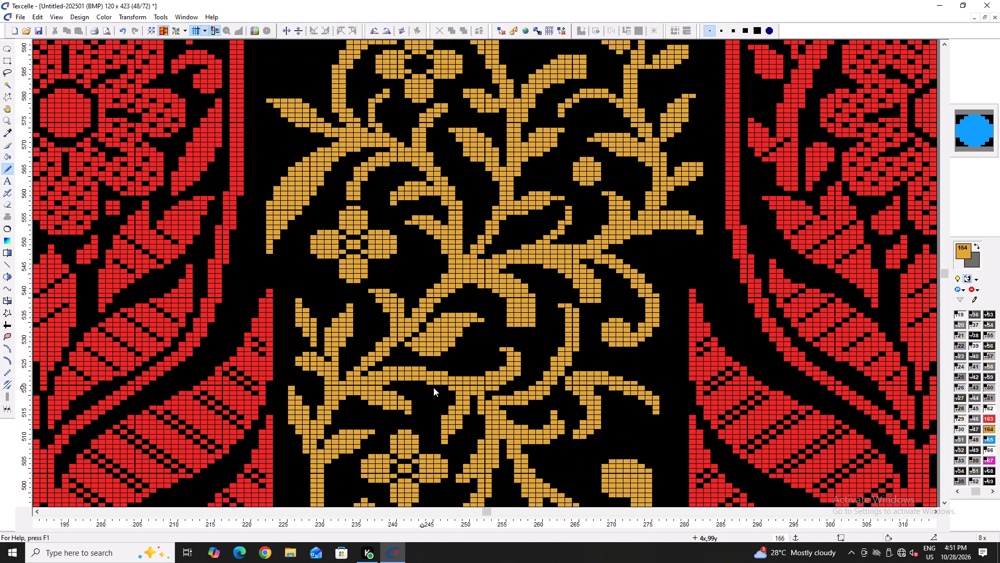
pyautogui.scroll(-2, 489, 403)
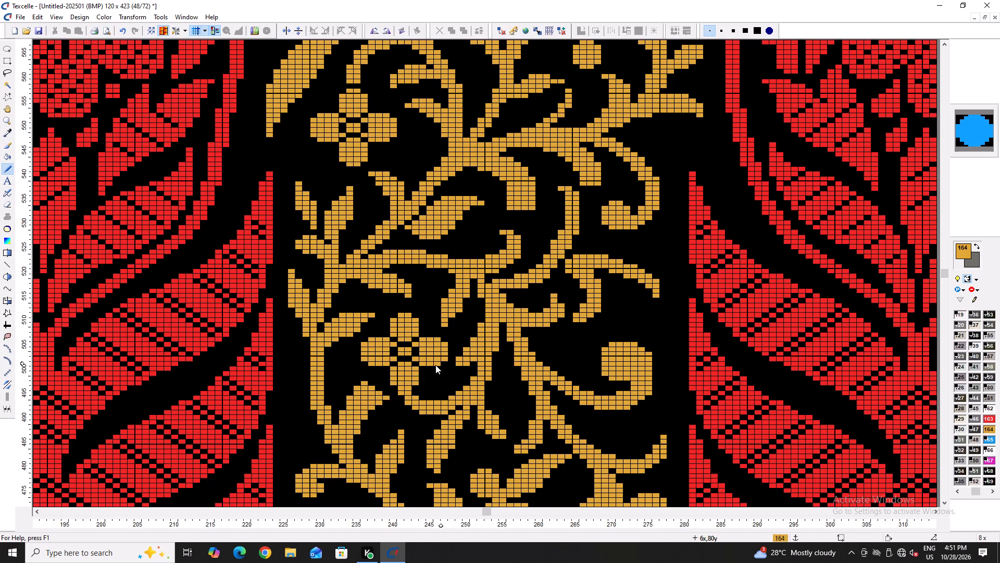
pyautogui.keyDown('ctrl'); pyautogui.scroll(4, 414, 378); pyautogui.keyUp('ctrl')
pyautogui.moveTo(405, 397); pyautogui.dragTo(374, 396, button='right')
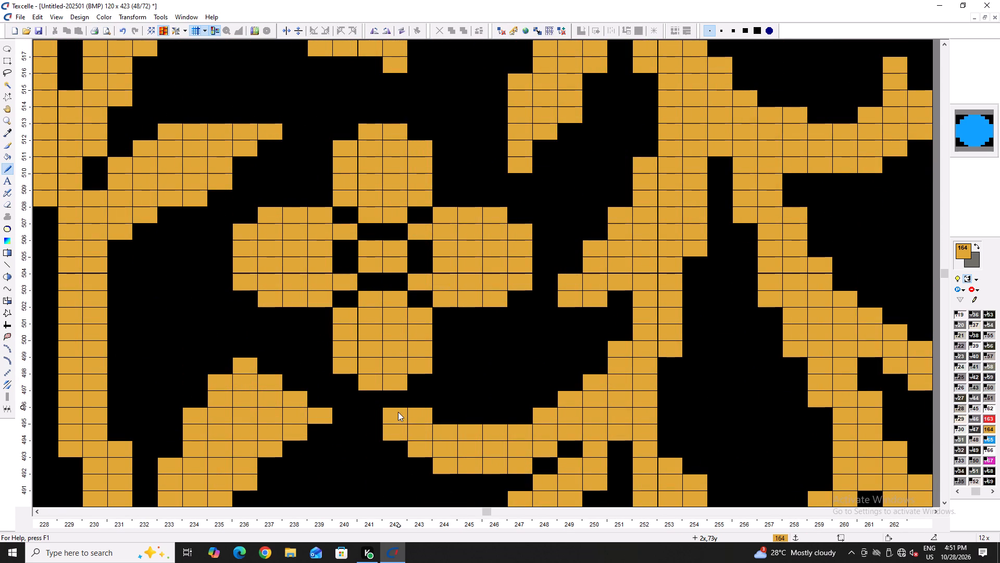
# Erase the small leaf attached to the vine stem's left side at about columns 249 to 251, rows 502 to 508.
pyautogui.keyDown('ctrl'); pyautogui.scroll(-3, 398, 412); pyautogui.keyUp('ctrl')
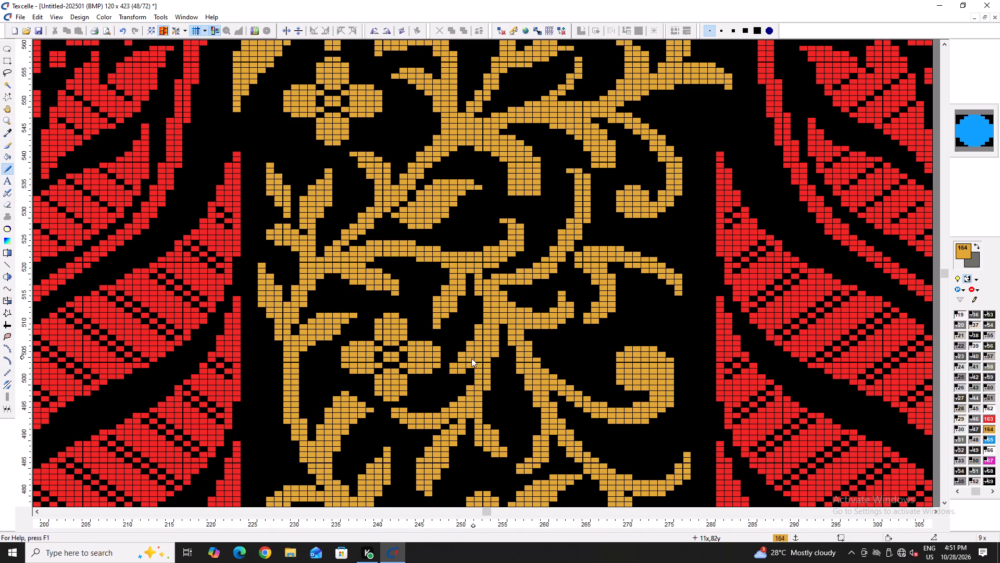
pyautogui.keyDown('ctrl'); pyautogui.scroll(-1, 470, 362); pyautogui.keyUp('ctrl')
pyautogui.keyDown('ctrl'); pyautogui.scroll(5, 470, 362); pyautogui.keyUp('ctrl')
pyautogui.moveTo(485, 295); pyautogui.dragTo(467, 403, button='right')
pyautogui.rightClick(467, 404)
pyautogui.rightClick(467, 406)
pyautogui.keyDown('ctrl'); pyautogui.scroll(-5, 467, 409); pyautogui.keyUp('ctrl')
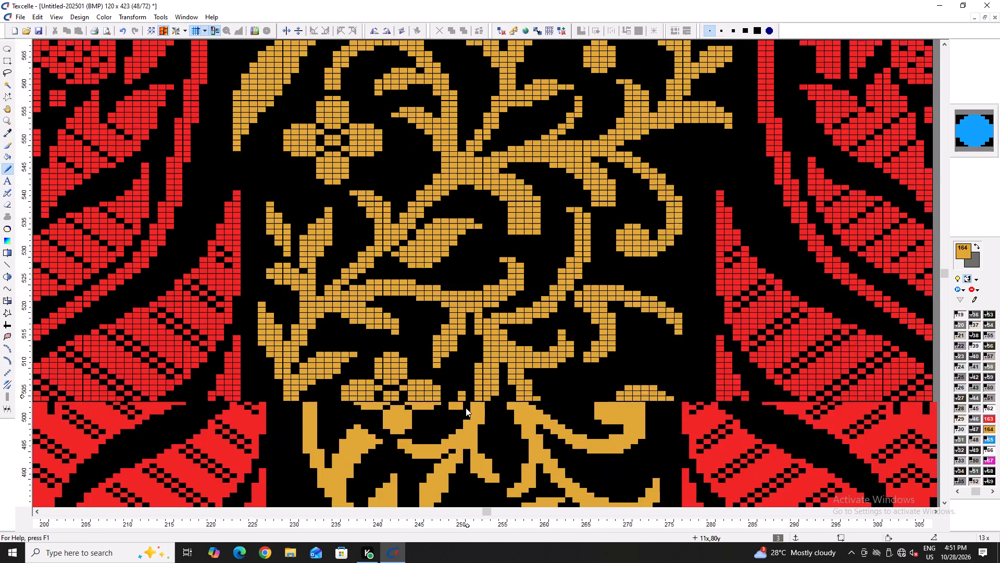
pyautogui.keyDown('ctrl'); pyautogui.scroll(3, 462, 383); pyautogui.keyUp('ctrl')
pyautogui.moveTo(462, 390); pyautogui.dragTo(452, 456, button='right')
pyautogui.moveTo(452, 456); pyautogui.dragTo(445, 445, button='right')
pyautogui.moveTo(444, 440); pyautogui.dragTo(438, 417, button='right')
pyautogui.scroll(-3, 465, 431)
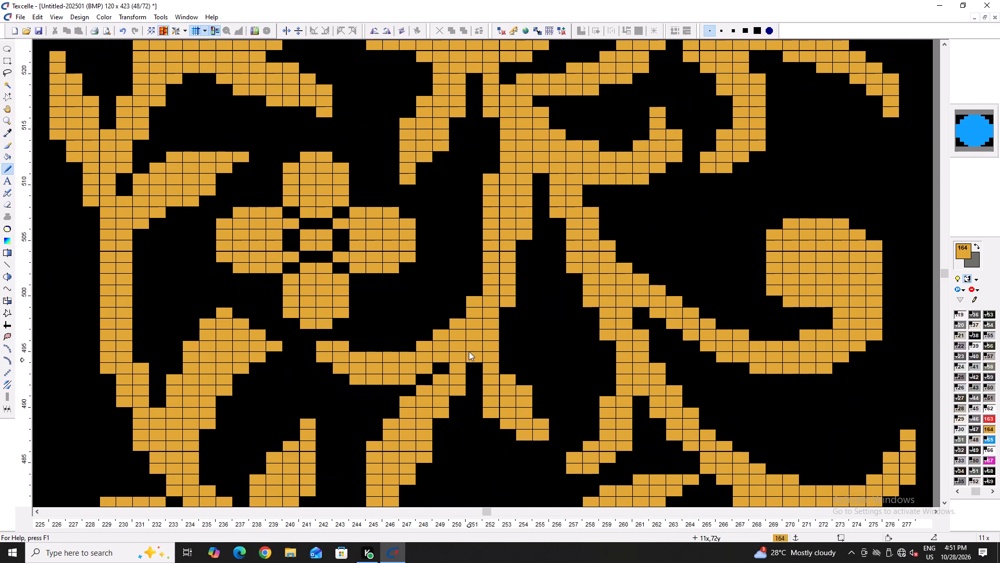
# Smooth the vine's bend with gold cells at column 251, row 500 and column 250, row 498, and trim column 252, row 489 to black.
pyautogui.click(476, 291)
pyautogui.click(461, 312)
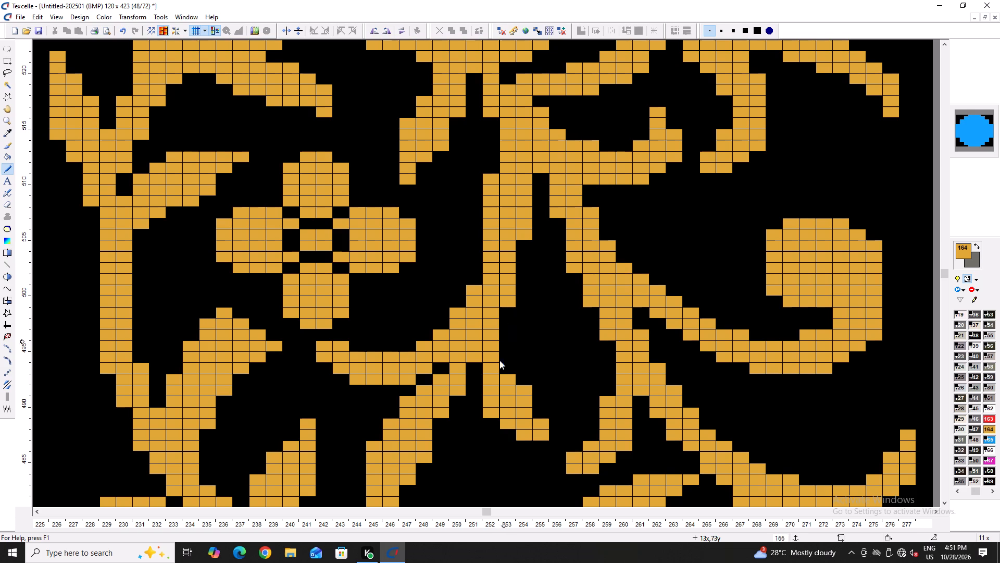
pyautogui.rightClick(486, 414)
# Review the repeating paisley and gold vine pattern for shapes that still need cleaning up.
pyautogui.keyDown('ctrl'); pyautogui.scroll(-3, 506, 425); pyautogui.keyUp('ctrl')
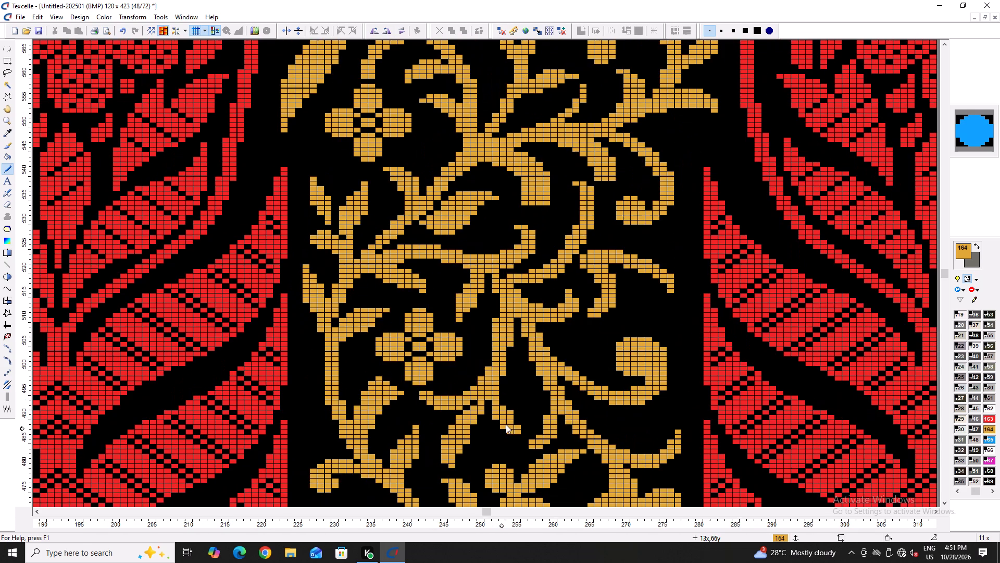
pyautogui.keyDown('ctrl'); pyautogui.scroll(-2, 534, 387); pyautogui.keyUp('ctrl')
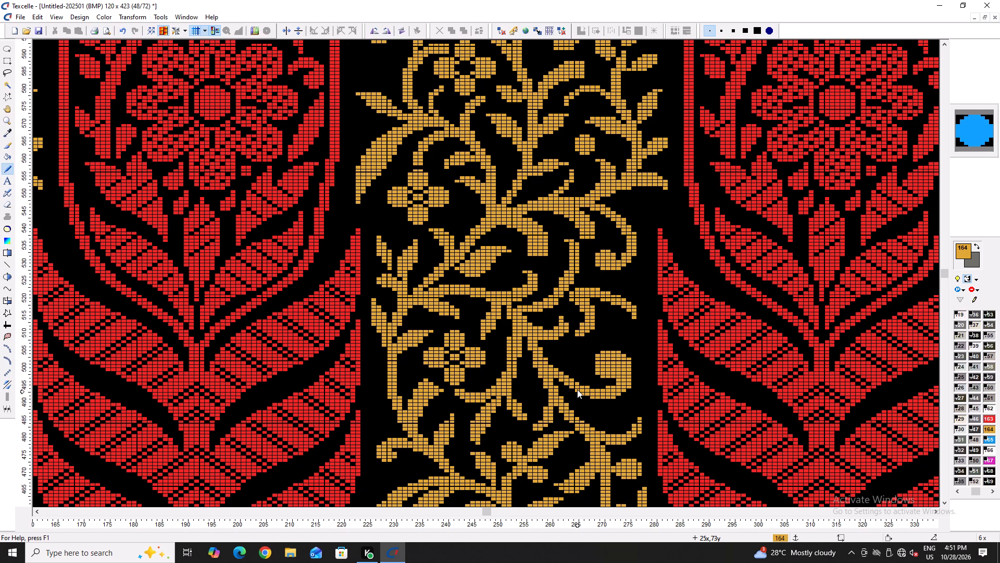
pyautogui.keyDown('ctrl'); pyautogui.scroll(-3, 577, 389); pyautogui.keyUp('ctrl')
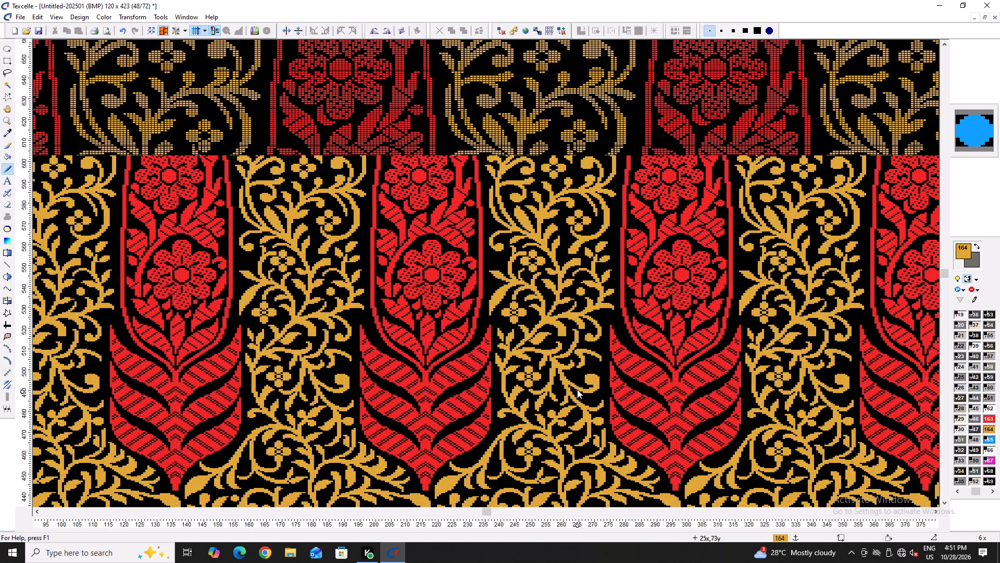
pyautogui.scroll(-1, 577, 389)
pyautogui.scroll(1, 579, 385)
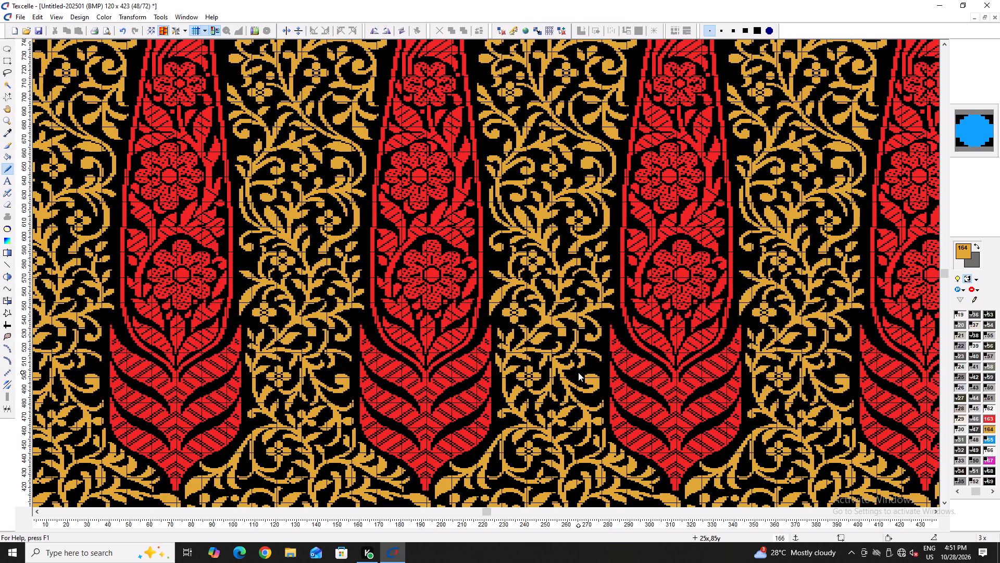
pyautogui.keyDown('ctrl'); pyautogui.scroll(-2, 577, 370); pyautogui.keyUp('ctrl')
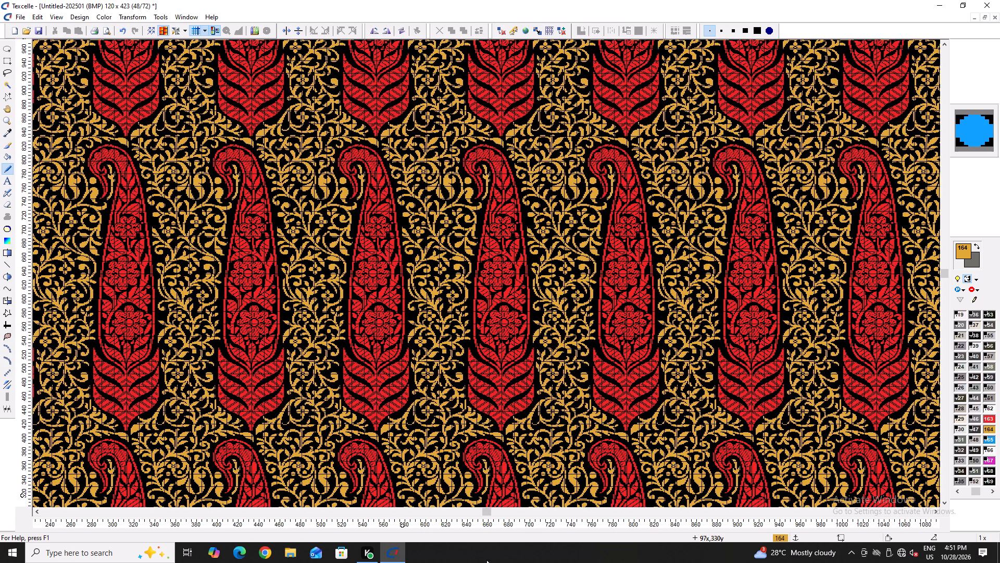
pyautogui.keyDown('ctrl'); pyautogui.scroll(3, 422, 311); pyautogui.keyUp('ctrl')
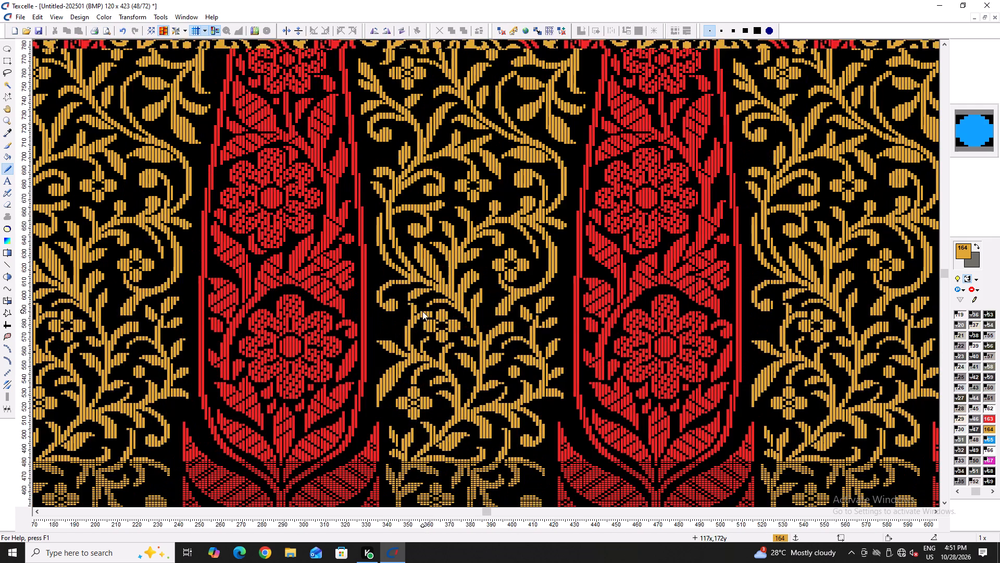
pyautogui.scroll(2, 433, 320)
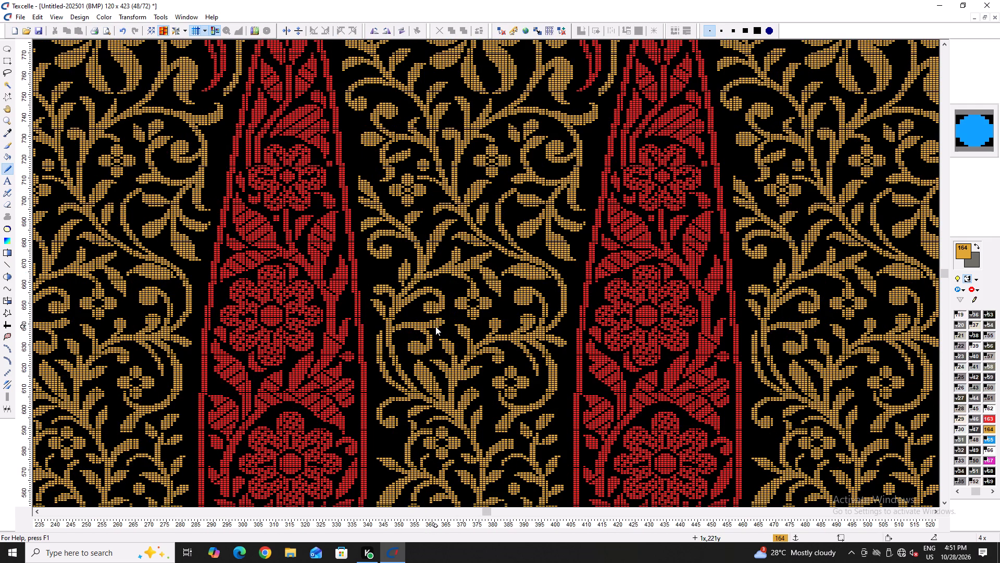
pyautogui.keyDown('ctrl'); pyautogui.scroll(-2, 447, 323); pyautogui.keyUp('ctrl')
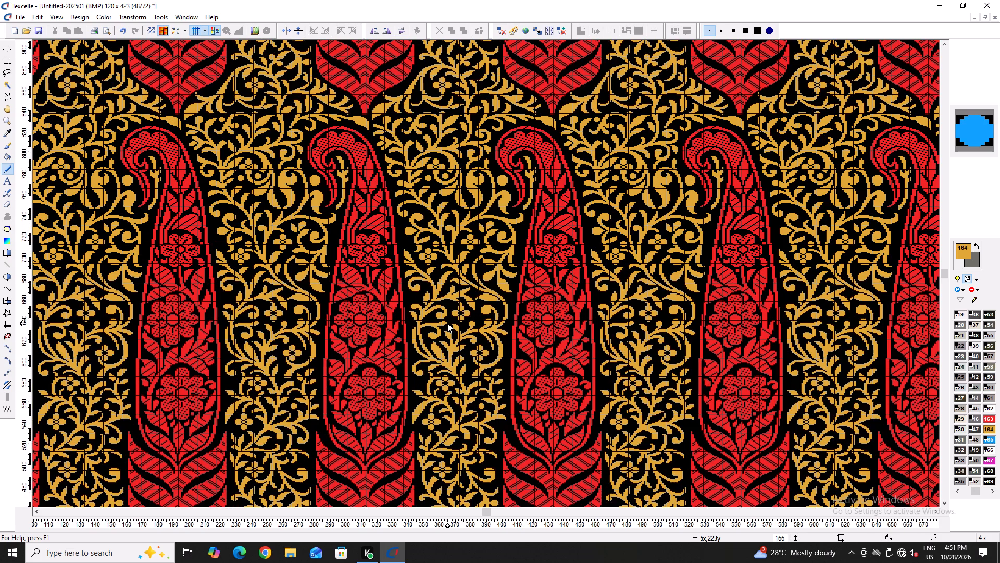
# Extend the branch tip upward with gold cells at columns 123 and 124, rows 649 and 650.
pyautogui.keyDown('ctrl'); pyautogui.scroll(10, 448, 323); pyautogui.keyUp('ctrl')
pyautogui.moveTo(427, 309); pyautogui.dragTo(426, 286)
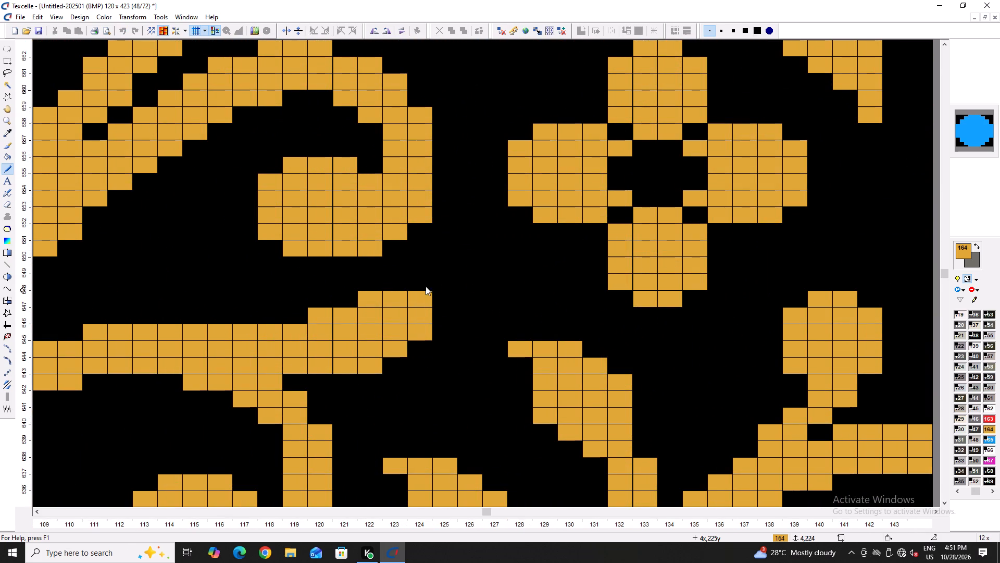
pyautogui.moveTo(426, 286); pyautogui.dragTo(385, 276)
pyautogui.click(420, 268)
pyautogui.click(399, 268)
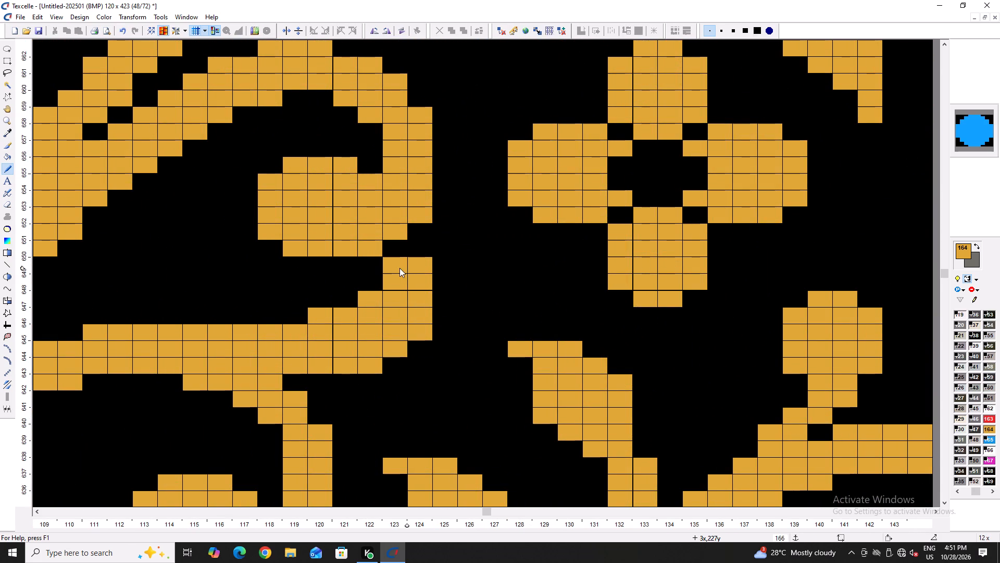
# Taper the branch tip with black trims on its upper edge at columns 120, 122 and 123 and its lower edge at columns 121 to 124.
pyautogui.keyDown('ctrl'); pyautogui.scroll(-5, 399, 268); pyautogui.keyUp('ctrl')
pyautogui.keyDown('ctrl'); pyautogui.scroll(3, 399, 272); pyautogui.keyUp('ctrl')
pyautogui.rightClick(401, 250)
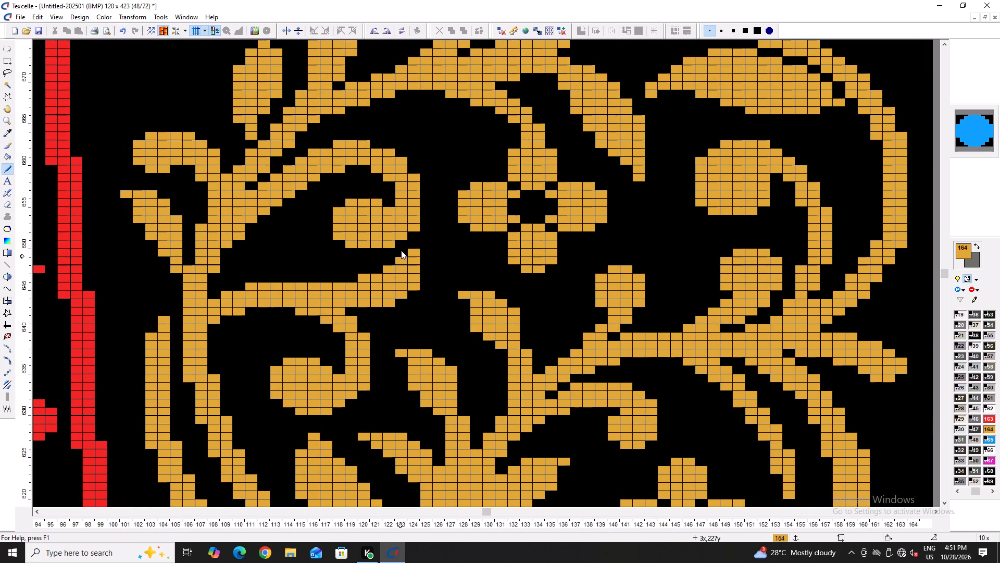
pyautogui.rightClick(399, 252)
pyautogui.rightClick(397, 258)
pyautogui.rightClick(391, 268)
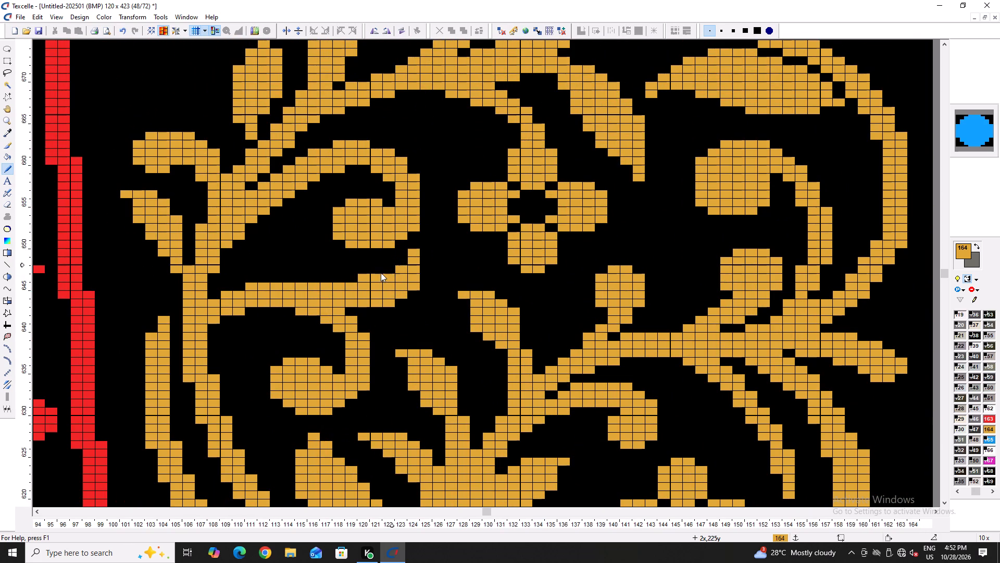
pyautogui.rightClick(362, 277)
pyautogui.rightClick(387, 303)
pyautogui.rightClick(401, 294)
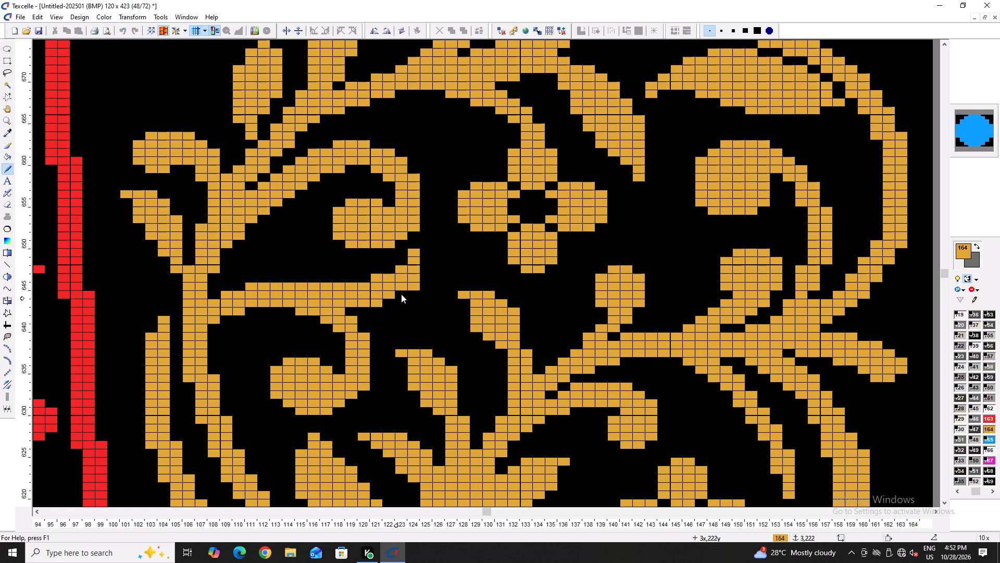
pyautogui.rightClick(413, 287)
pyautogui.rightClick(371, 307)
pyautogui.rightClick(376, 301)
# Fill the branch's lower edge back in with gold cells at columns 121 and 122, rows 643 and 644.
pyautogui.keyDown('ctrl'); pyautogui.scroll(-5, 379, 304); pyautogui.keyUp('ctrl')
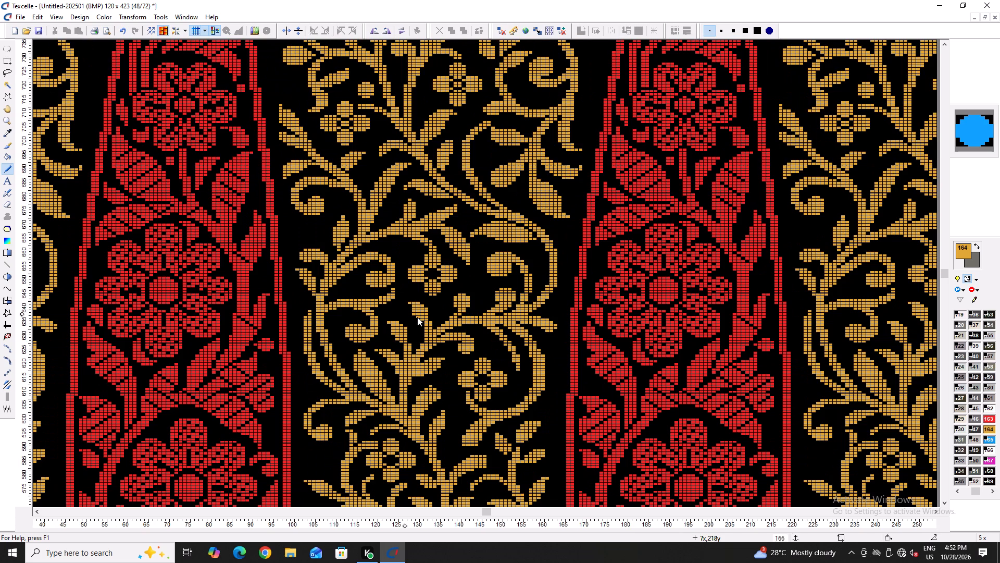
pyautogui.keyDown('ctrl'); pyautogui.scroll(6, 401, 293); pyautogui.keyUp('ctrl')
pyautogui.keyDown('ctrl'); pyautogui.scroll(-5, 369, 313); pyautogui.keyUp('ctrl')
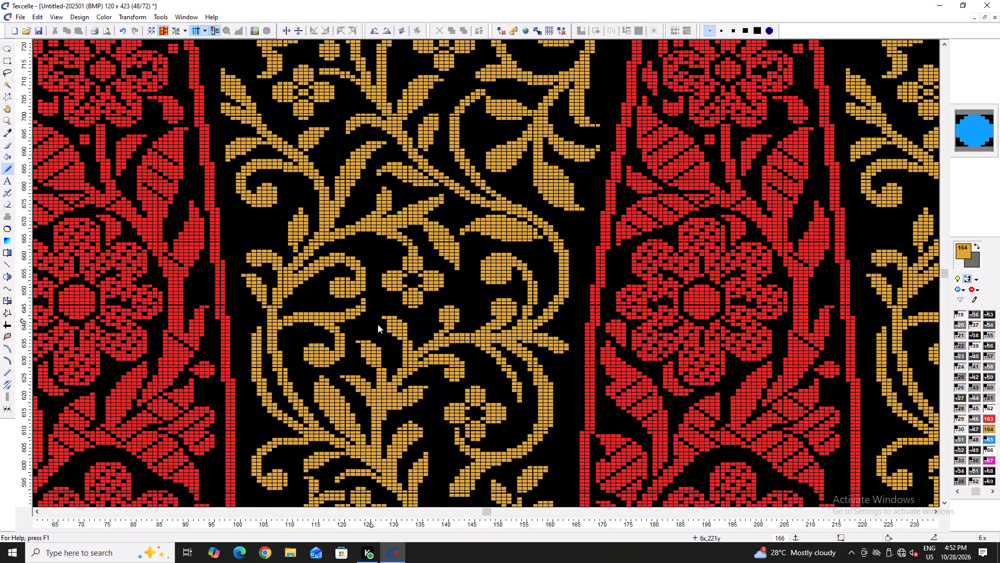
pyautogui.keyDown('ctrl'); pyautogui.scroll(7, 342, 313); pyautogui.keyUp('ctrl')
pyautogui.click(427, 354)
pyautogui.click(457, 349)
pyautogui.moveTo(455, 351); pyautogui.dragTo(454, 356)
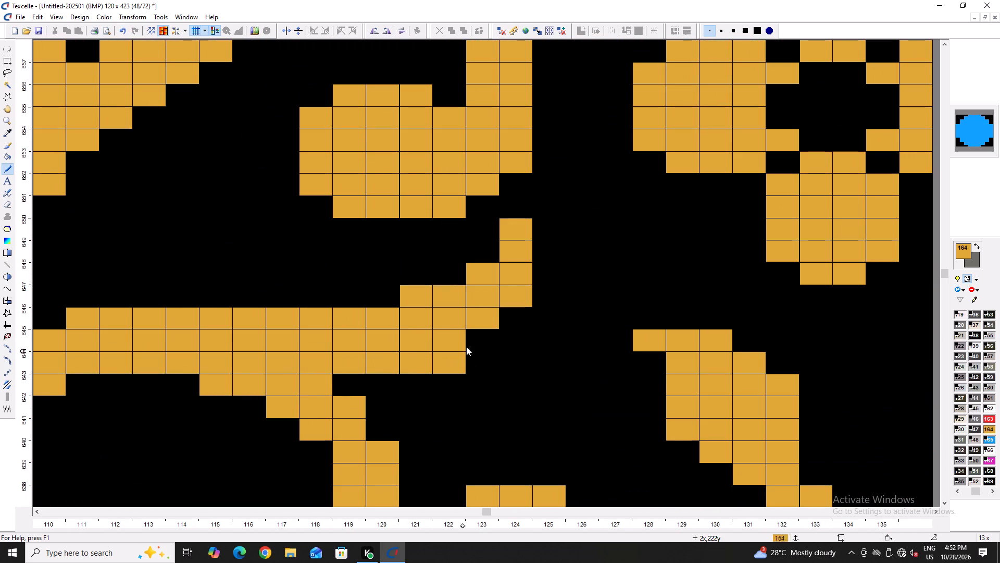
# Thicken the lower edge of the branch tip with gold cells at column 123, row 645, and column 124, row 646.
pyautogui.click(470, 344)
pyautogui.click(506, 319)
pyautogui.keyDown('ctrl'); pyautogui.scroll(-7, 488, 333); pyautogui.keyUp('ctrl')
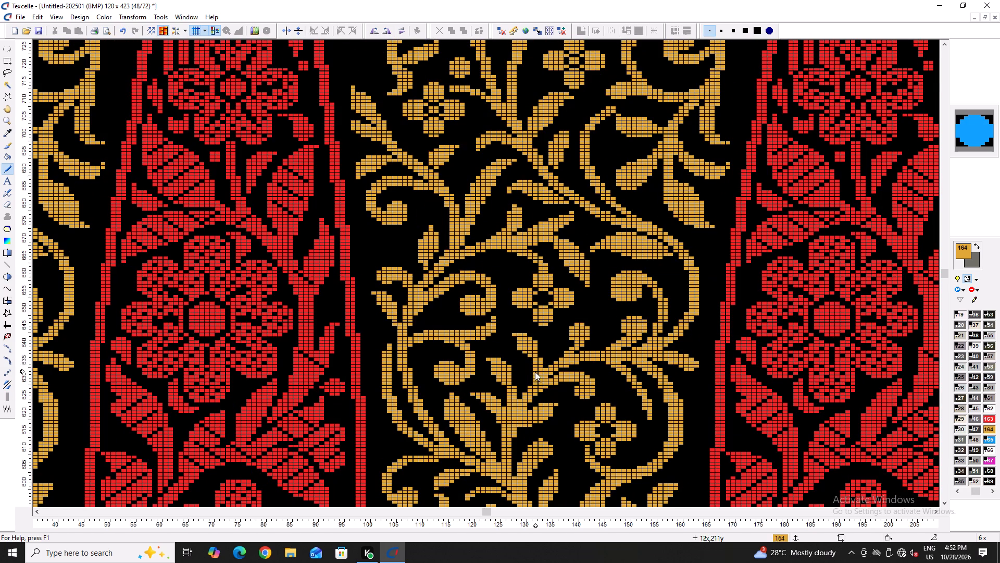
# Reshape the pointed leaf at columns 128 to 133 with gold along its lower edge, rows 637 to 641, and a black trim at column 132.
pyautogui.keyDown('ctrl'); pyautogui.scroll(5, 513, 368); pyautogui.keyUp('ctrl')
pyautogui.rightClick(519, 309)
pyautogui.rightClick(522, 306)
pyautogui.rightClick(522, 307)
pyautogui.click(584, 322)
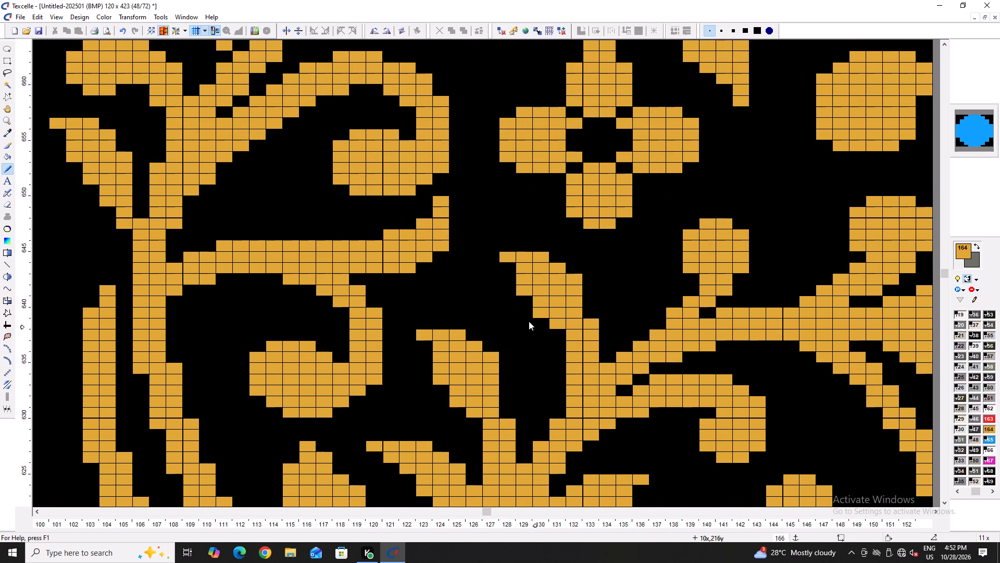
pyautogui.click(523, 297)
pyautogui.doubleClick(534, 315)
pyautogui.click(550, 329)
pyautogui.click(546, 323)
pyautogui.click(559, 345)
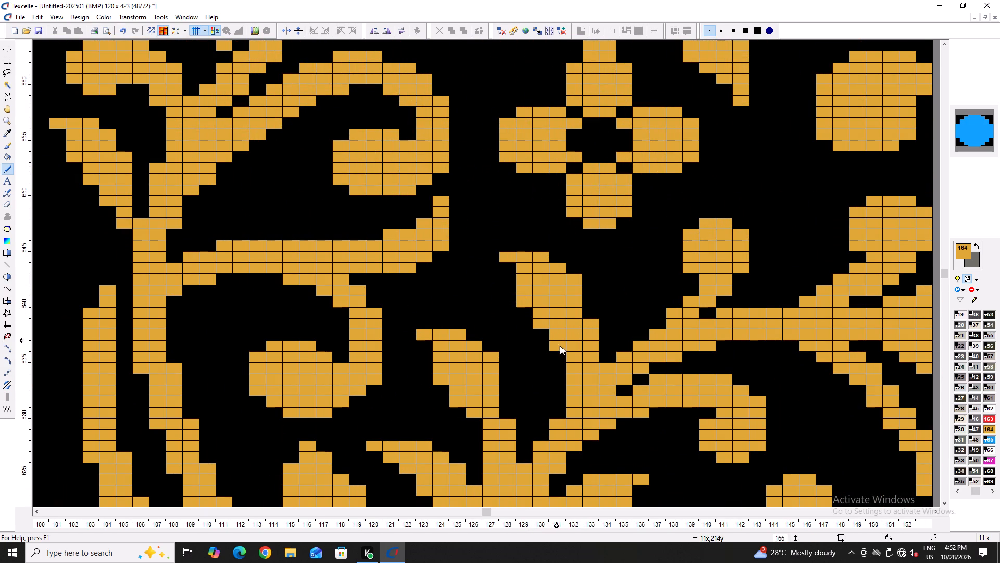
pyautogui.rightClick(580, 275)
pyautogui.rightClick(580, 275)
# Fill the gap where the small bud's stem meets the branch with gold, around columns 140 and 141, row 640.
pyautogui.keyDown('ctrl'); pyautogui.scroll(-5, 563, 296); pyautogui.keyUp('ctrl')
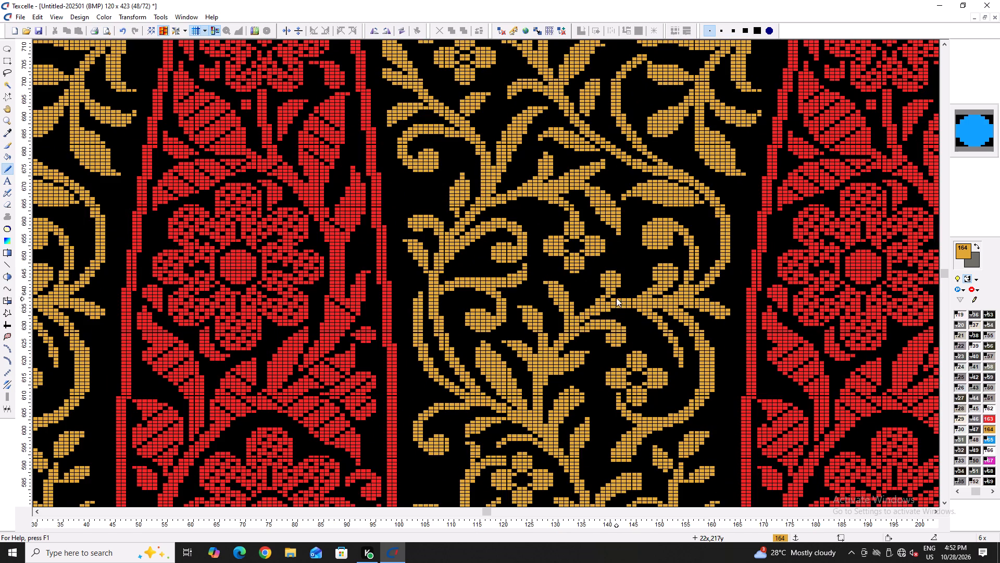
pyautogui.keyDown('ctrl'); pyautogui.scroll(5, 611, 291); pyautogui.keyUp('ctrl')
pyautogui.moveTo(598, 301); pyautogui.dragTo(588, 316)
pyautogui.click(606, 301)
pyautogui.keyDown('ctrl'); pyautogui.scroll(-6, 605, 303); pyautogui.keyUp('ctrl')
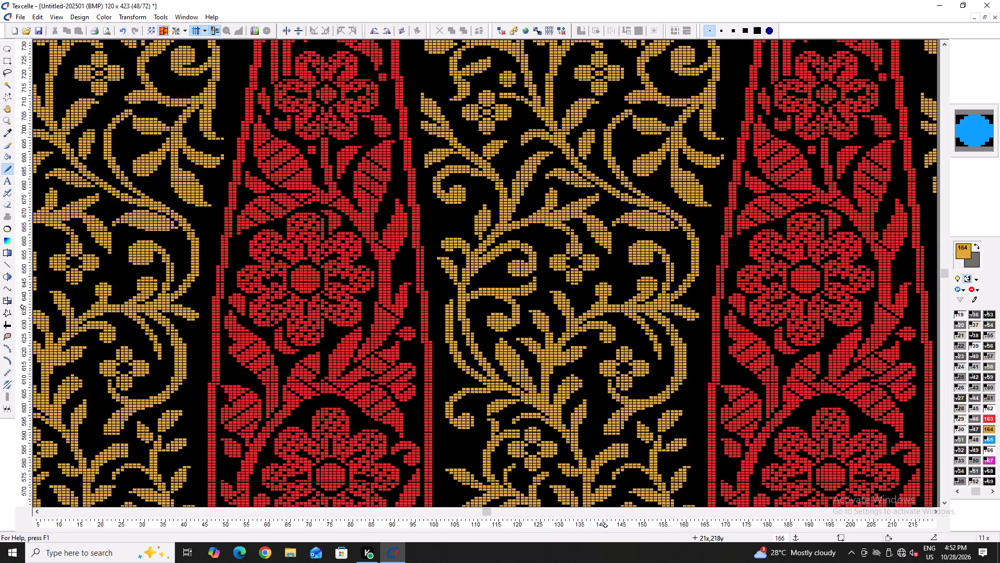
# Give the small four-petal flower a gold centre at columns 145 and 146, rows 617 and 618.
pyautogui.keyDown('ctrl'); pyautogui.scroll(-1, 605, 303); pyautogui.keyUp('ctrl')
pyautogui.keyDown('ctrl'); pyautogui.scroll(7, 625, 363); pyautogui.keyUp('ctrl')
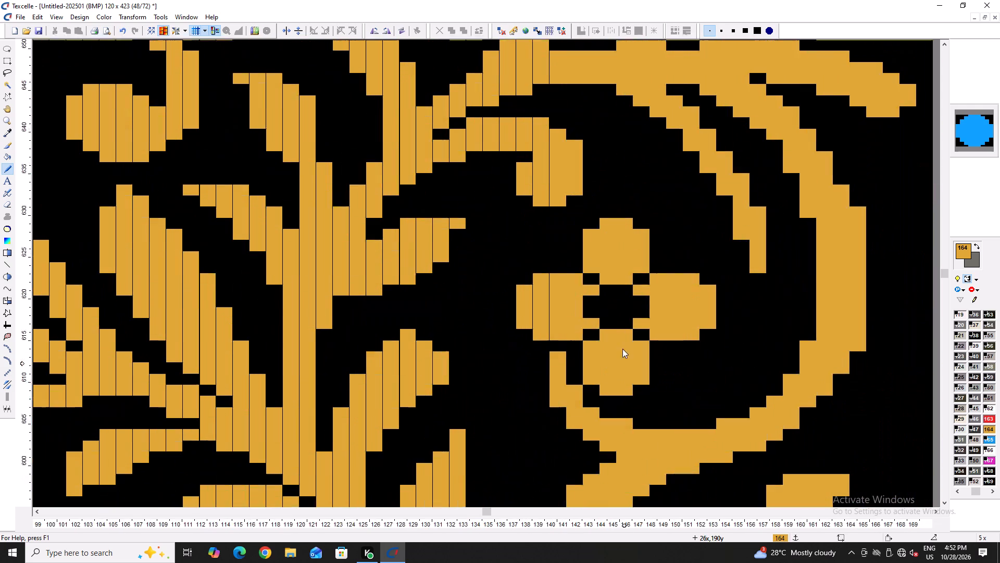
pyautogui.moveTo(619, 298); pyautogui.dragTo(615, 318)
pyautogui.click(615, 304)
pyautogui.rightClick(609, 326)
pyautogui.rightClick(609, 326)
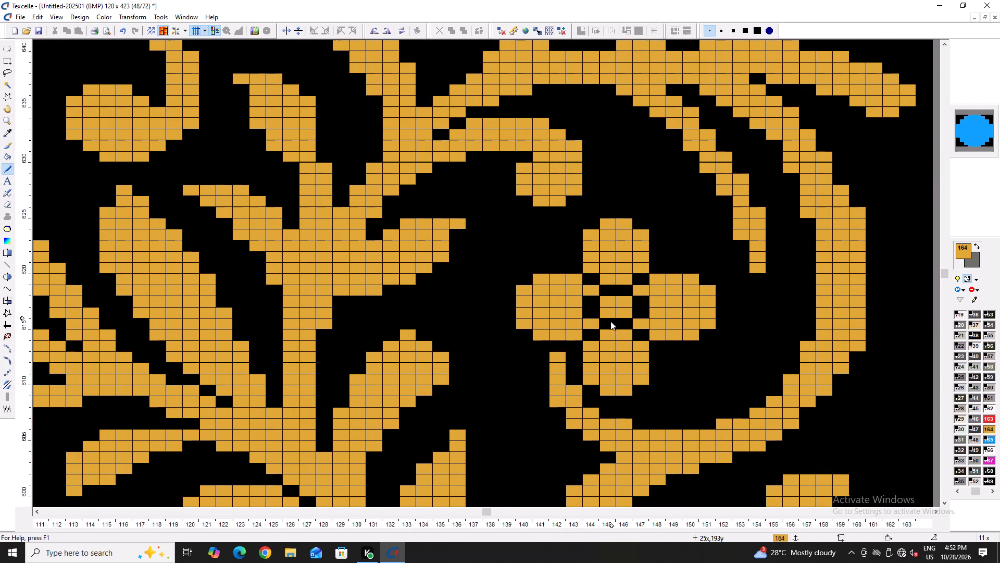
# Draw a separate gold bud below the curled tendril at columns 106 to 109, rows 587 to 592, with trimmed corners.
pyautogui.keyDown('ctrl'); pyautogui.scroll(-7, 610, 321); pyautogui.keyUp('ctrl')
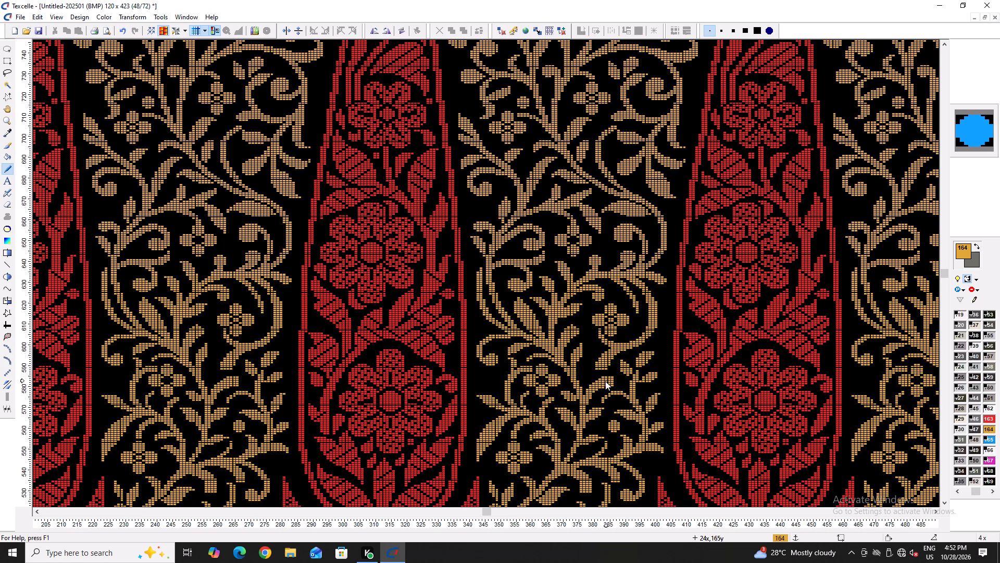
pyautogui.keyDown('ctrl'); pyautogui.scroll(7, 605, 381); pyautogui.keyUp('ctrl')
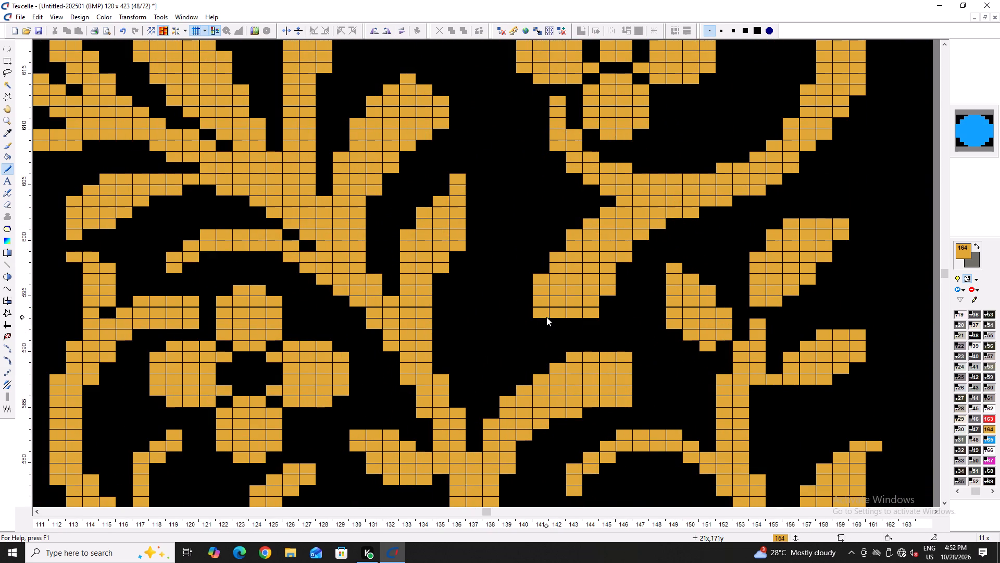
pyautogui.scroll(-7, 543, 331)
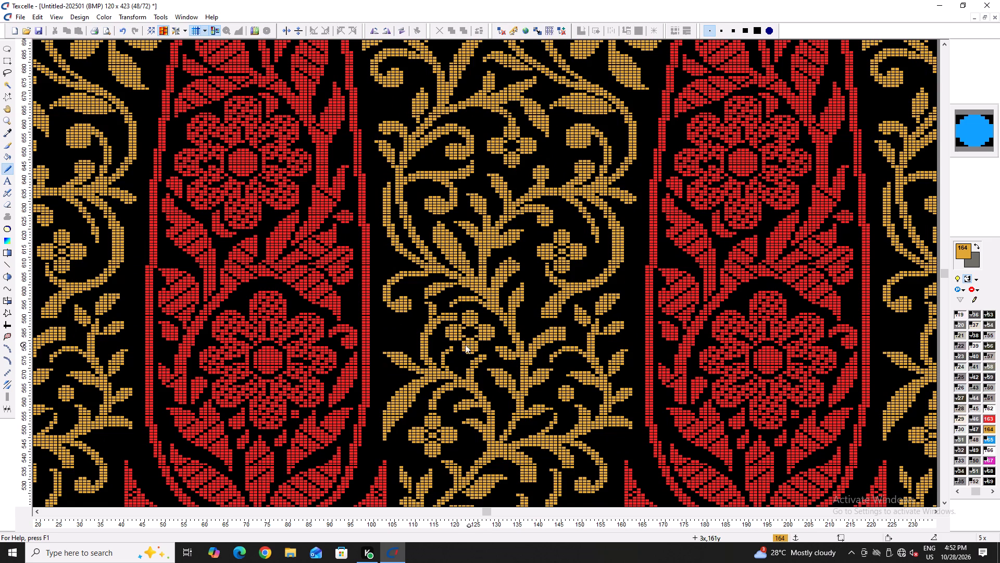
pyautogui.scroll(-2, 462, 345)
pyautogui.keyDown('ctrl'); pyautogui.scroll(5, 394, 198); pyautogui.keyUp('ctrl')
pyautogui.scroll(2, 436, 229)
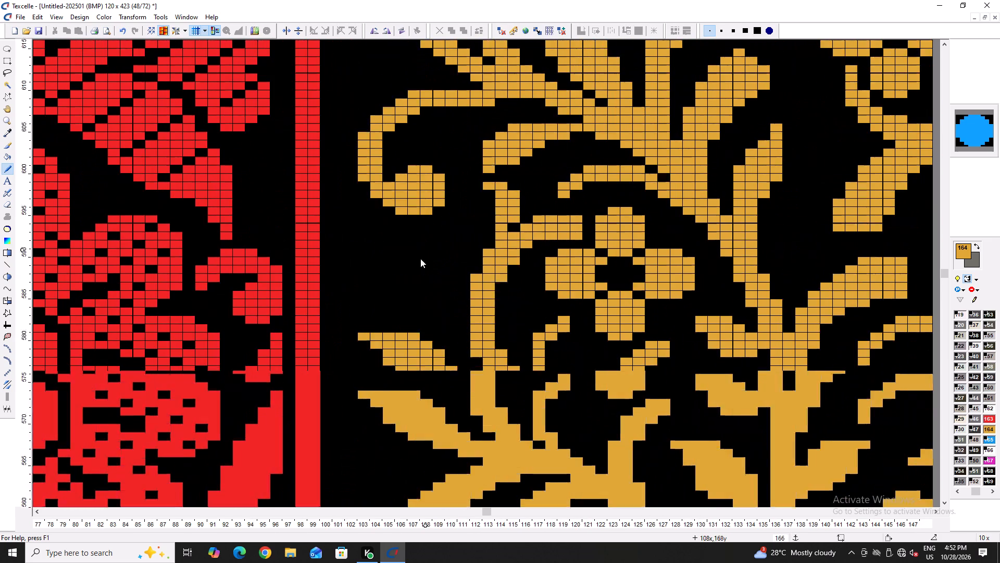
pyautogui.keyDown('ctrl'); pyautogui.scroll(1, 391, 334); pyautogui.keyUp('ctrl')
pyautogui.moveTo(413, 299); pyautogui.dragTo(419, 290)
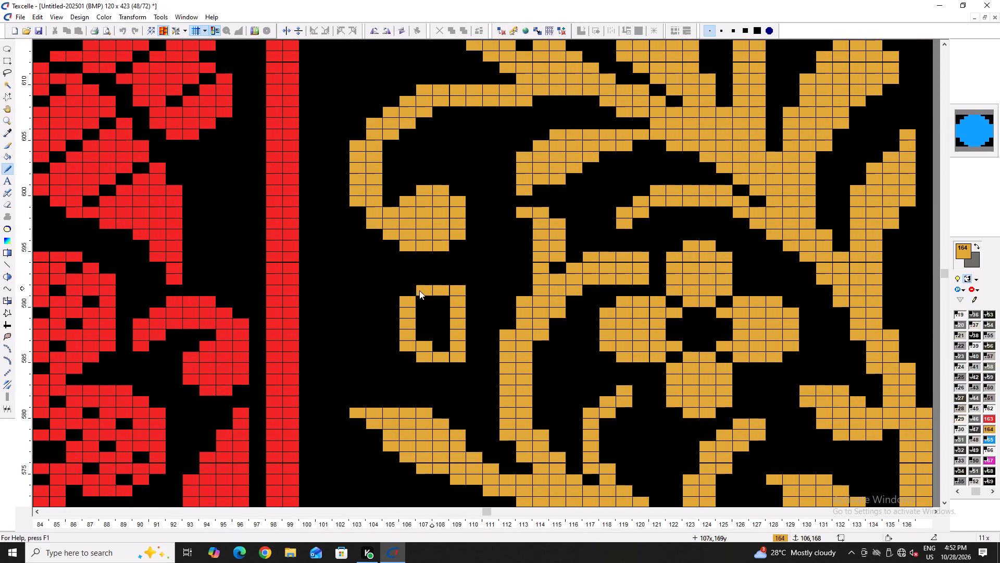
pyautogui.moveTo(419, 290); pyautogui.dragTo(421, 320)
pyautogui.click(424, 320)
pyautogui.rightClick(460, 288)
pyautogui.rightClick(404, 285)
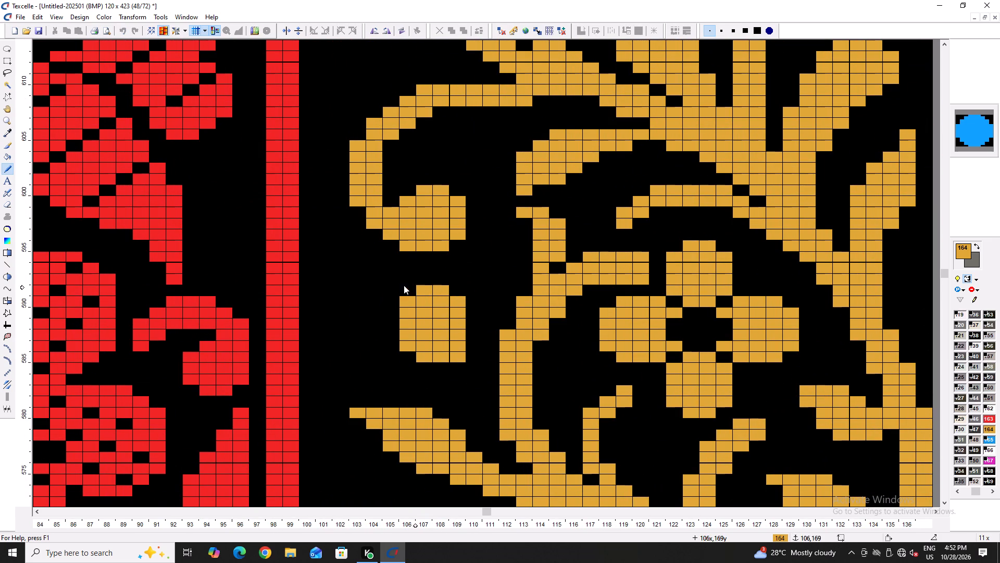
pyautogui.rightClick(458, 352)
pyautogui.moveTo(456, 354); pyautogui.dragTo(407, 355, button='right')
pyautogui.rightClick(404, 350)
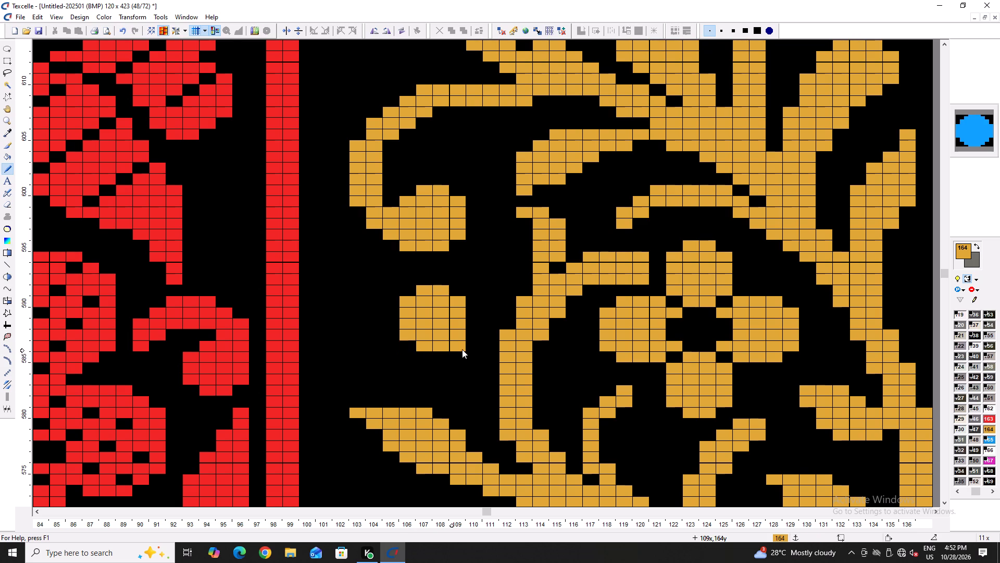
pyautogui.rightClick(463, 347)
# Retouch the upper edge of the branch's pointed end with a gold cell at column 159, row 558.
pyautogui.keyDown('ctrl'); pyautogui.scroll(-10, 429, 340); pyautogui.keyUp('ctrl')
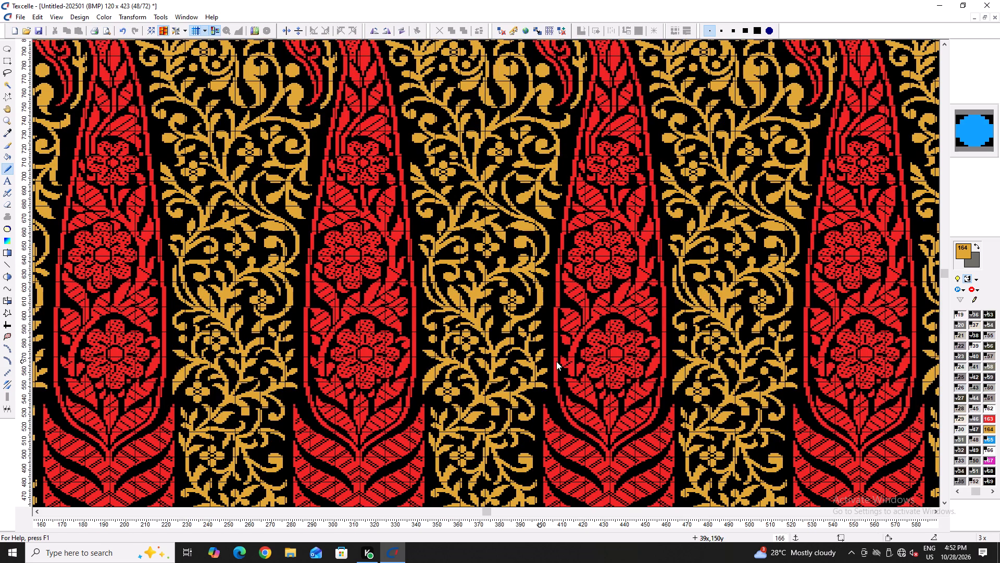
pyautogui.keyDown('ctrl'); pyautogui.scroll(5, 530, 394); pyautogui.keyUp('ctrl')
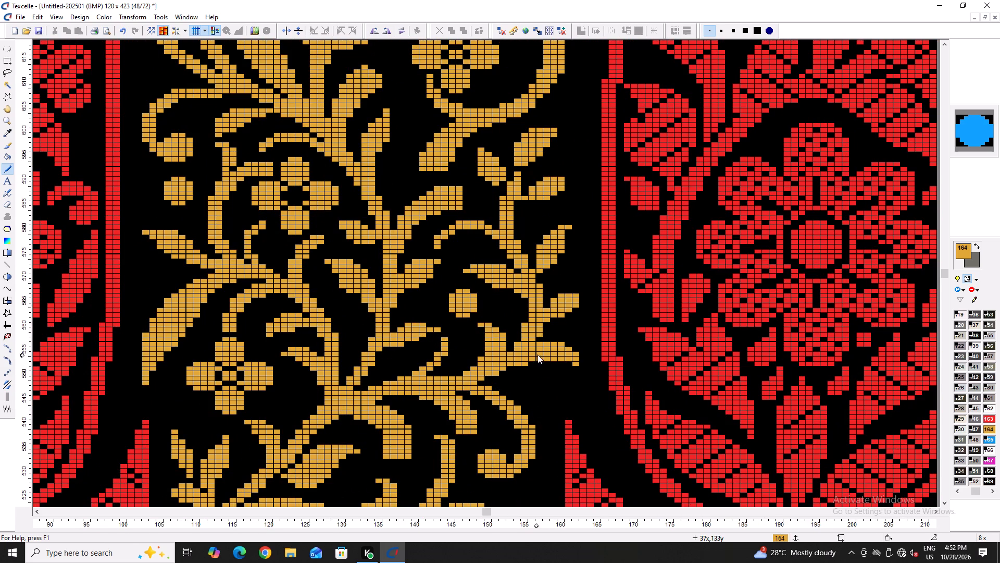
pyautogui.keyDown('ctrl'); pyautogui.scroll(3, 556, 342); pyautogui.keyUp('ctrl')
pyautogui.rightClick(566, 341)
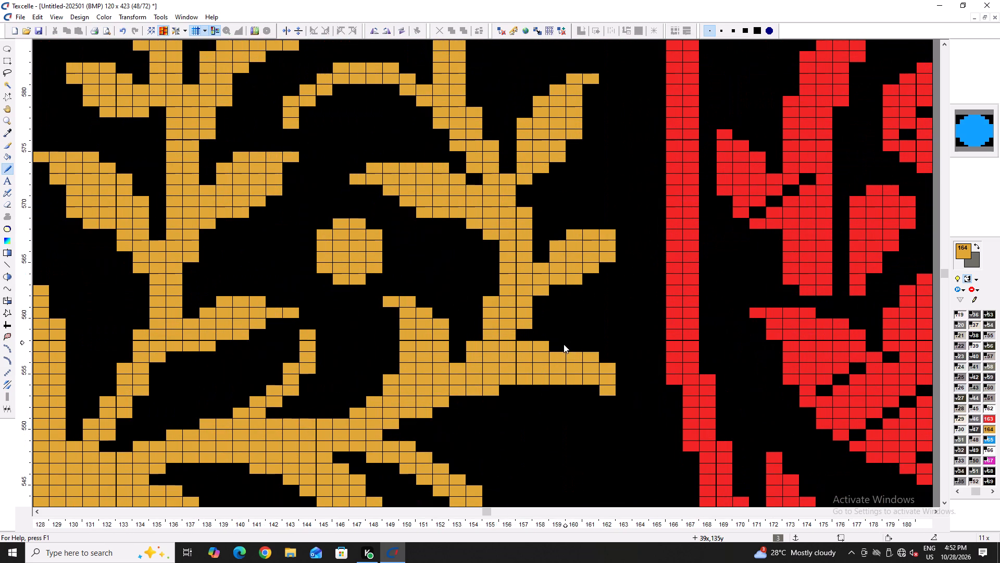
pyautogui.click(560, 347)
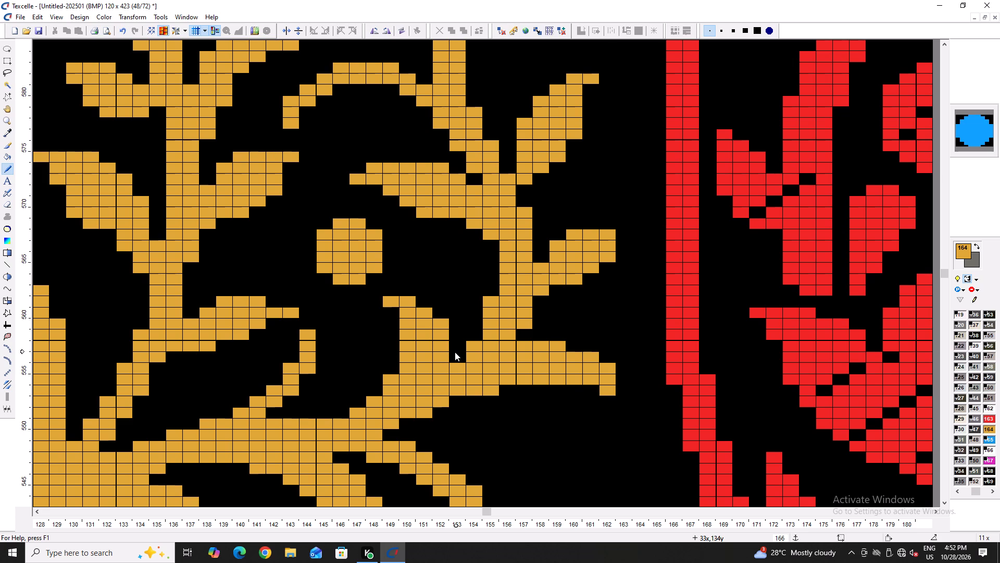
# Enlarge the twig's leaf with gold cells at column 158, row 562, column 159, row 563, and column 163, rows 566 to 568.
pyautogui.keyDown('ctrl'); pyautogui.scroll(-3, 455, 350); pyautogui.keyUp('ctrl')
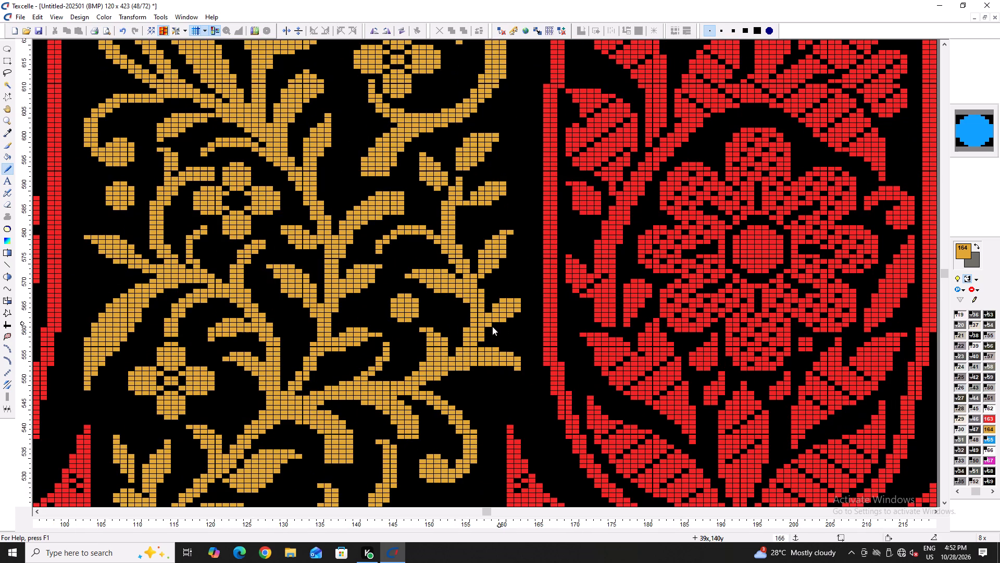
pyautogui.keyDown('ctrl'); pyautogui.scroll(5, 490, 328); pyautogui.keyUp('ctrl')
pyautogui.click(486, 322)
pyautogui.moveTo(505, 302); pyautogui.dragTo(505, 297)
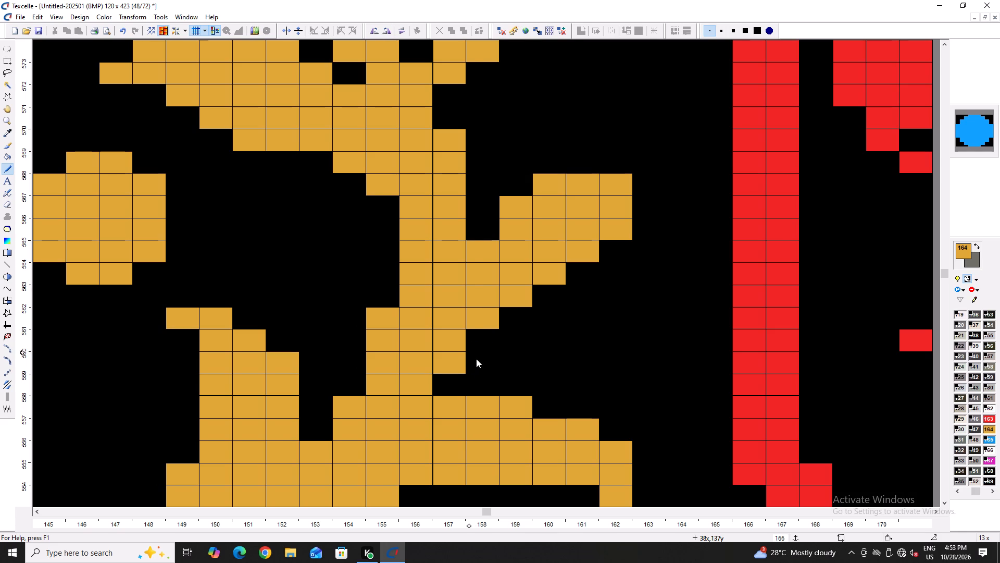
pyautogui.moveTo(650, 234); pyautogui.dragTo(647, 204)
pyautogui.moveTo(646, 201); pyautogui.dragTo(642, 188)
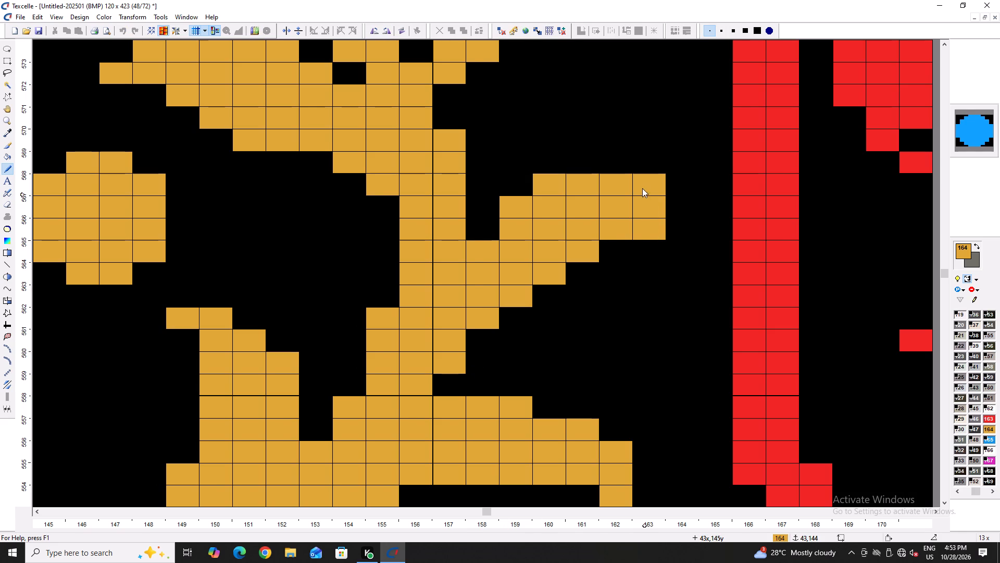
pyautogui.moveTo(642, 188); pyautogui.dragTo(640, 190)
# Thicken the stem leaf's lower edge with gold at column 138, row 568, and column 139, row 569, and trim its outer edge.
pyautogui.keyDown('ctrl'); pyautogui.scroll(-6, 591, 248); pyautogui.keyUp('ctrl')
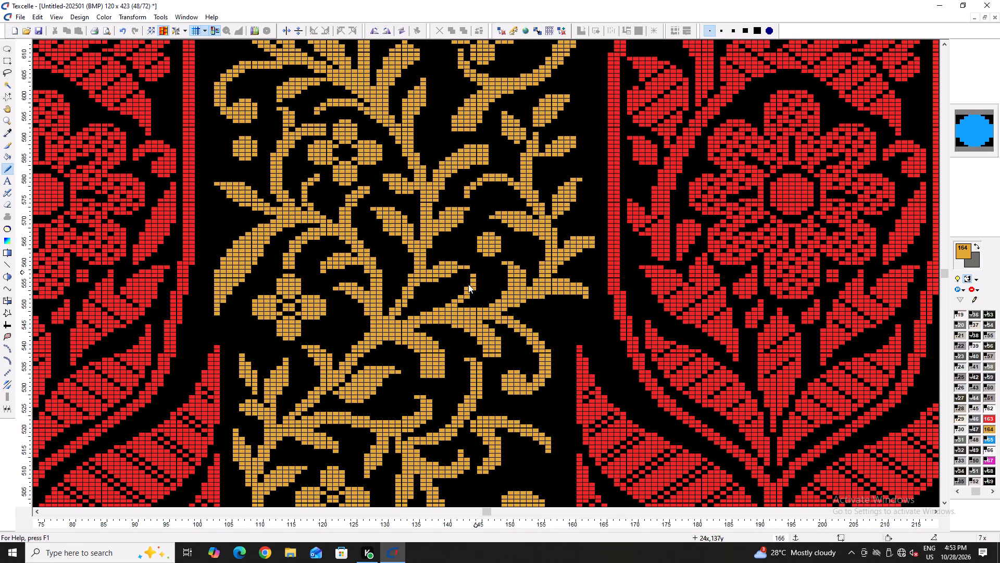
pyautogui.keyDown('ctrl'); pyautogui.scroll(6, 452, 226); pyautogui.keyUp('ctrl')
pyautogui.click(354, 291)
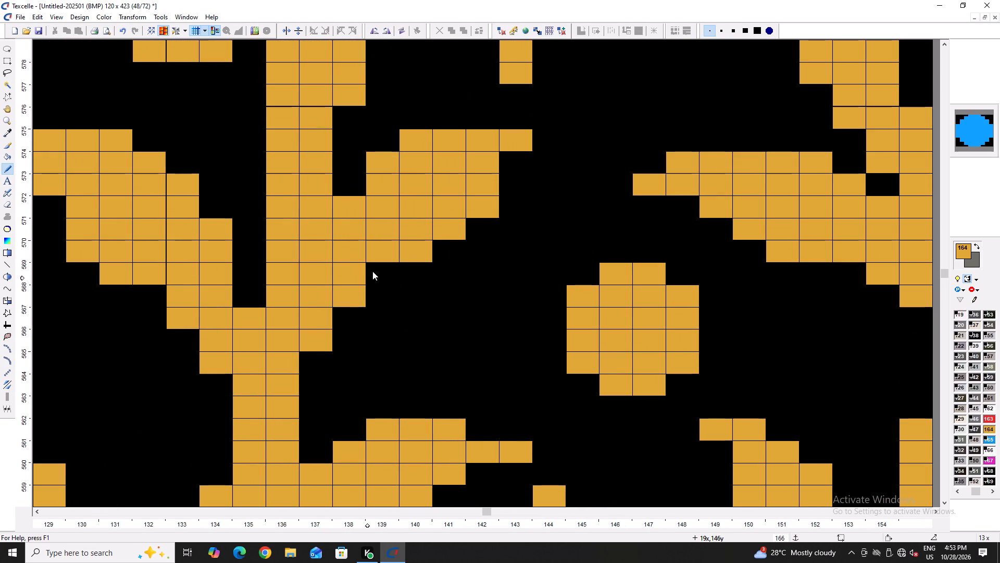
pyautogui.click(372, 271)
pyautogui.keyDown('ctrl'); pyautogui.scroll(-5, 361, 265); pyautogui.keyUp('ctrl')
pyautogui.rightClick(384, 250)
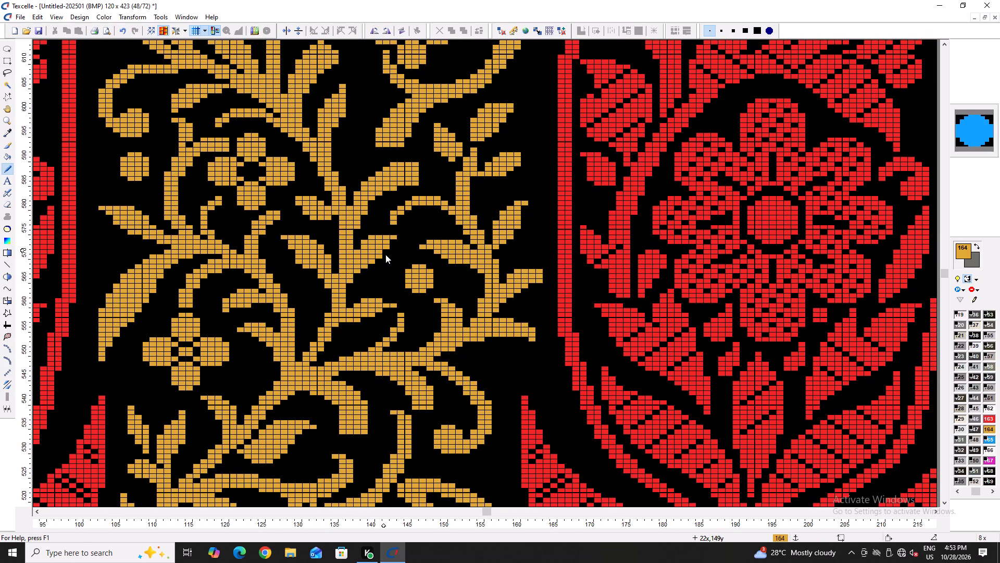
# Slim the large leaf's underside with black trims at columns 124 to 128, and extend its base in gold at columns 121 and 122, row 530.
pyautogui.keyDown('ctrl'); pyautogui.scroll(-1, 382, 259); pyautogui.keyUp('ctrl')
pyautogui.scroll(-1, 383, 288)
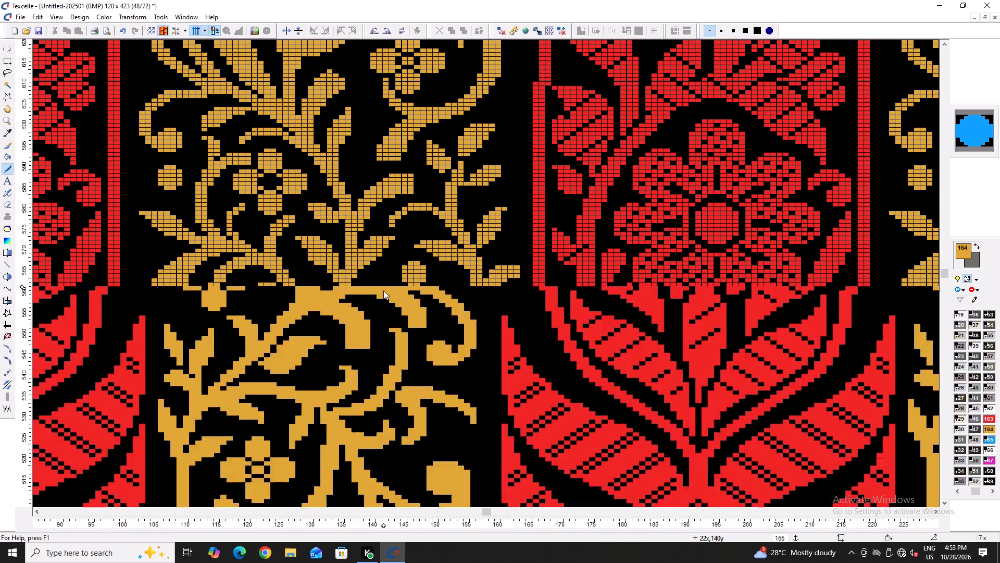
pyautogui.scroll(-1, 383, 290)
pyautogui.keyDown('ctrl'); pyautogui.scroll(5, 290, 298); pyautogui.keyUp('ctrl')
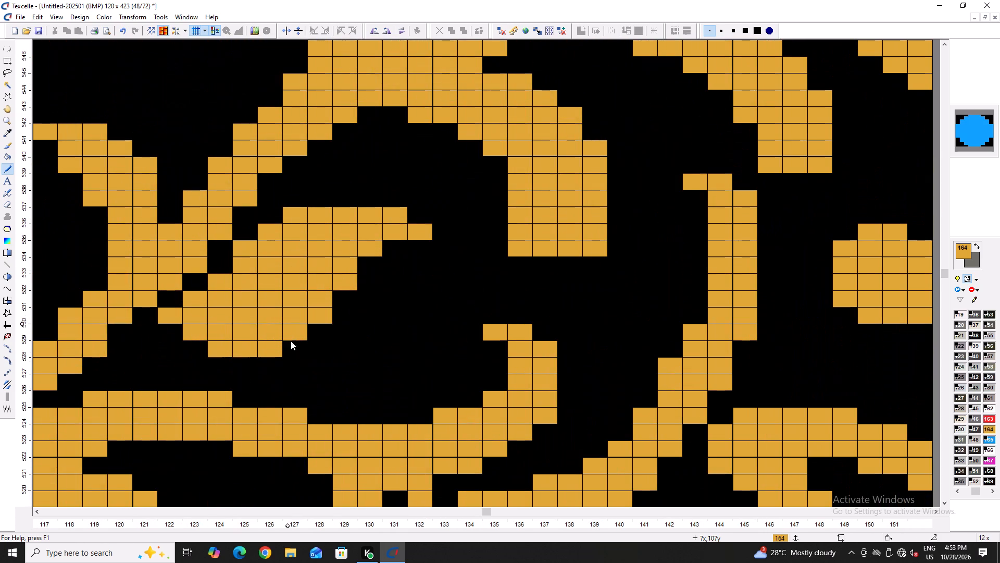
pyautogui.moveTo(290, 346); pyautogui.dragTo(207, 349, button='right')
pyautogui.rightClick(299, 333)
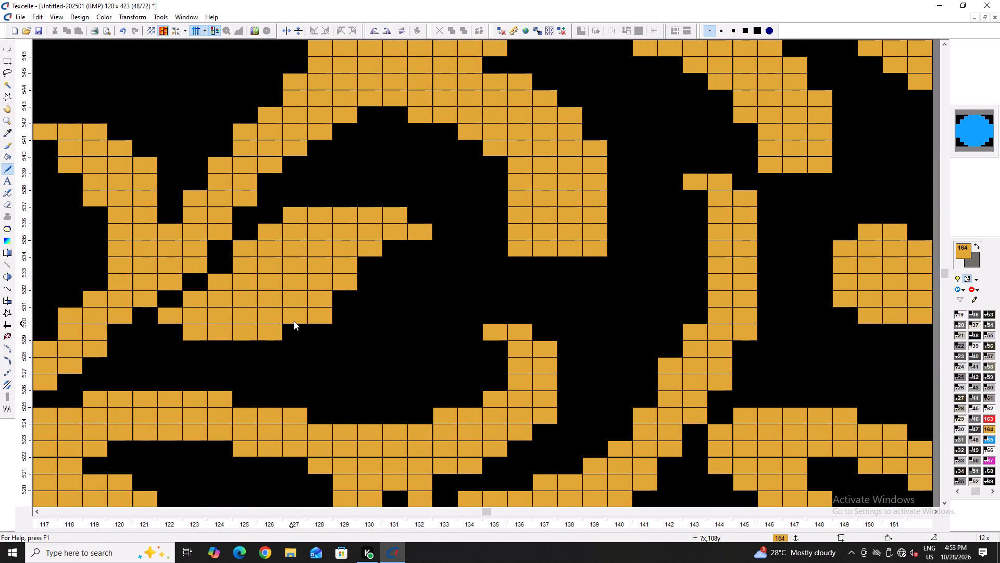
pyautogui.click(294, 321)
pyautogui.moveTo(144, 331); pyautogui.dragTo(169, 328)
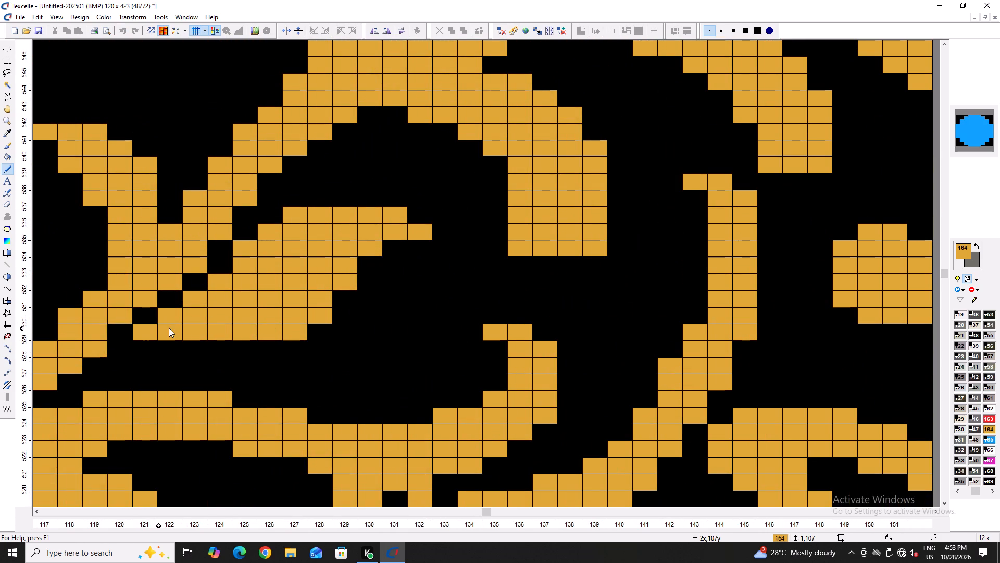
pyautogui.moveTo(169, 328); pyautogui.dragTo(170, 328)
pyautogui.rightClick(283, 331)
pyautogui.rightClick(275, 334)
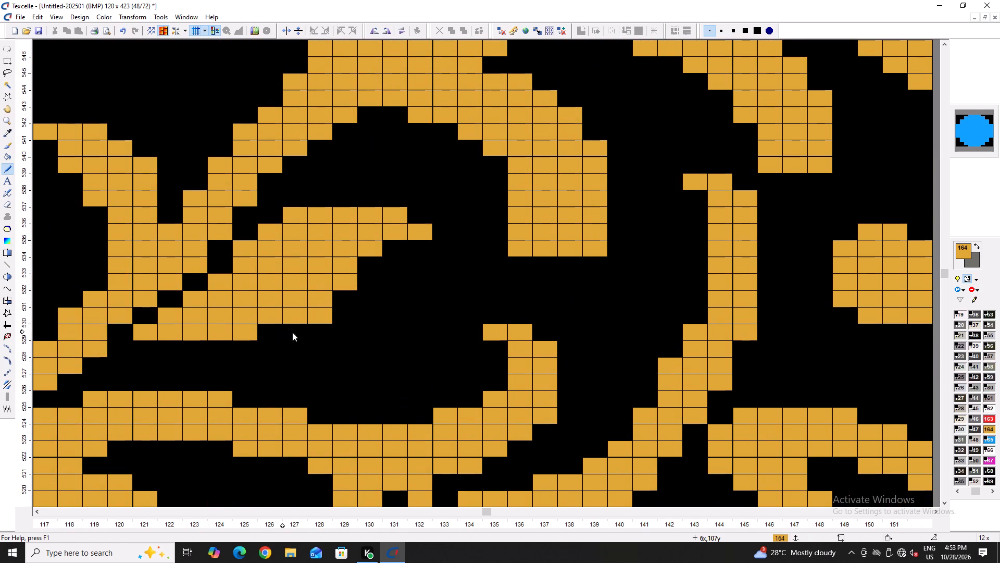
pyautogui.rightClick(318, 319)
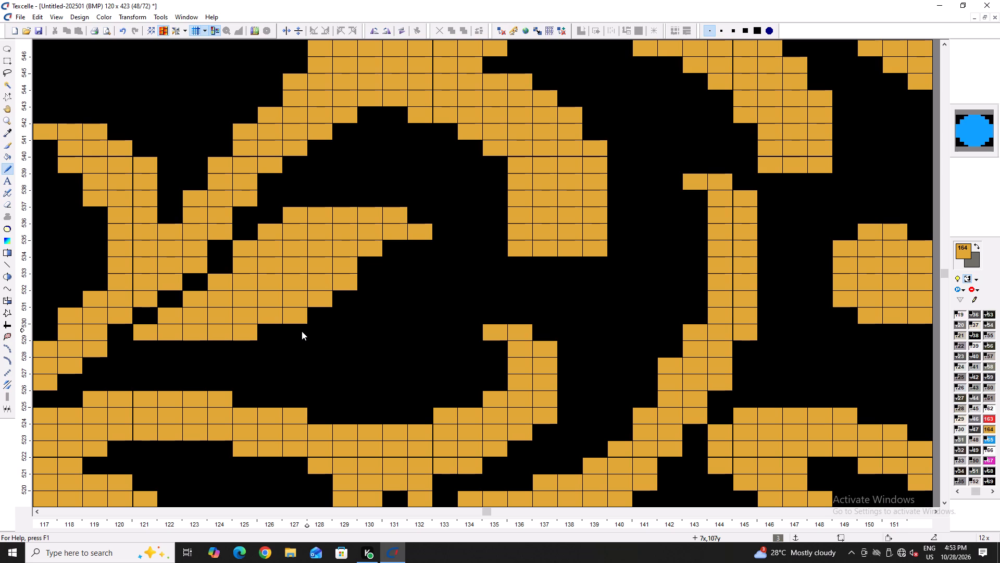
# Save the design as a Windows bitmap over the existing WhatsApp Image 2026-10-13 at 3.26.23 PM file, replacing it.
pyautogui.hotkey('ctrl', 's')
pyautogui.hotkey('ctrl', 's')
pyautogui.hotkey('ctrl', 's')
pyautogui.keyDown('ctrl'); pyautogui.scroll(-1, 291, 309); pyautogui.keyUp('ctrl')
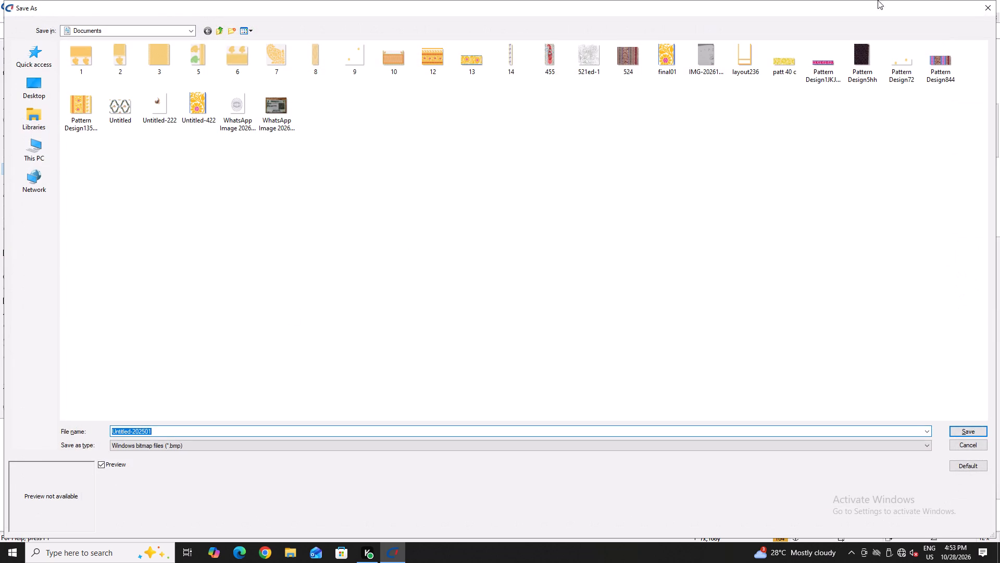
pyautogui.scroll(1, 213, 339)
pyautogui.click(157, 431)
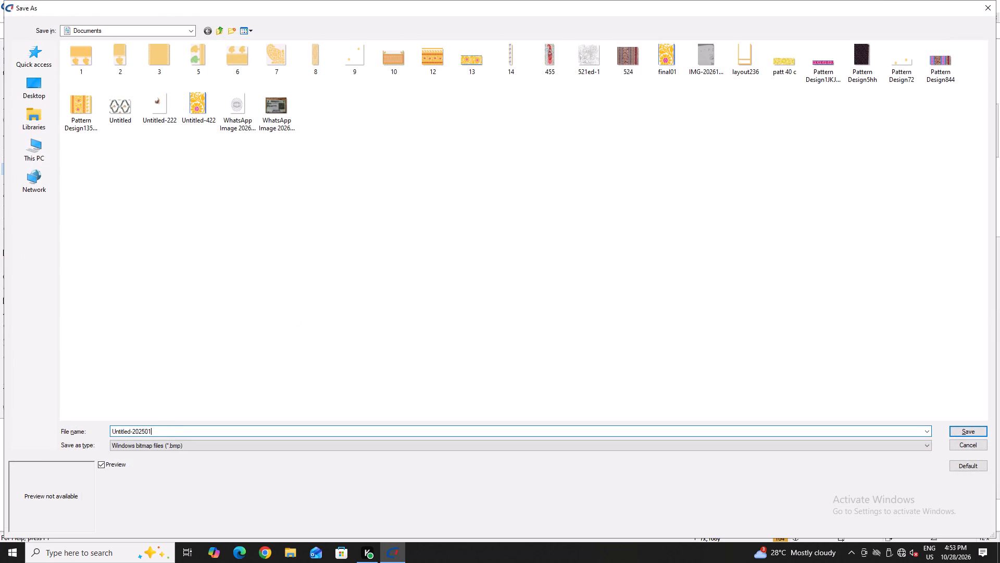
pyautogui.doubleClick(263, 105)
pyautogui.click(542, 275)
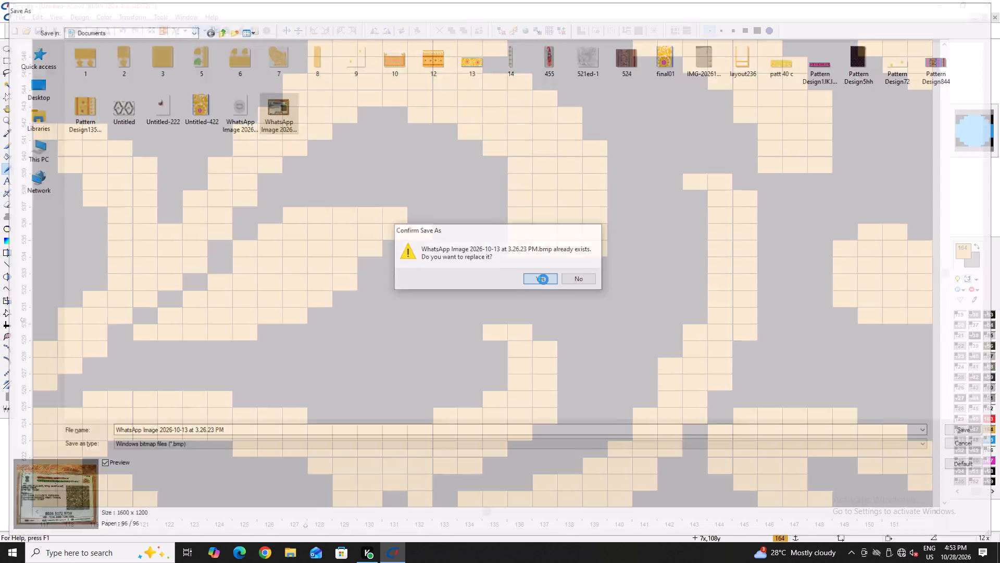
# Trim the upper edge of the short twig below the stem fork with a black cell at column 134, row 492.
pyautogui.keyDown('ctrl'); pyautogui.scroll(-8, 463, 255); pyautogui.keyUp('ctrl')
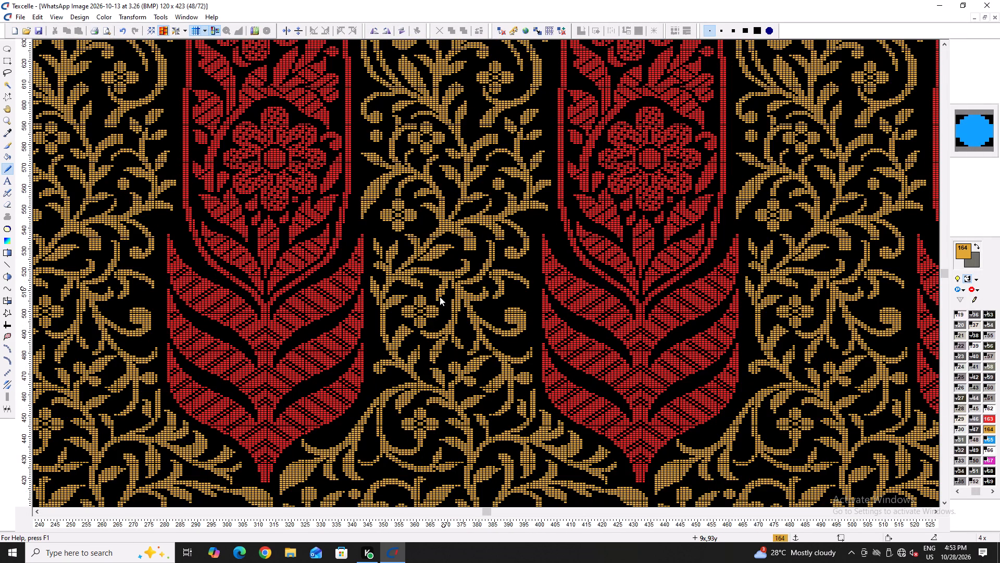
pyautogui.keyDown('ctrl'); pyautogui.scroll(3, 461, 335); pyautogui.keyUp('ctrl')
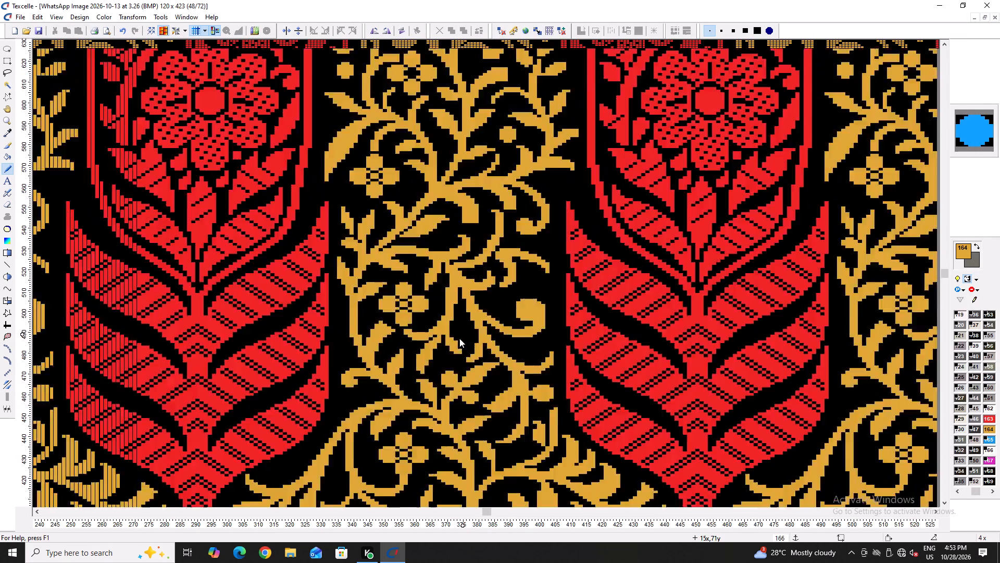
pyautogui.keyDown('ctrl'); pyautogui.scroll(5, 459, 338); pyautogui.keyUp('ctrl')
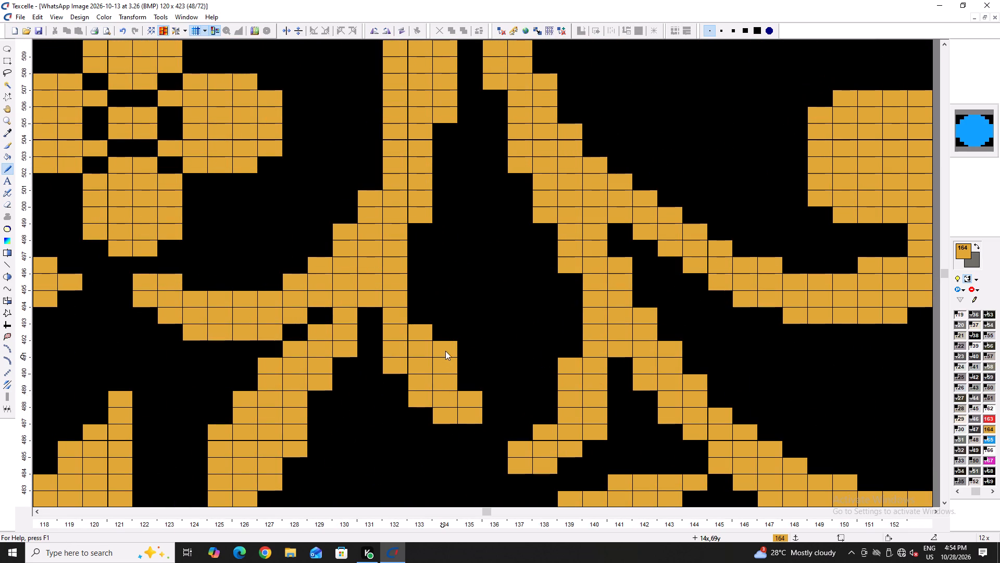
pyautogui.rightClick(453, 349)
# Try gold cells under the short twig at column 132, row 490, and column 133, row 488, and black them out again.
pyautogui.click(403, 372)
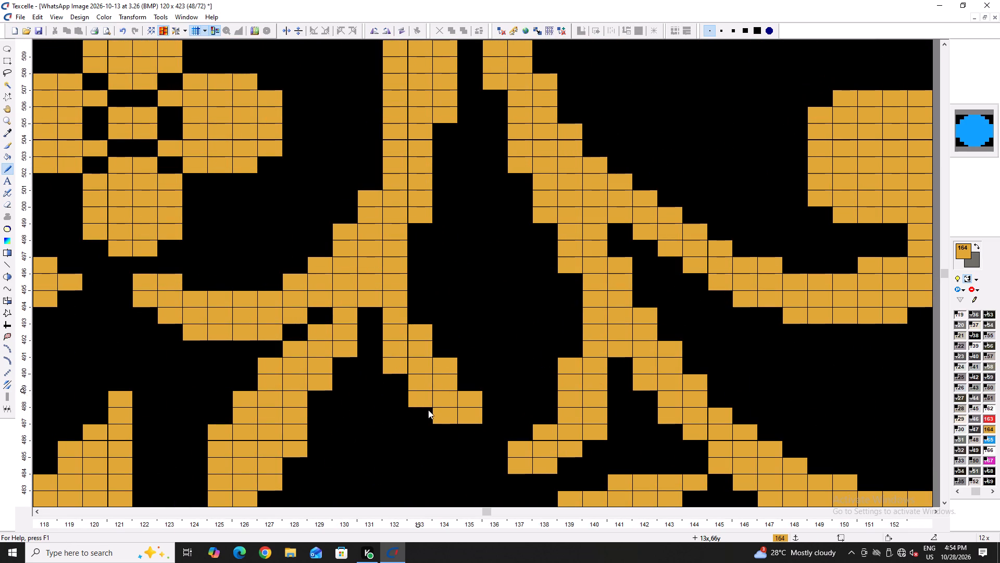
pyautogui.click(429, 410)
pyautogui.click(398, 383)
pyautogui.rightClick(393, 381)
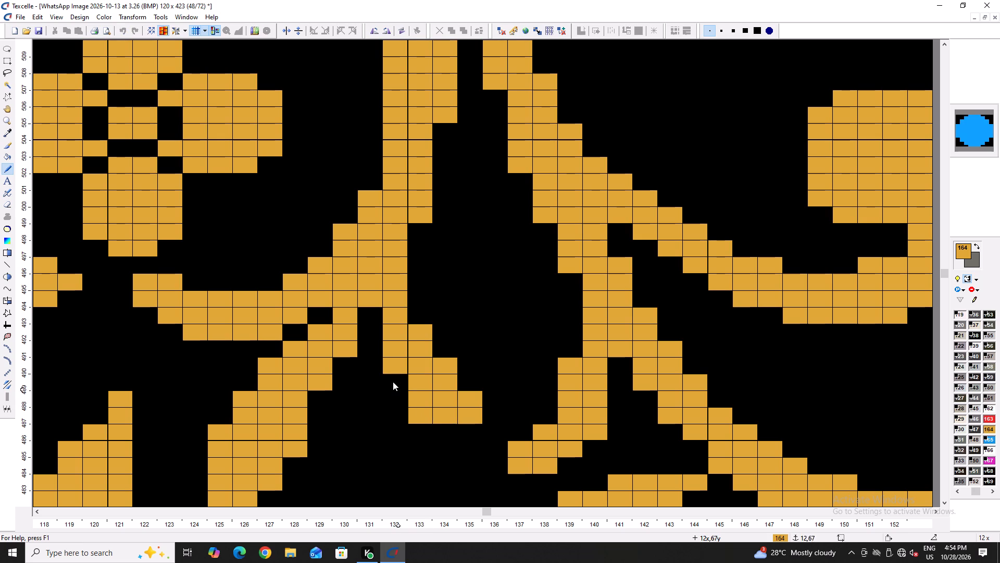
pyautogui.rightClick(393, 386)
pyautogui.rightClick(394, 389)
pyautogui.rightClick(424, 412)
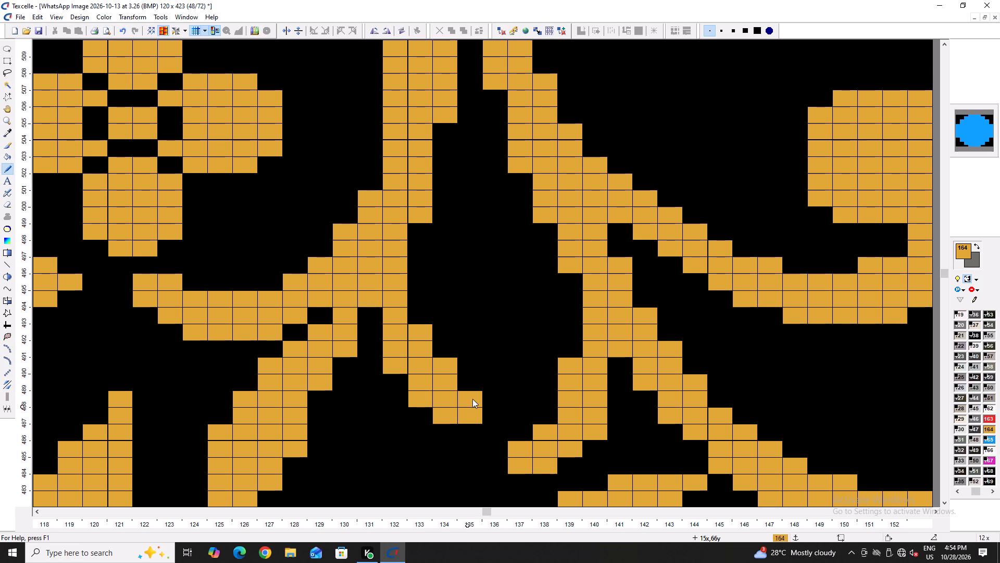
# Redraw the tendril as a thick gold hook curling from column 149, row 523 to column 152, row 513, erasing its old tip at column 156.
pyautogui.keyDown('ctrl'); pyautogui.scroll(-7, 469, 311); pyautogui.keyUp('ctrl')
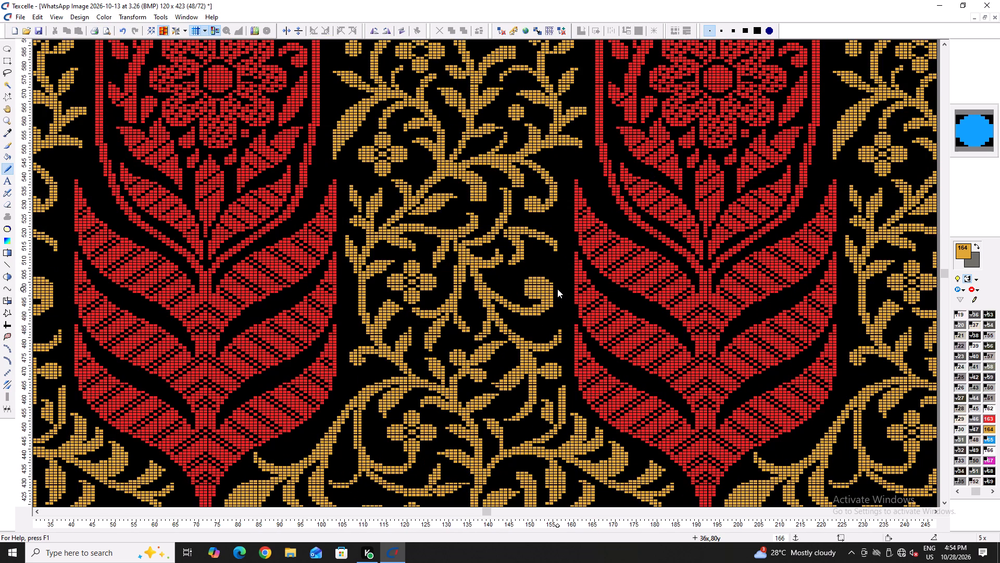
pyautogui.press('x')
pyautogui.keyDown('ctrl'); pyautogui.scroll(6, 537, 239); pyautogui.keyUp('ctrl')
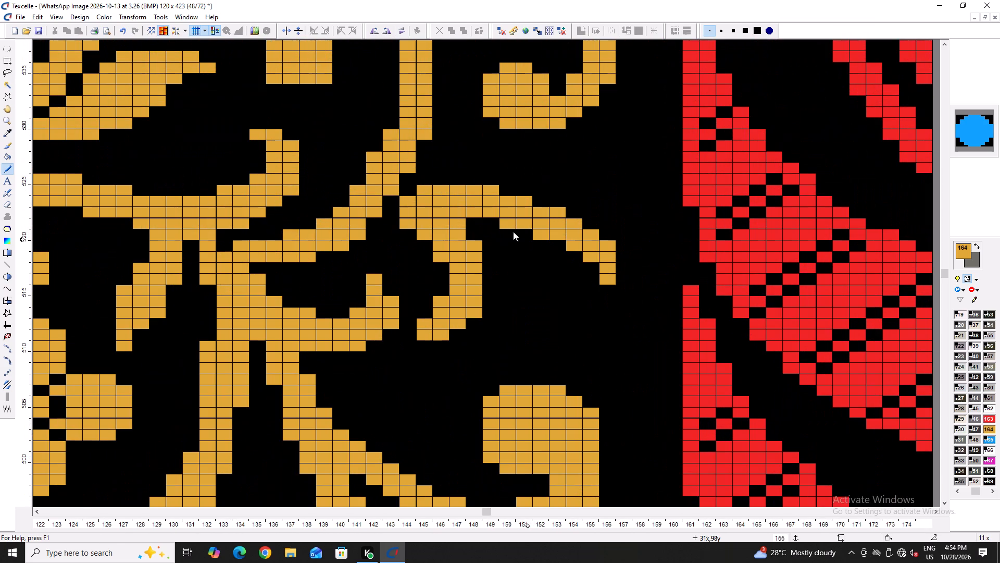
pyautogui.moveTo(488, 213); pyautogui.dragTo(590, 261)
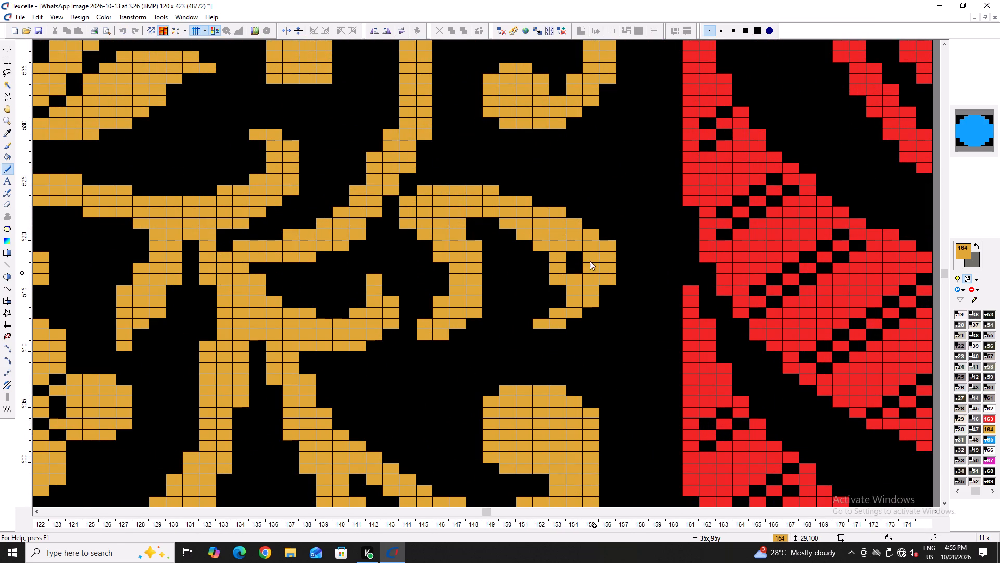
pyautogui.moveTo(590, 261); pyautogui.dragTo(579, 273)
pyautogui.moveTo(619, 235); pyautogui.dragTo(609, 288, button='right')
pyautogui.rightClick(559, 279)
pyautogui.rightClick(559, 279)
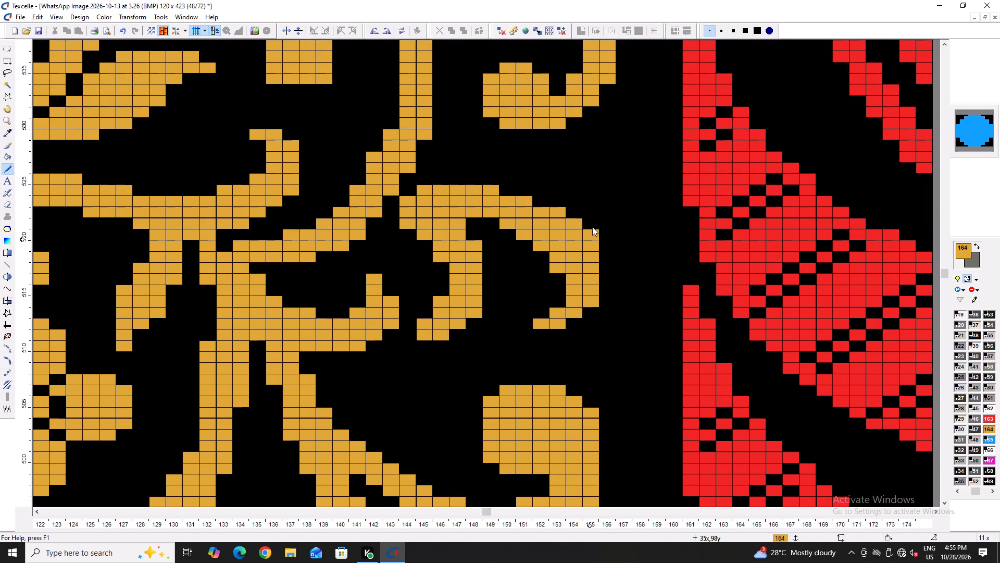
pyautogui.rightClick(593, 226)
pyautogui.rightClick(592, 230)
pyautogui.keyDown('ctrl'); pyautogui.scroll(-3, 499, 223); pyautogui.keyUp('ctrl')
pyautogui.keyDown('ctrl'); pyautogui.scroll(2, 532, 223); pyautogui.keyUp('ctrl')
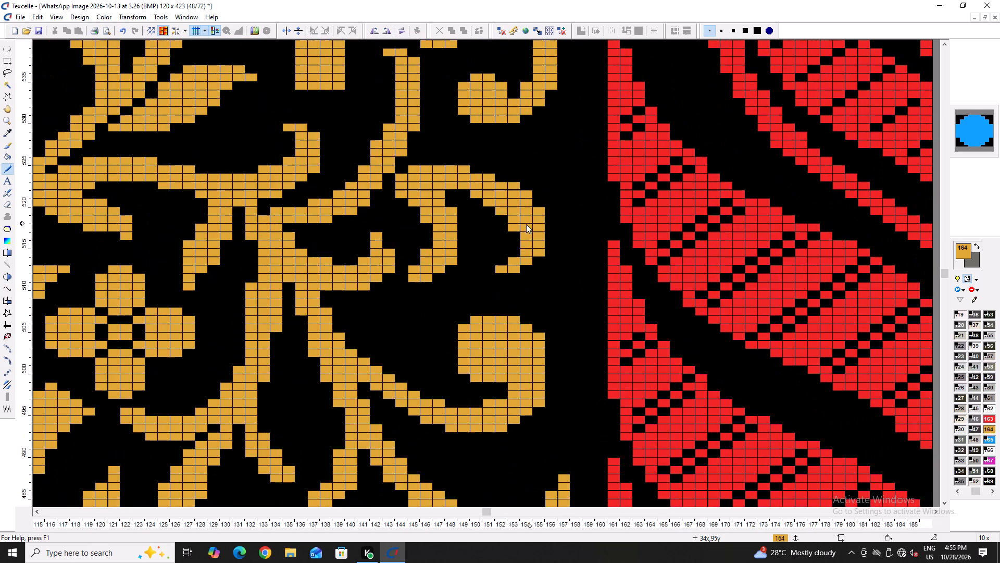
# Thicken the tendril hook's inside in gold at column 153, extend its tip to column 151, row 513, and trim its outer corner at columns 154 and 155.
pyautogui.moveTo(517, 234); pyautogui.dragTo(514, 255)
pyautogui.click(503, 260)
pyautogui.click(495, 268)
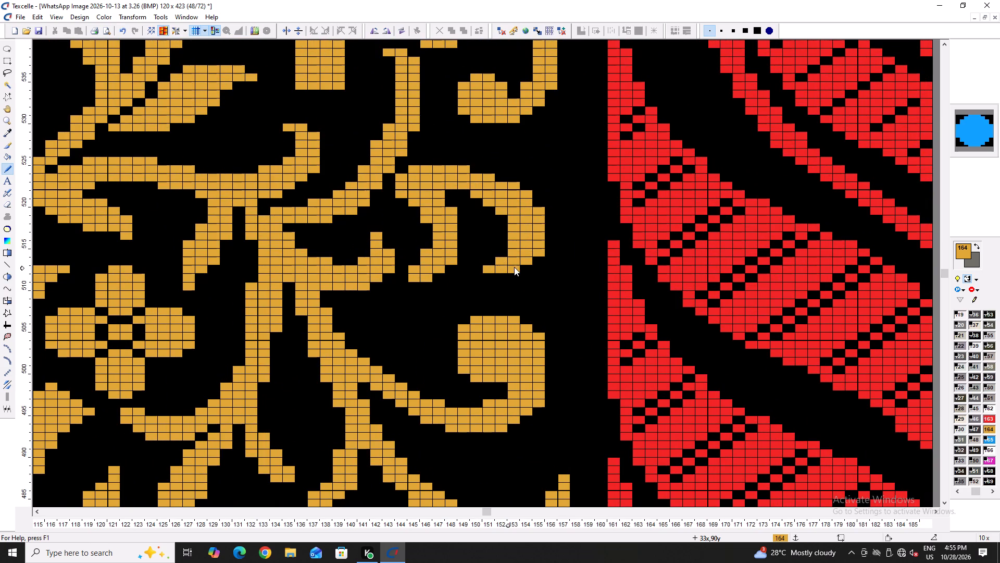
pyautogui.rightClick(516, 267)
pyautogui.click(508, 270)
pyautogui.rightClick(512, 267)
pyautogui.rightClick(512, 268)
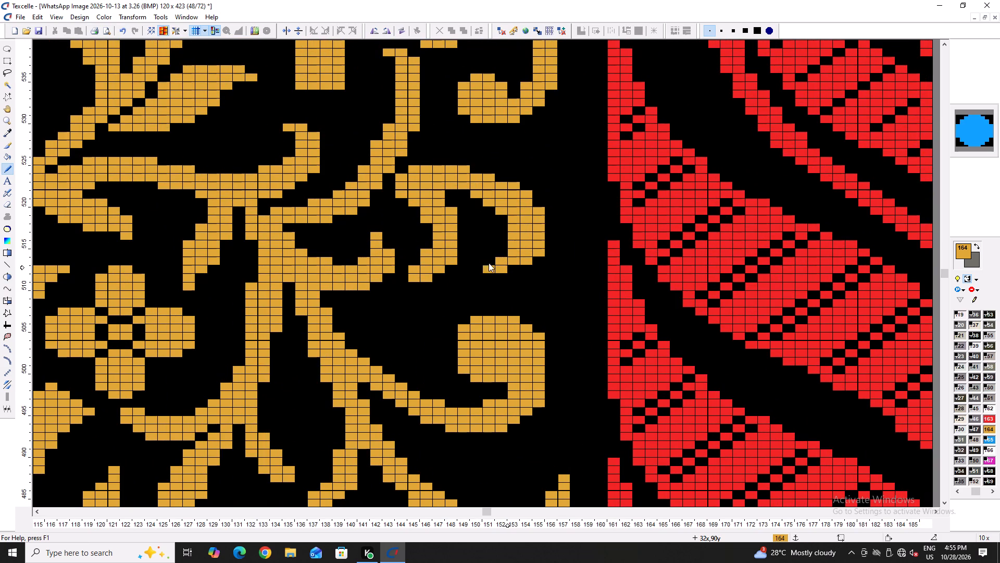
pyautogui.keyDown('ctrl'); pyautogui.scroll(-3, 458, 256); pyautogui.keyUp('ctrl')
pyautogui.keyDown('ctrl'); pyautogui.scroll(2, 491, 248); pyautogui.keyUp('ctrl')
pyautogui.rightClick(489, 258)
pyautogui.rightClick(495, 254)
pyautogui.rightClick(496, 252)
pyautogui.rightClick(496, 252)
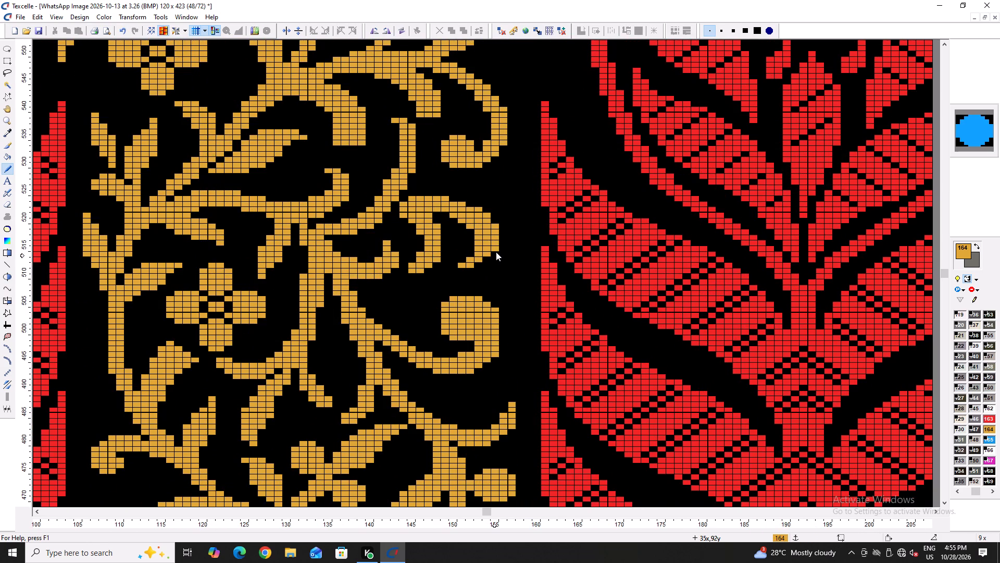
pyautogui.rightClick(496, 250)
# Separate the side tendril from its stem with a diagonal black gap at column 138, row 513 and column 137, row 512.
pyautogui.keyDown('ctrl'); pyautogui.scroll(-4, 487, 262); pyautogui.keyUp('ctrl')
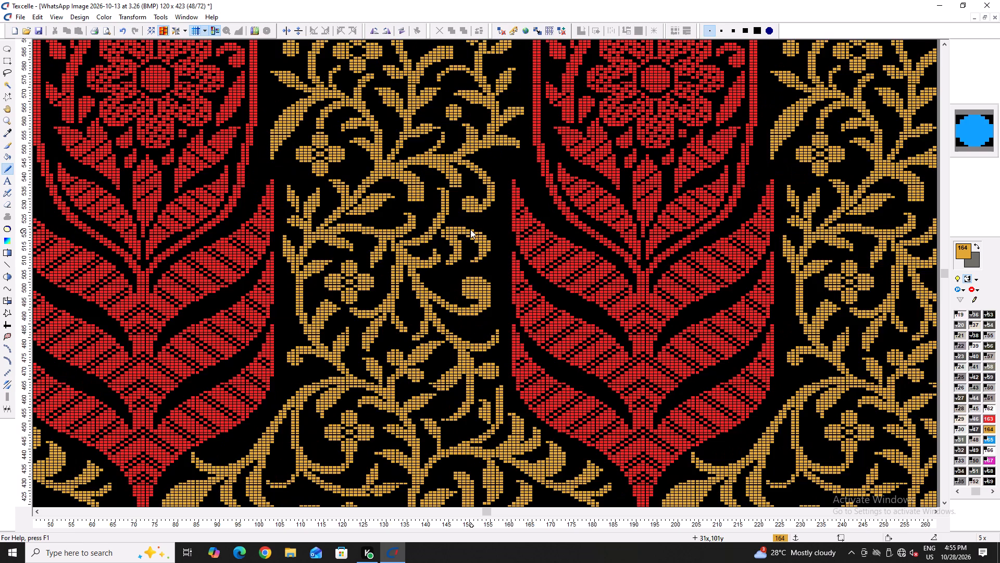
pyautogui.keyDown('ctrl'); pyautogui.scroll(4, 470, 229); pyautogui.keyUp('ctrl')
pyautogui.keyDown('ctrl'); pyautogui.scroll(-6, 461, 230); pyautogui.keyUp('ctrl')
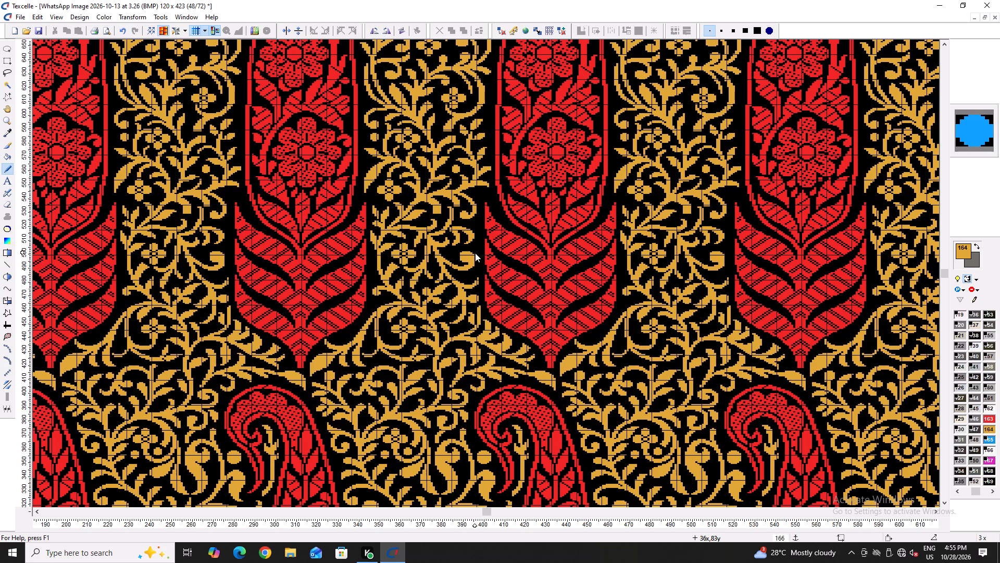
pyautogui.keyDown('ctrl'); pyautogui.scroll(6, 455, 238); pyautogui.keyUp('ctrl')
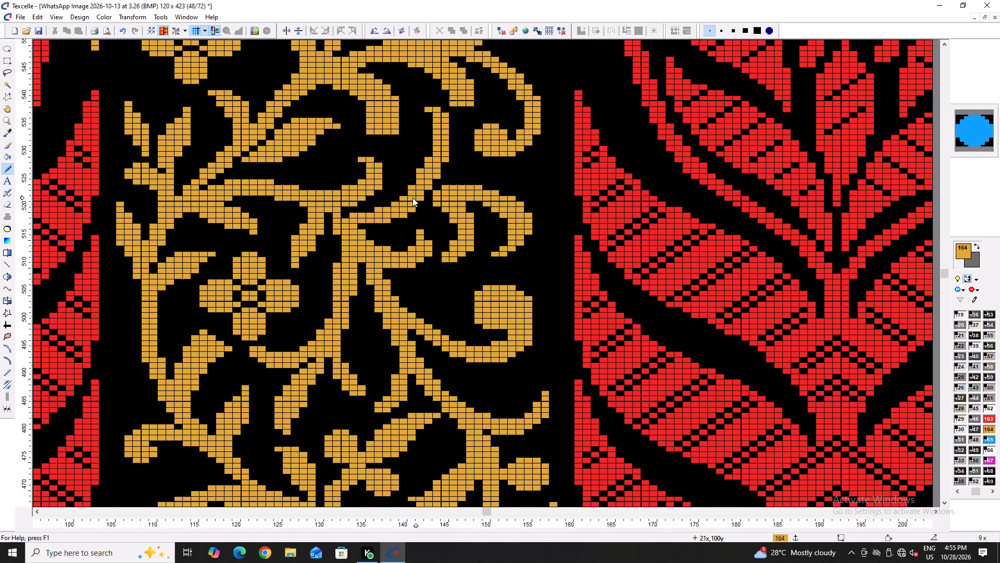
pyautogui.keyDown('ctrl'); pyautogui.scroll(-3, 403, 211); pyautogui.keyUp('ctrl')
pyautogui.keyDown('ctrl'); pyautogui.scroll(7, 384, 250); pyautogui.keyUp('ctrl')
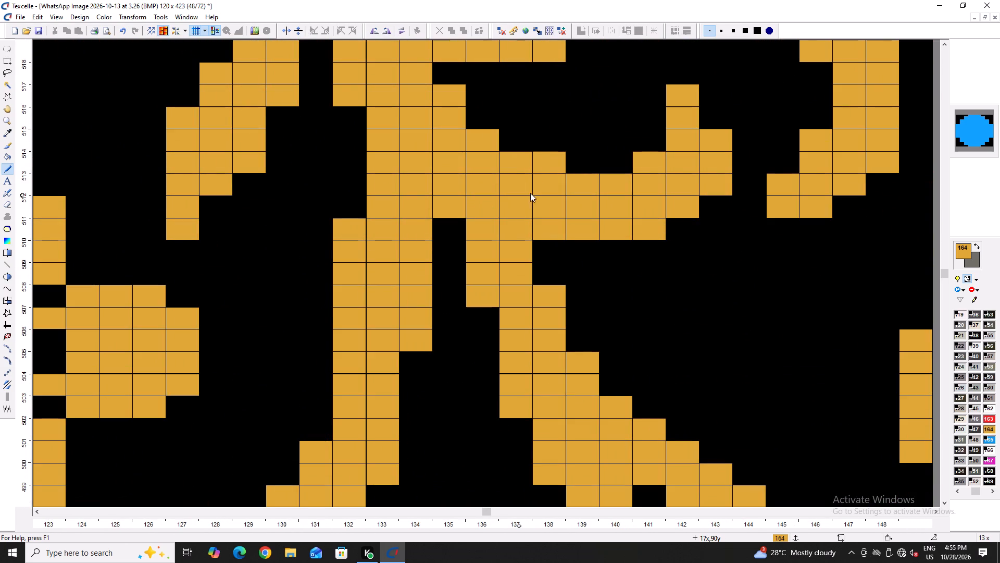
pyautogui.rightClick(541, 189)
pyautogui.rightClick(522, 195)
pyautogui.click(514, 182)
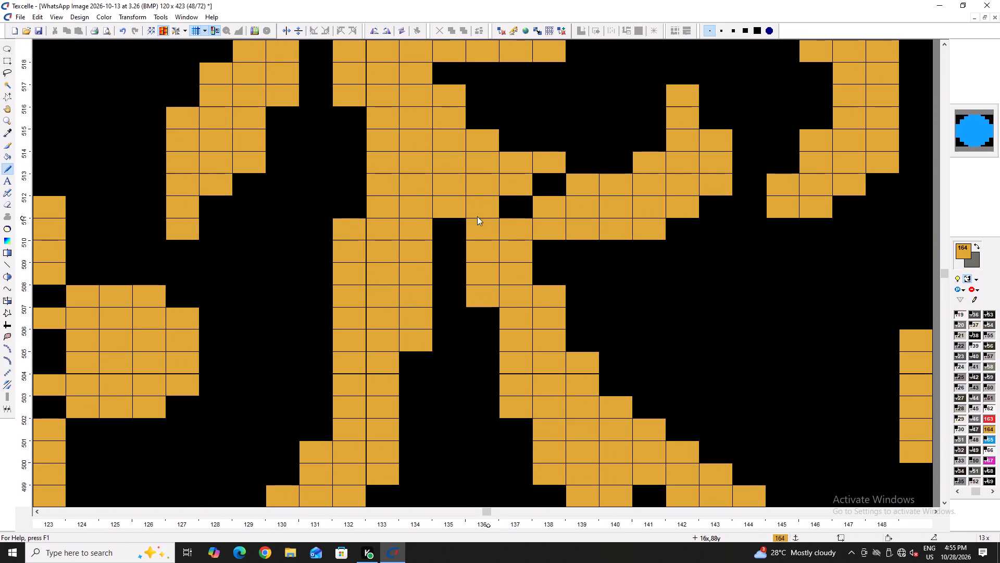
# Cut a diagonal black gap through the underside of the curled bud's stem at column 148, row 495 and column 149, row 496.
pyautogui.keyDown('ctrl'); pyautogui.scroll(-5, 427, 206); pyautogui.keyUp('ctrl')
pyautogui.keyDown('ctrl'); pyautogui.scroll(6, 535, 280); pyautogui.keyUp('ctrl')
pyautogui.rightClick(516, 292)
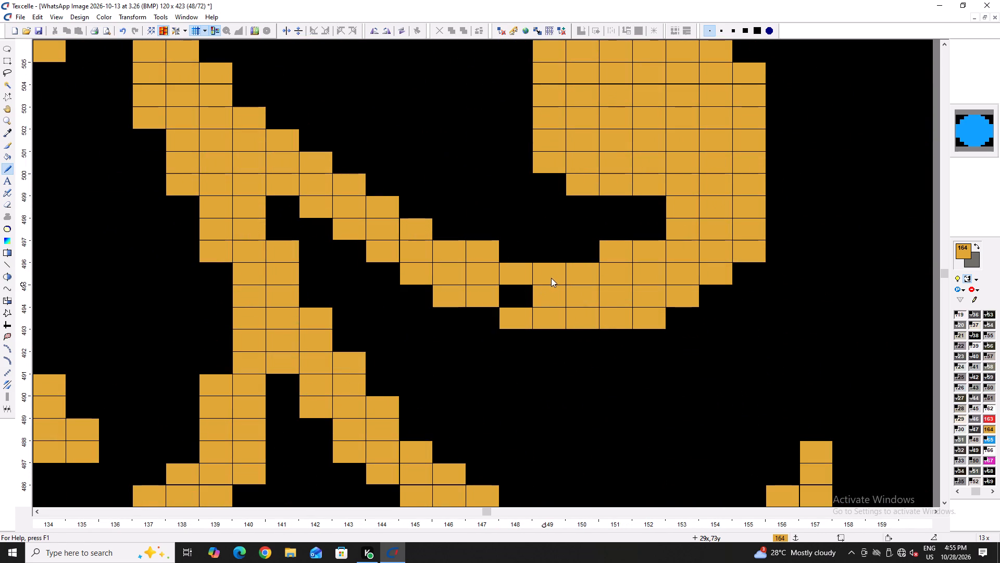
pyautogui.rightClick(553, 277)
# Split the branch below the curled bud with black cells at column 150, row 483 and column 149, row 482.
pyautogui.keyDown('ctrl'); pyautogui.scroll(-5, 534, 277); pyautogui.keyUp('ctrl')
pyautogui.keyDown('ctrl'); pyautogui.scroll(6, 542, 340); pyautogui.keyUp('ctrl')
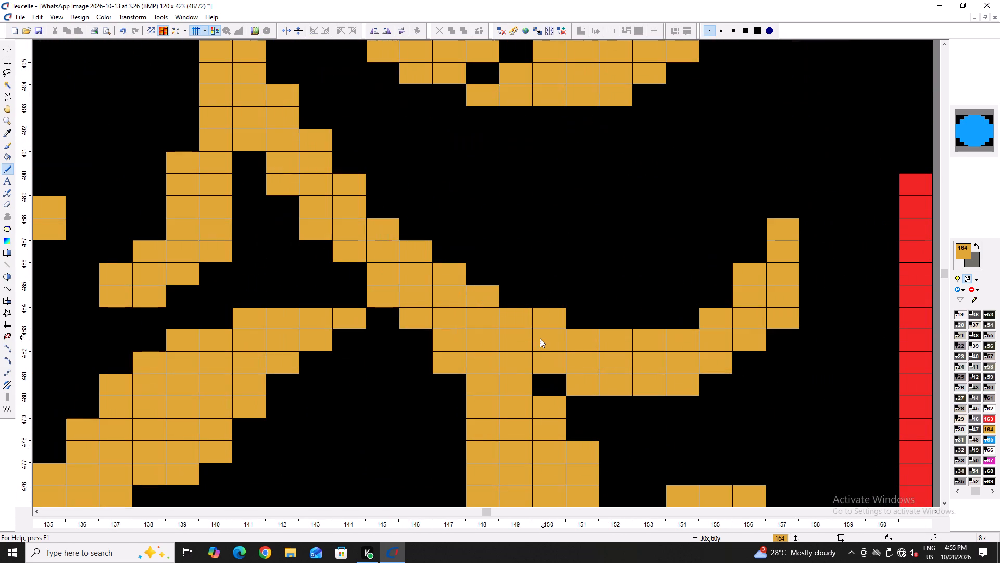
pyautogui.rightClick(562, 339)
pyautogui.rightClick(521, 366)
# Fill the black cell at column 108, row 460 with gold where the thin stem meets the arching vine.
pyautogui.keyDown('ctrl'); pyautogui.scroll(-6, 519, 359); pyautogui.keyUp('ctrl')
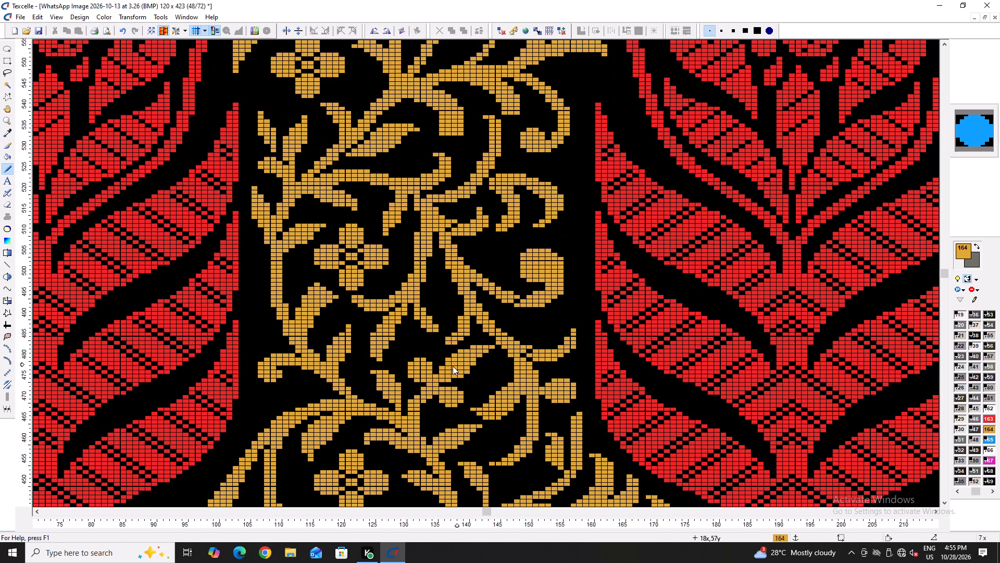
pyautogui.scroll(-1, 304, 415)
pyautogui.keyDown('ctrl'); pyautogui.scroll(5, 276, 390); pyautogui.keyUp('ctrl')
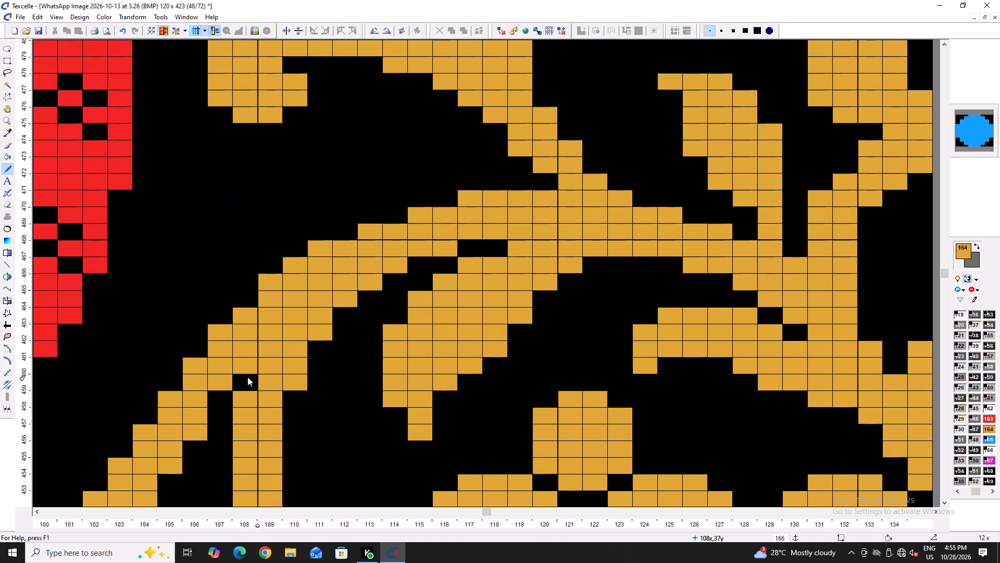
pyautogui.click(246, 376)
# Cut a black cell at column 117, row 470, and a diagonal gap through the vine junction from column 121, row 470 to column 123, row 468.
pyautogui.rightClick(472, 218)
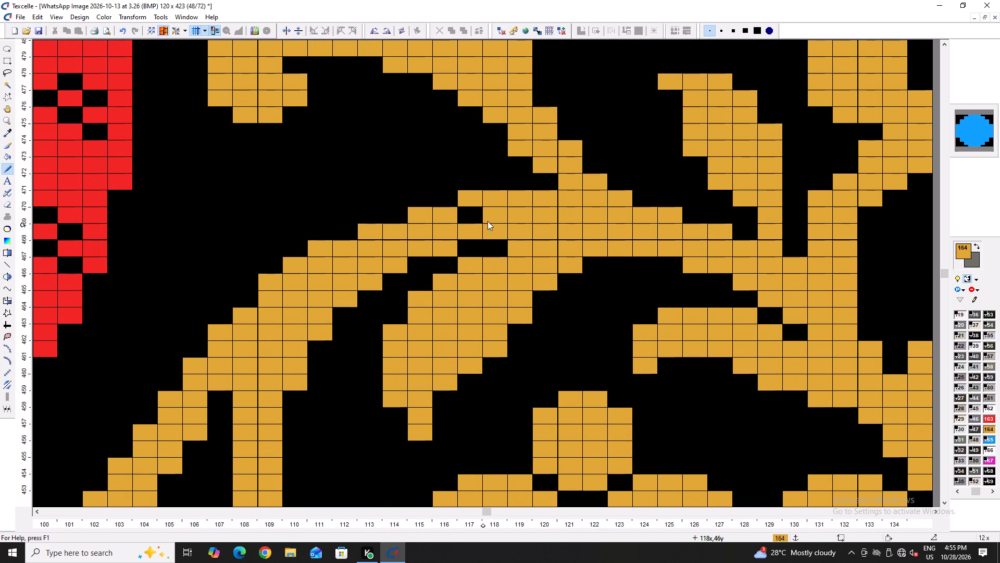
pyautogui.click(486, 219)
pyautogui.rightClick(570, 203)
pyautogui.rightClick(581, 210)
pyautogui.rightClick(582, 210)
pyautogui.rightClick(593, 227)
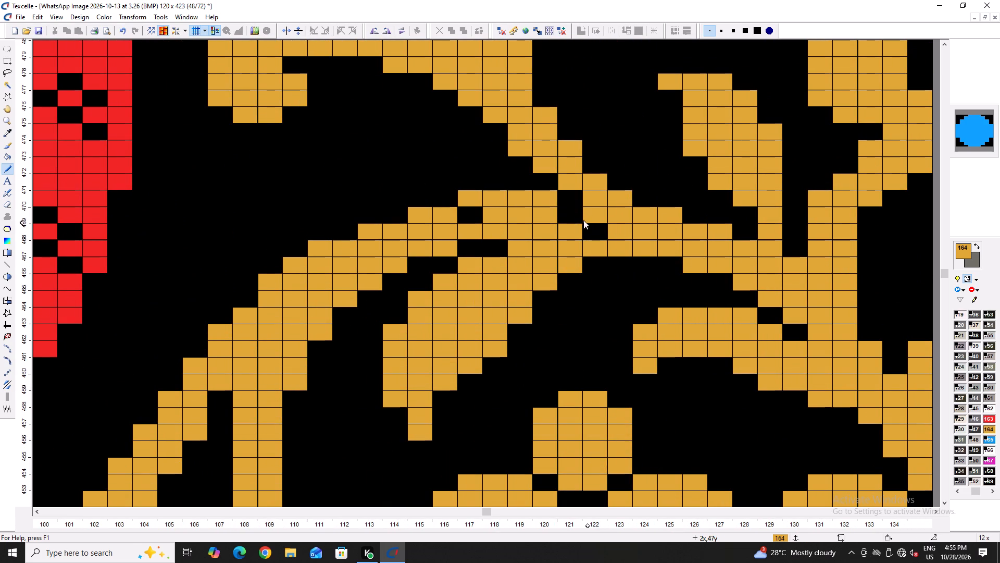
pyautogui.click(570, 214)
pyautogui.click(568, 199)
pyautogui.rightClick(568, 200)
pyautogui.rightClick(568, 200)
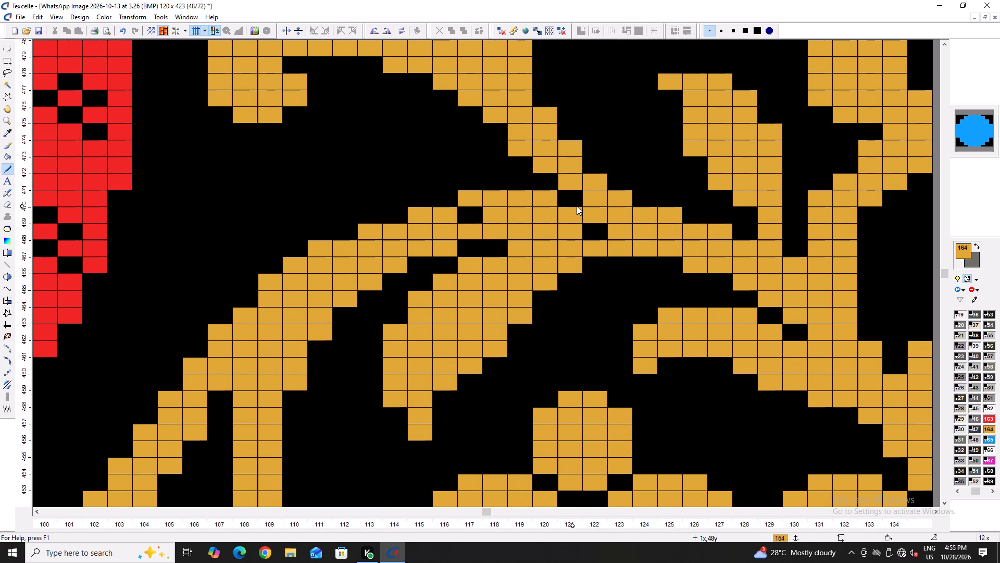
pyautogui.click(567, 198)
pyautogui.rightClick(569, 212)
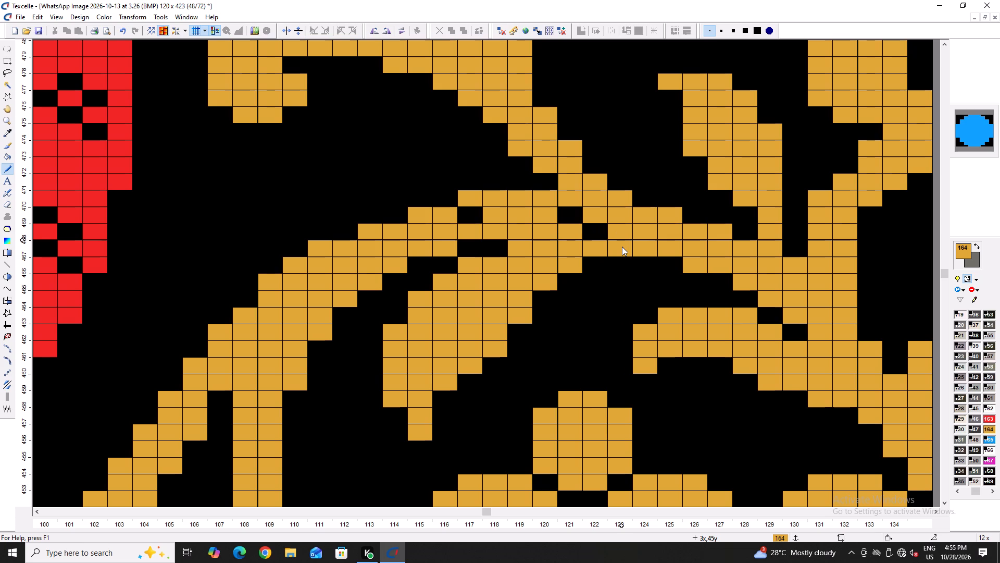
pyautogui.rightClick(620, 247)
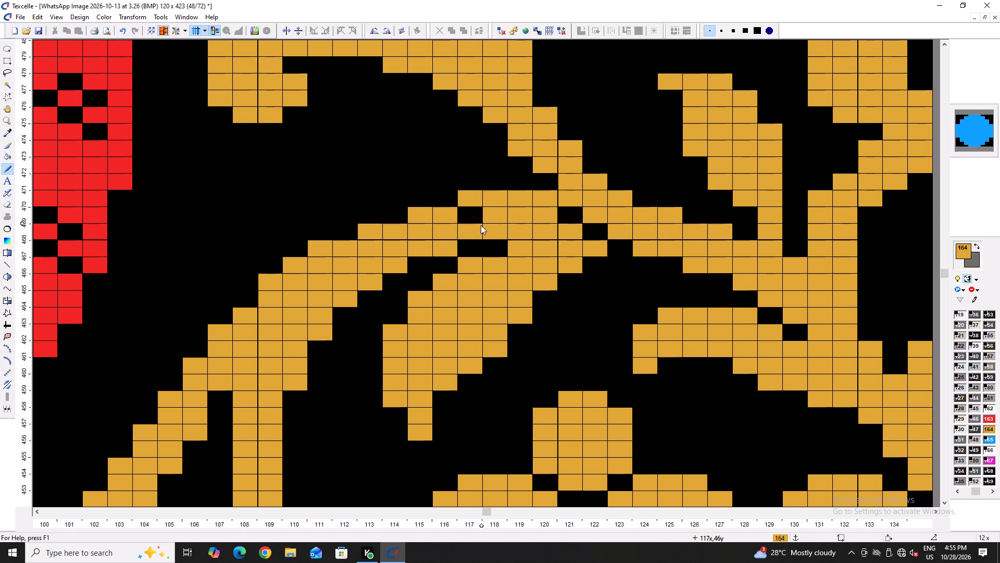
# Refill column 117, row 470 with gold and cut a black cell at column 115, row 469 on the arching vine.
pyautogui.click(461, 216)
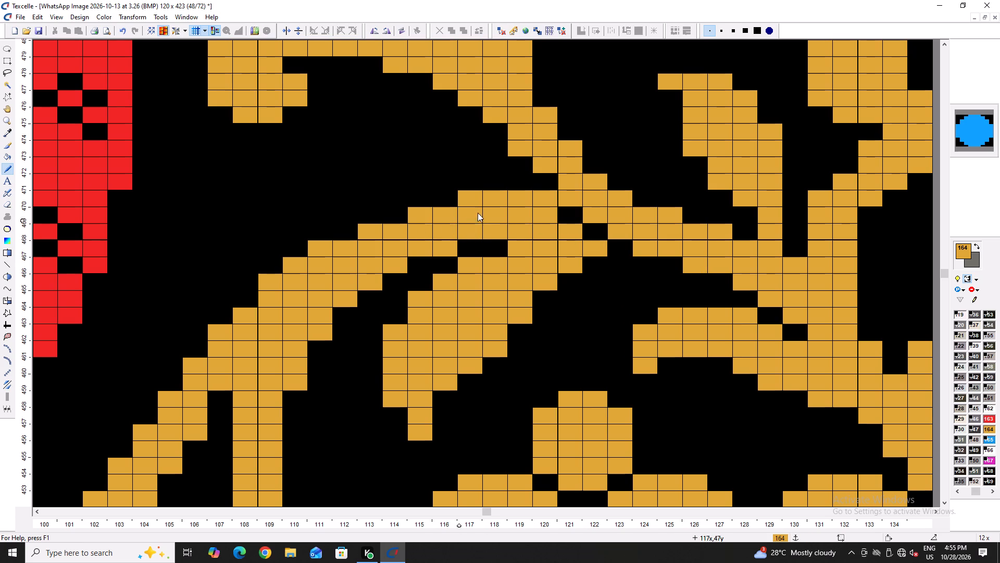
pyautogui.rightClick(478, 211)
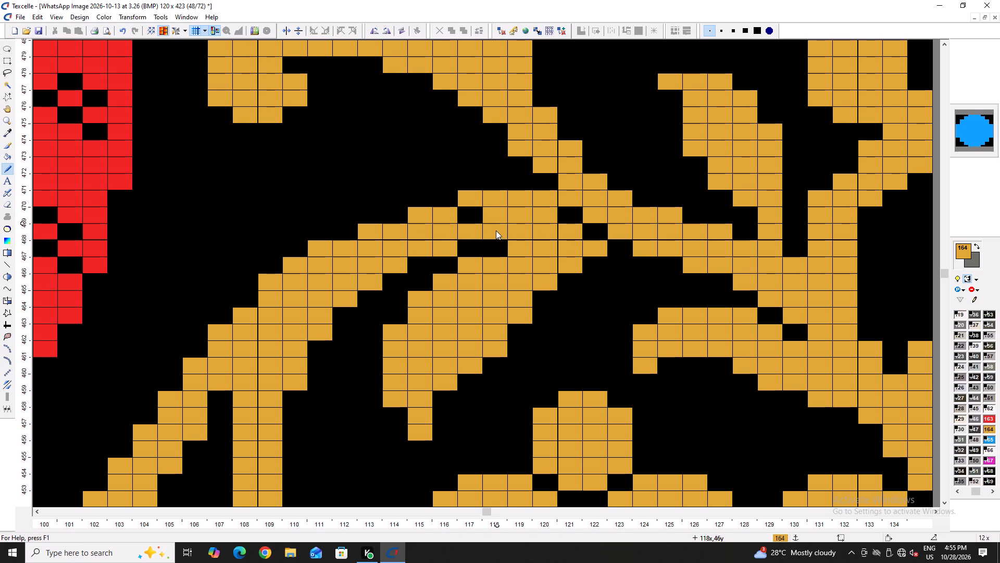
pyautogui.click(480, 216)
pyautogui.rightClick(427, 231)
# Draw three diagonal black vein lines across the large leaf, starting at column 83, row 433, column 80, row 431, and column 78, row 427.
pyautogui.keyDown('ctrl'); pyautogui.scroll(-3, 439, 235); pyautogui.keyUp('ctrl')
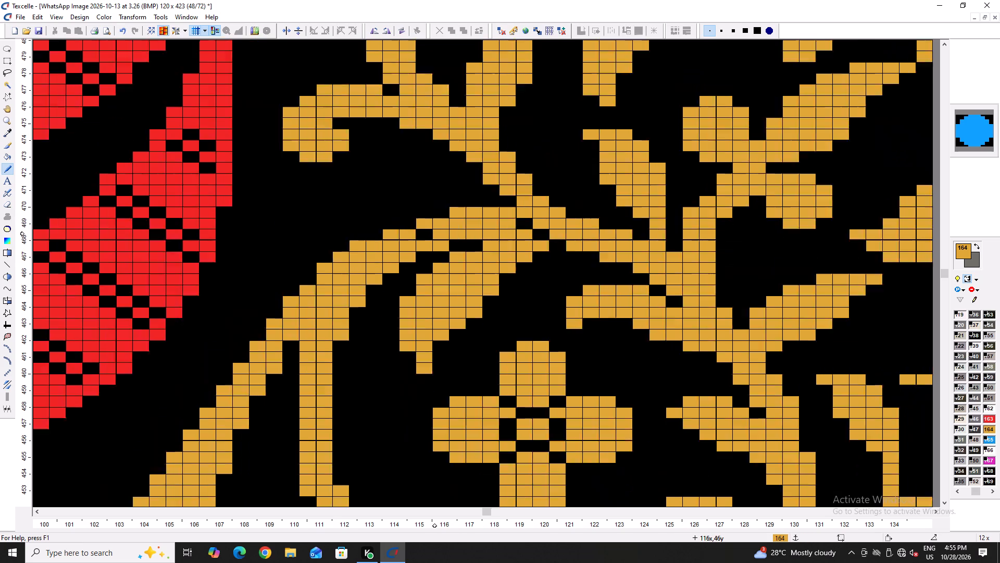
pyautogui.keyDown('ctrl'); pyautogui.scroll(-1, 439, 235); pyautogui.keyUp('ctrl')
pyautogui.scroll(-1, 449, 256)
pyautogui.keyDown('ctrl'); pyautogui.scroll(3, 222, 406); pyautogui.keyUp('ctrl')
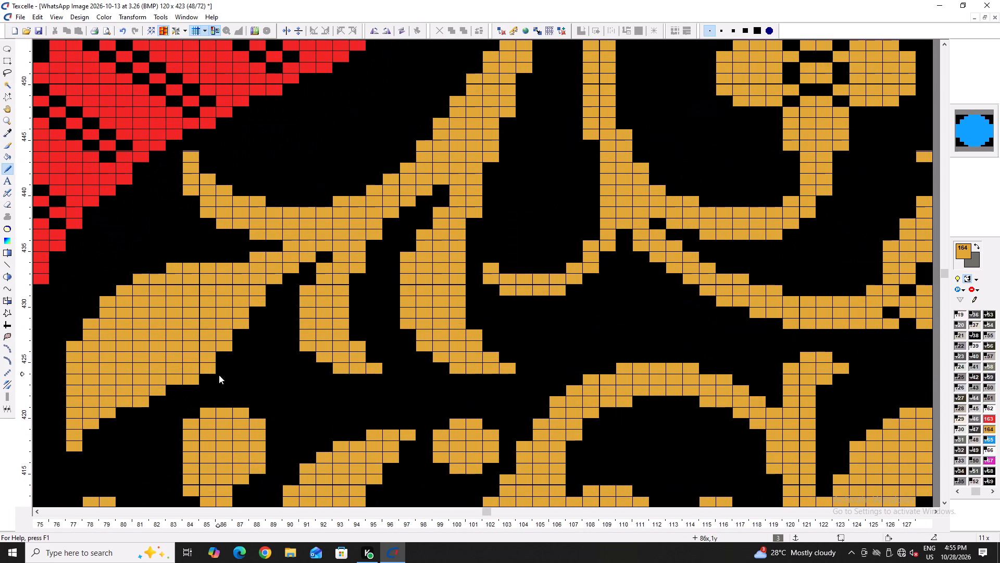
pyautogui.press('Left')
pyautogui.press('Left')
pyautogui.press('l')
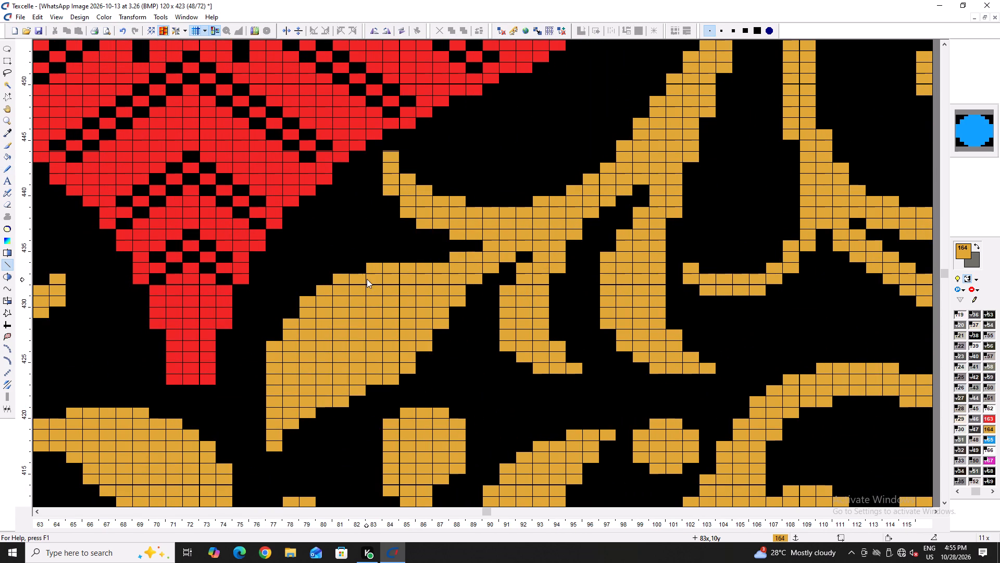
pyautogui.moveTo(367, 280); pyautogui.dragTo(422, 311, button='right')
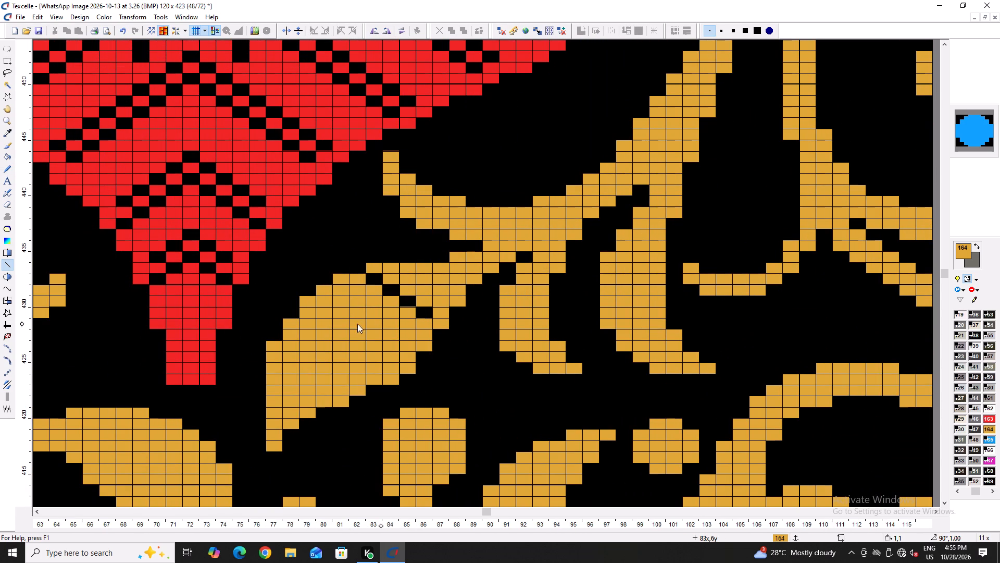
pyautogui.moveTo(325, 303); pyautogui.dragTo(395, 348, button='right')
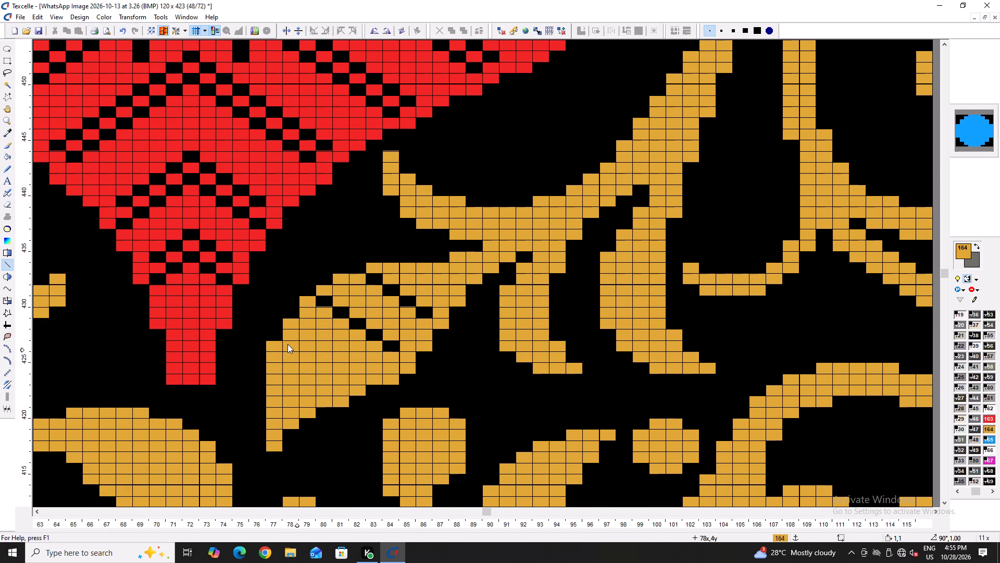
pyautogui.moveTo(288, 344); pyautogui.dragTo(345, 384, button='right')
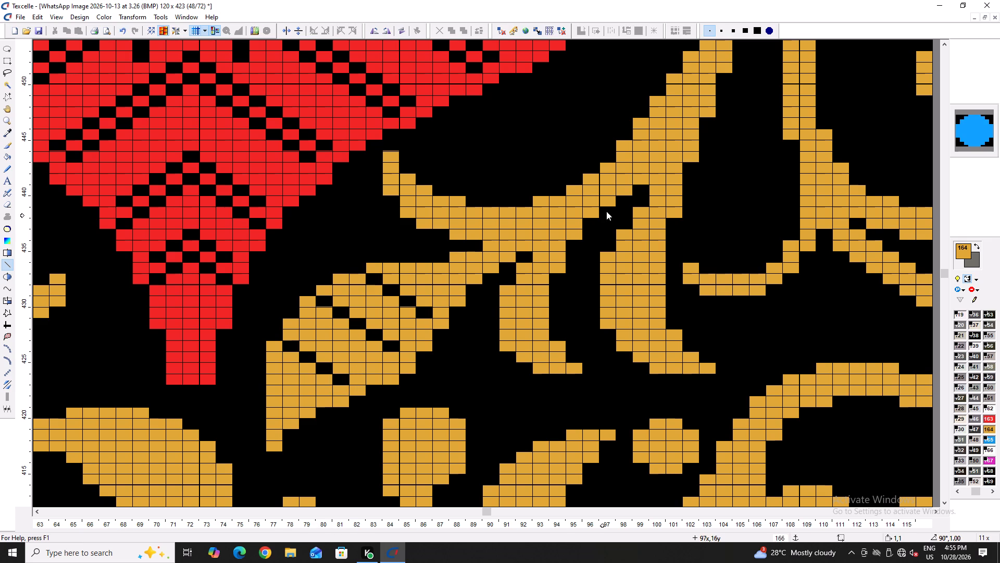
# Separate the tendril above the veined leaf from the vine with black cells at column 88, row 438 and column 89, row 439.
pyautogui.rightClick(458, 219)
pyautogui.rightClick(469, 213)
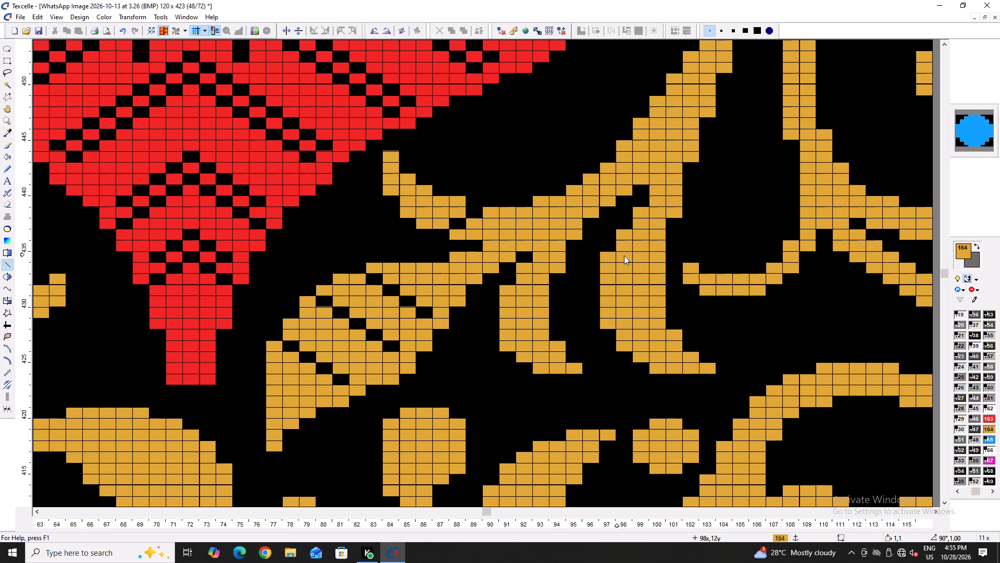
# Cut diagonal black gaps across the slanting stem at column 99, row 445 to column 100, row 444, and column 101, row 449 to column 102, row 448.
pyautogui.keyDown('ctrl'); pyautogui.scroll(-4, 428, 309); pyautogui.keyUp('ctrl')
pyautogui.keyDown('ctrl'); pyautogui.scroll(4, 632, 230); pyautogui.keyUp('ctrl')
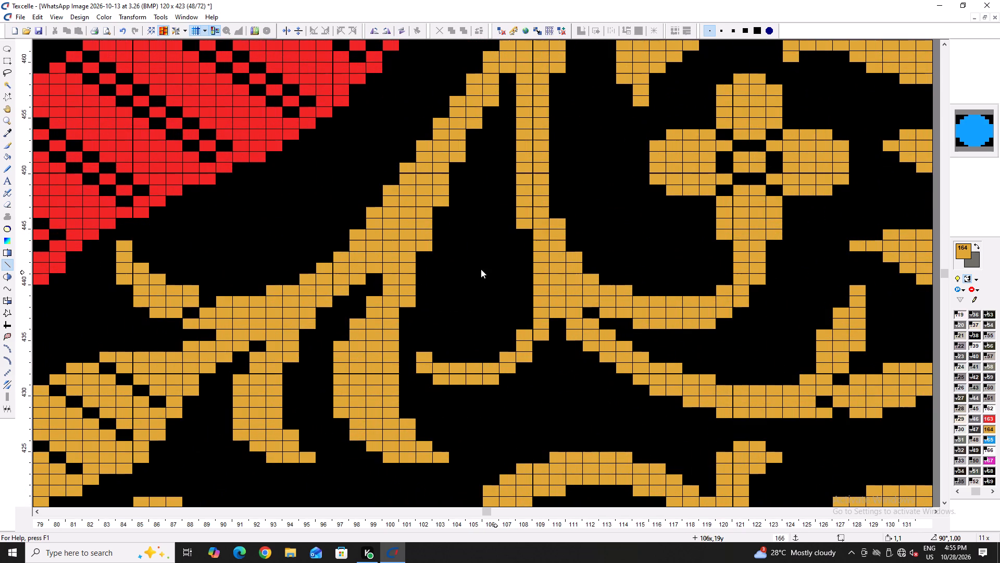
pyautogui.rightClick(369, 232)
pyautogui.rightClick(386, 240)
pyautogui.rightClick(386, 240)
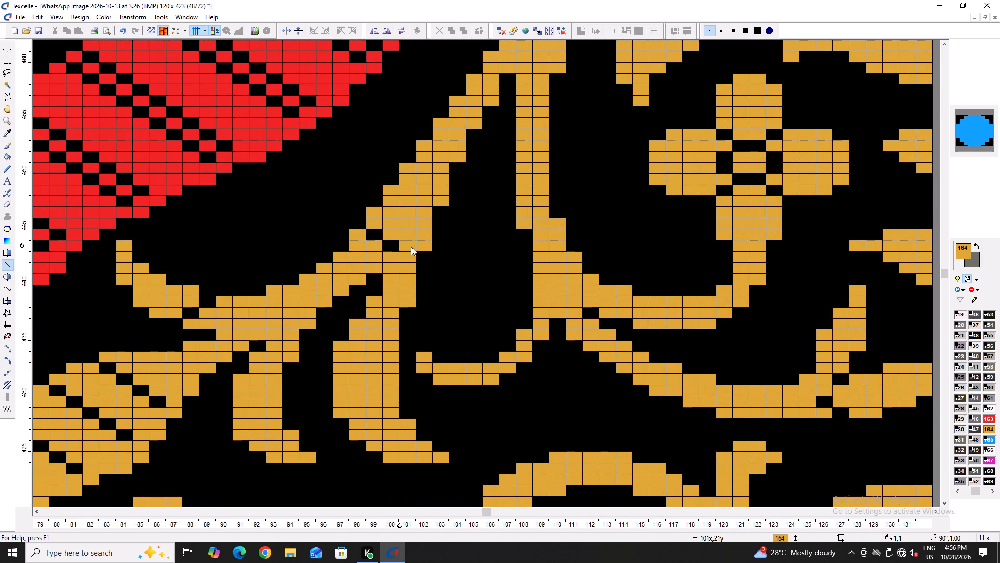
pyautogui.rightClick(409, 189)
pyautogui.rightClick(422, 201)
# Cut small black gaps in the flower's curved stem near column 115 and in the vine below it near column 120.
pyautogui.keyDown('ctrl'); pyautogui.scroll(-2, 397, 210); pyautogui.keyUp('ctrl')
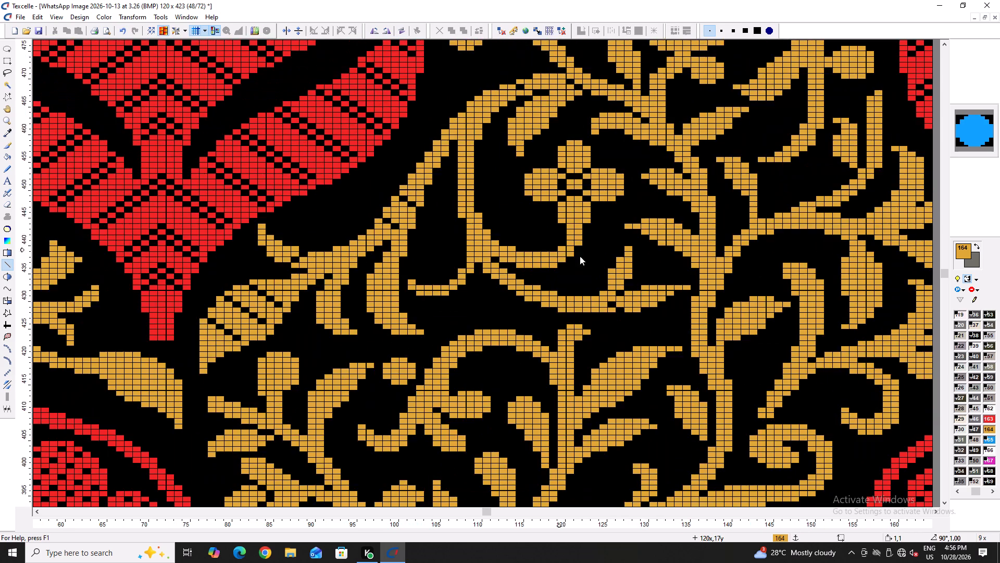
pyautogui.keyDown('ctrl'); pyautogui.scroll(5, 570, 255); pyautogui.keyUp('ctrl')
pyautogui.rightClick(451, 246)
pyautogui.rightClick(454, 244)
pyautogui.rightClick(485, 224)
pyautogui.keyDown('ctrl'); pyautogui.scroll(-3, 528, 316); pyautogui.keyUp('ctrl')
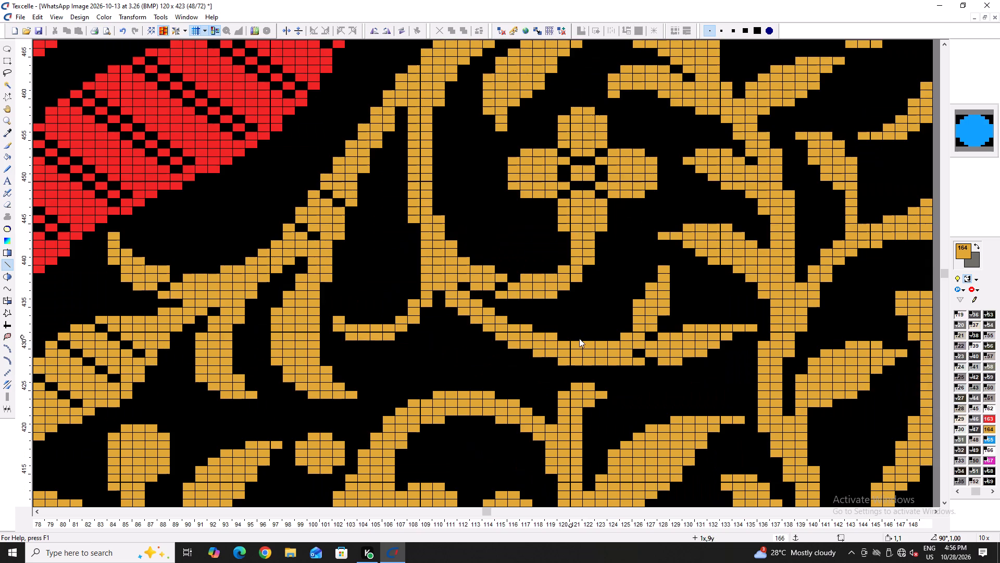
pyautogui.keyDown('ctrl'); pyautogui.scroll(3, 580, 339); pyautogui.keyUp('ctrl')
pyautogui.moveTo(540, 370); pyautogui.dragTo(546, 365, button='right')
pyautogui.rightClick(583, 339)
# Draw a horizontal black line across the flower's stem just below its bottom petal, around column 121.
pyautogui.keyDown('ctrl'); pyautogui.scroll(-3, 460, 341); pyautogui.keyUp('ctrl')
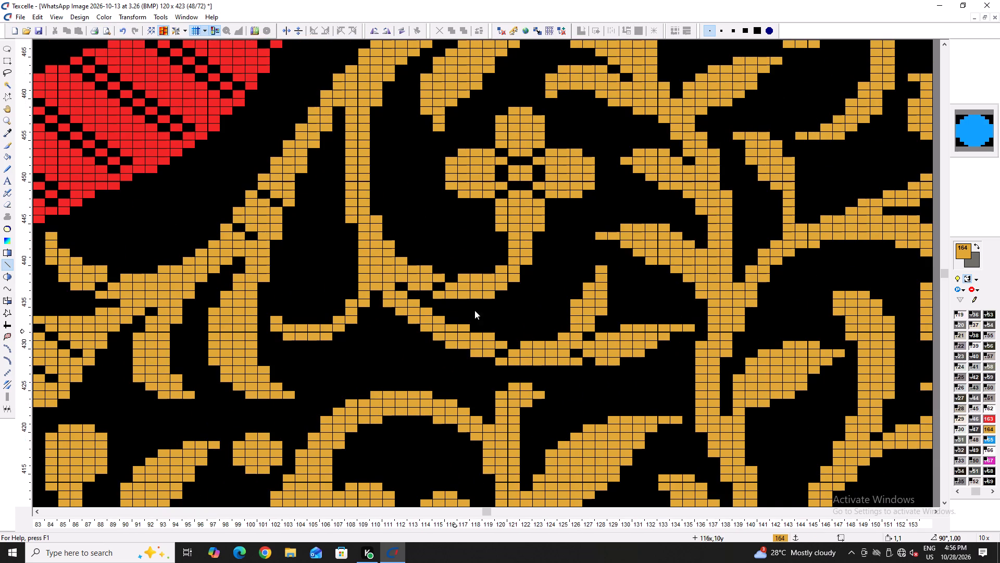
pyautogui.moveTo(533, 242); pyautogui.dragTo(502, 243, button='right')
# Separate the forking branches with a diagonal black gap from column 150, row 446 to column 148, row 444.
pyautogui.keyDown('ctrl'); pyautogui.scroll(-2, 521, 244); pyautogui.keyUp('ctrl')
pyautogui.keyDown('ctrl'); pyautogui.scroll(2, 783, 223); pyautogui.keyUp('ctrl')
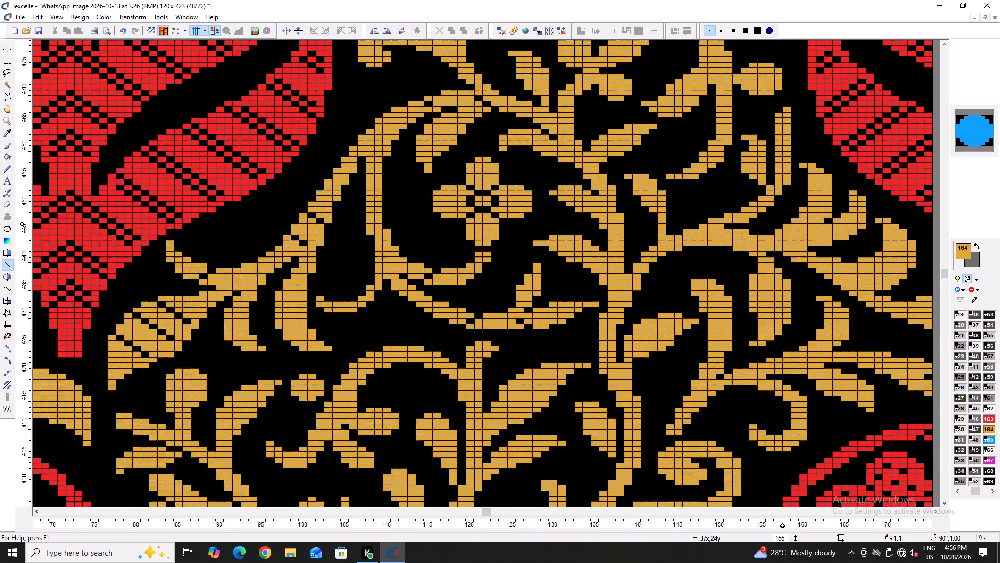
pyautogui.keyDown('ctrl'); pyautogui.scroll(3, 782, 225); pyautogui.keyUp('ctrl')
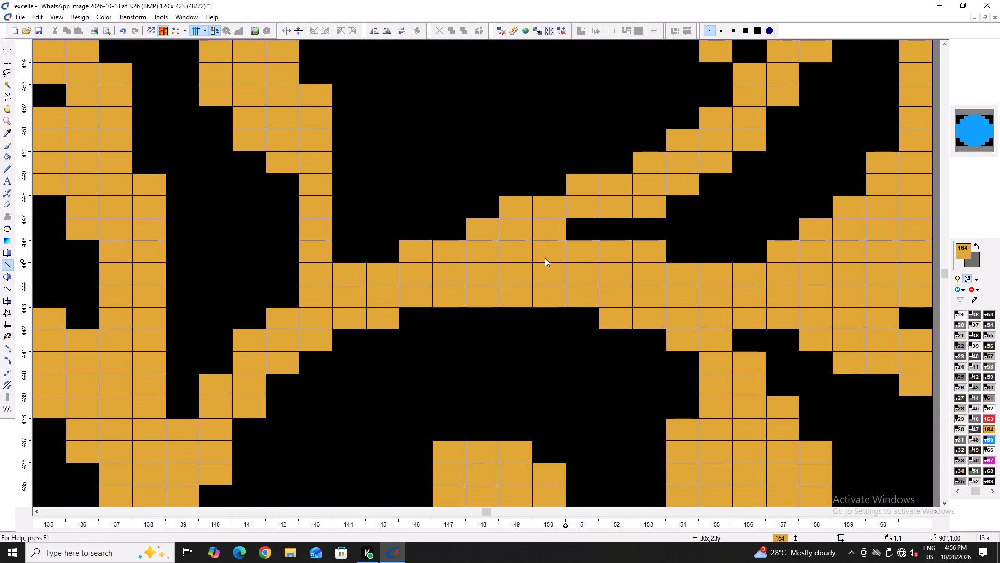
pyautogui.rightClick(545, 258)
pyautogui.rightClick(528, 265)
pyautogui.rightClick(485, 289)
# Cut a diagonal black gap across the branching stem from column 157, row 445 to column 155, row 443.
pyautogui.keyDown('ctrl'); pyautogui.scroll(-3, 407, 284); pyautogui.keyUp('ctrl')
pyautogui.keyDown('ctrl'); pyautogui.scroll(2, 565, 295); pyautogui.keyUp('ctrl')
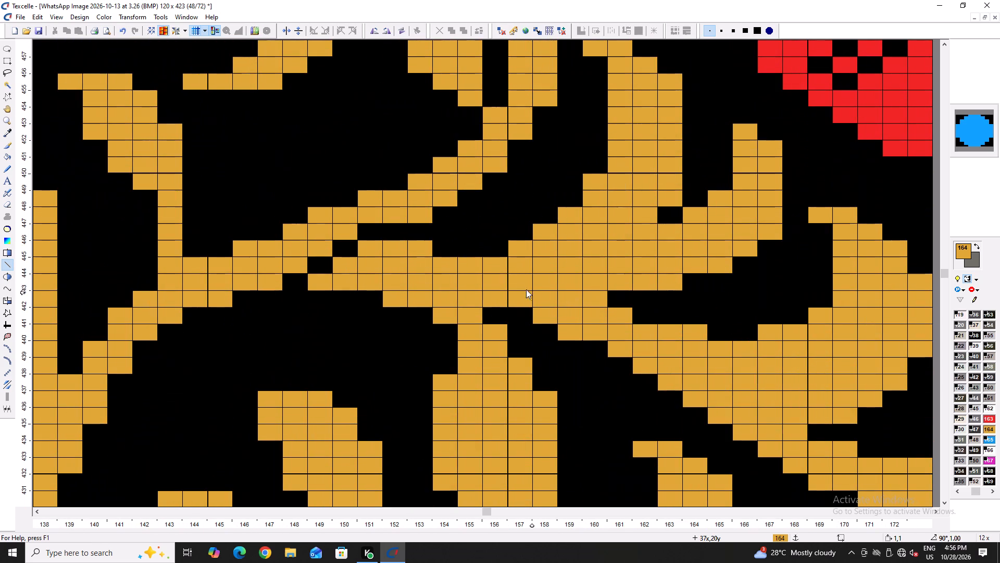
pyautogui.rightClick(516, 267)
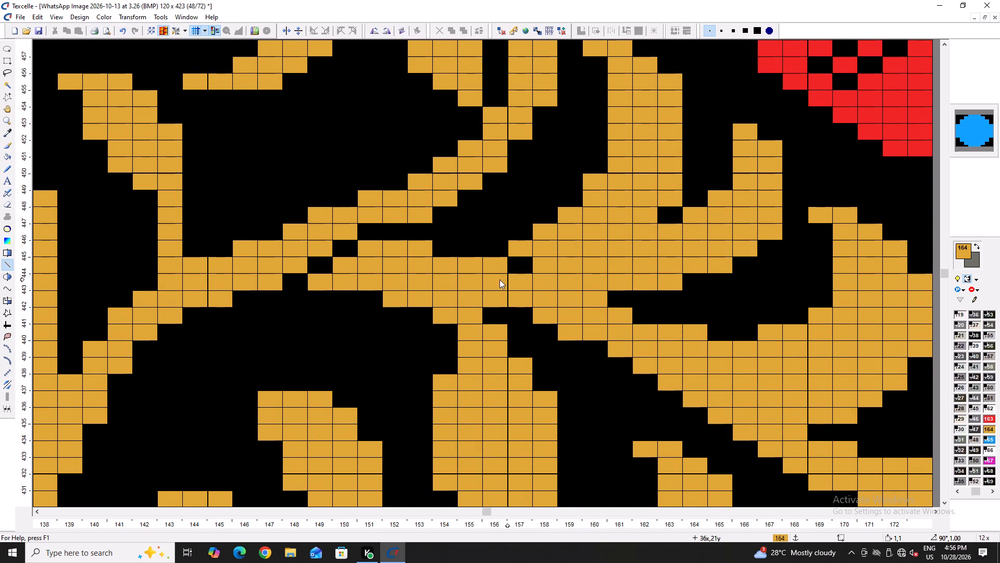
pyautogui.rightClick(499, 279)
pyautogui.rightClick(470, 294)
# Separate the curved leaf from its stem with a diagonal black gap from column 167, row 440 to column 170, row 437.
pyautogui.keyDown('ctrl'); pyautogui.scroll(-4, 425, 305); pyautogui.keyUp('ctrl')
pyautogui.keyDown('ctrl'); pyautogui.scroll(2, 511, 331); pyautogui.keyUp('ctrl')
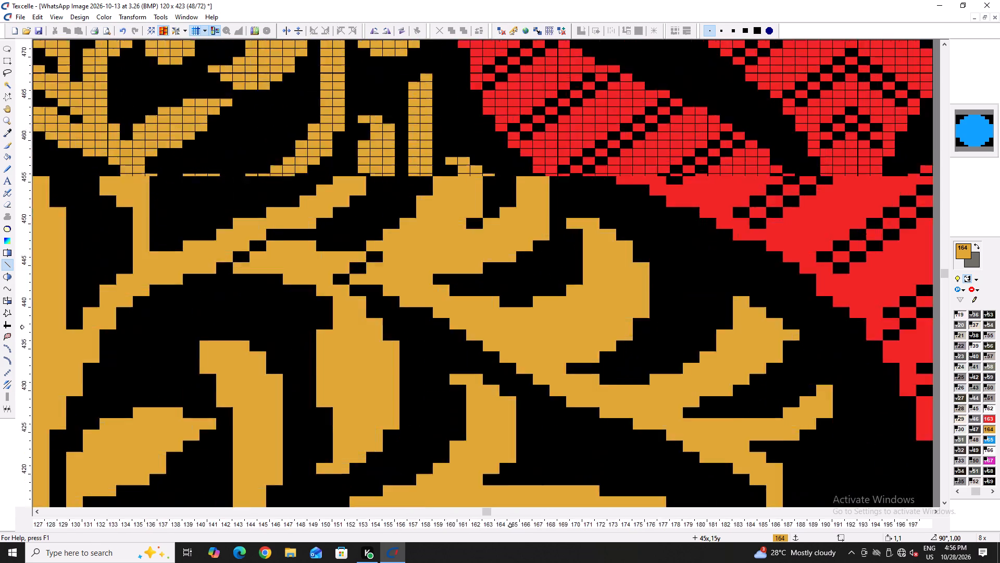
pyautogui.keyDown('ctrl'); pyautogui.scroll(2, 511, 332); pyautogui.keyUp('ctrl')
pyautogui.rightClick(574, 298)
pyautogui.rightClick(594, 316)
pyautogui.rightClick(620, 332)
pyautogui.rightClick(646, 354)
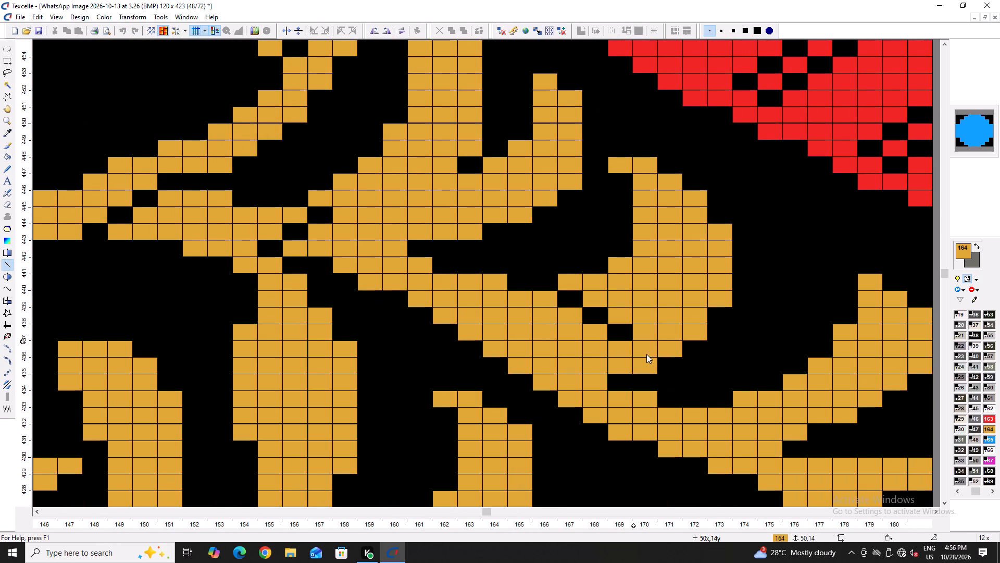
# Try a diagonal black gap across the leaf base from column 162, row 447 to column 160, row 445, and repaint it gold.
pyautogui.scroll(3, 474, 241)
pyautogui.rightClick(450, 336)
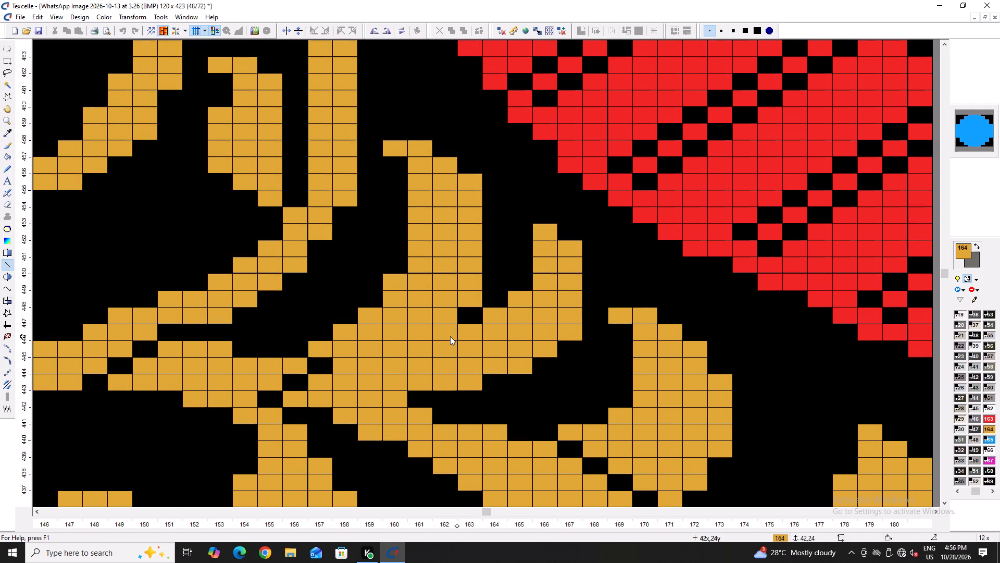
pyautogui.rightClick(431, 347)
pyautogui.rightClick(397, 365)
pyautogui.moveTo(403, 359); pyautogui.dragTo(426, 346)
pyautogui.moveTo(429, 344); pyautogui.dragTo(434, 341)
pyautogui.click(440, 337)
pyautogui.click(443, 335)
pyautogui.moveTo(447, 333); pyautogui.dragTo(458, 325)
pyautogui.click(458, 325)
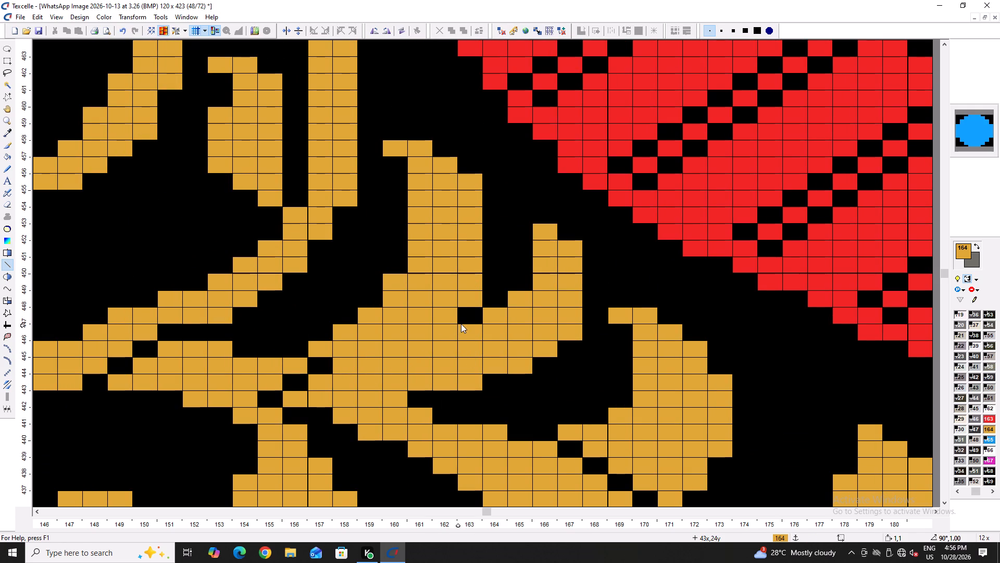
# Cut a one-cell-wide diagonal black gap across the leaf base from column 160, row 448 to column 163, row 445.
pyautogui.moveTo(397, 314); pyautogui.dragTo(446, 356, button='right')
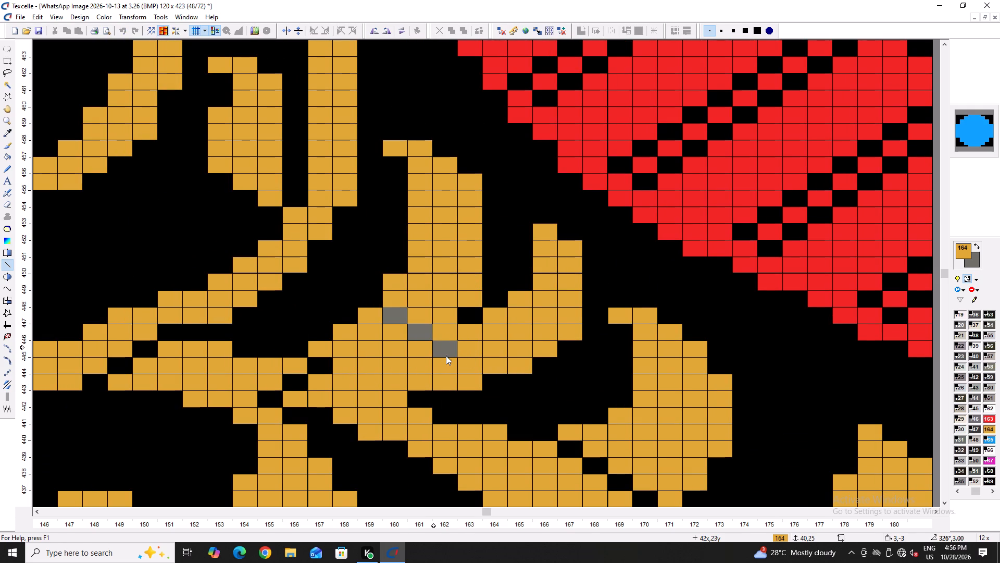
pyautogui.moveTo(446, 356); pyautogui.dragTo(448, 358, button='right')
pyautogui.rightClick(438, 352)
pyautogui.rightClick(461, 368)
pyautogui.click(452, 364)
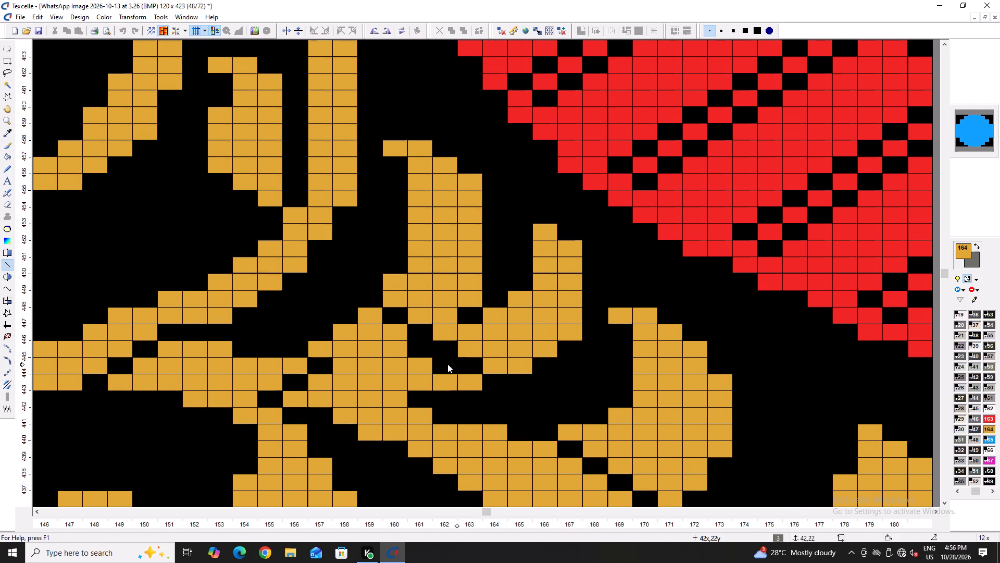
pyautogui.click(422, 353)
# Separate the stem's end shoots with black gaps at column 174, row 433, column 175, rows 432 and 430, and column 179, row 429.
pyautogui.keyDown('ctrl'); pyautogui.scroll(-4, 423, 353); pyautogui.keyUp('ctrl')
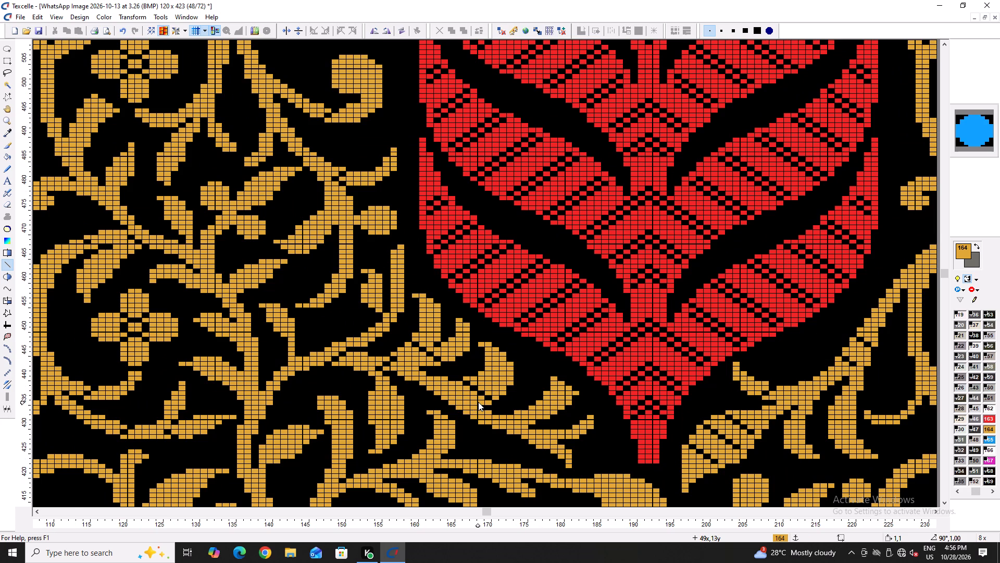
pyautogui.keyDown('ctrl'); pyautogui.scroll(-1, 478, 402); pyautogui.keyUp('ctrl')
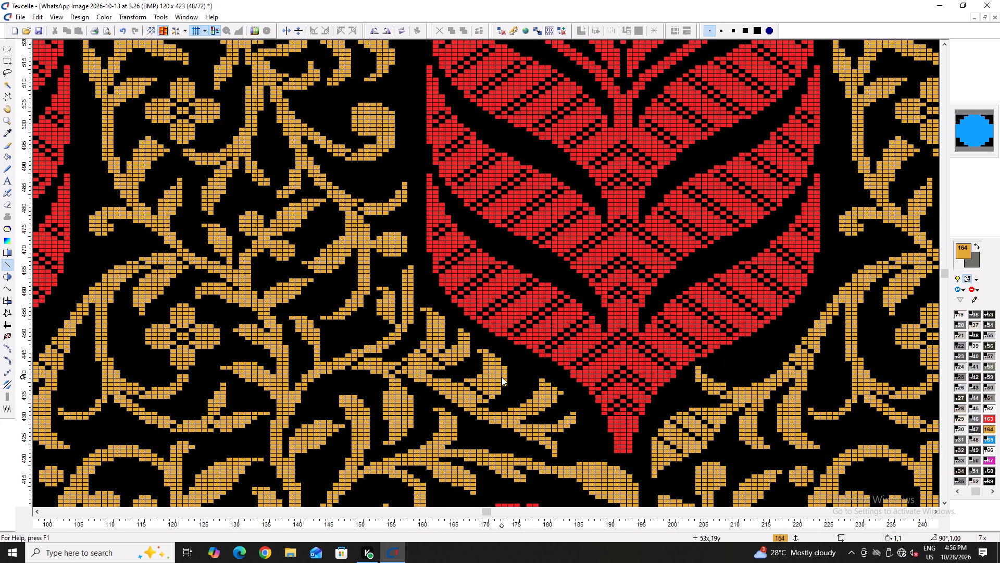
pyautogui.keyDown('ctrl'); pyautogui.scroll(7, 525, 410); pyautogui.keyUp('ctrl')
pyautogui.scroll(-2, 447, 431)
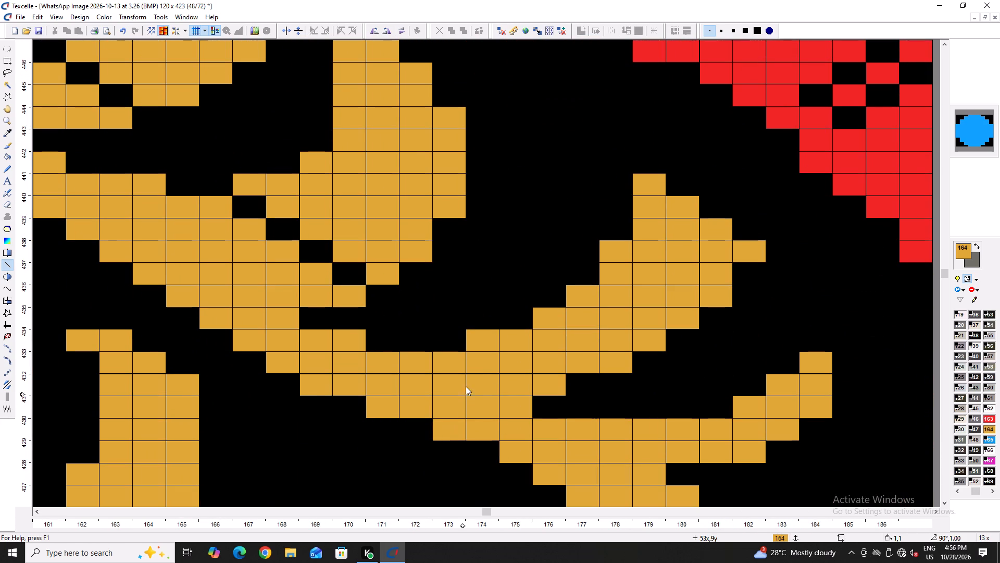
pyautogui.rightClick(481, 365)
pyautogui.rightClick(516, 391)
pyautogui.keyDown('ctrl'); pyautogui.scroll(-4, 468, 388); pyautogui.keyUp('ctrl')
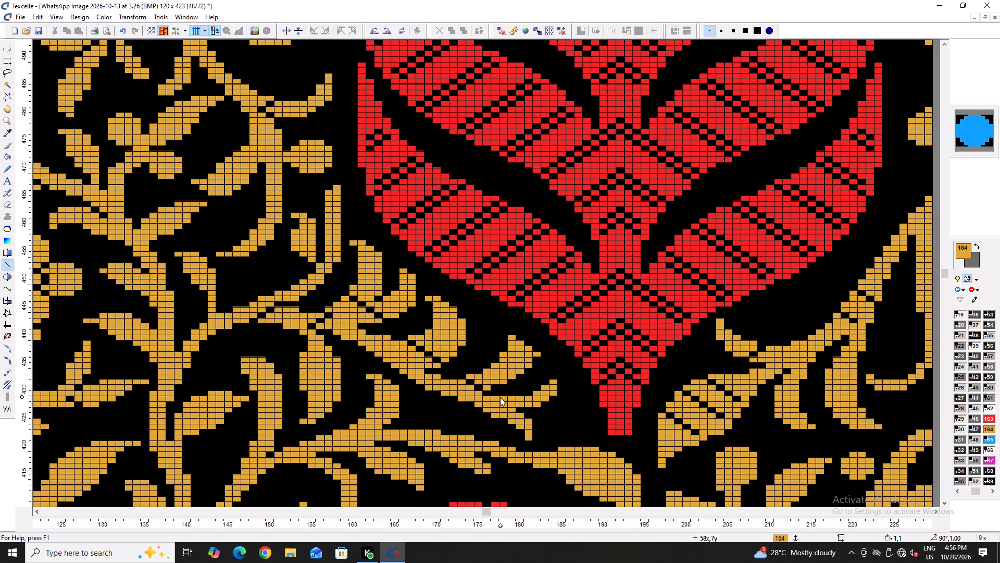
pyautogui.keyDown('ctrl'); pyautogui.scroll(5, 496, 402); pyautogui.keyUp('ctrl')
pyautogui.rightClick(478, 397)
pyautogui.click(485, 398)
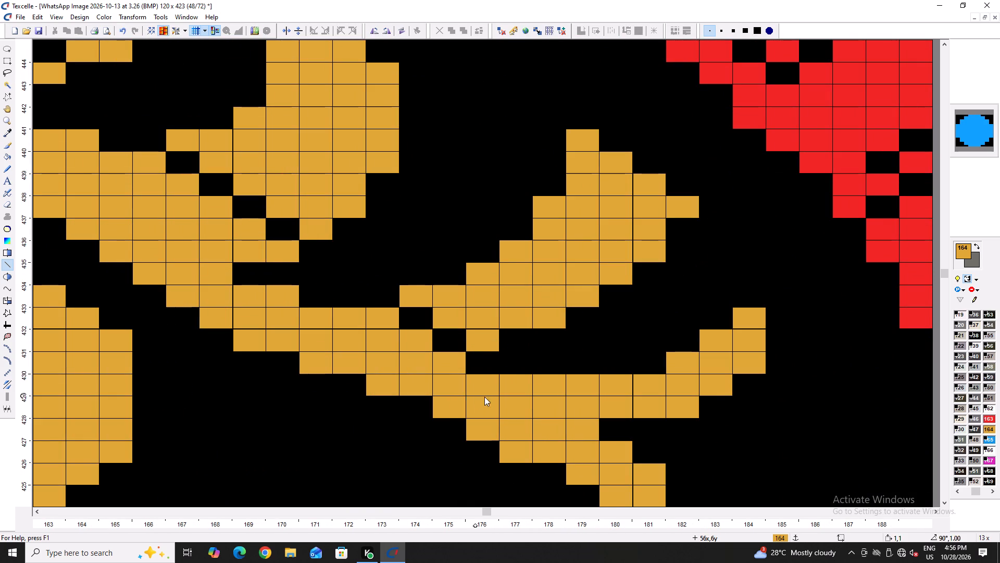
pyautogui.rightClick(453, 387)
pyautogui.rightClick(585, 408)
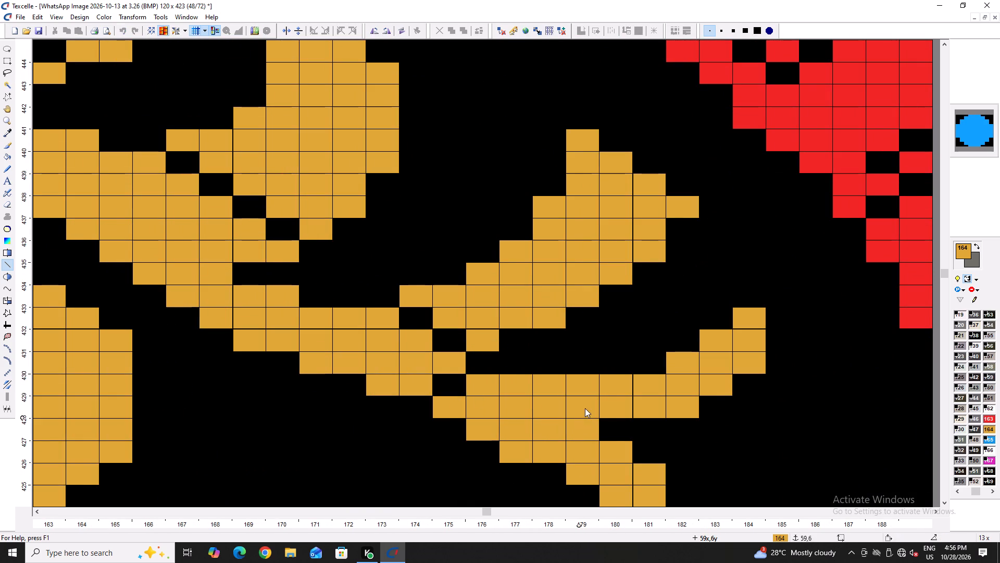
pyautogui.rightClick(586, 408)
# Cut black gaps at the end leaf's neck near column 182 and diagonal veins from column 186, row 417 and column 190, row 413.
pyautogui.keyDown('ctrl'); pyautogui.scroll(-6, 523, 407); pyautogui.keyUp('ctrl')
pyautogui.keyDown('ctrl'); pyautogui.scroll(5, 585, 456); pyautogui.keyUp('ctrl')
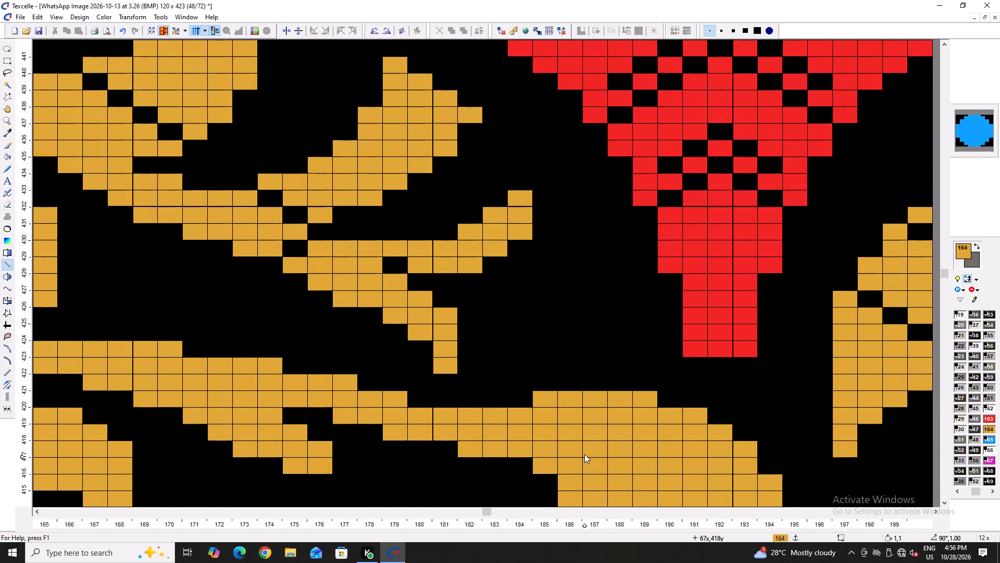
pyautogui.scroll(-1, 564, 446)
pyautogui.rightClick(468, 382)
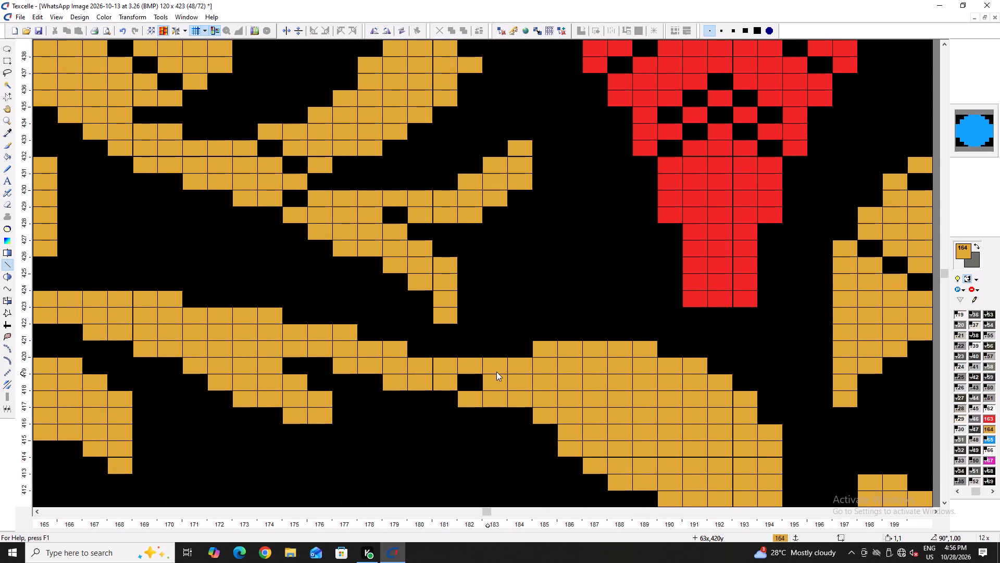
pyautogui.rightClick(496, 372)
pyautogui.moveTo(562, 415); pyautogui.dragTo(643, 369, button='right')
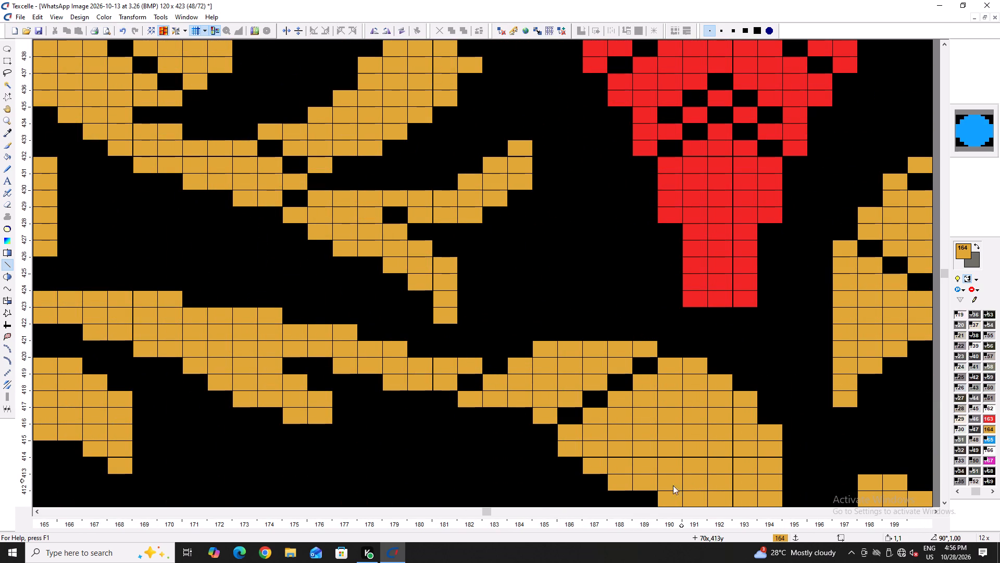
pyautogui.moveTo(661, 481); pyautogui.dragTo(739, 427, button='right')
# Separate the lower forking branches with black gaps from column 158, row 423 to column 160, row 421, at column 154, and at columns 163–164.
pyautogui.keyDown('ctrl'); pyautogui.scroll(-4, 638, 414); pyautogui.keyUp('ctrl')
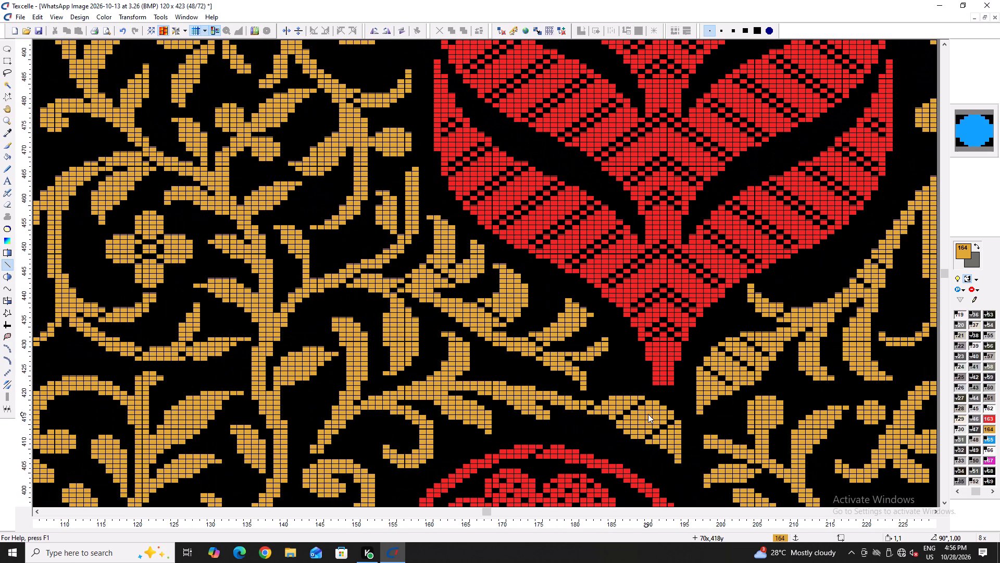
pyautogui.keyDown('ctrl'); pyautogui.scroll(4, 433, 386); pyautogui.keyUp('ctrl')
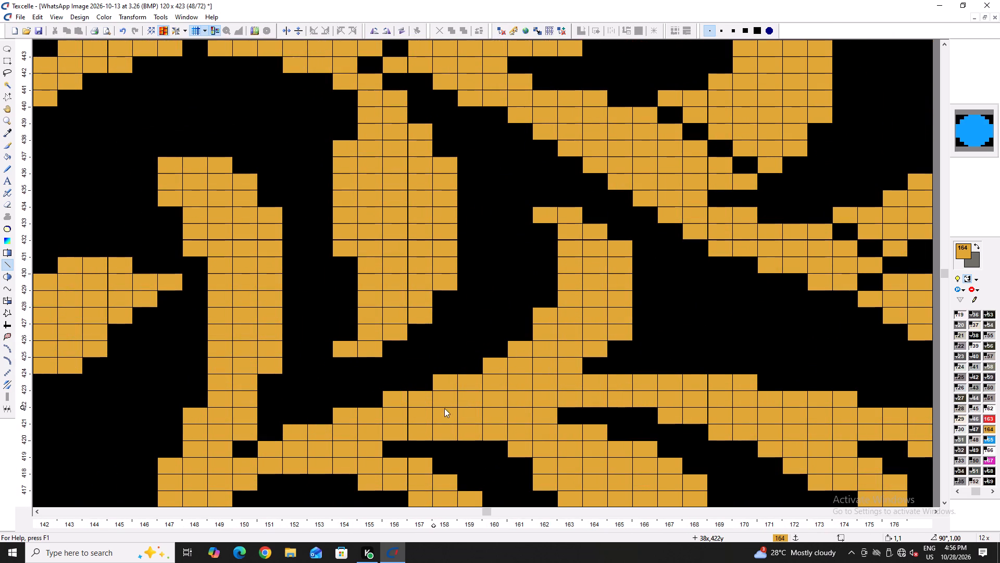
pyautogui.rightClick(448, 401)
pyautogui.rightClick(469, 415)
pyautogui.rightClick(494, 433)
pyautogui.rightClick(342, 429)
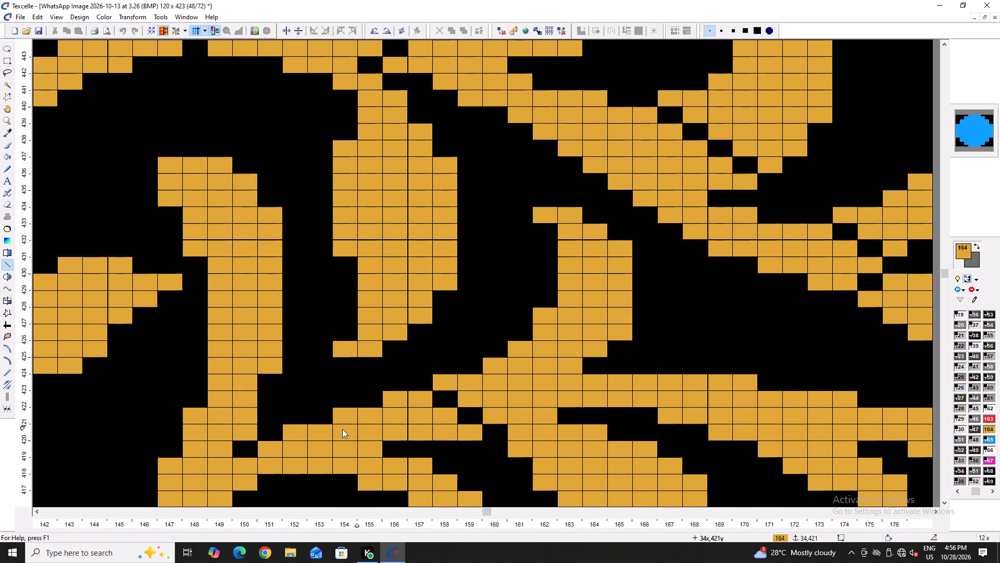
pyautogui.rightClick(568, 386)
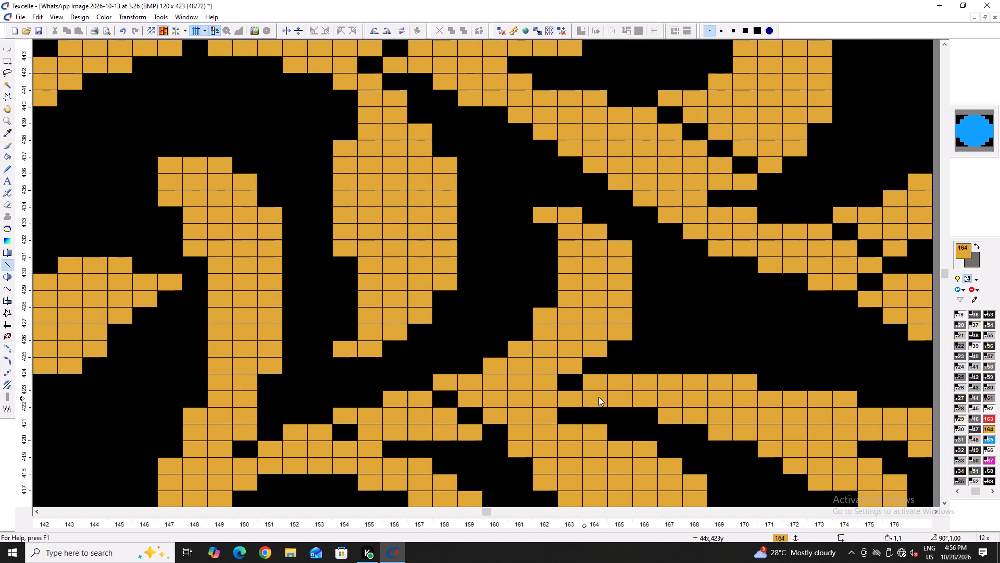
pyautogui.rightClick(597, 397)
pyautogui.rightClick(597, 397)
# Cut diagonal black gaps across the long stem at column 170, row 423 to column 169, row 422, and column 174, row 422 to column 173, row 421.
pyautogui.press('Right')
pyautogui.press('Right')
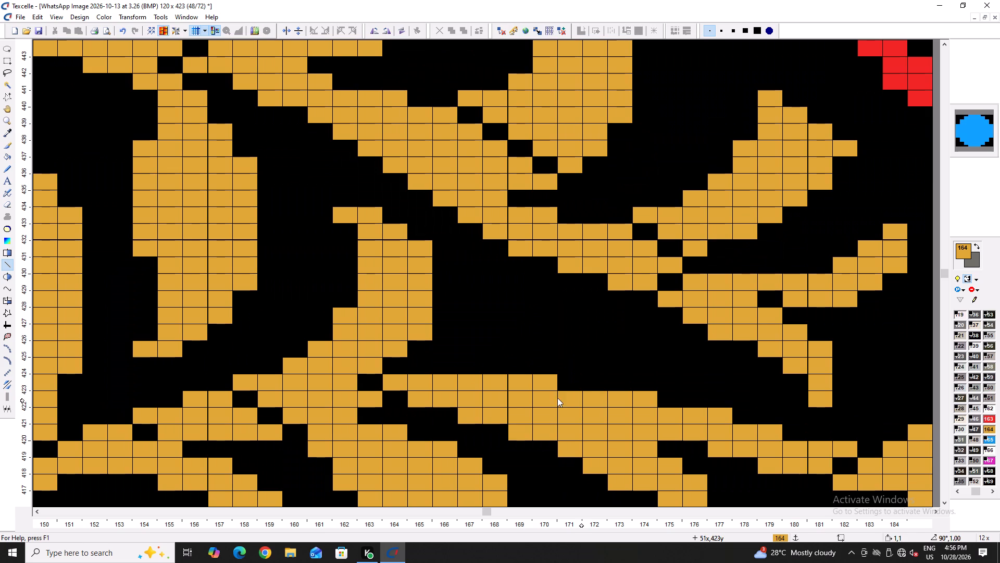
pyautogui.rightClick(552, 400)
pyautogui.rightClick(529, 412)
pyautogui.rightClick(642, 417)
pyautogui.rightClick(627, 433)
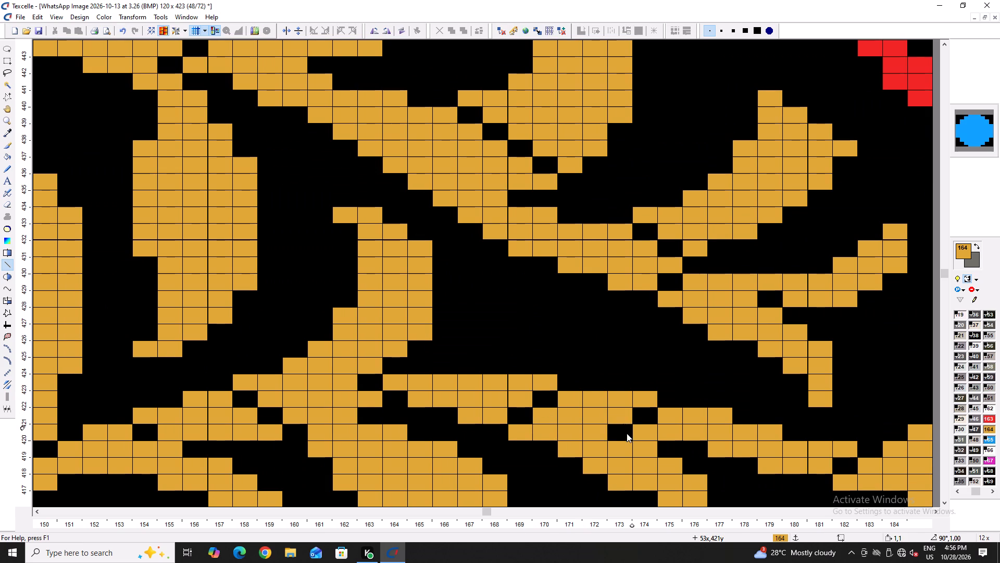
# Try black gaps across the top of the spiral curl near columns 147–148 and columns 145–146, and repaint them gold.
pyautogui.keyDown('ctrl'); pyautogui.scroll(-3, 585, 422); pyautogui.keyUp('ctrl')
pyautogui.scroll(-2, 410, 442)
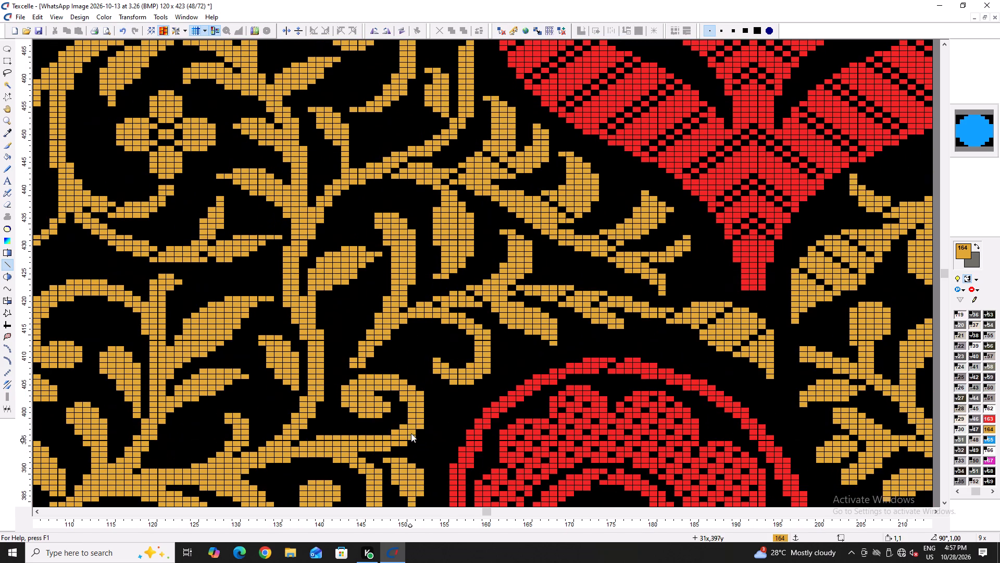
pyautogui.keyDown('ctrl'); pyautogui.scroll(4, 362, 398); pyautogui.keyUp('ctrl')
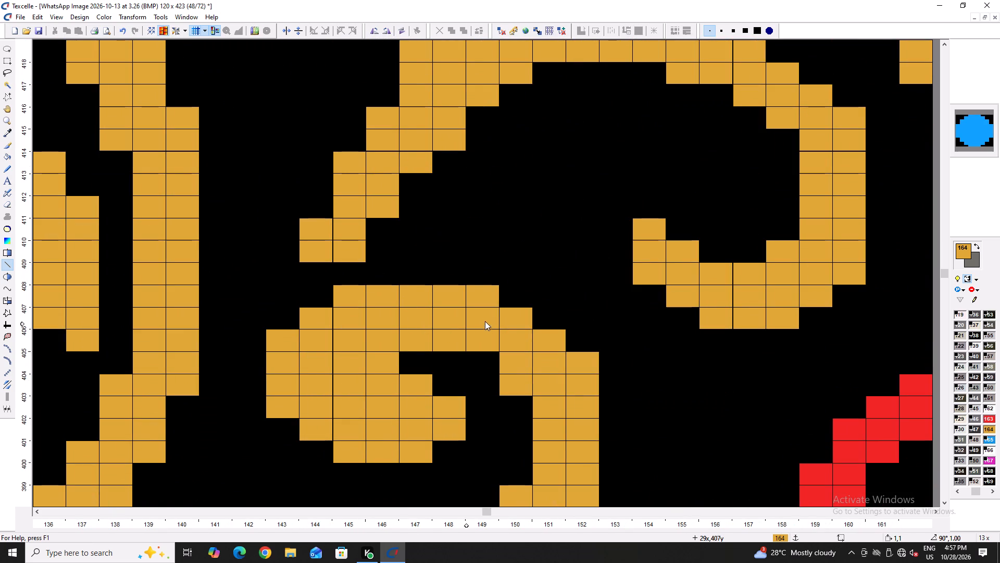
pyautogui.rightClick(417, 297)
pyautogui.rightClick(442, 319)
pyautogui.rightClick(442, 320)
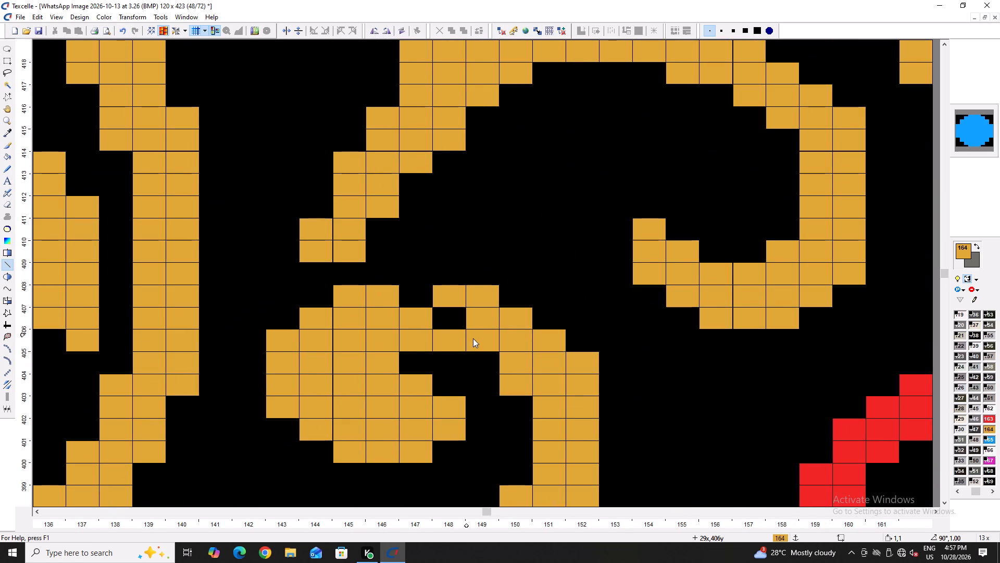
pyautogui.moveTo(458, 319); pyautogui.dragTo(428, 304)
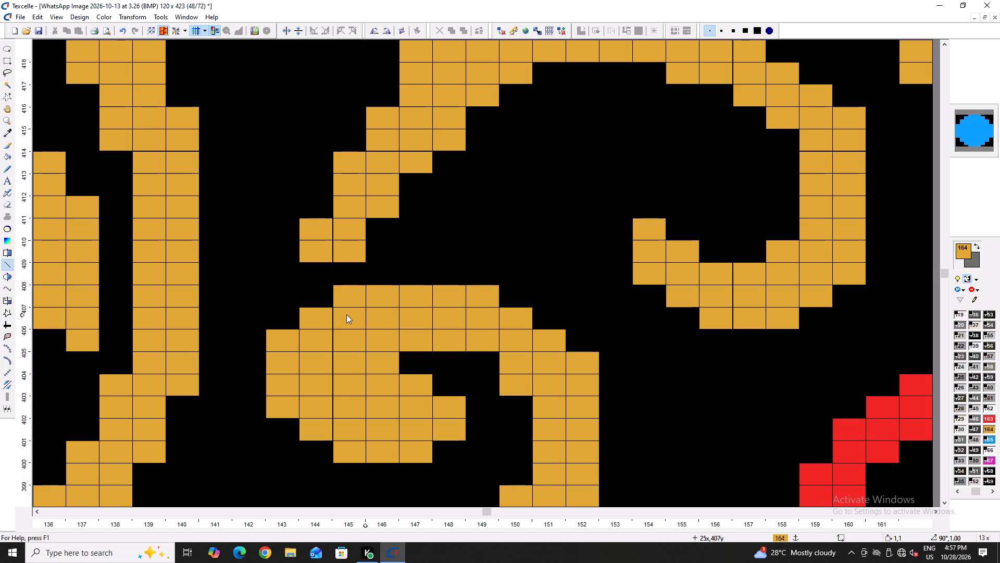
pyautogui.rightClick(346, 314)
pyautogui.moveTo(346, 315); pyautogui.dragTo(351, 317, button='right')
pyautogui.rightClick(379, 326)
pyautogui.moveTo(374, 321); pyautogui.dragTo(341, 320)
# Cut a diagonal black gap from column 140, row 396 to column 142, row 394, and a single black cell at column 133, row 394.
pyautogui.keyDown('ctrl'); pyautogui.scroll(-9, 448, 343); pyautogui.keyUp('ctrl')
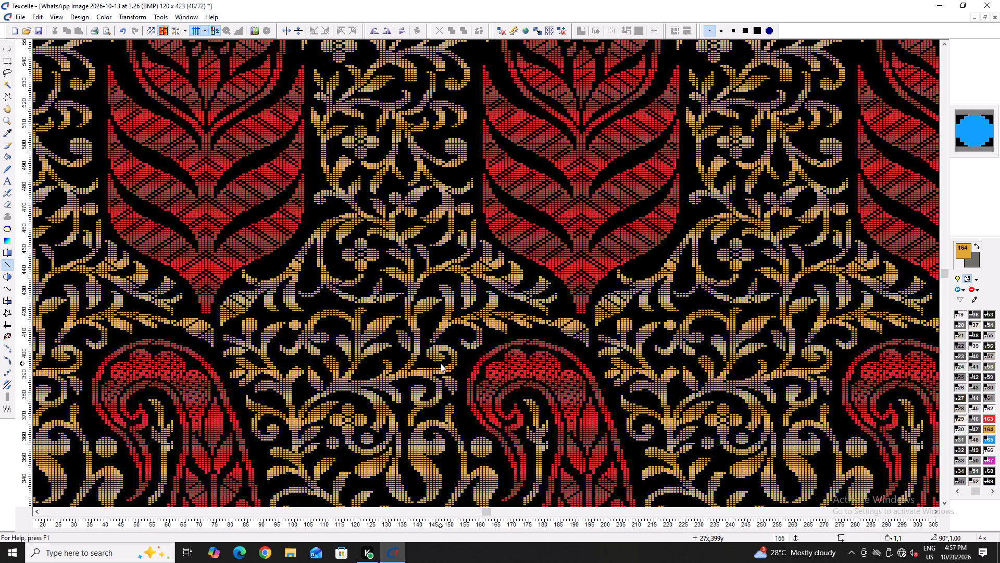
pyautogui.keyDown('ctrl'); pyautogui.scroll(5, 406, 383); pyautogui.keyUp('ctrl')
pyautogui.keyDown('ctrl'); pyautogui.scroll(4, 438, 343); pyautogui.keyUp('ctrl')
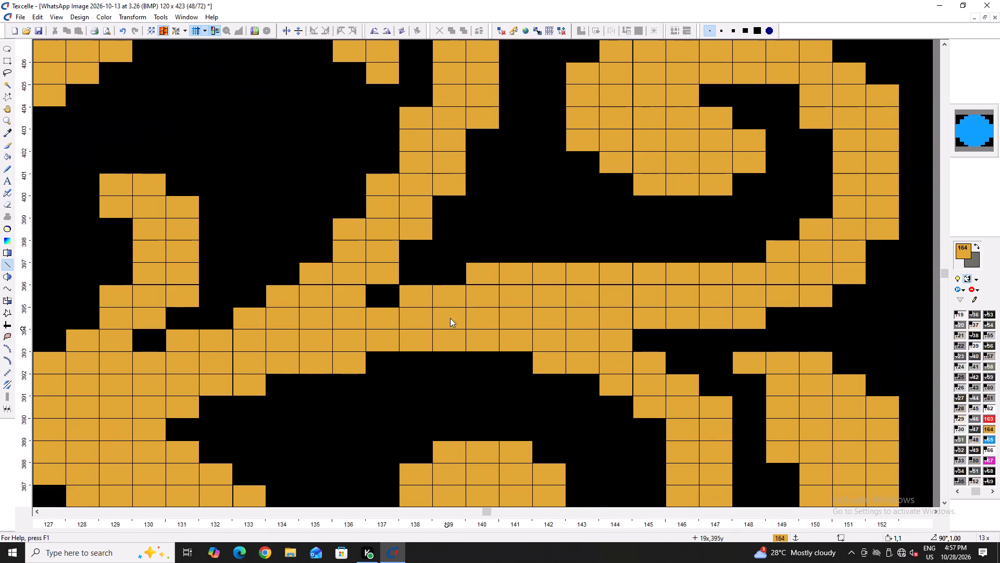
pyautogui.rightClick(472, 298)
pyautogui.rightClick(519, 323)
pyautogui.rightClick(520, 323)
pyautogui.rightClick(555, 334)
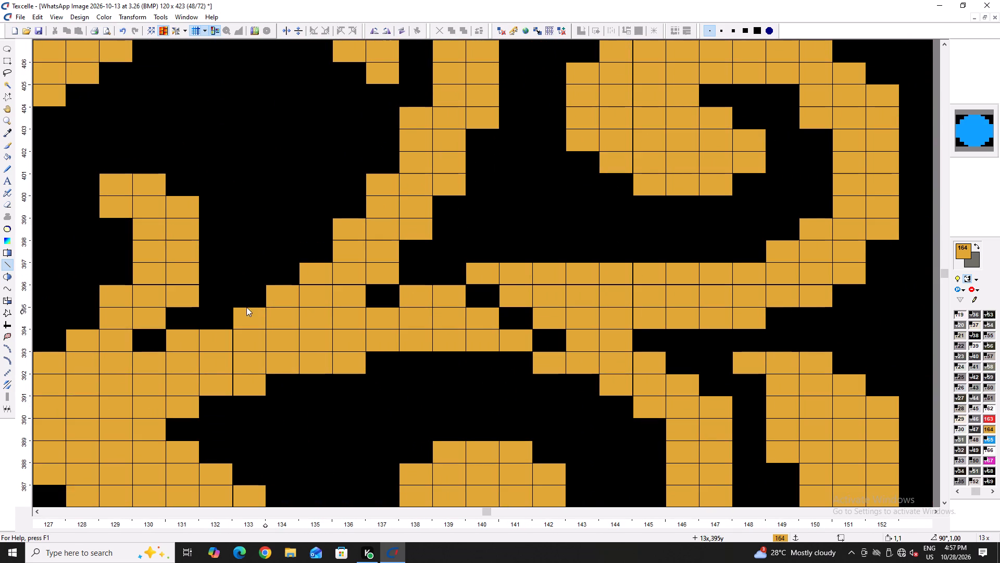
pyautogui.rightClick(240, 339)
# Extend the diagonal black gap at the vine junction with cells at column 119, row 390 and column 120, row 389.
pyautogui.keyDown('ctrl'); pyautogui.scroll(-6, 261, 371); pyautogui.keyUp('ctrl')
pyautogui.keyDown('ctrl'); pyautogui.scroll(2, 184, 369); pyautogui.keyUp('ctrl')
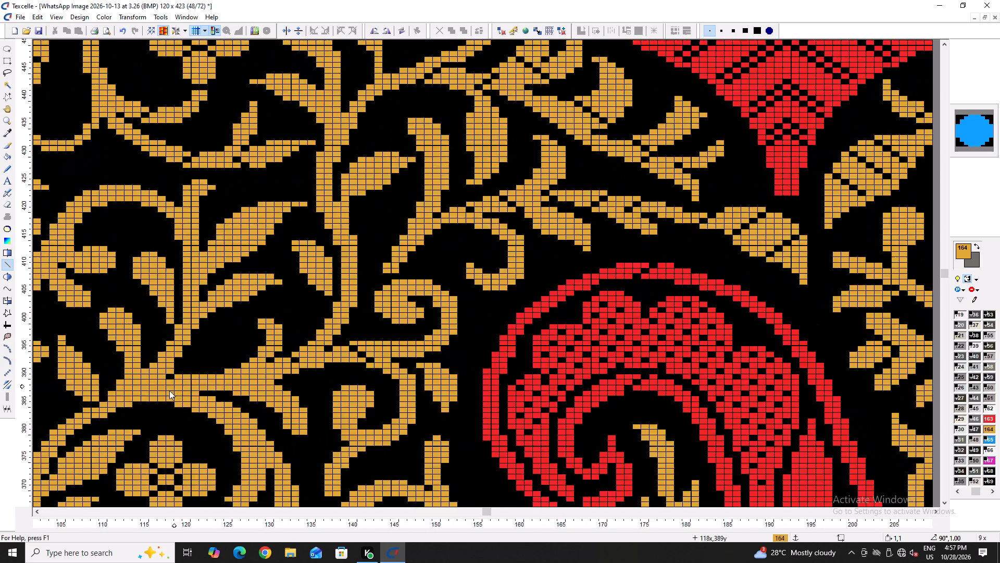
pyautogui.keyDown('ctrl'); pyautogui.scroll(1, 169, 390); pyautogui.keyUp('ctrl')
pyautogui.press('Left')
pyautogui.press('Left')
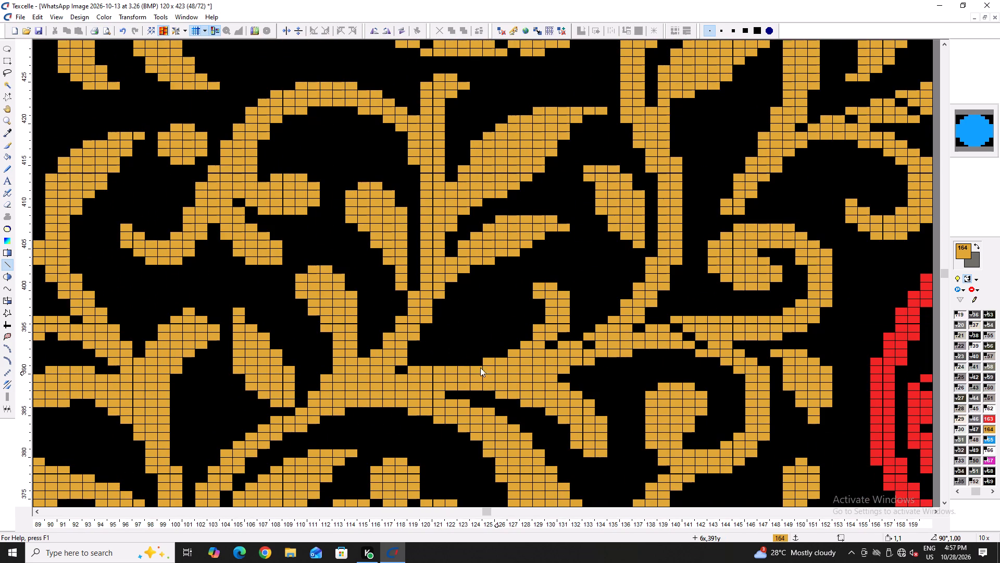
pyautogui.keyDown('ctrl'); pyautogui.scroll(3, 459, 368); pyautogui.keyUp('ctrl')
pyautogui.rightClick(345, 389)
pyautogui.rightClick(345, 389)
pyautogui.rightClick(378, 404)
# Separate the branching leaf from the vine with a diagonal black gap from column 125, row 391 to column 128, row 388.
pyautogui.rightClick(549, 364)
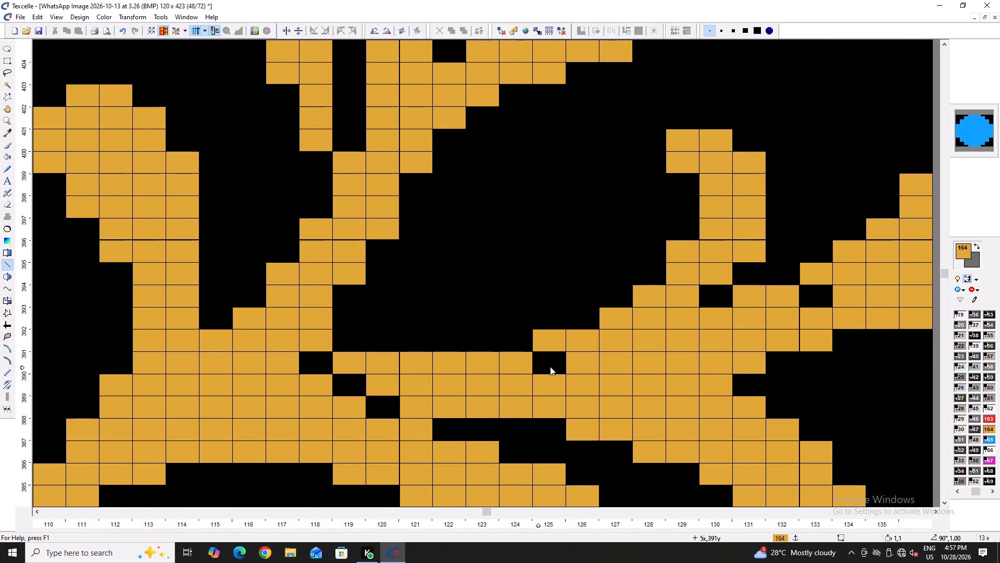
pyautogui.rightClick(549, 364)
pyautogui.rightClick(604, 397)
pyautogui.rightClick(587, 384)
pyautogui.rightClick(653, 420)
pyautogui.rightClick(652, 421)
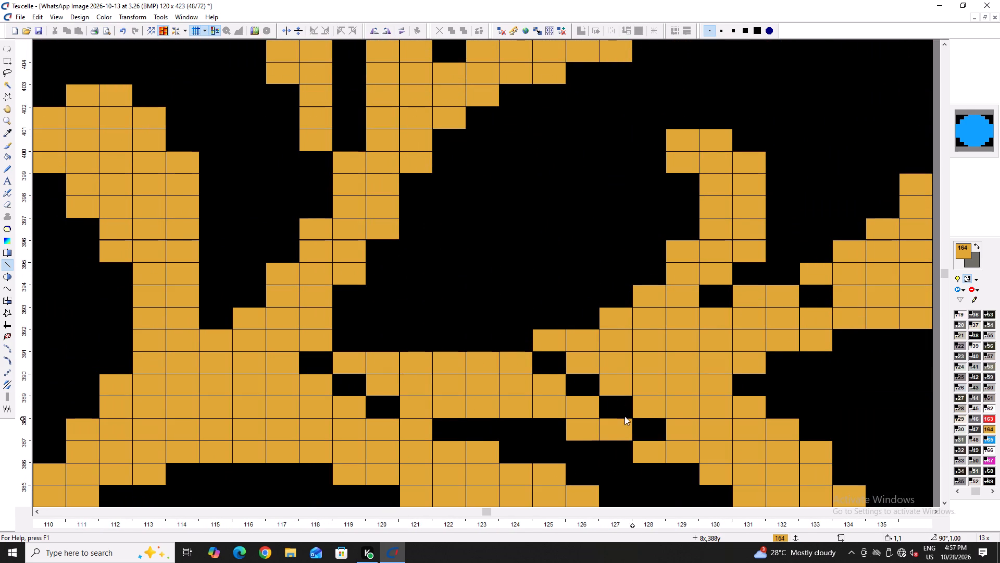
# Cut a diagonal black gap through the vine junction from column 113, row 390 to column 116, row 387.
pyautogui.keyDown('ctrl'); pyautogui.scroll(-4, 431, 373); pyautogui.keyUp('ctrl')
pyautogui.keyDown('ctrl'); pyautogui.scroll(1, 468, 362); pyautogui.keyUp('ctrl')
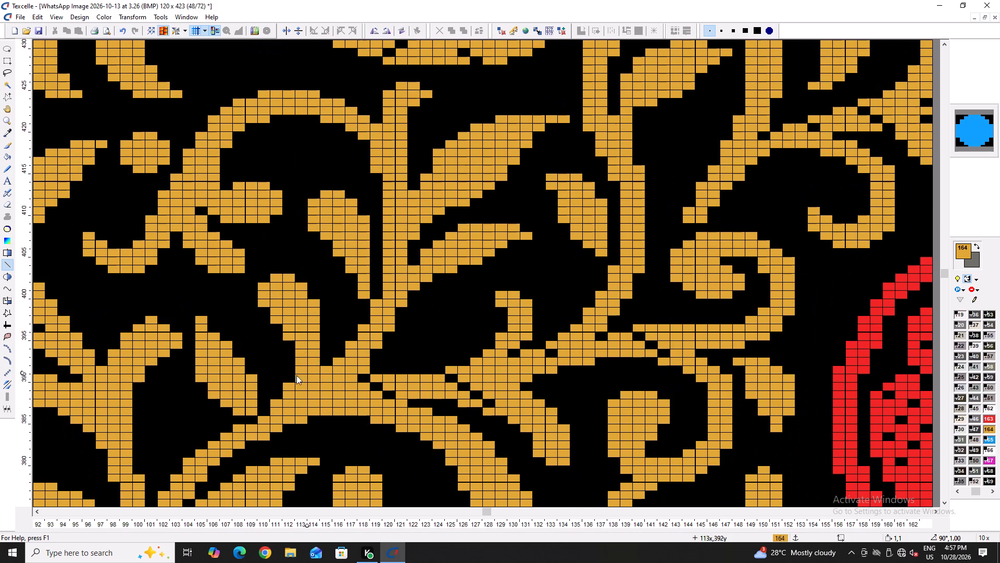
pyautogui.scroll(1, 345, 400)
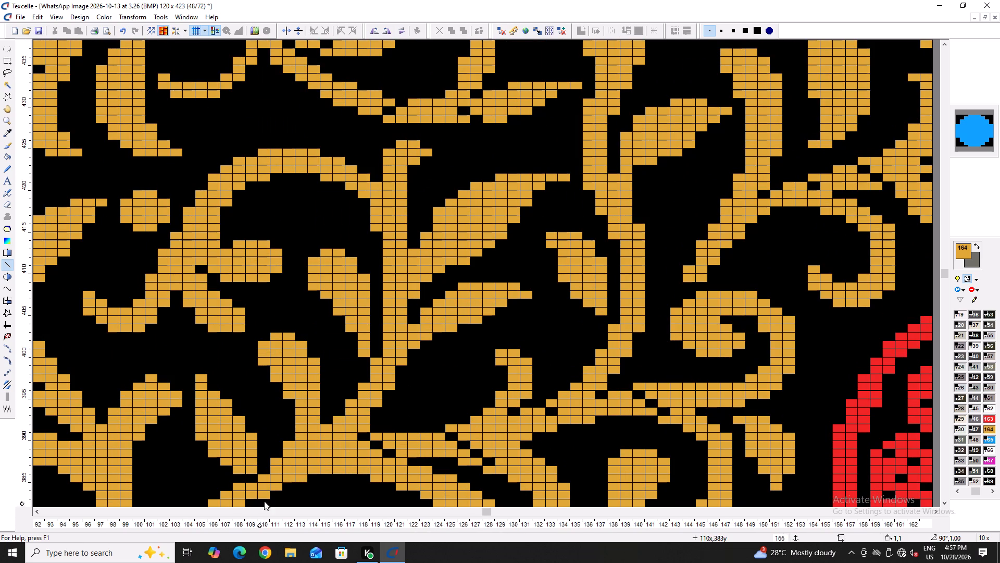
pyautogui.keyDown('ctrl'); pyautogui.scroll(2, 262, 472); pyautogui.keyUp('ctrl')
pyautogui.scroll(-1, 347, 420)
pyautogui.rightClick(346, 370)
pyautogui.rightClick(374, 388)
pyautogui.rightClick(402, 403)
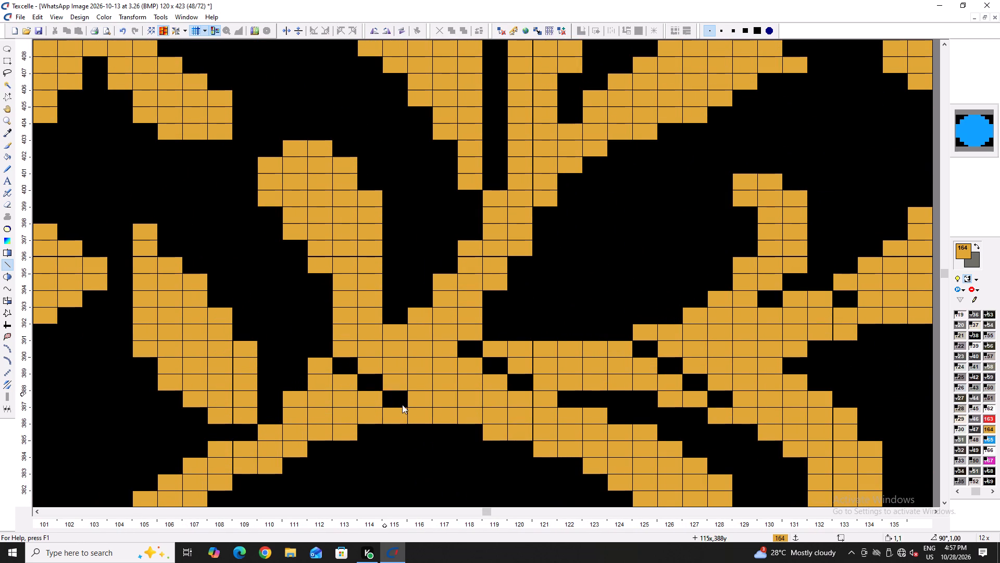
pyautogui.rightClick(420, 416)
# Separate the large leaf from its stem with a diagonal black gap from column 124, row 415 to column 126, row 413.
pyautogui.keyDown('ctrl'); pyautogui.scroll(-4, 373, 403); pyautogui.keyUp('ctrl')
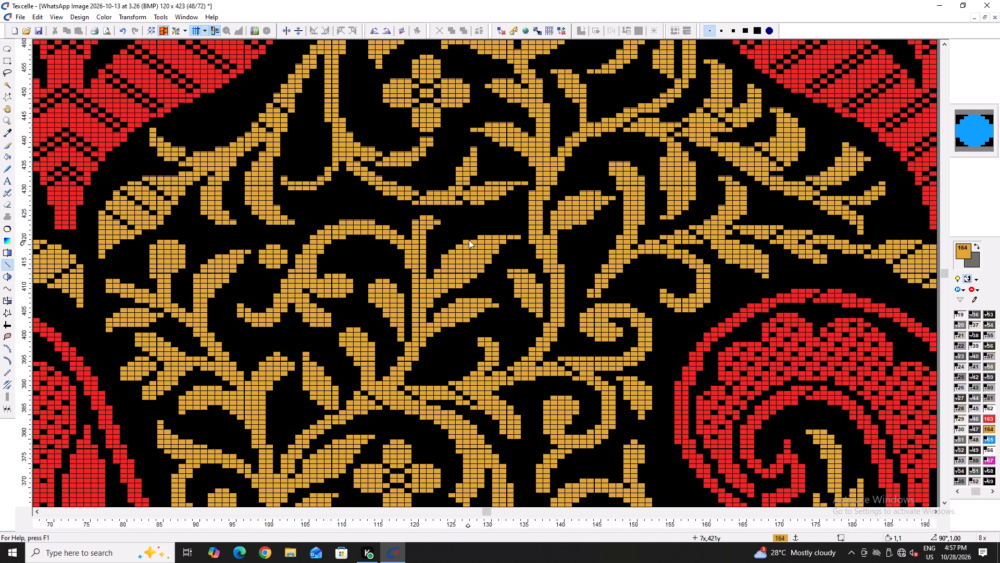
pyautogui.keyDown('ctrl'); pyautogui.scroll(5, 469, 239); pyautogui.keyUp('ctrl')
pyautogui.rightClick(388, 360)
pyautogui.rightClick(388, 360)
pyautogui.rightClick(428, 394)
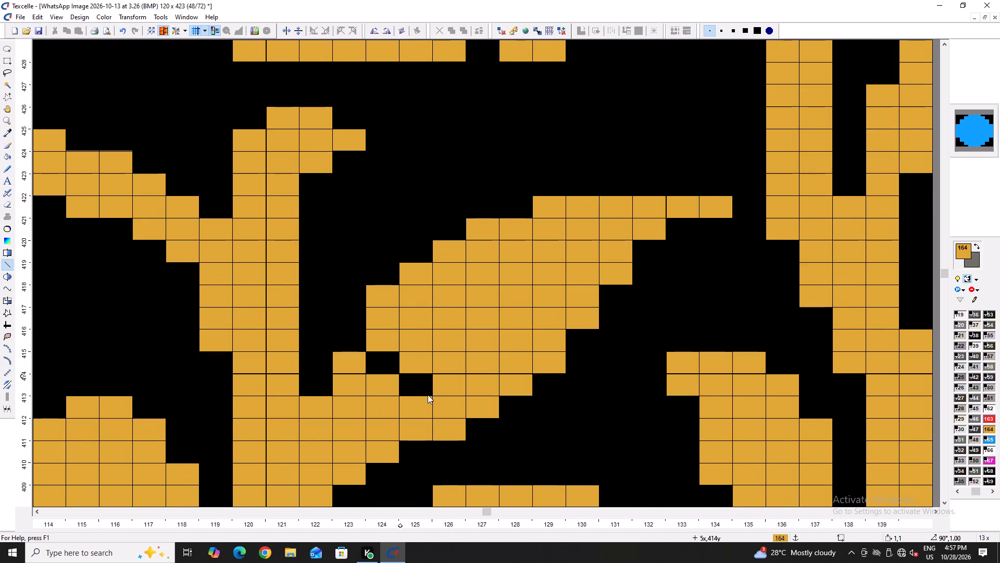
pyautogui.rightClick(428, 395)
pyautogui.rightClick(446, 405)
pyautogui.rightClick(445, 411)
# Add black diagonals across the same leaf: column 126, row 419 to column 128, row 417, and column 129, row 421 to column 130, row 420.
pyautogui.rightClick(449, 278)
pyautogui.rightClick(449, 278)
pyautogui.rightClick(481, 297)
pyautogui.rightClick(516, 319)
pyautogui.rightClick(516, 321)
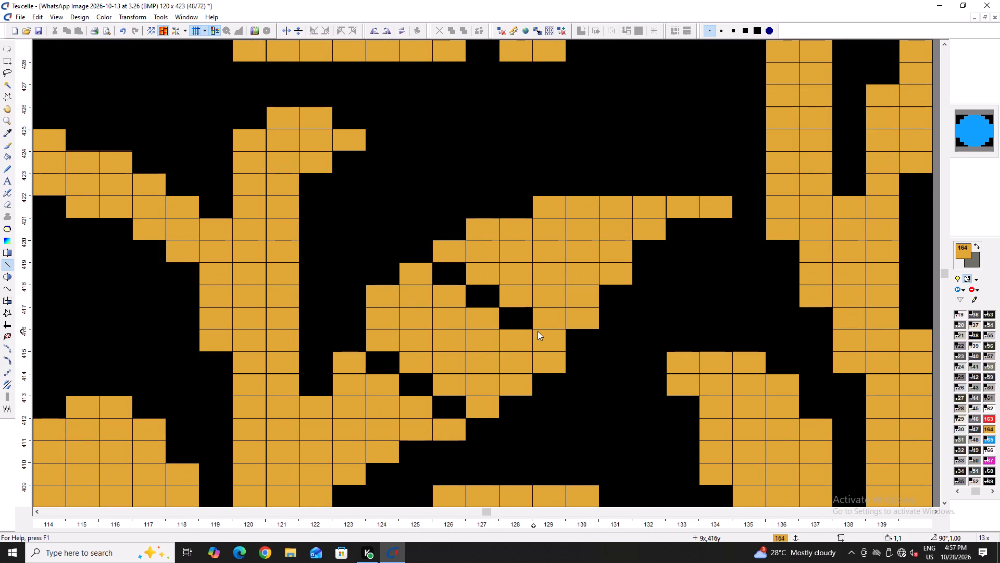
pyautogui.rightClick(557, 220)
pyautogui.rightClick(557, 221)
pyautogui.rightClick(589, 253)
pyautogui.rightClick(589, 253)
pyautogui.rightClick(589, 253)
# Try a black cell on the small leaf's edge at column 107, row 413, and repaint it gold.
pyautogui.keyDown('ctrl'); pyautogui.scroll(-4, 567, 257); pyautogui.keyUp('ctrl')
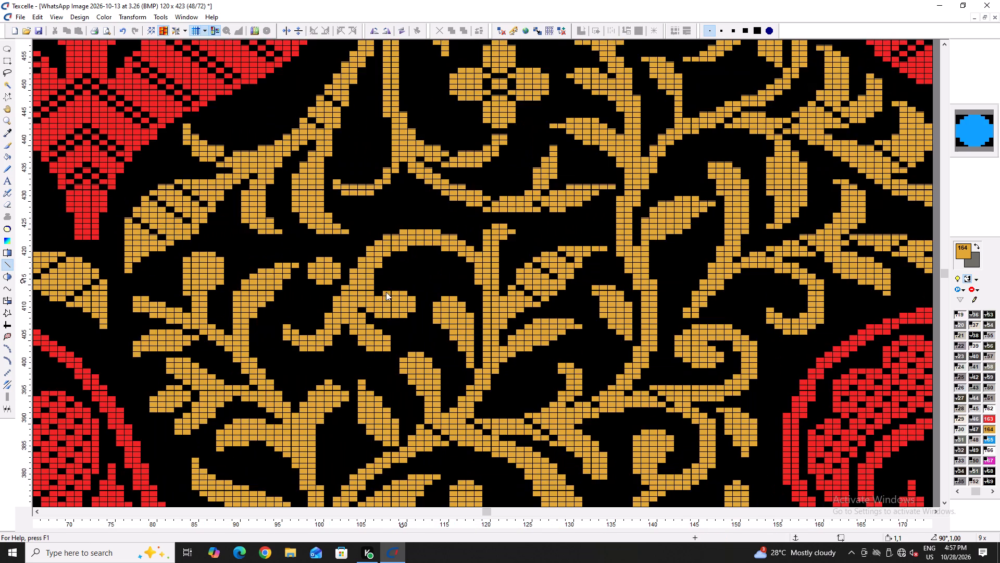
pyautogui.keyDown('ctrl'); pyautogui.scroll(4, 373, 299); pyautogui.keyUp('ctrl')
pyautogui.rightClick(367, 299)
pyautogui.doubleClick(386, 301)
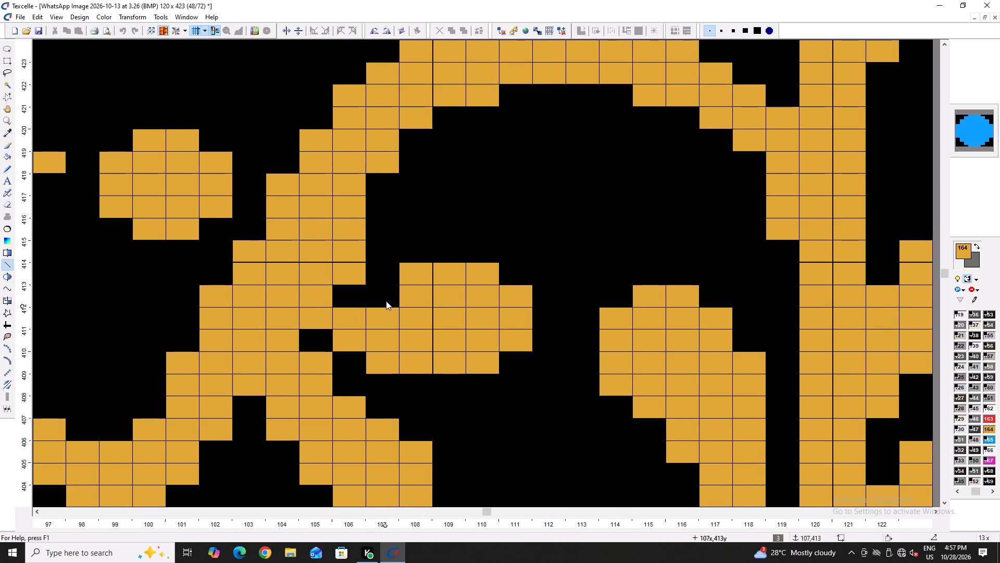
# Cut a two-cell diagonal black gap in the top of the arched vine near column 111, row 423.
pyautogui.keyDown('ctrl'); pyautogui.scroll(-4, 382, 302); pyautogui.keyUp('ctrl')
pyautogui.keyDown('ctrl'); pyautogui.scroll(2, 417, 225); pyautogui.keyUp('ctrl')
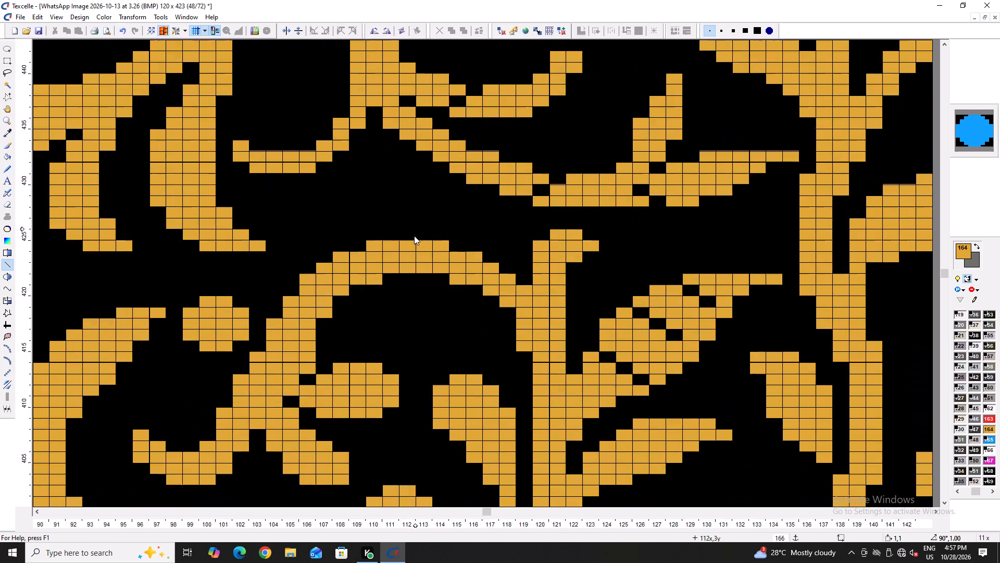
pyautogui.keyDown('ctrl'); pyautogui.scroll(2, 414, 236); pyautogui.keyUp('ctrl')
pyautogui.rightClick(423, 293)
pyautogui.rightClick(399, 278)
# Cut a diagonal black gap across the branching stem from column 95, row 387 to column 99, row 391.
pyautogui.keyDown('ctrl'); pyautogui.scroll(-5, 386, 284); pyautogui.keyUp('ctrl')
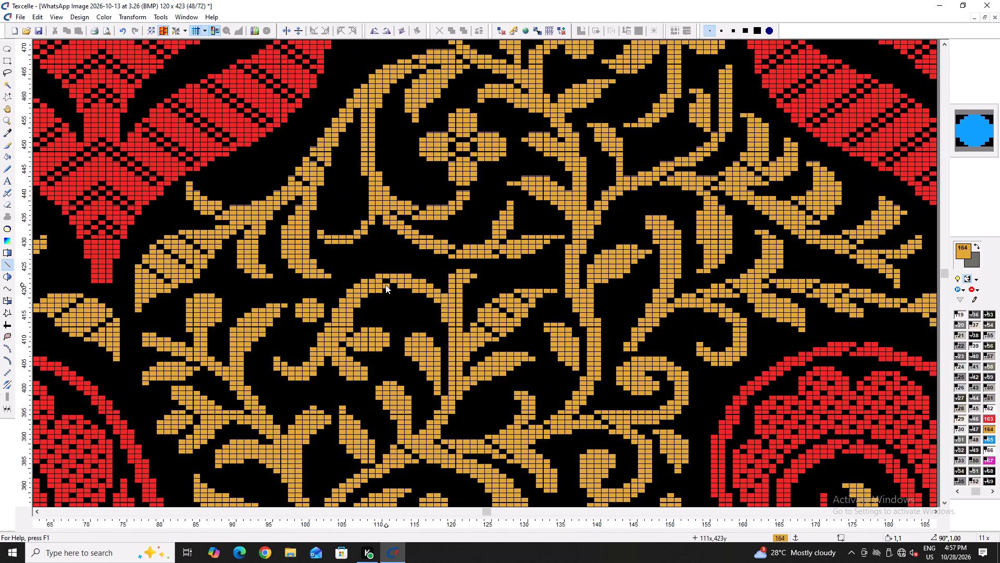
pyautogui.scroll(-3, 257, 422)
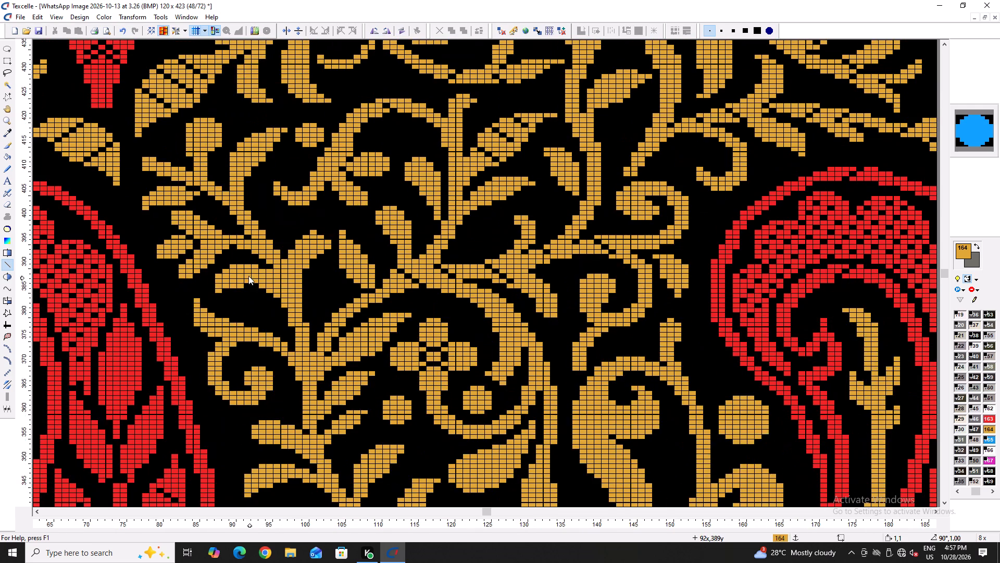
pyautogui.keyDown('ctrl'); pyautogui.scroll(3, 248, 276); pyautogui.keyUp('ctrl')
pyautogui.rightClick(287, 299)
pyautogui.rightClick(287, 299)
pyautogui.rightClick(289, 299)
pyautogui.rightClick(307, 288)
pyautogui.rightClick(307, 288)
pyautogui.rightClick(321, 281)
pyautogui.rightClick(321, 281)
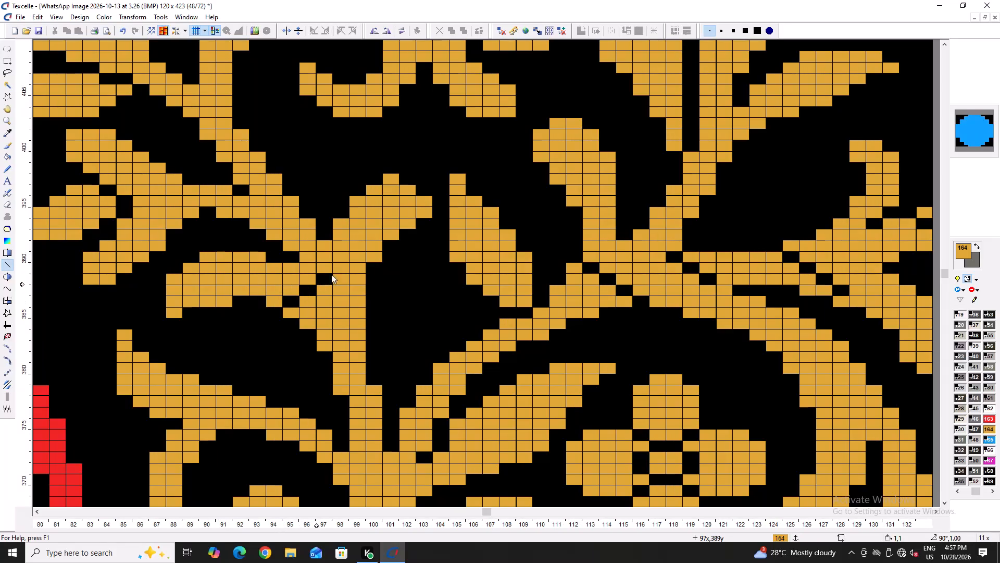
pyautogui.rightClick(337, 270)
pyautogui.rightClick(356, 256)
pyautogui.rightClick(356, 256)
# Cut a diagonal black gap in the curling vine from column 91, row 378 to column 90, row 377.
pyautogui.keyDown('ctrl'); pyautogui.scroll(-3, 333, 275); pyautogui.keyUp('ctrl')
pyautogui.keyDown('ctrl'); pyautogui.scroll(4, 288, 335); pyautogui.keyUp('ctrl')
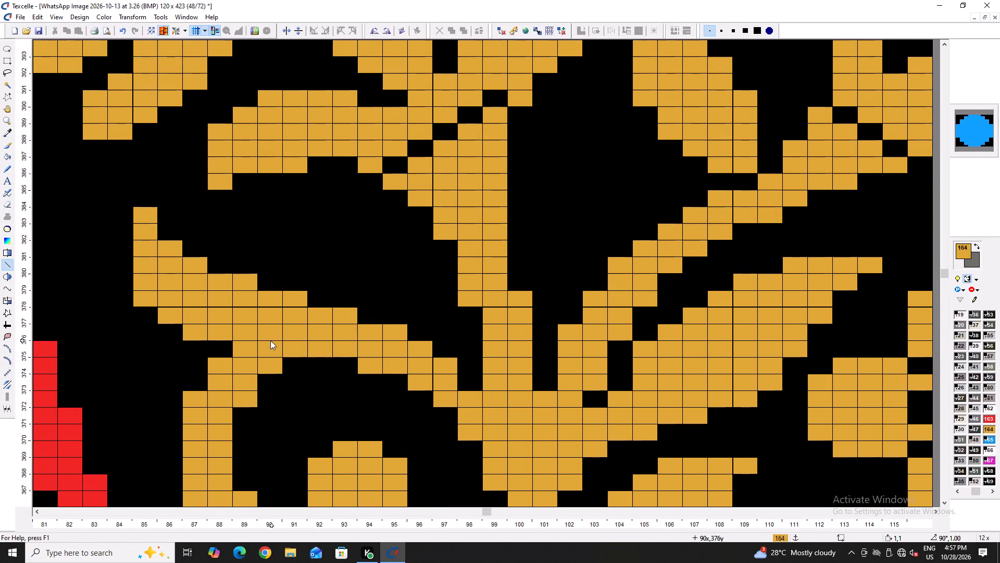
pyautogui.rightClick(299, 320)
pyautogui.rightClick(278, 332)
# Cut a diagonal black gap in the curved branch from column 101, row 338 to column 103, row 340.
pyautogui.keyDown('ctrl'); pyautogui.scroll(-3, 269, 344); pyautogui.keyUp('ctrl')
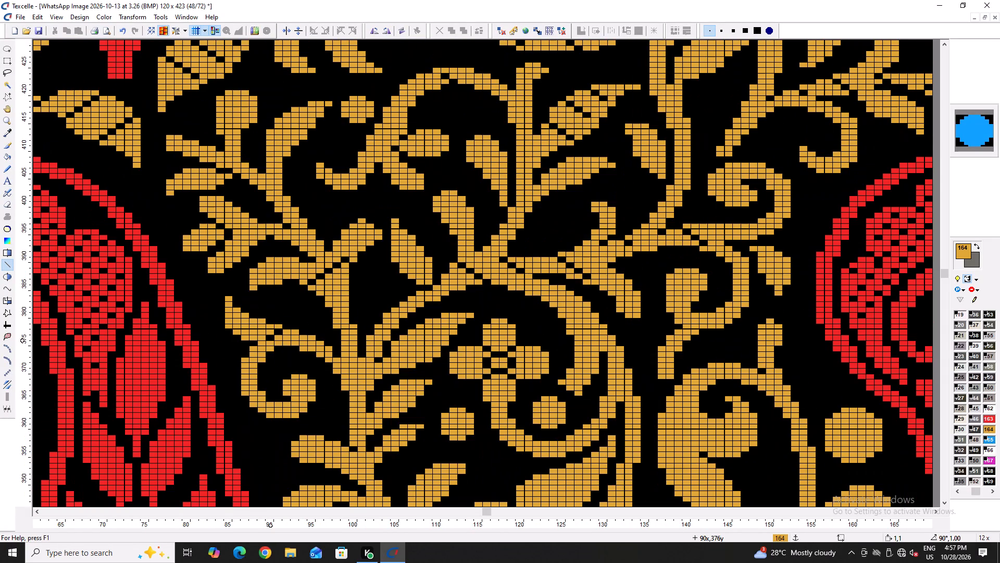
pyautogui.scroll(-3, 317, 352)
pyautogui.keyDown('ctrl'); pyautogui.scroll(6, 359, 363); pyautogui.keyUp('ctrl')
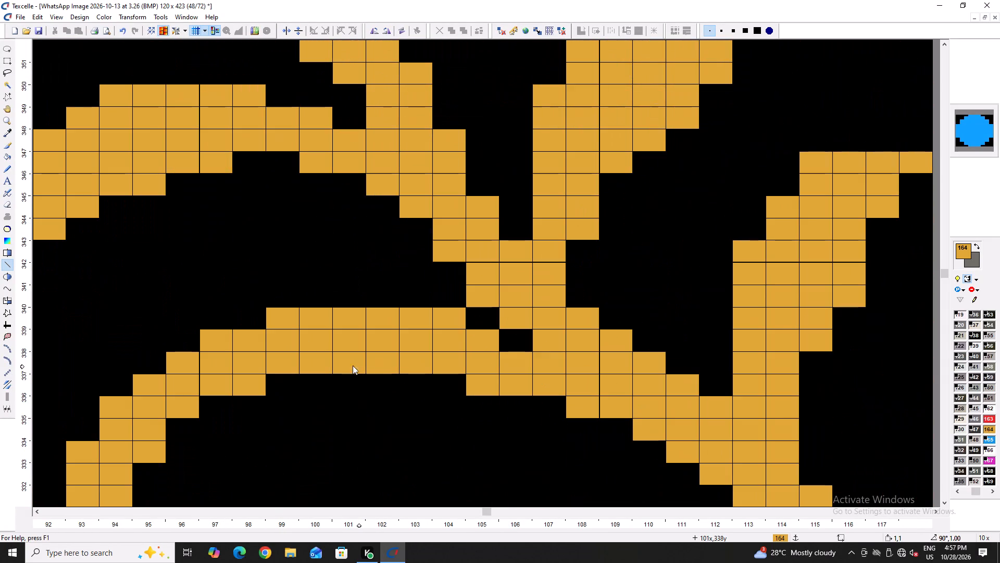
pyautogui.rightClick(348, 360)
pyautogui.rightClick(373, 345)
pyautogui.rightClick(405, 320)
# Cut a diagonal black gap near the wide leaf's tip from column 126, row 353 to column 128, row 351.
pyautogui.keyDown('ctrl'); pyautogui.scroll(-3, 372, 340); pyautogui.keyUp('ctrl')
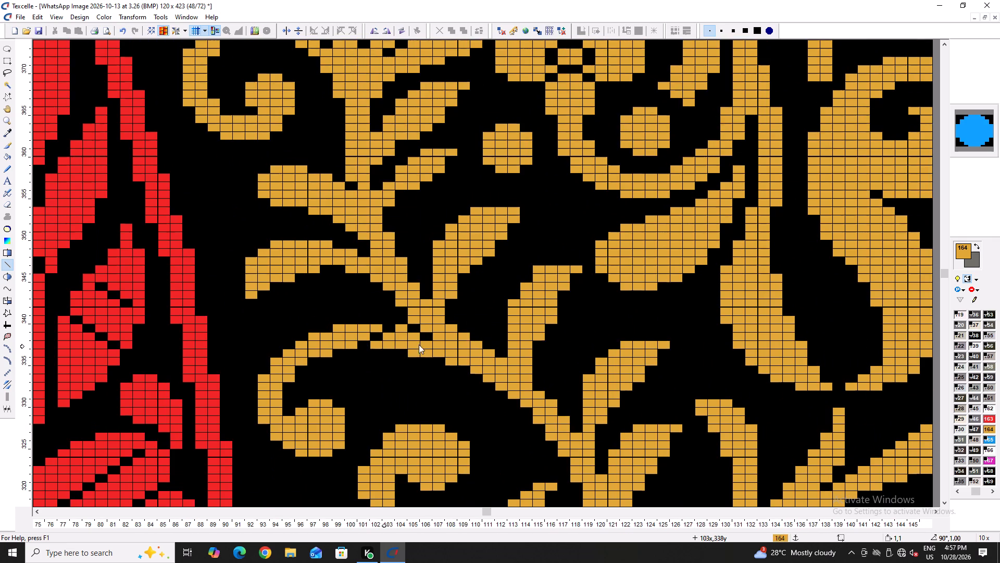
pyautogui.keyDown('ctrl'); pyautogui.scroll(-3, 394, 297); pyautogui.keyUp('ctrl')
pyautogui.keyDown('ctrl'); pyautogui.scroll(5, 518, 262); pyautogui.keyUp('ctrl')
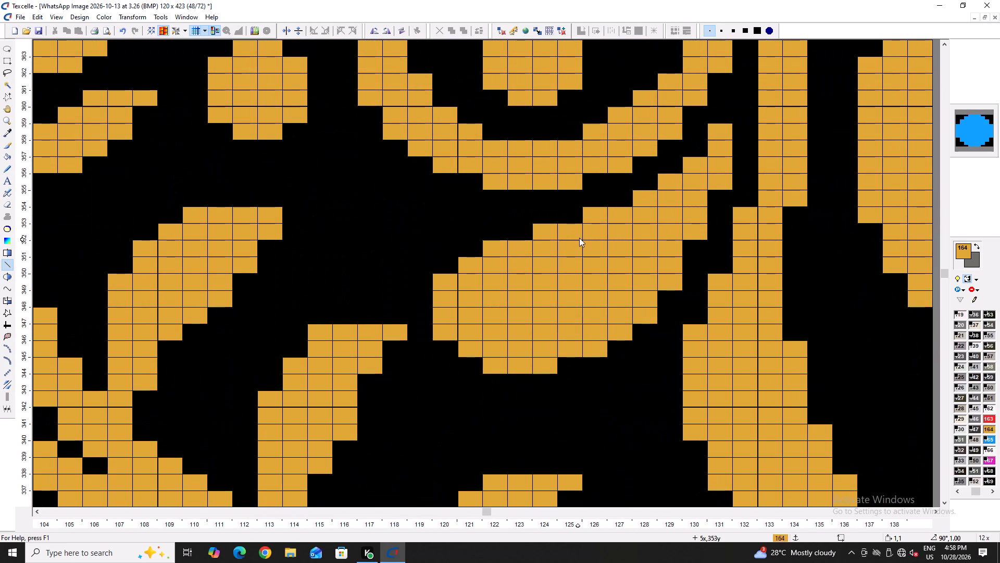
pyautogui.rightClick(590, 231)
pyautogui.rightClick(609, 241)
pyautogui.rightClick(610, 242)
pyautogui.rightClick(642, 258)
# Cut a second diagonal black gap across the wide leaf from column 122, row 351 to column 126, row 347.
pyautogui.rightClick(499, 262)
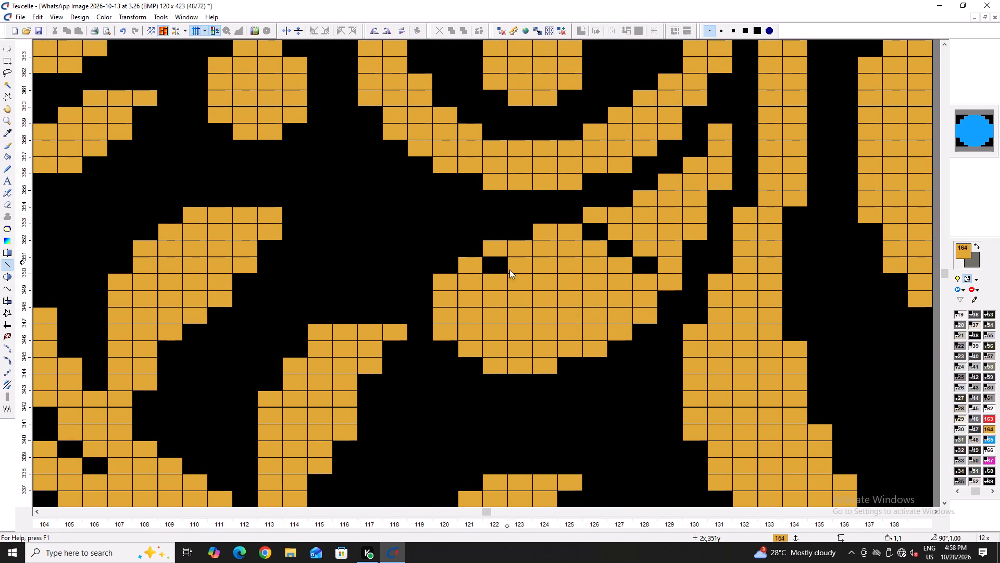
pyautogui.rightClick(515, 273)
pyautogui.rightClick(537, 290)
pyautogui.rightClick(572, 319)
pyautogui.rightClick(590, 332)
pyautogui.rightClick(590, 332)
# Cut a diagonal black gap in the bottom of the curved vine from column 125, row 357 to column 124, row 358.
pyautogui.keyDown('ctrl'); pyautogui.scroll(-3, 394, 313); pyautogui.keyUp('ctrl')
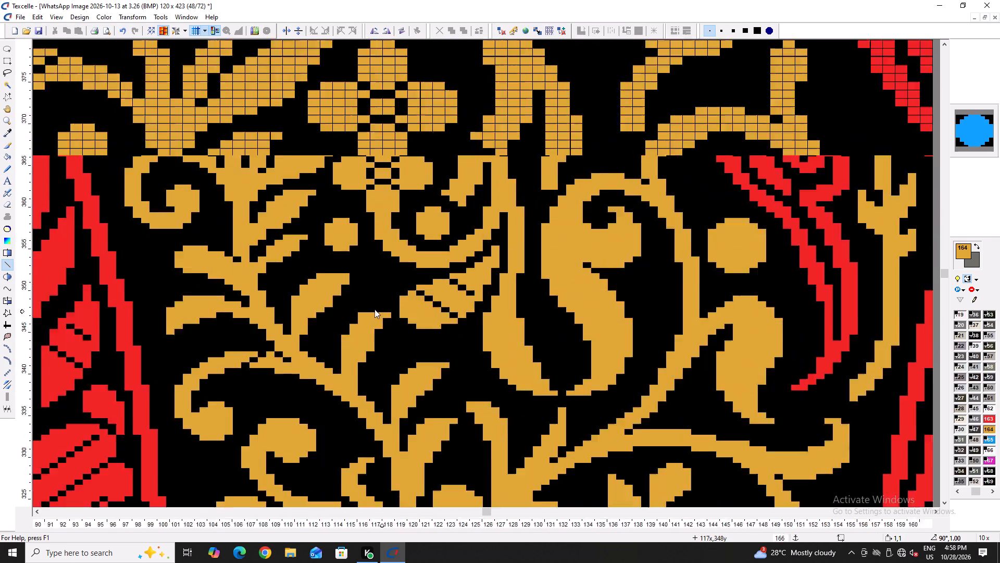
pyautogui.keyDown('ctrl'); pyautogui.scroll(-2, 374, 309); pyautogui.keyUp('ctrl')
pyautogui.keyDown('ctrl'); pyautogui.scroll(6, 424, 261); pyautogui.keyUp('ctrl')
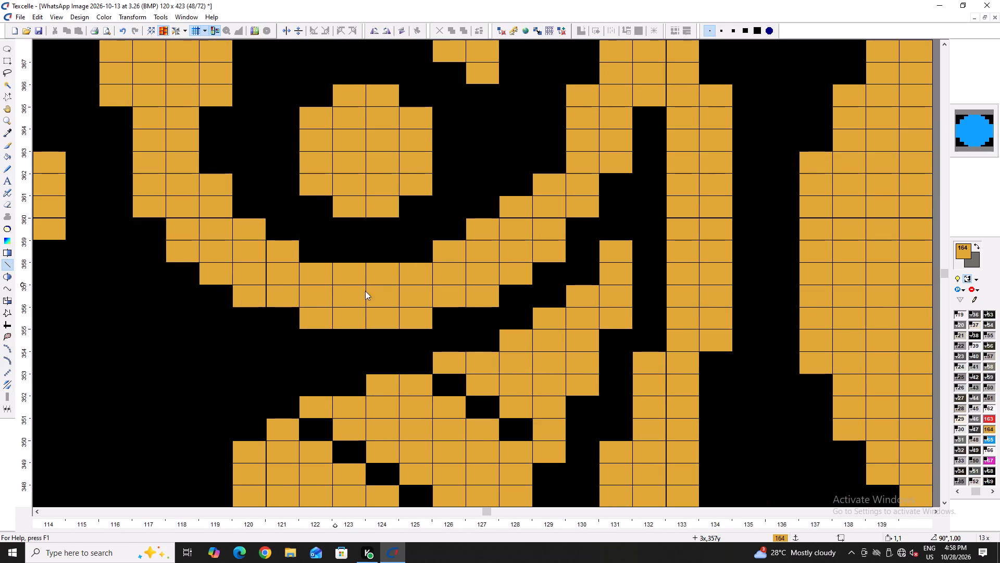
pyautogui.rightClick(414, 299)
pyautogui.rightClick(380, 279)
# Cut a diagonal black gap at the top of the large curled leaf from column 141, row 363 to column 138, row 360.
pyautogui.keyDown('ctrl'); pyautogui.scroll(-6, 344, 287); pyautogui.keyUp('ctrl')
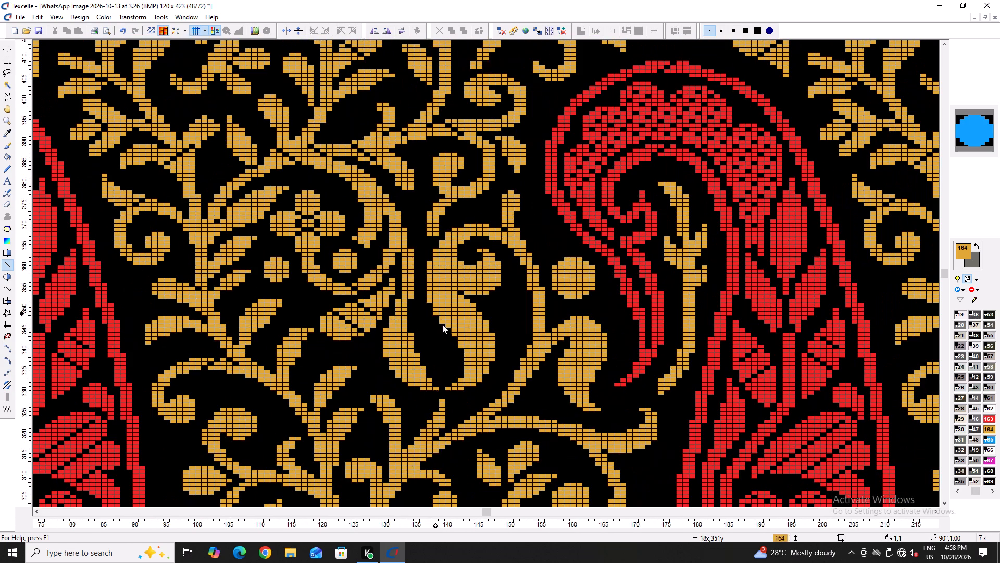
pyautogui.keyDown('ctrl'); pyautogui.scroll(5, 477, 271); pyautogui.keyUp('ctrl')
pyautogui.rightClick(374, 234)
pyautogui.rightClick(355, 246)
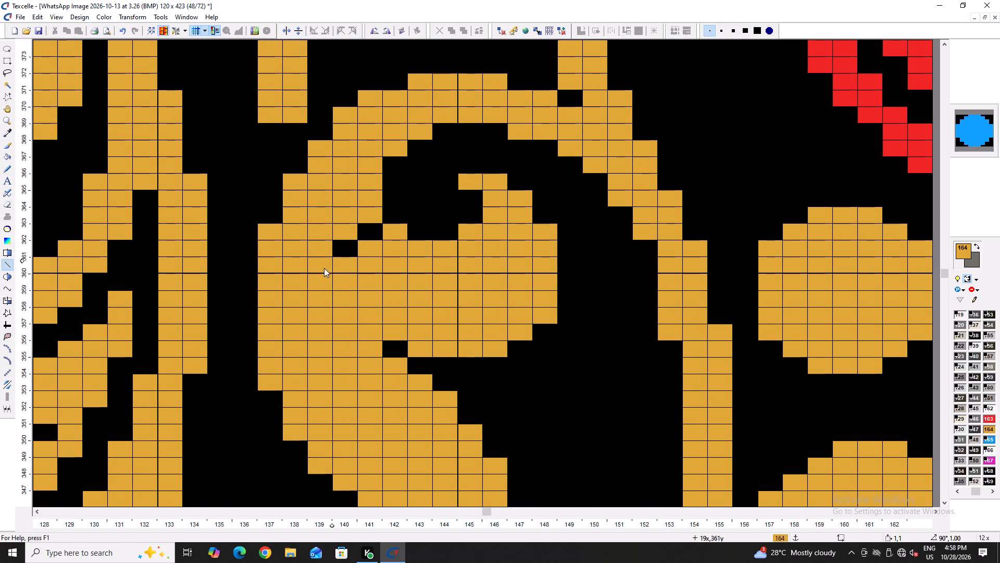
pyautogui.rightClick(324, 268)
pyautogui.rightClick(298, 281)
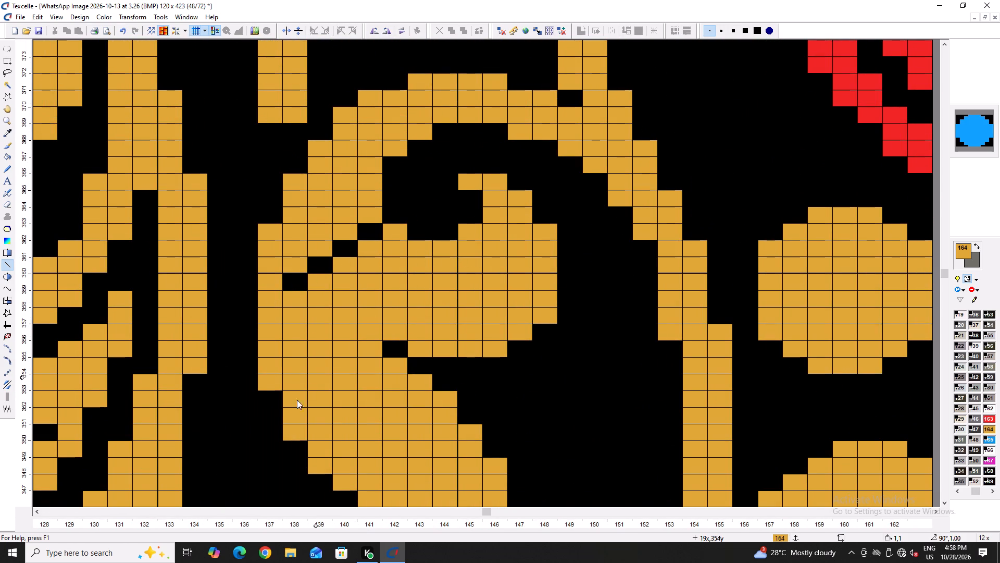
# Cut a long diagonal black gap across the large curled leaf from column 138, row 354 to column 146, row 362.
pyautogui.rightClick(294, 381)
pyautogui.rightClick(294, 381)
pyautogui.rightClick(323, 366)
pyautogui.rightClick(346, 346)
pyautogui.rightClick(375, 332)
pyautogui.rightClick(394, 320)
pyautogui.rightClick(395, 319)
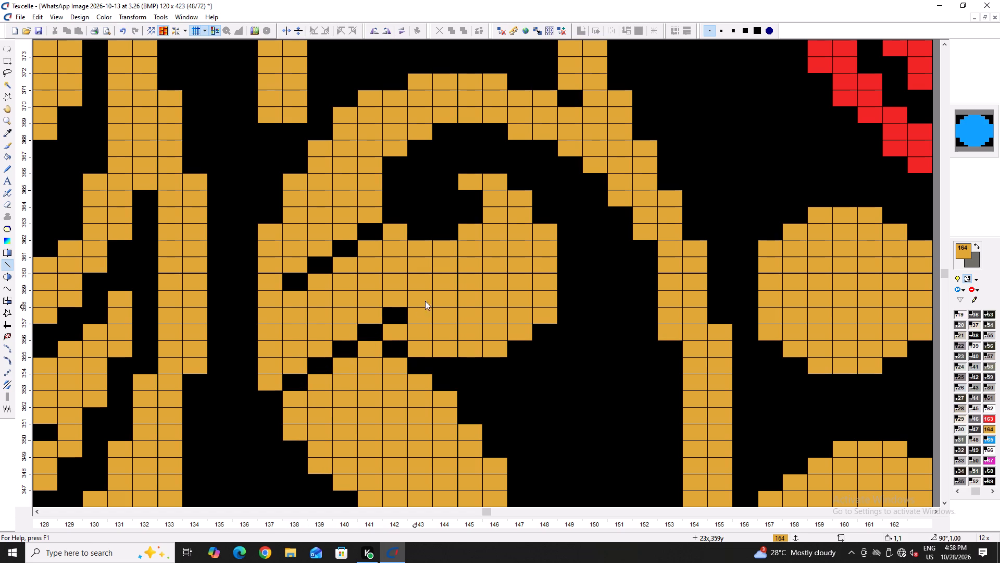
pyautogui.rightClick(429, 299)
pyautogui.rightClick(454, 285)
pyautogui.rightClick(454, 285)
pyautogui.rightClick(454, 285)
pyautogui.rightClick(473, 268)
pyautogui.rightClick(489, 251)
pyautogui.rightClick(489, 251)
# Cut a diagonal black gap across the large leaf's middle from column 141, row 348 to column 144, row 351.
pyautogui.scroll(-2, 483, 324)
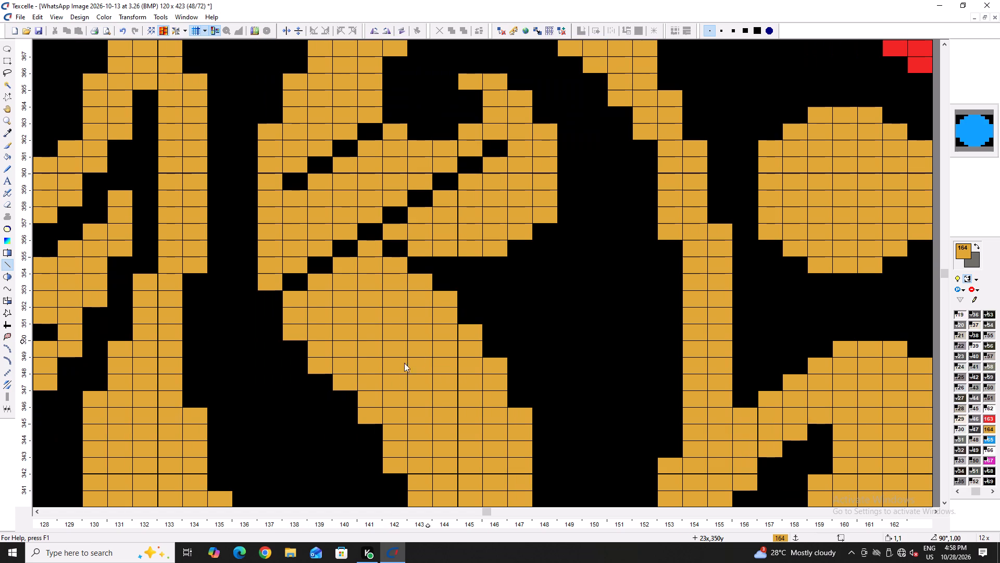
pyautogui.rightClick(367, 388)
pyautogui.rightClick(368, 387)
pyautogui.rightClick(406, 363)
pyautogui.rightClick(406, 363)
pyautogui.rightClick(431, 346)
pyautogui.rightClick(451, 338)
# Cut a diagonal black gap across the large leaf's lower part from column 143, row 343 to column 146, row 346.
pyautogui.scroll(-2, 450, 365)
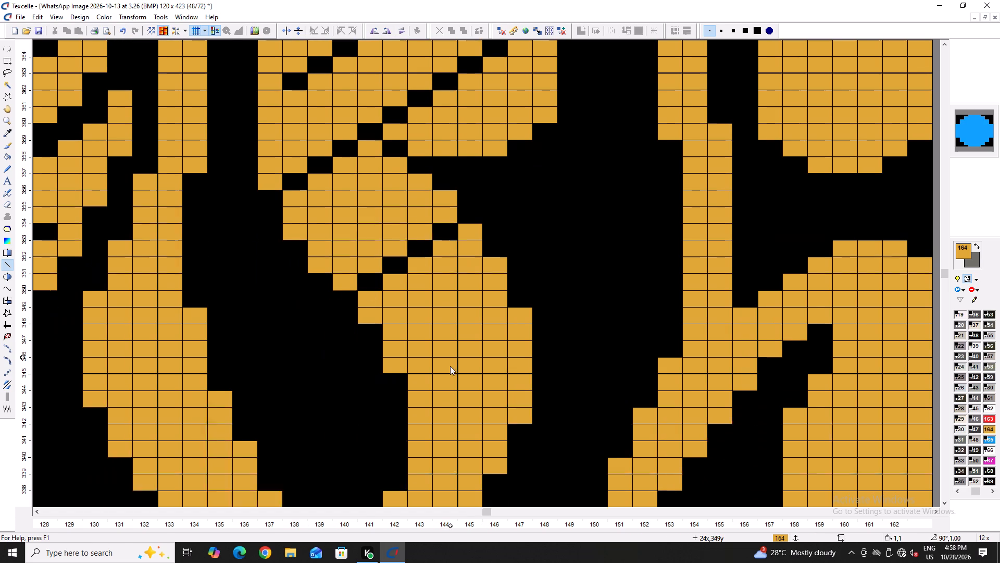
pyautogui.scroll(-1, 450, 366)
pyautogui.moveTo(423, 313); pyautogui.dragTo(428, 311, button='right')
pyautogui.rightClick(444, 300)
pyautogui.rightClick(470, 284)
pyautogui.rightClick(483, 271)
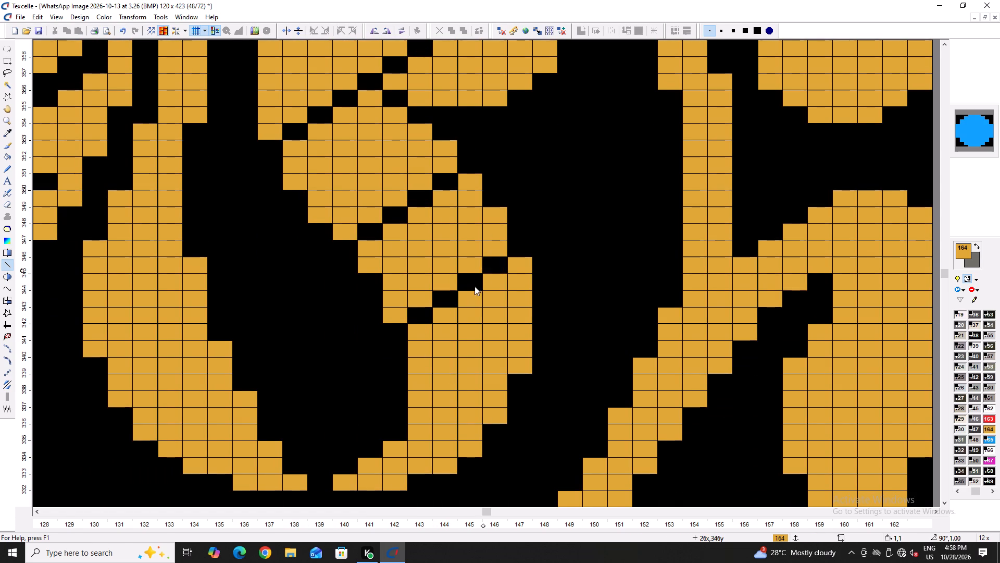
# Cut black diagonals across the neighbouring drooping leaf: column 160, row 346 to column 162, row 348, and column 159, row 338 to column 164, row 343.
pyautogui.keyDown('ctrl'); pyautogui.scroll(-5, 446, 304); pyautogui.keyUp('ctrl')
pyautogui.keyDown('ctrl'); pyautogui.scroll(5, 555, 311); pyautogui.keyUp('ctrl')
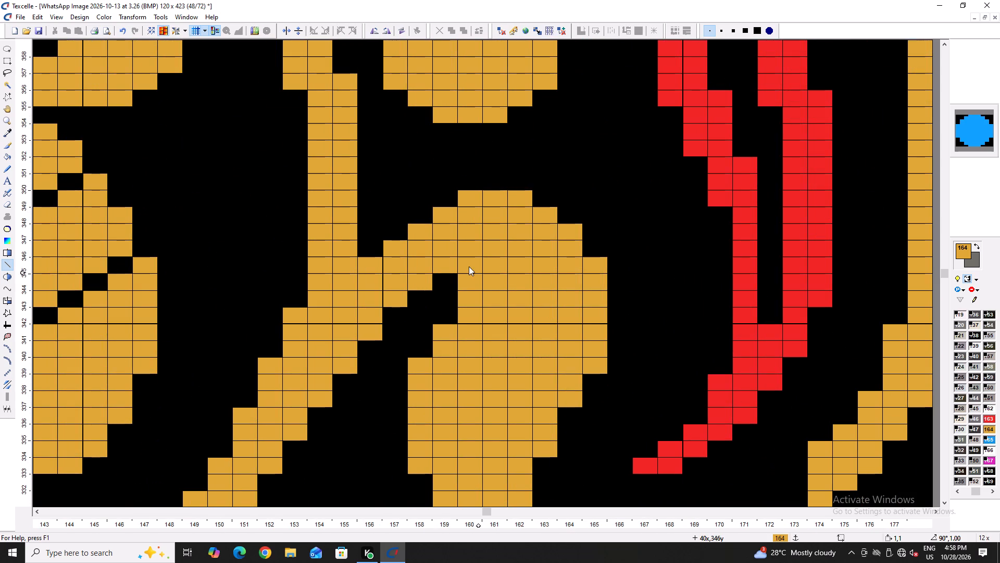
pyautogui.moveTo(469, 266); pyautogui.dragTo(475, 262, button='right')
pyautogui.rightClick(499, 246)
pyautogui.rightClick(522, 229)
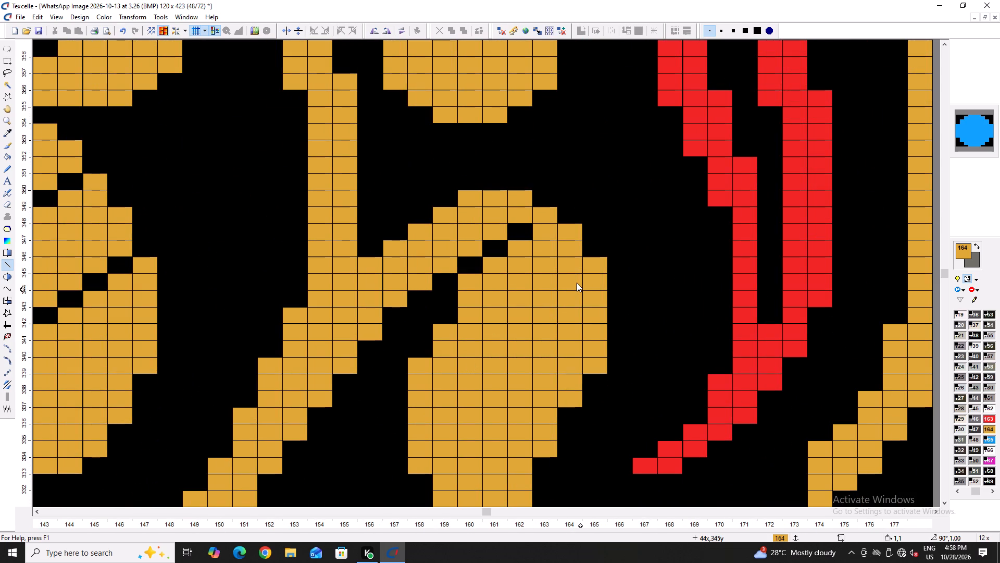
pyautogui.press('l')
pyautogui.moveTo(447, 396); pyautogui.dragTo(577, 315, button='right')
# Cut black gaps along the long vine at columns 150–152, rows 324–326, column 157, row 324, and columns 160–161, rows 322–323.
pyautogui.keyDown('ctrl'); pyautogui.scroll(-4, 509, 364); pyautogui.keyUp('ctrl')
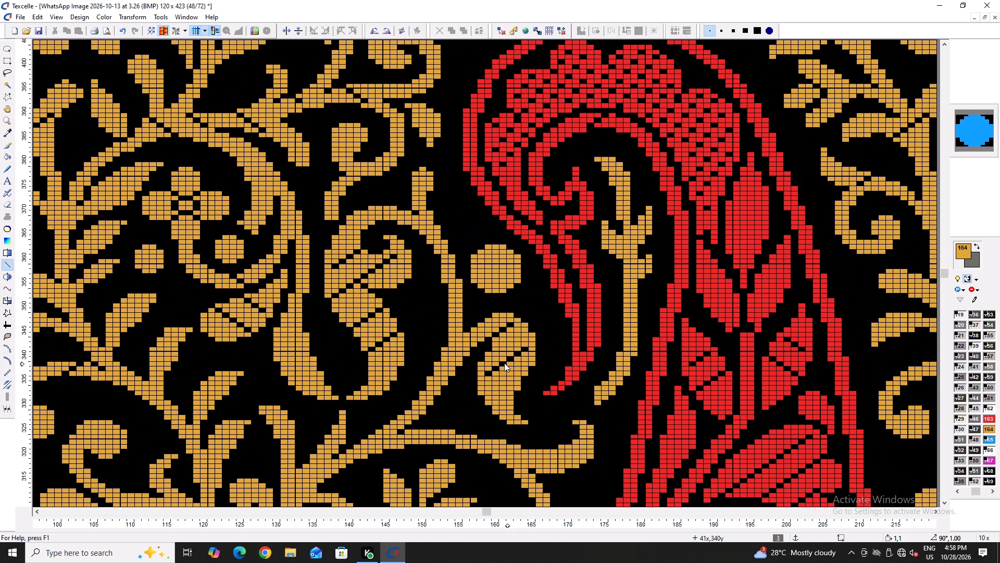
pyautogui.scroll(-2, 508, 388)
pyautogui.keyDown('ctrl'); pyautogui.scroll(4, 461, 319); pyautogui.keyUp('ctrl')
pyautogui.moveTo(398, 302); pyautogui.dragTo(345, 335, button='right')
pyautogui.moveTo(526, 329); pyautogui.dragTo(498, 341, button='right')
pyautogui.click(498, 349)
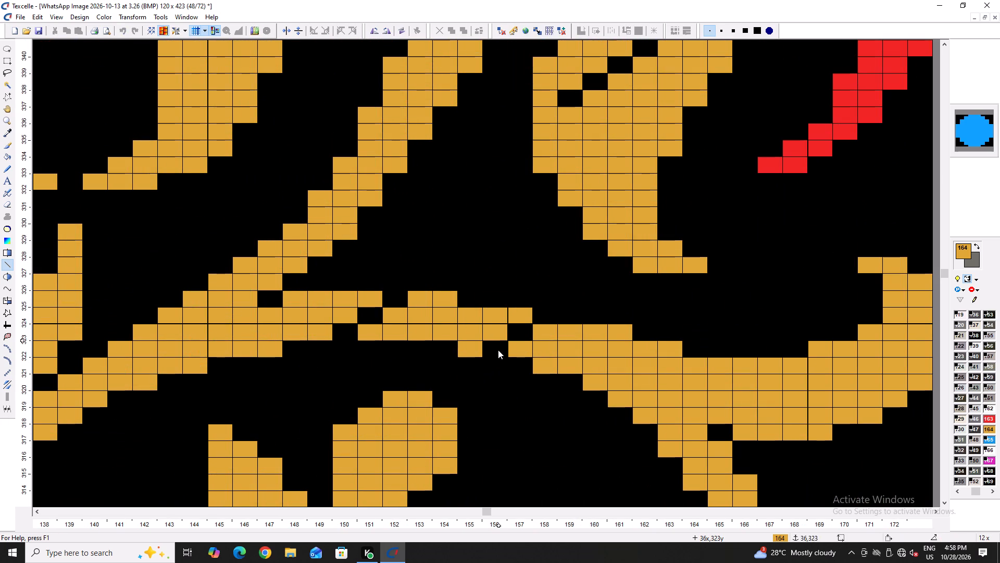
pyautogui.moveTo(619, 349); pyautogui.dragTo(590, 361, button='right')
# Separate the upturned branch from the vine with a diagonal black line from column 164, row 319 to column 167, row 322.
pyautogui.press('Right')
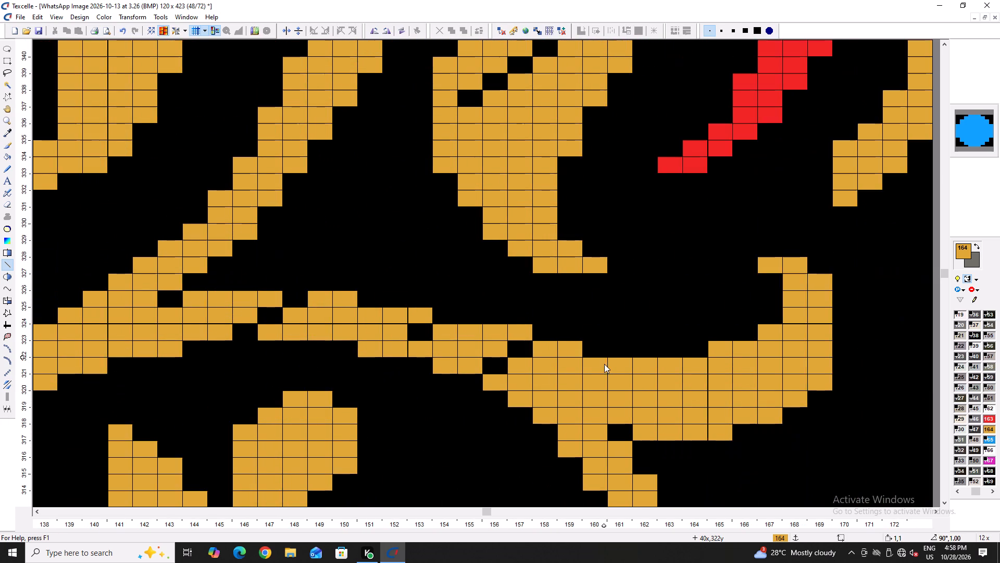
pyautogui.press('Right')
pyautogui.moveTo(496, 415); pyautogui.dragTo(577, 359, button='right')
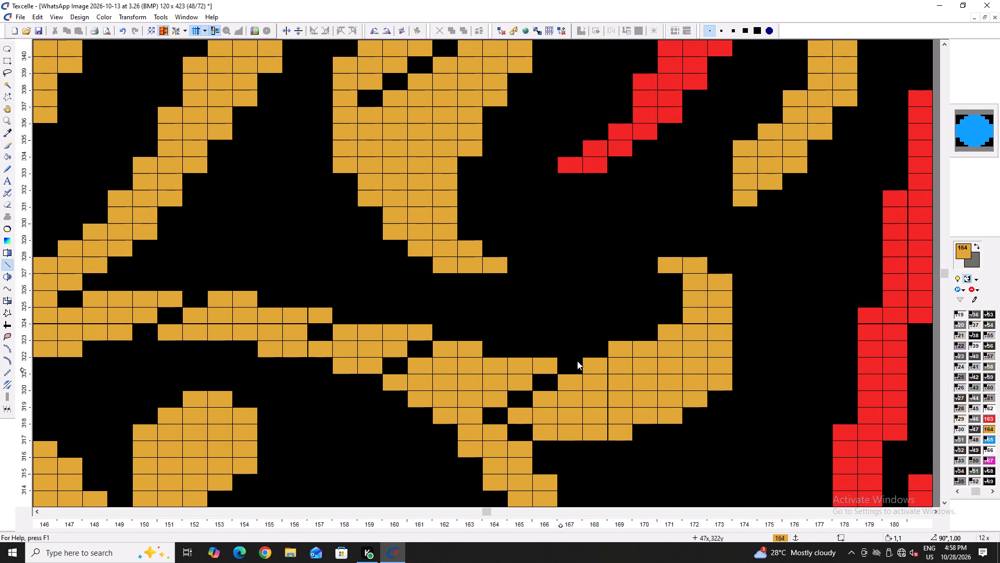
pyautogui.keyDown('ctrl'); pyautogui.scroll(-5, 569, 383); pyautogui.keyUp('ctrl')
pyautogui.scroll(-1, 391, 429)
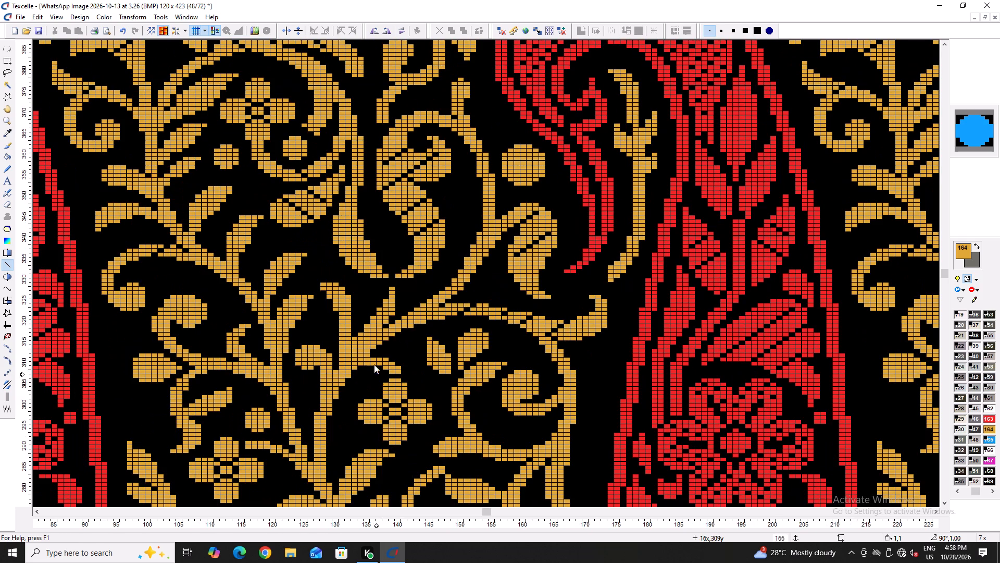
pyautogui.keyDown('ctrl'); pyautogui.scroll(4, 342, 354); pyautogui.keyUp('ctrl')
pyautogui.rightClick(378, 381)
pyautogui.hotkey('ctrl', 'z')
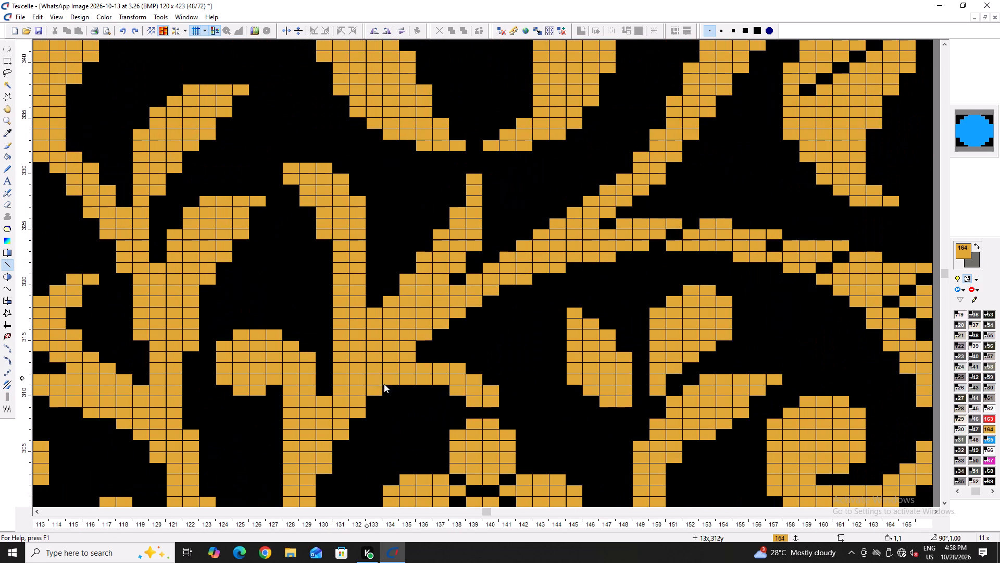
# Cut a short black diagonal gap across the small leaf beside the stem, from column 163, row 270 to column 164, row 271.
pyautogui.keyDown('ctrl'); pyautogui.scroll(-4, 419, 366); pyautogui.keyUp('ctrl')
pyautogui.scroll(-2, 560, 374)
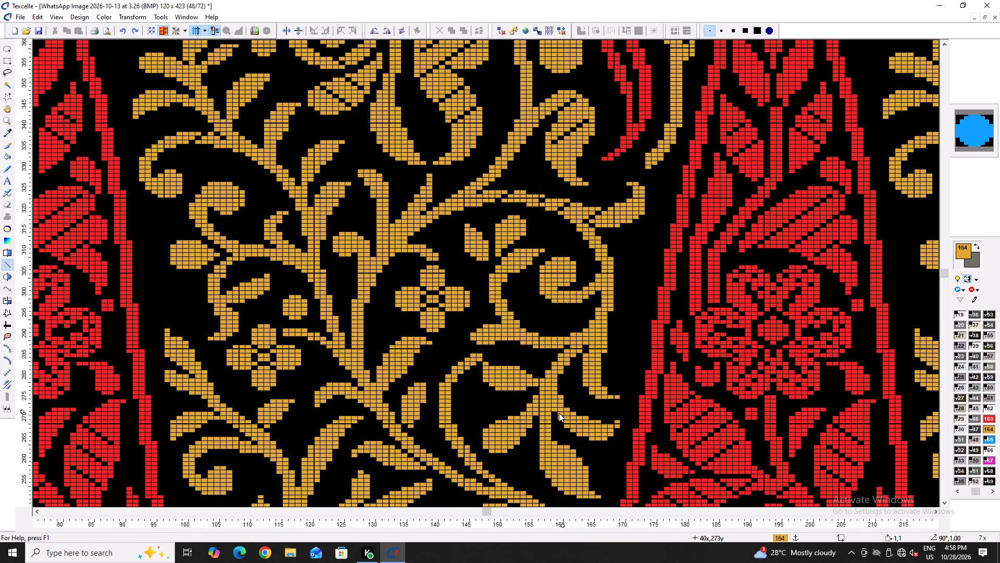
pyautogui.keyDown('ctrl'); pyautogui.scroll(4, 561, 415); pyautogui.keyUp('ctrl')
pyautogui.scroll(-2, 573, 416)
pyautogui.keyDown('ctrl'); pyautogui.scroll(2, 636, 345); pyautogui.keyUp('ctrl')
pyautogui.rightClick(652, 319)
pyautogui.rightClick(650, 320)
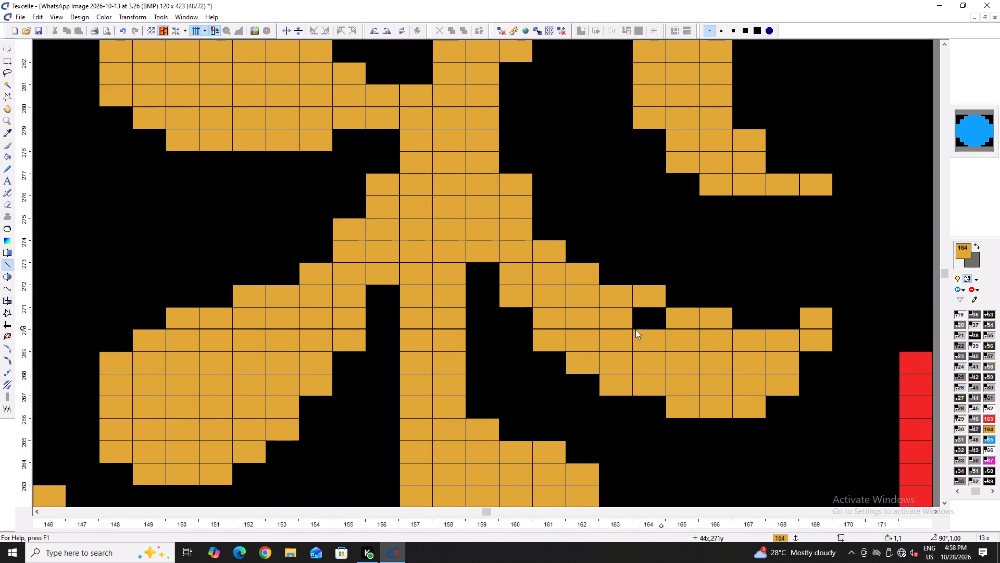
pyautogui.rightClick(619, 340)
pyautogui.keyDown('ctrl'); pyautogui.scroll(-2, 535, 364); pyautogui.keyUp('ctrl')
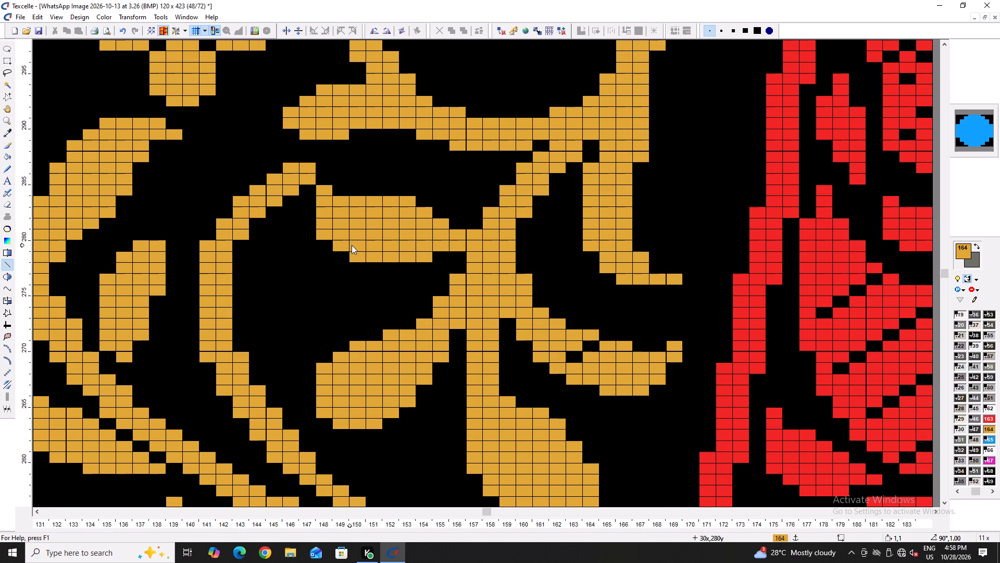
# Cut a black diagonal gap across the upper leaf from column 150, row 280 to column 153, row 283, keeping column 153, row 282 gold.
pyautogui.rightClick(352, 245)
pyautogui.rightClick(382, 235)
pyautogui.rightClick(406, 221)
pyautogui.rightClick(394, 225)
pyautogui.rightClick(405, 213)
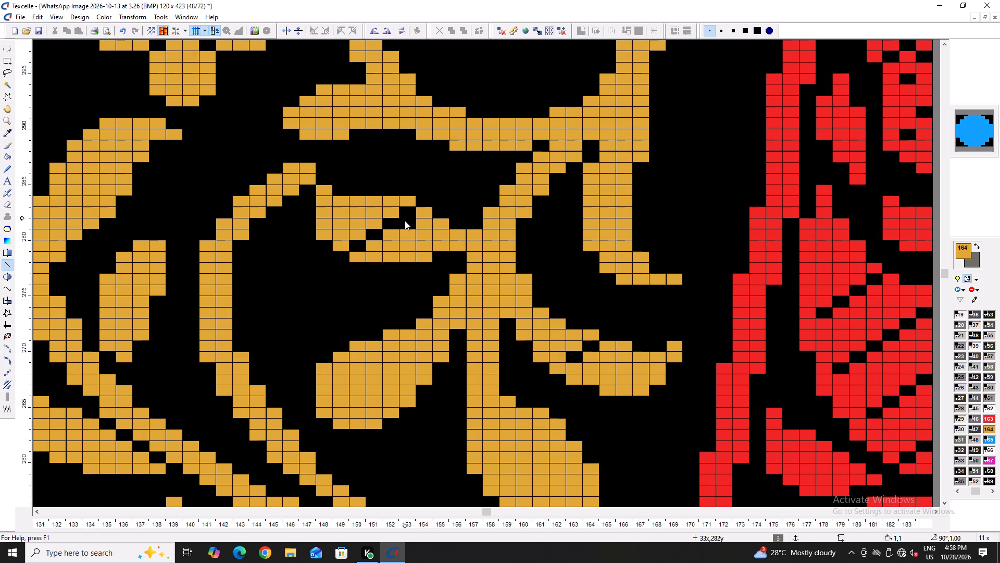
pyautogui.click(405, 221)
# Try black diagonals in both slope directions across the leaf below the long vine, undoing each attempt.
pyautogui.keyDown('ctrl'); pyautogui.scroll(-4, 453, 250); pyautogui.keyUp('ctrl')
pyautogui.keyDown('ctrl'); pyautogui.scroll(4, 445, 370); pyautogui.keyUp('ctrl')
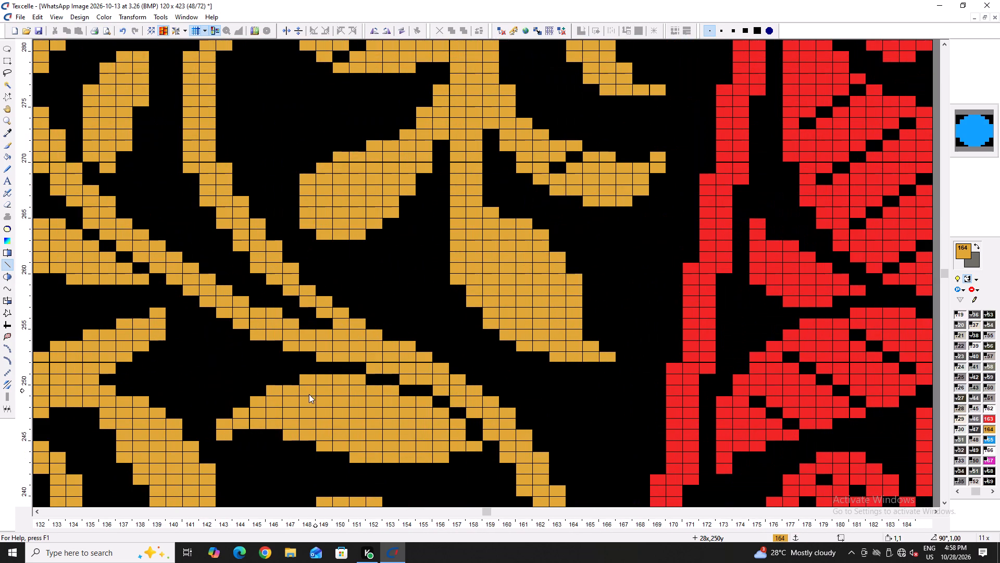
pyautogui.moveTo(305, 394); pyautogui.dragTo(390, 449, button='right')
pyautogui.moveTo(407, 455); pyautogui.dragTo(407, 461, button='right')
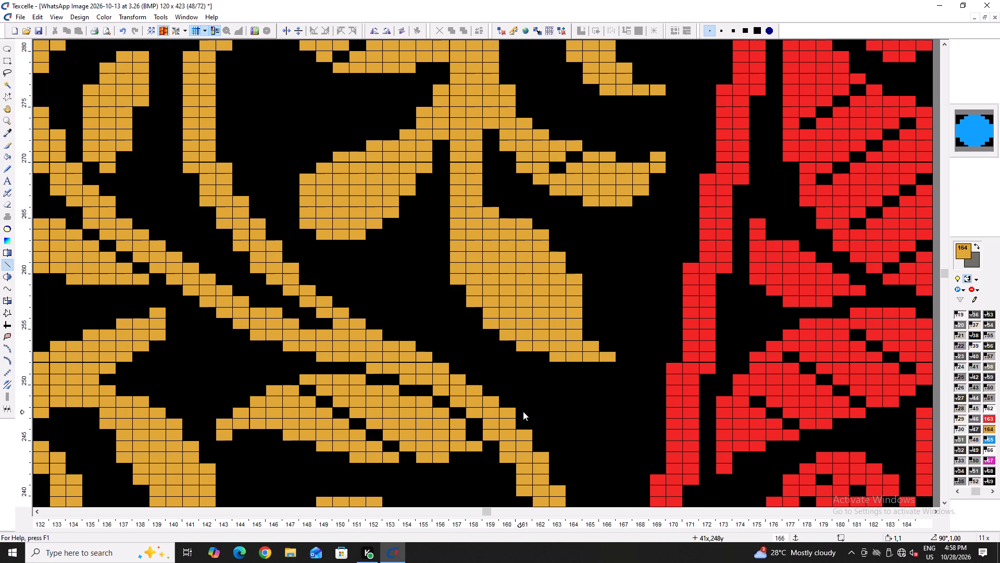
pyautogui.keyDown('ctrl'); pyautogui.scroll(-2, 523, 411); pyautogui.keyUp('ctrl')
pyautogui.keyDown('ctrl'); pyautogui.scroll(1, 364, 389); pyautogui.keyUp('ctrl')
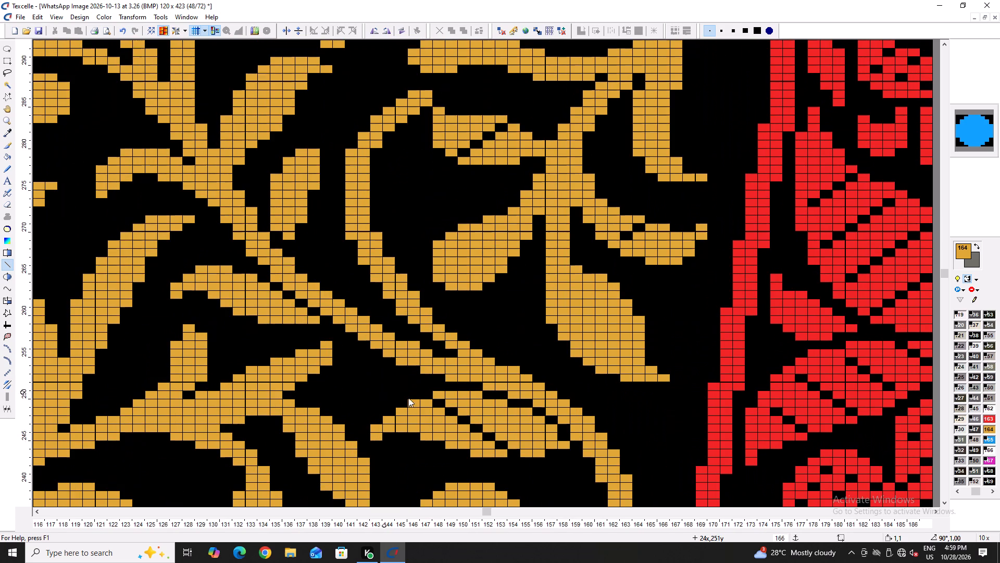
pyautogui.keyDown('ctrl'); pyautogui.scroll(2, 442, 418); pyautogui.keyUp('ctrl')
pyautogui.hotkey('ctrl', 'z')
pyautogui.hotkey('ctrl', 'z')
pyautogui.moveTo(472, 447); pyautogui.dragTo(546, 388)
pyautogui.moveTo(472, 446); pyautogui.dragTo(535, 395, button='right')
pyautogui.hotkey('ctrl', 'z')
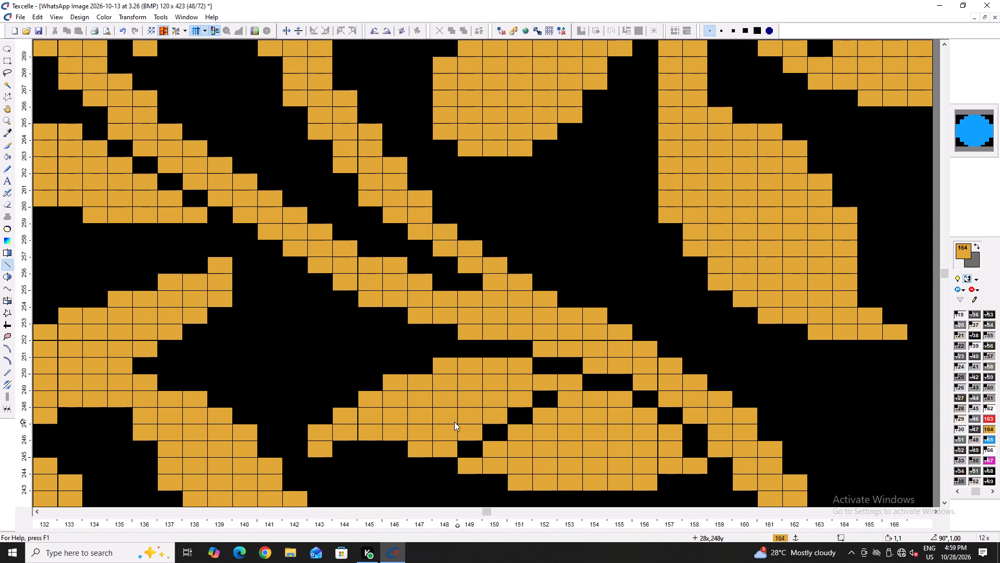
# Cut two black diagonals across the leaf below the vine: columns 147–150, rows 247–250, and columns 151–154, rows 245–248.
pyautogui.rightClick(413, 427)
pyautogui.moveTo(446, 413); pyautogui.dragTo(496, 383, button='right')
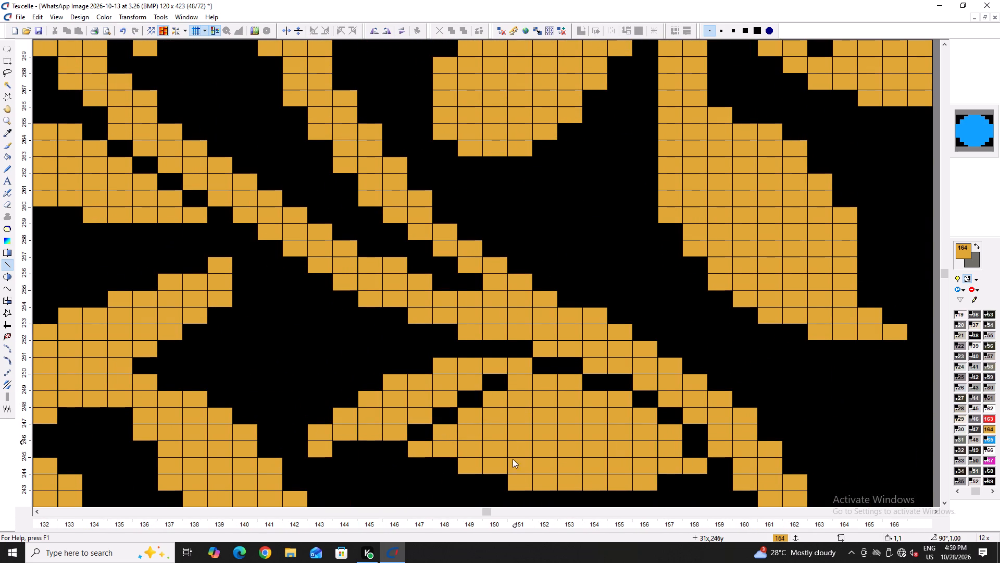
pyautogui.moveTo(518, 468); pyautogui.dragTo(599, 410, button='right')
# Fill the notch on the underside of the downward leaf with gold at column 136, row 246.
pyautogui.keyDown('ctrl'); pyautogui.scroll(-6, 576, 414); pyautogui.keyUp('ctrl')
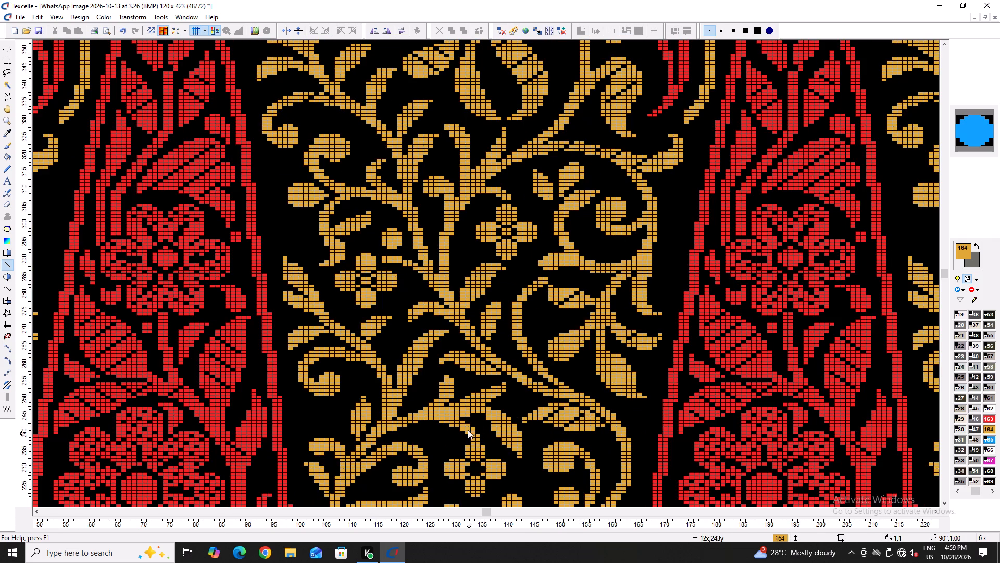
pyautogui.keyDown('ctrl'); pyautogui.scroll(7, 466, 423); pyautogui.keyUp('ctrl')
pyautogui.click(575, 382)
pyautogui.scroll(-3, 556, 384)
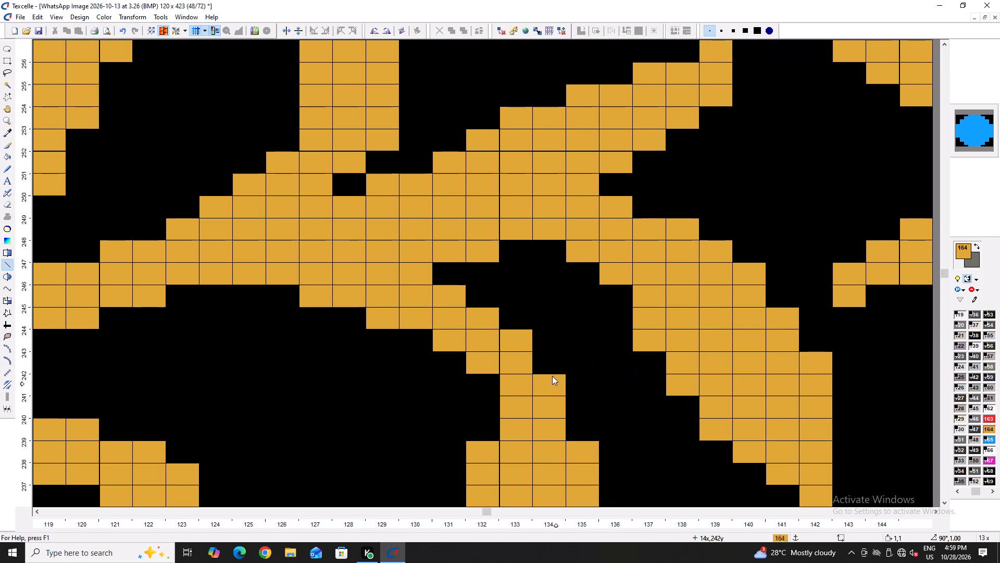
pyautogui.click(621, 297)
# Cut a black diagonal gap through the branch from column 124, row 249 to column 126, row 247.
pyautogui.keyDown('ctrl'); pyautogui.scroll(-3, 510, 322); pyautogui.keyUp('ctrl')
pyautogui.keyDown('ctrl'); pyautogui.scroll(3, 436, 277); pyautogui.keyUp('ctrl')
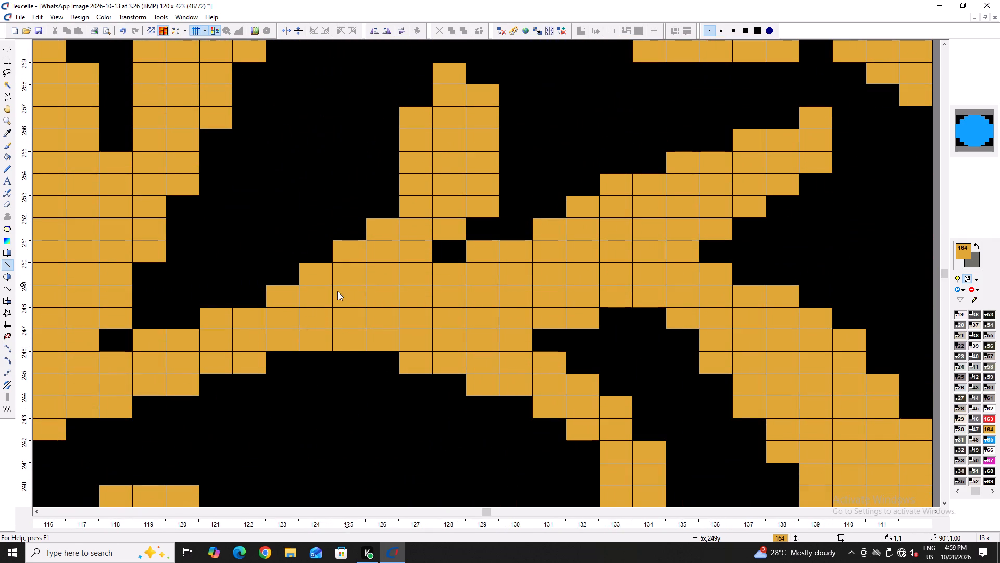
pyautogui.moveTo(311, 298); pyautogui.dragTo(373, 333, button='right')
pyautogui.rightClick(373, 333)
pyautogui.keyDown('ctrl'); pyautogui.scroll(-3, 439, 319); pyautogui.keyUp('ctrl')
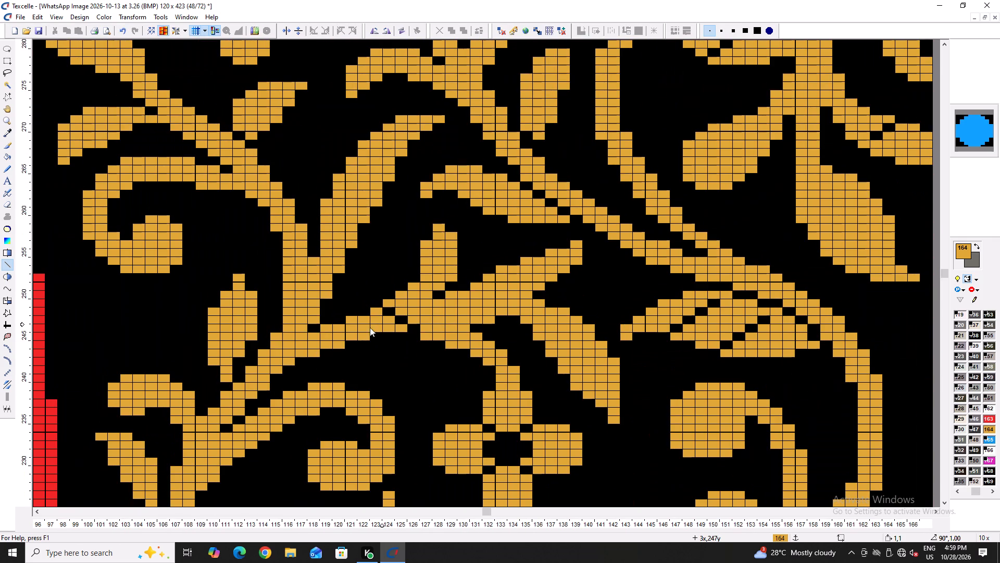
# Cut a black diagonal gap through the top of the curl from column 105, row 267 to column 107, row 265.
pyautogui.scroll(2, 317, 287)
pyautogui.keyDown('ctrl'); pyautogui.scroll(3, 169, 269); pyautogui.keyUp('ctrl')
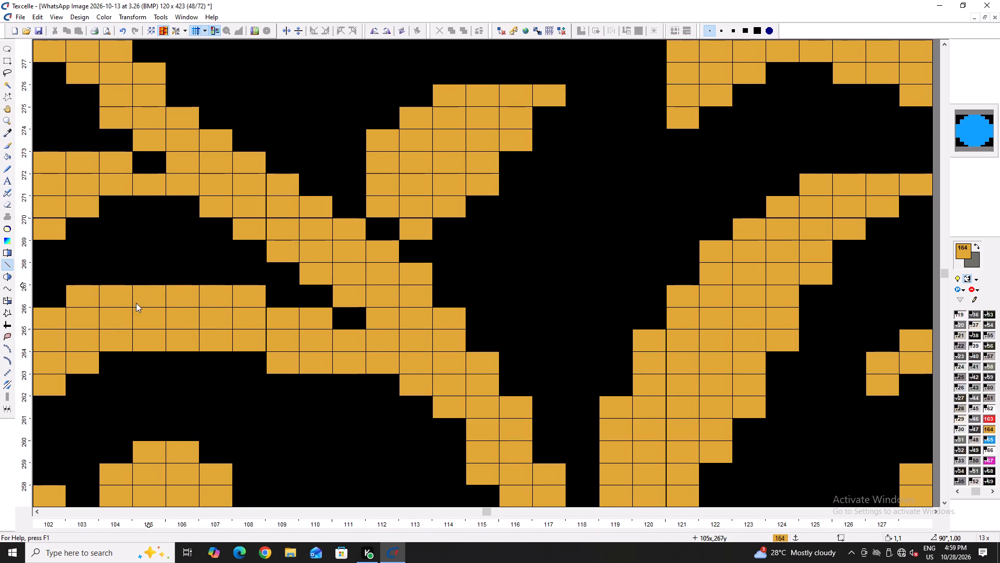
pyautogui.rightClick(144, 299)
pyautogui.rightClick(176, 317)
pyautogui.rightClick(215, 342)
# Cut two black diagonal gaps in the horizontal branch: columns 113–115, rows 221–223, and columns 118–119, rows 222–223.
pyautogui.keyDown('ctrl'); pyautogui.scroll(-6, 216, 342); pyautogui.keyUp('ctrl')
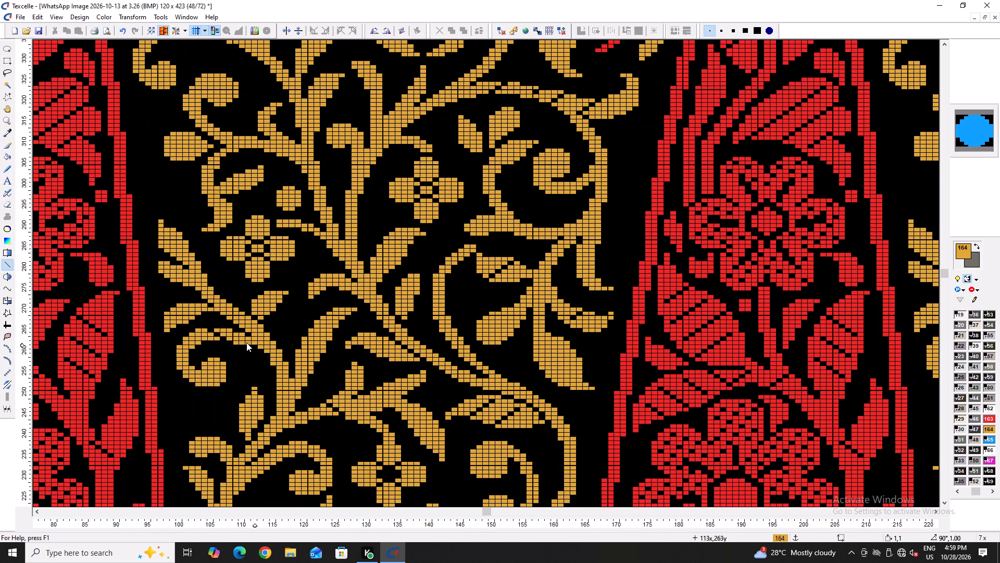
pyautogui.scroll(-2, 226, 472)
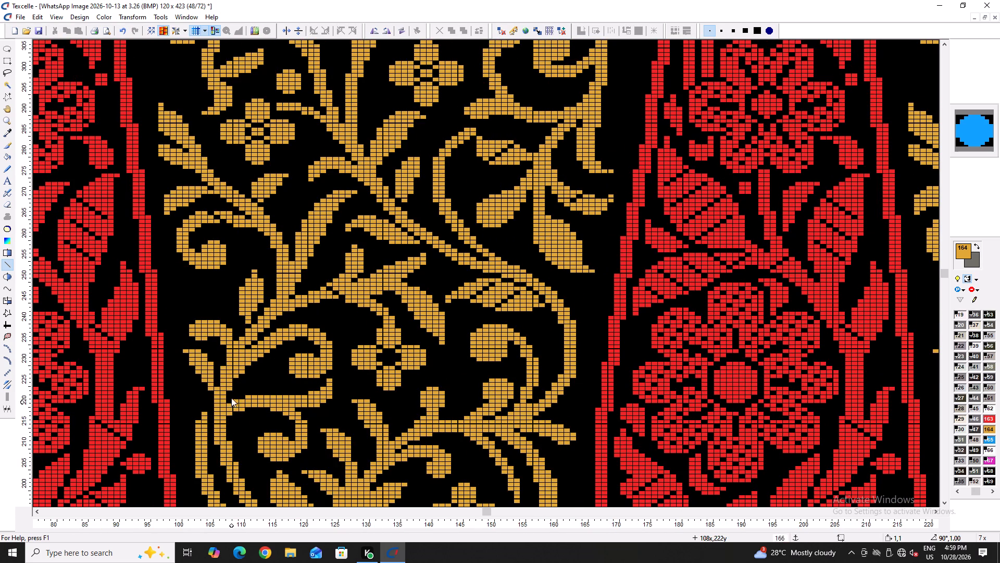
pyautogui.keyDown('ctrl'); pyautogui.scroll(4, 226, 408); pyautogui.keyUp('ctrl')
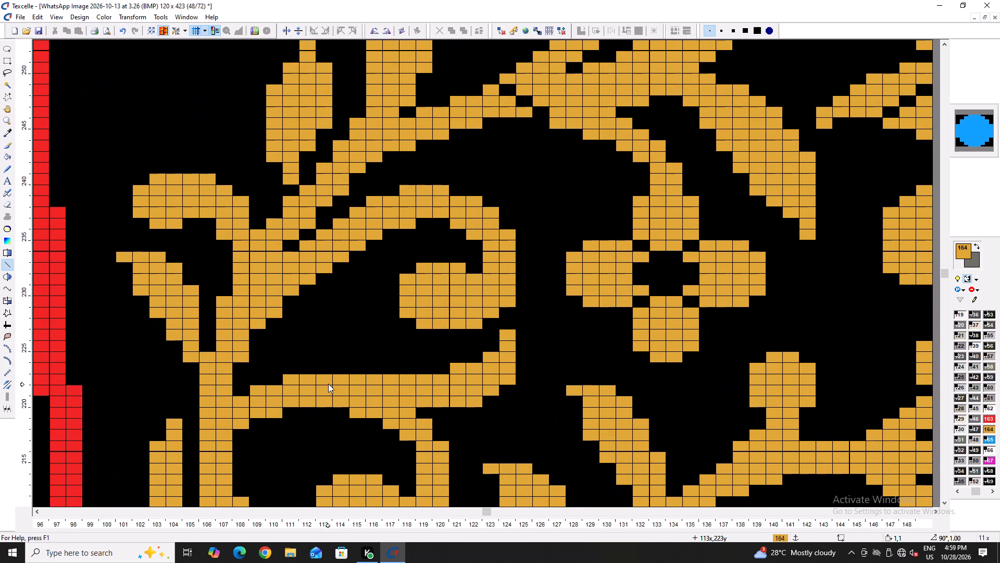
pyautogui.rightClick(328, 382)
pyautogui.rightClick(340, 392)
pyautogui.rightClick(352, 401)
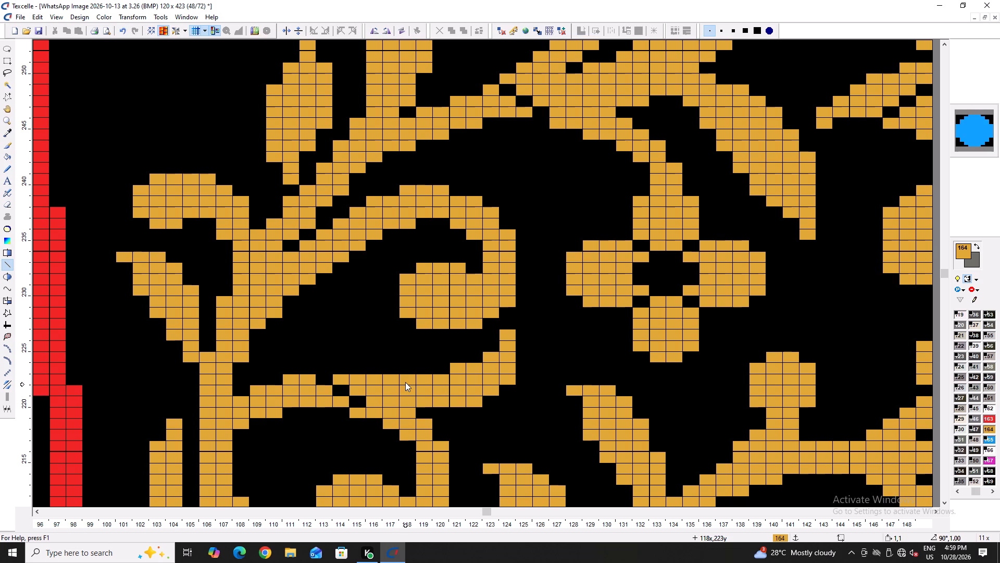
pyautogui.rightClick(405, 382)
pyautogui.rightClick(424, 395)
pyautogui.keyDown('ctrl'); pyautogui.scroll(-3, 415, 399); pyautogui.keyUp('ctrl')
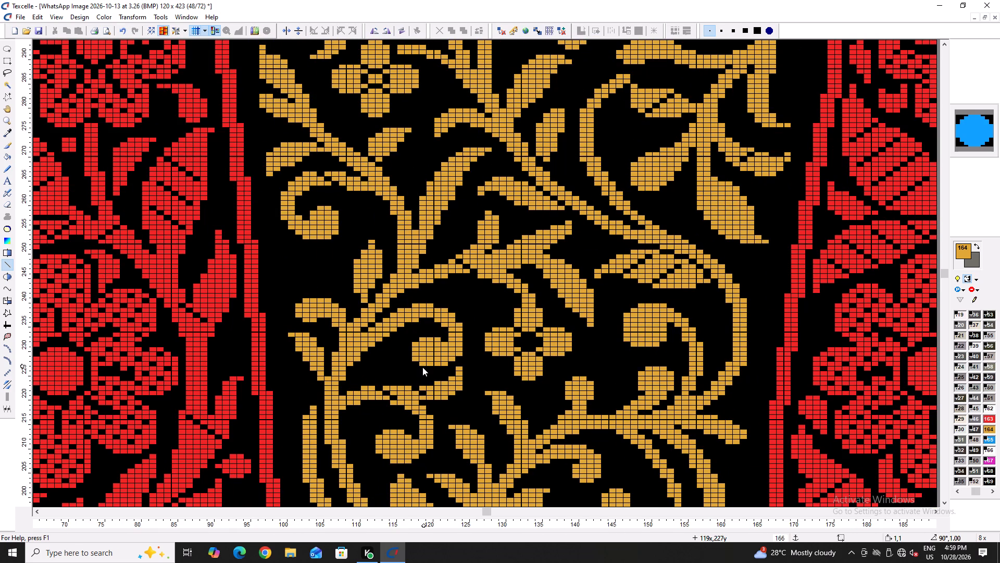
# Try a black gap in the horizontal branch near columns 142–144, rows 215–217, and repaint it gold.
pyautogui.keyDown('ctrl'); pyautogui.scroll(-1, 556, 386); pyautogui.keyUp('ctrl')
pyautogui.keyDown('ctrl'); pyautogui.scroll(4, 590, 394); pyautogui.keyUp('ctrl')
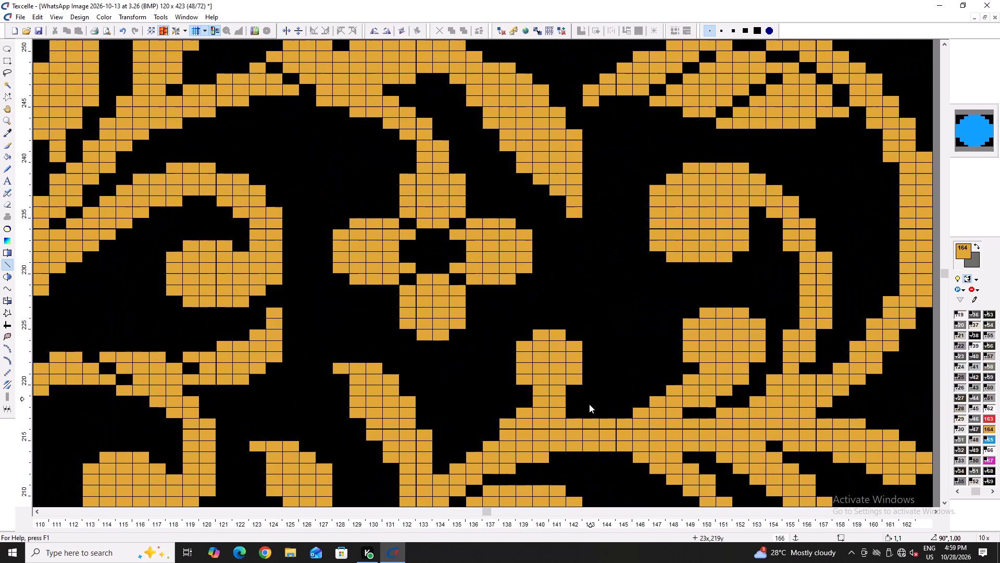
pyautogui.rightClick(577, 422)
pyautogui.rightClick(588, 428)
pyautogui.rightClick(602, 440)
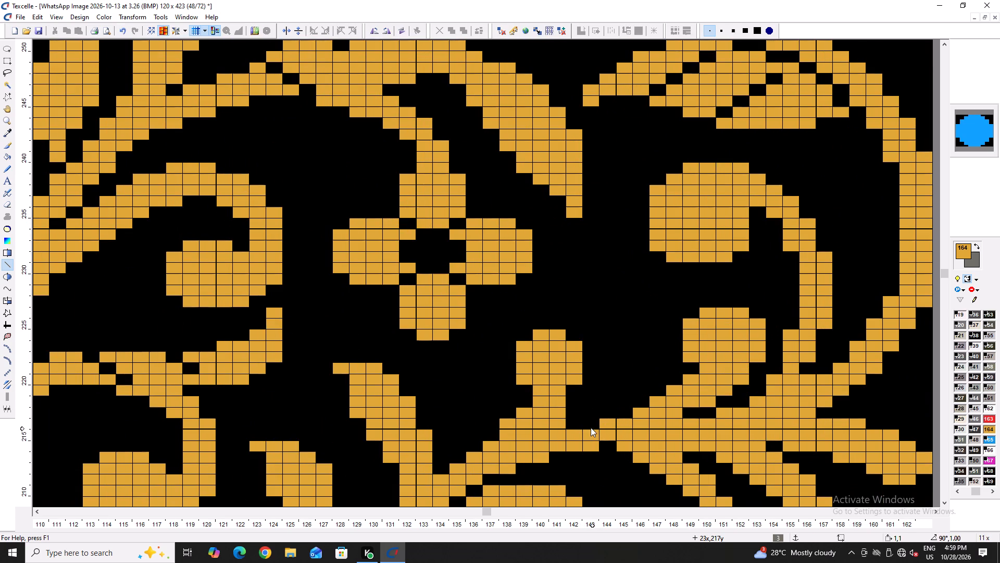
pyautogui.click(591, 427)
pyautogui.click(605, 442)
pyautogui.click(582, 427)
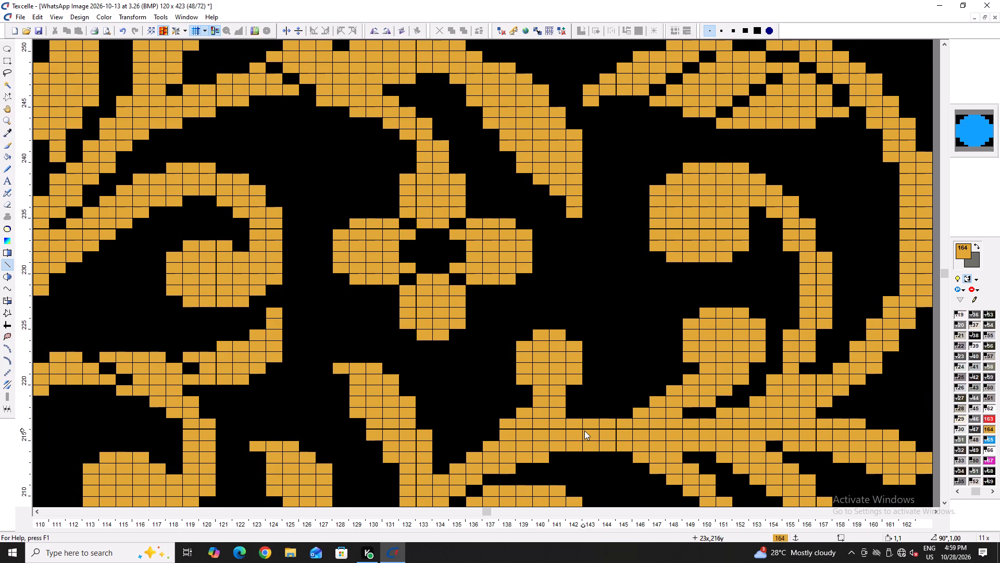
# Cut a black diagonal gap through the horizontal branch from column 143, row 217 to column 145, row 215.
pyautogui.rightClick(584, 425)
pyautogui.rightClick(600, 433)
pyautogui.rightClick(615, 443)
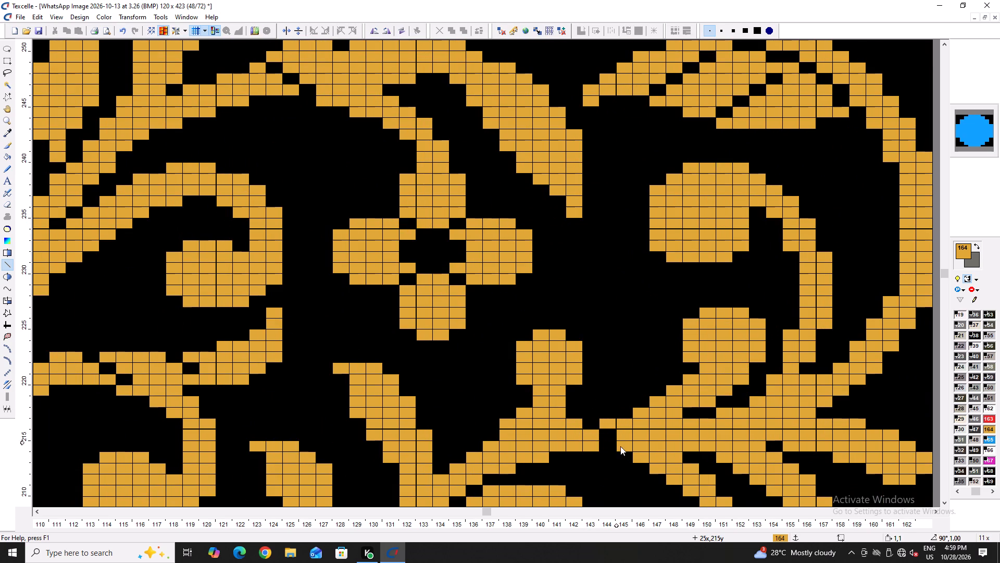
pyautogui.rightClick(622, 446)
pyautogui.click(611, 446)
# Cut black gaps at the branch junction, columns 151–153, rows 215–217, and across the pointed leaf, columns 158–159, rows 215–216.
pyautogui.keyDown('ctrl'); pyautogui.scroll(-3, 618, 439); pyautogui.keyUp('ctrl')
pyautogui.keyDown('ctrl'); pyautogui.scroll(4, 662, 435); pyautogui.keyUp('ctrl')
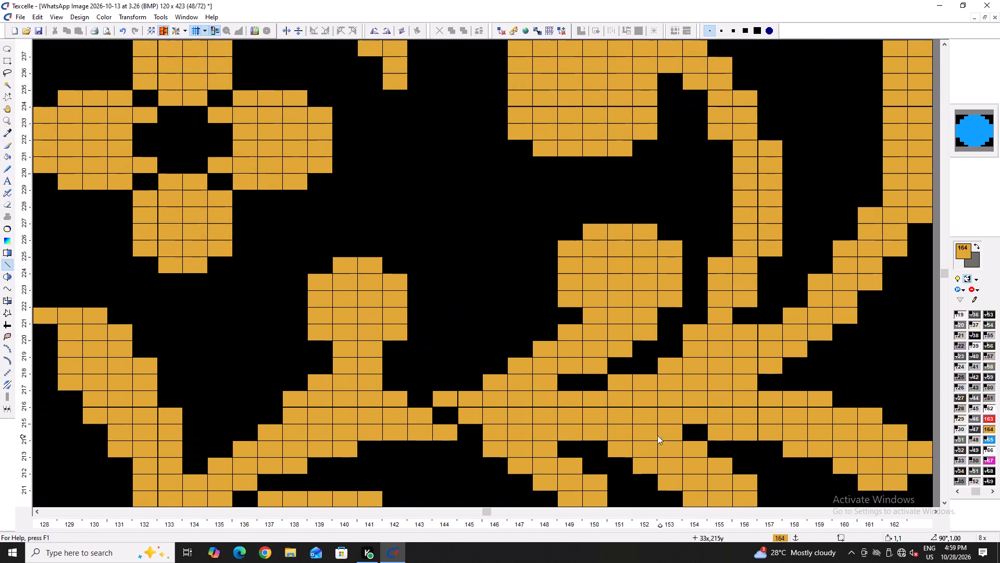
pyautogui.scroll(-1, 482, 407)
pyautogui.rightClick(619, 347)
pyautogui.rightClick(641, 366)
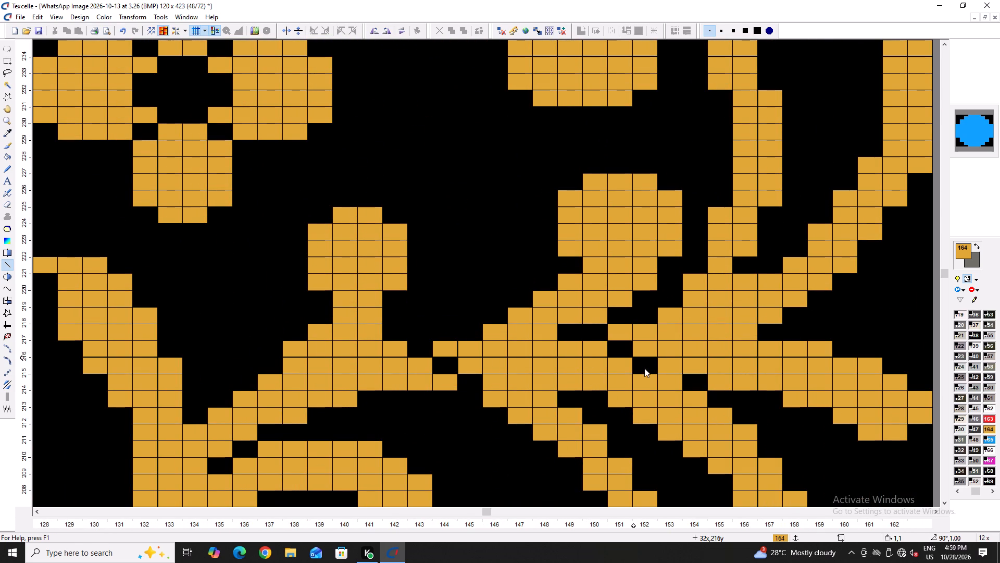
pyautogui.rightClick(664, 381)
pyautogui.keyDown('ctrl'); pyautogui.scroll(-3, 530, 380); pyautogui.keyUp('ctrl')
pyautogui.keyDown('ctrl'); pyautogui.scroll(3, 587, 365); pyautogui.keyUp('ctrl')
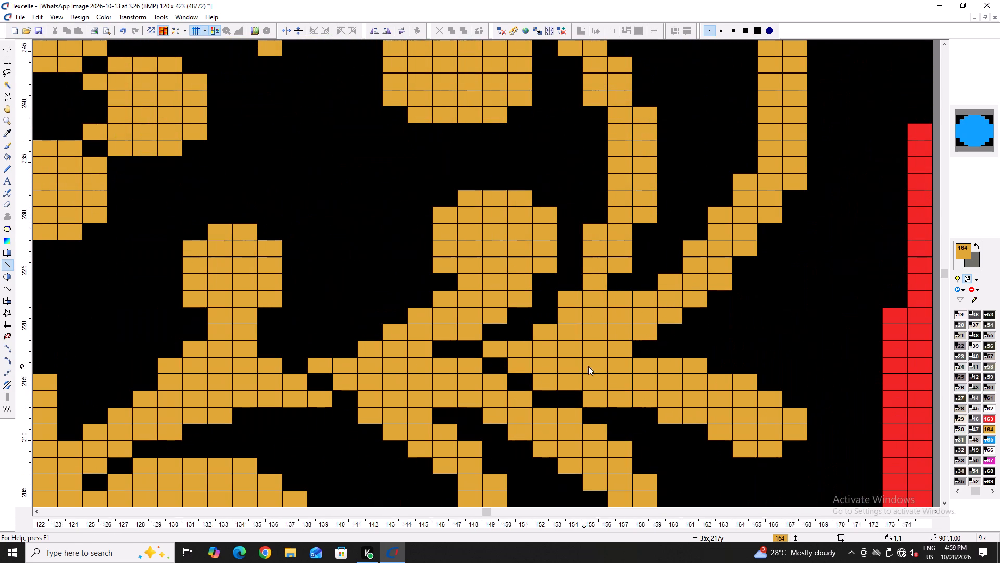
pyautogui.rightClick(685, 384)
pyautogui.rightClick(667, 400)
# Cut a black diagonal gap through the curved vine below the four-petal flower, from column 148, row 183 to column 150, row 181.
pyautogui.keyDown('ctrl'); pyautogui.scroll(-3, 585, 382); pyautogui.keyUp('ctrl')
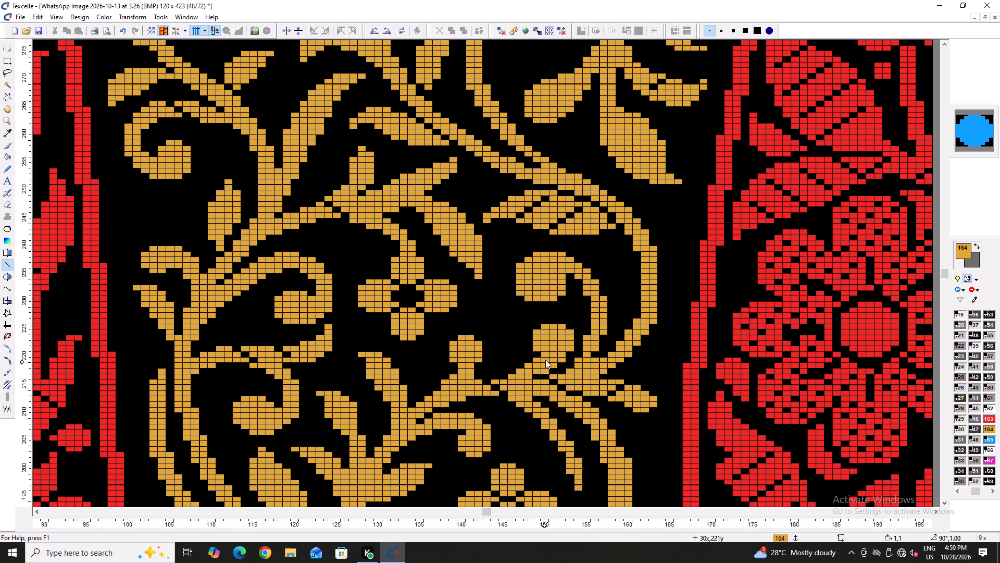
pyautogui.keyDown('ctrl'); pyautogui.scroll(5, 544, 271); pyautogui.keyUp('ctrl')
pyautogui.keyDown('ctrl'); pyautogui.scroll(-5, 468, 292); pyautogui.keyUp('ctrl')
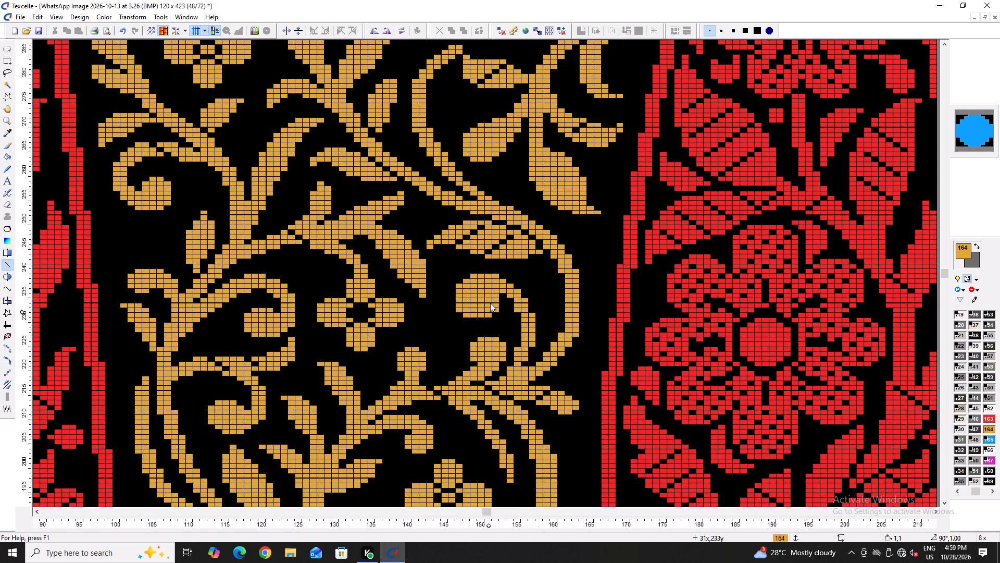
pyautogui.keyDown('ctrl'); pyautogui.scroll(-1, 490, 303); pyautogui.keyUp('ctrl')
pyautogui.scroll(-3, 491, 320)
pyautogui.keyDown('ctrl'); pyautogui.scroll(3, 459, 373); pyautogui.keyUp('ctrl')
pyautogui.keyDown('ctrl'); pyautogui.scroll(2, 534, 322); pyautogui.keyUp('ctrl')
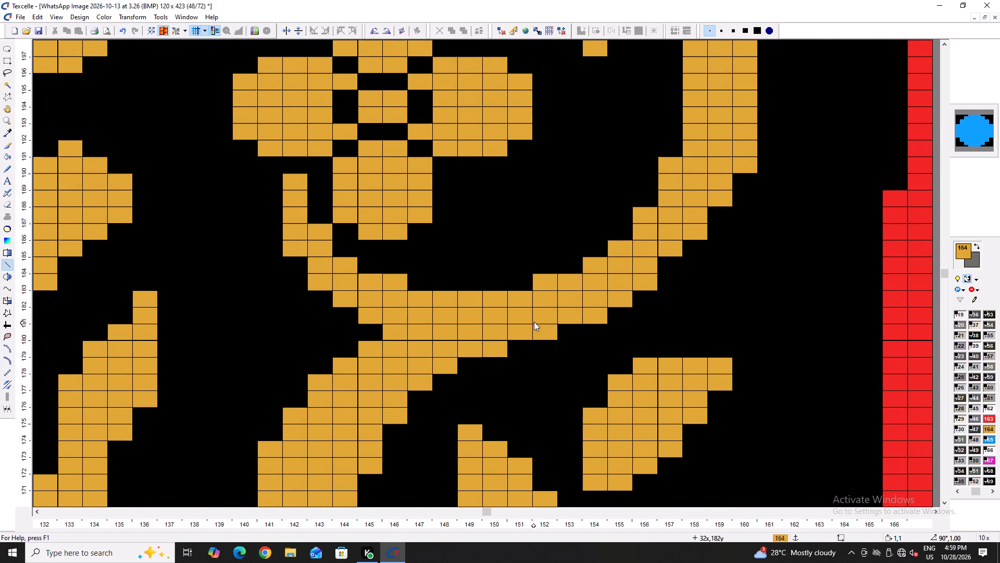
pyautogui.rightClick(493, 334)
pyautogui.rightClick(475, 320)
pyautogui.rightClick(475, 320)
pyautogui.rightClick(449, 295)
pyautogui.keyDown('ctrl'); pyautogui.scroll(-2, 452, 301); pyautogui.keyUp('ctrl')
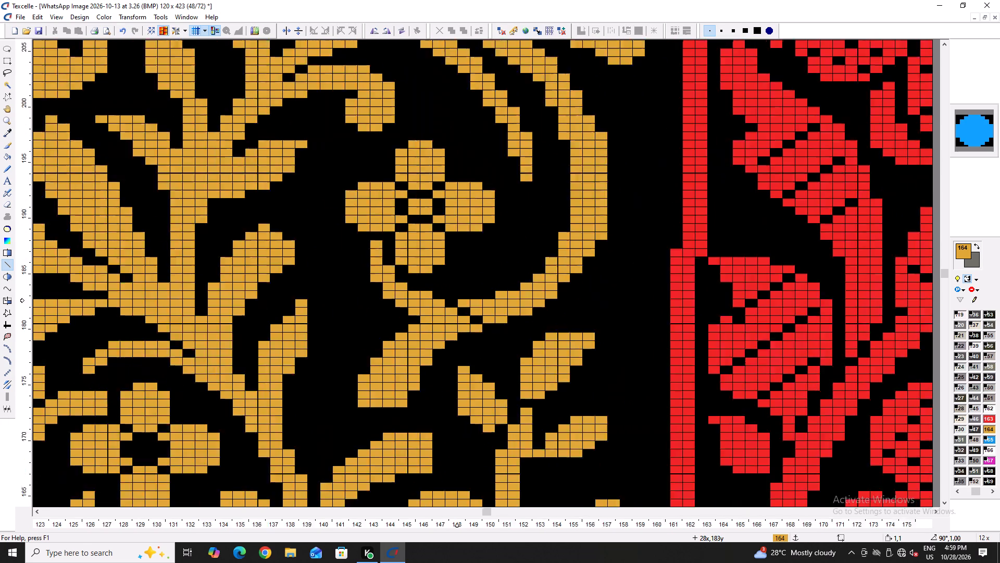
# Thicken the curling branch in gold: columns 114–117 on row 186, columns 109–112 on row 188, and its inner edge at columns 105–109, rows 182–185.
pyautogui.keyDown('ctrl'); pyautogui.scroll(-2, 452, 301); pyautogui.keyUp('ctrl')
pyautogui.keyDown('ctrl'); pyautogui.scroll(4, 128, 276); pyautogui.keyUp('ctrl')
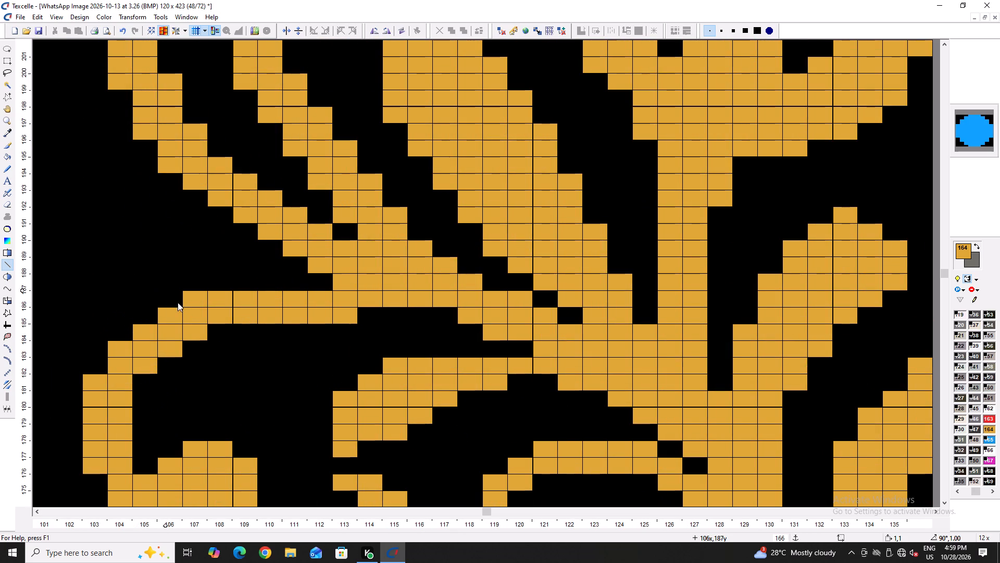
pyautogui.click(219, 337)
pyautogui.moveTo(353, 309); pyautogui.dragTo(387, 312)
pyautogui.moveTo(416, 313); pyautogui.dragTo(458, 314)
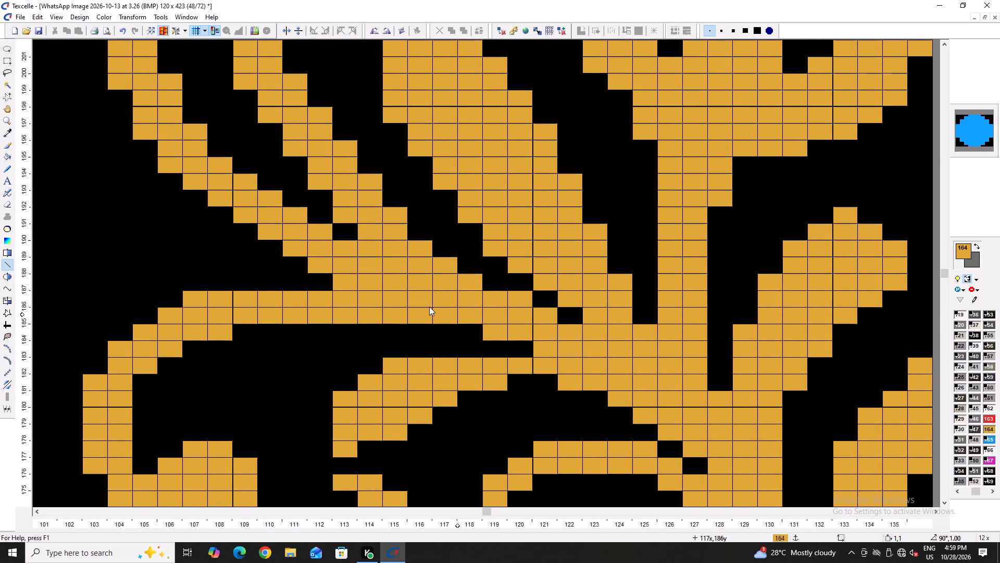
pyautogui.moveTo(365, 289); pyautogui.dragTo(246, 288)
pyautogui.click(246, 332)
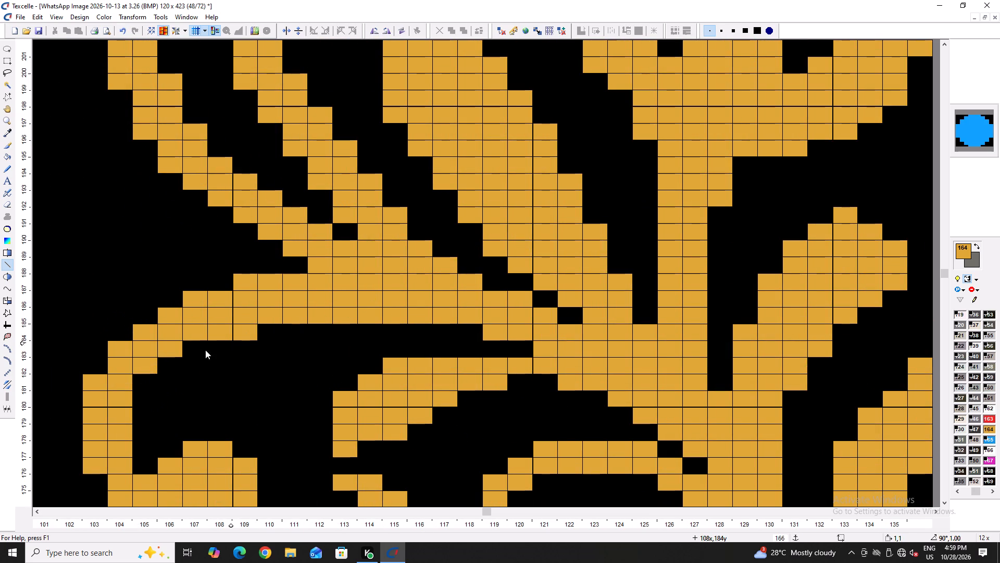
pyautogui.click(195, 350)
pyautogui.click(173, 364)
pyautogui.moveTo(140, 377); pyautogui.dragTo(139, 382)
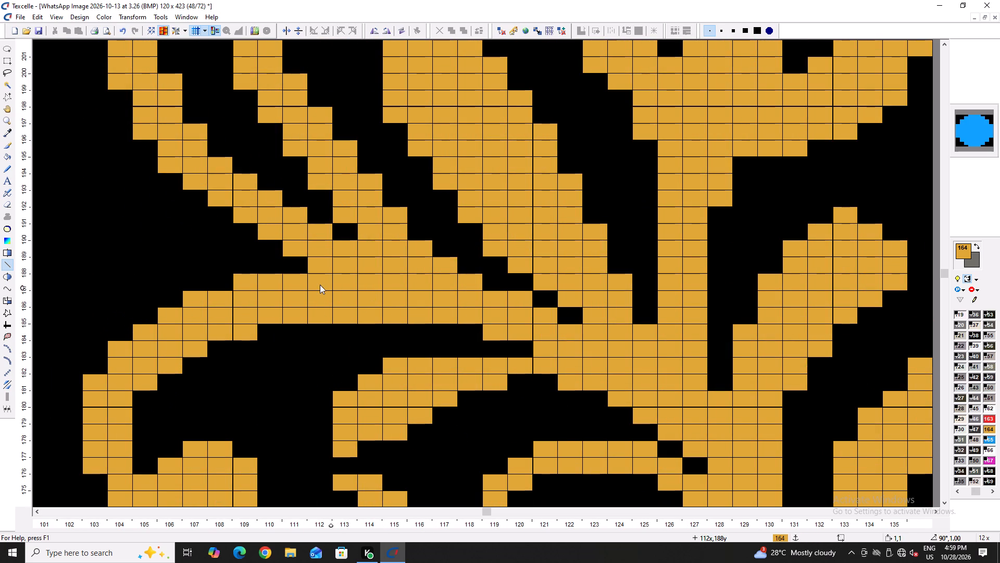
# Cut a black diagonal gap where the curling branch joins the stem, from column 112, row 188 to column 114, row 186.
pyautogui.rightClick(320, 285)
pyautogui.rightClick(341, 297)
pyautogui.rightClick(371, 309)
# Fill in gold the stem notch at column 115, row 171, and the four-petal flower's centre, columns 123–124, rows 165–166.
pyautogui.keyDown('ctrl'); pyautogui.scroll(-3, 384, 311); pyautogui.keyUp('ctrl')
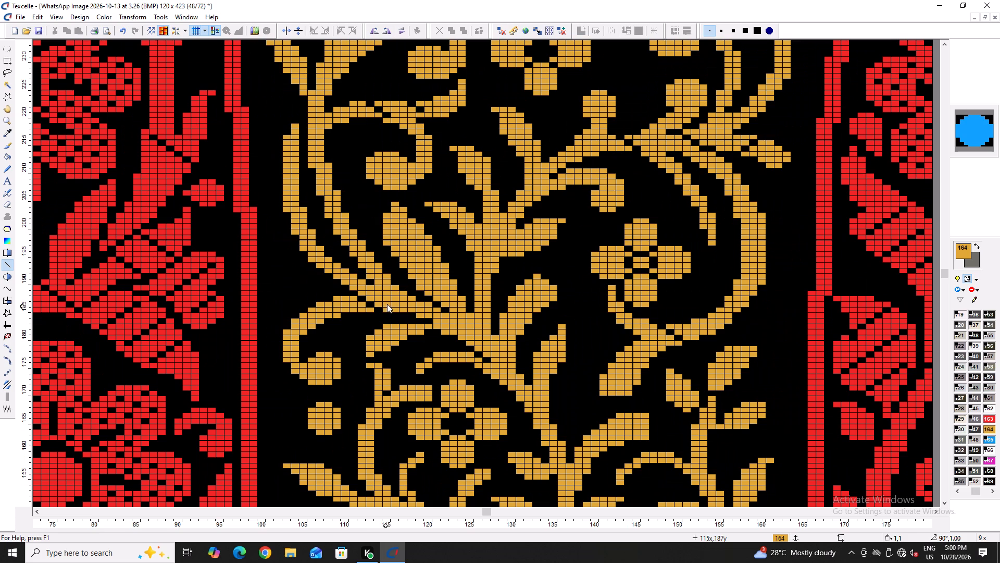
pyautogui.scroll(-2, 419, 313)
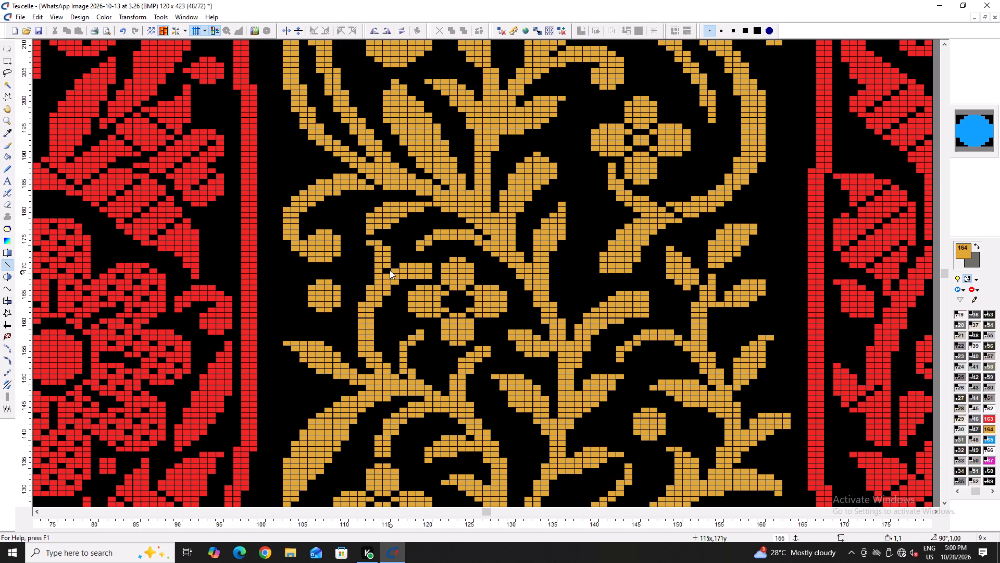
pyautogui.click(387, 270)
pyautogui.scroll(-1, 436, 307)
pyautogui.keyDown('ctrl'); pyautogui.scroll(3, 456, 244); pyautogui.keyUp('ctrl')
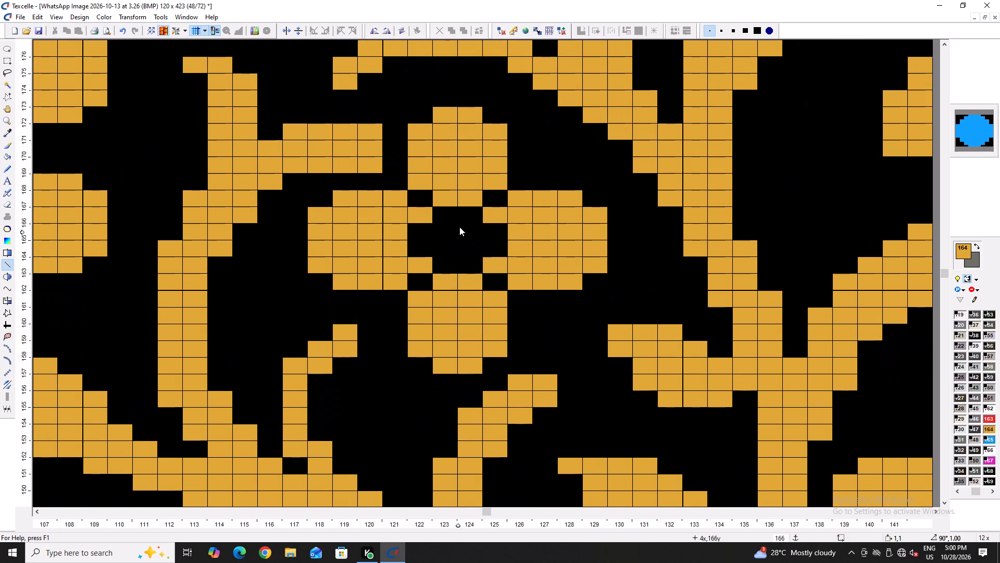
pyautogui.moveTo(459, 228); pyautogui.dragTo(463, 248)
pyautogui.moveTo(450, 229); pyautogui.dragTo(446, 245)
# Cut a black diagonal gap through the branch junction below that flower, from column 114, row 152 to column 117, row 149.
pyautogui.keyDown('ctrl'); pyautogui.scroll(-3, 447, 249); pyautogui.keyUp('ctrl')
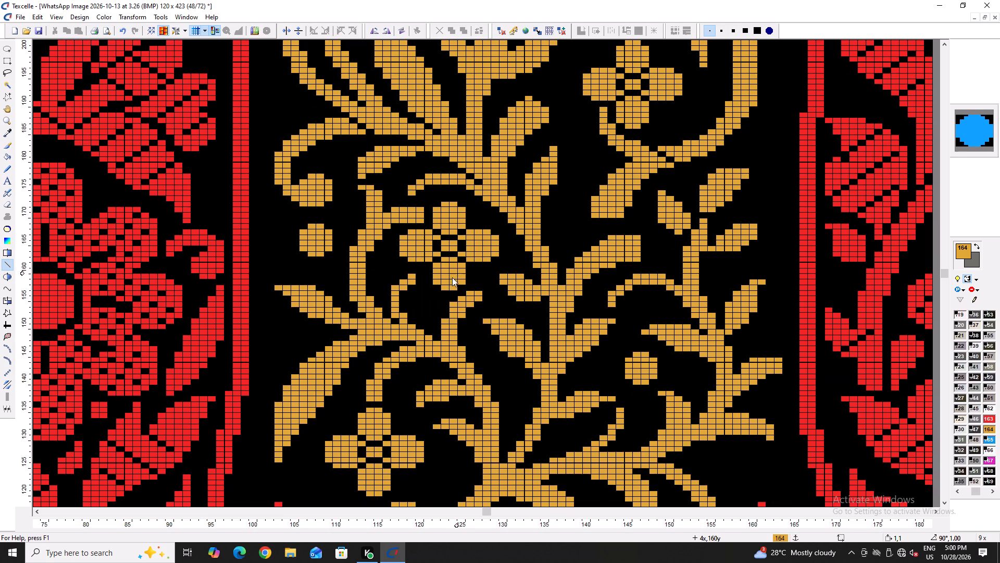
pyautogui.scroll(-2, 423, 317)
pyautogui.keyDown('ctrl'); pyautogui.scroll(3, 334, 265); pyautogui.keyUp('ctrl')
pyautogui.scroll(2, 438, 193)
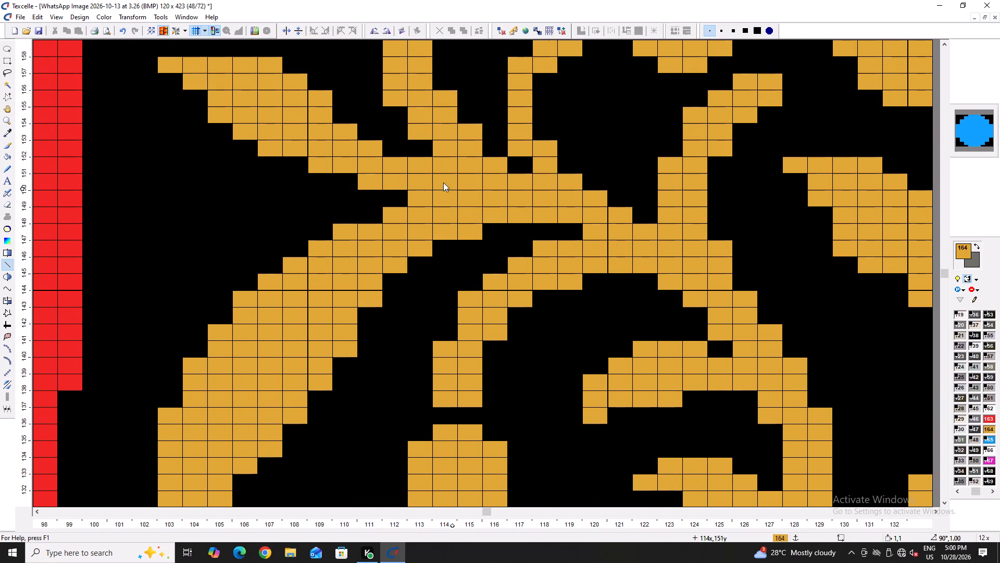
pyautogui.rightClick(441, 170)
pyautogui.rightClick(463, 186)
pyautogui.rightClick(510, 200)
pyautogui.rightClick(499, 197)
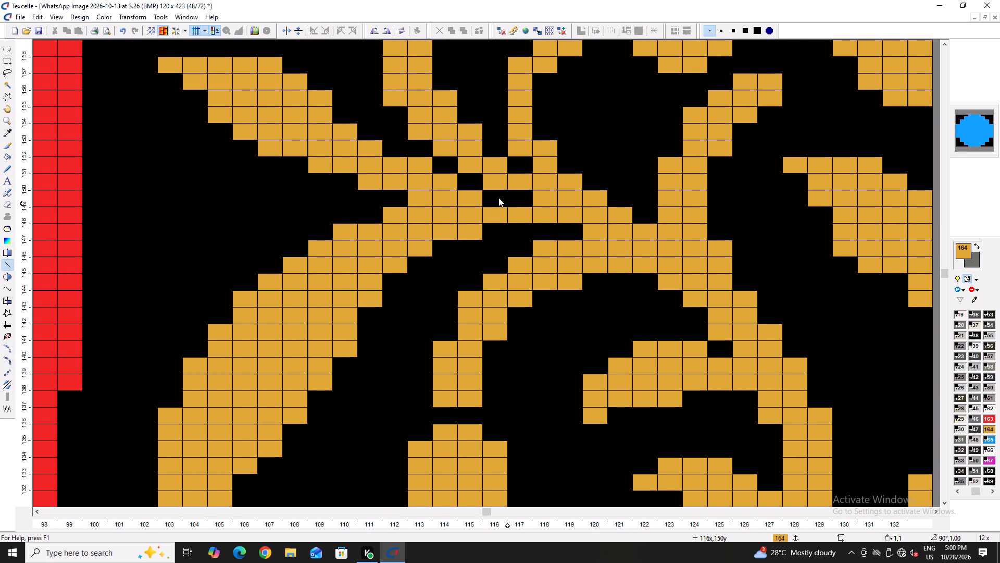
pyautogui.rightClick(498, 197)
pyautogui.click(511, 198)
pyautogui.rightClick(527, 212)
# Reshape the pointed leaf's upper edge: add gold at column 110, row 155 and column 111, row 154; blacken column 107, row 158.
pyautogui.keyDown('ctrl'); pyautogui.scroll(-4, 399, 210); pyautogui.keyUp('ctrl')
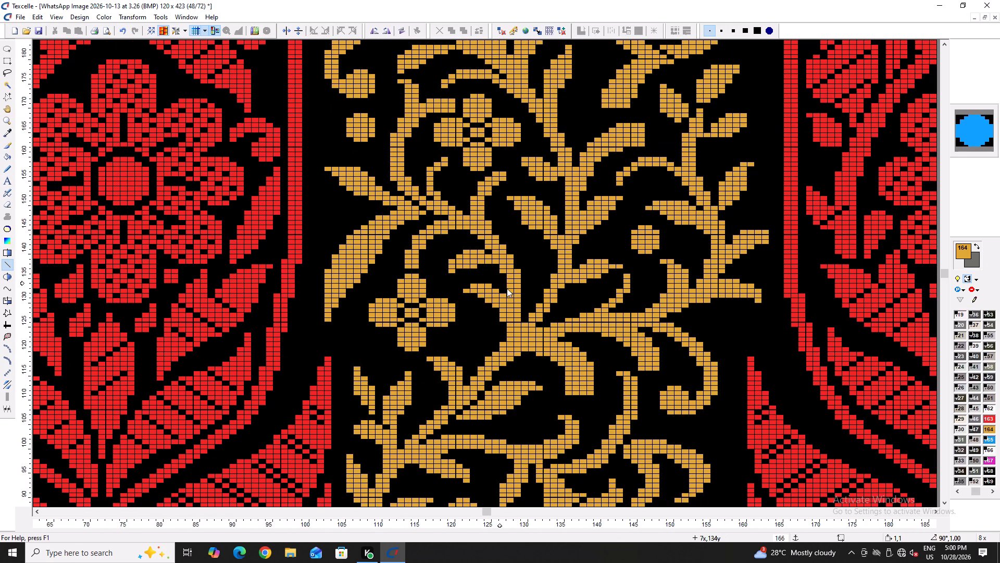
pyautogui.keyDown('ctrl'); pyautogui.scroll(3, 366, 183); pyautogui.keyUp('ctrl')
pyautogui.click(404, 176)
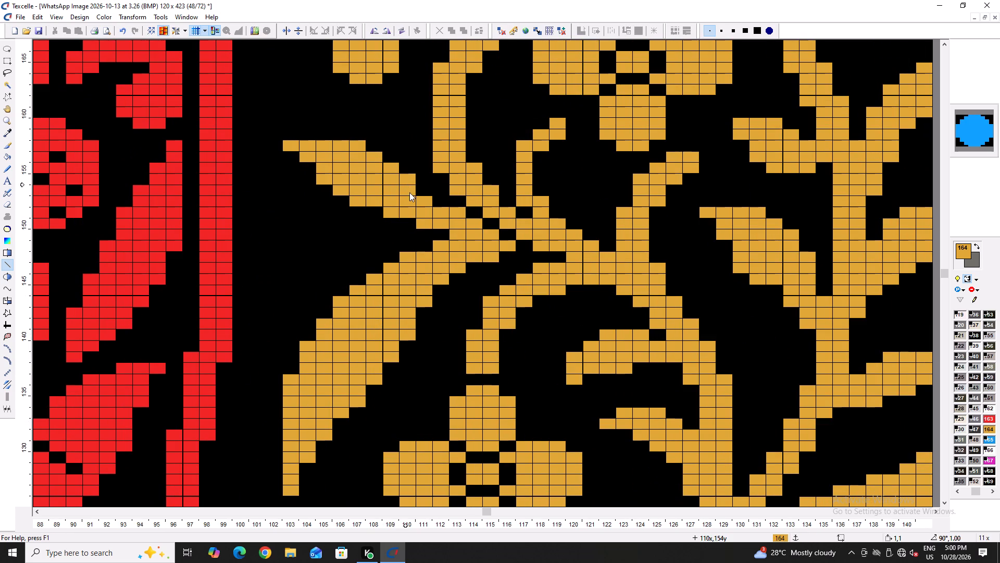
pyautogui.click(427, 189)
pyautogui.click(431, 198)
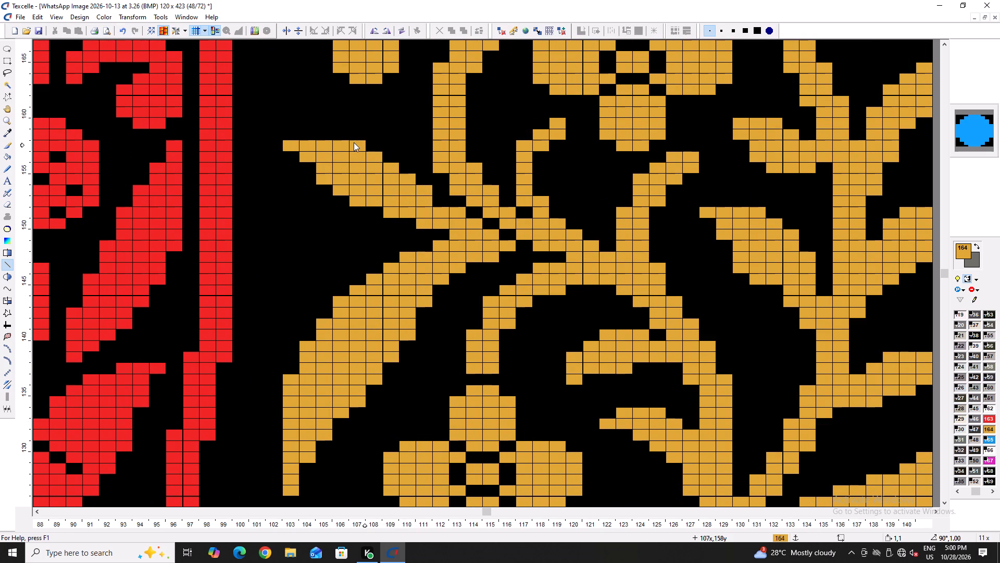
pyautogui.rightClick(354, 142)
# Cut a black diagonal gap through the horizontal branch from column 141, row 125 to column 144, row 128.
pyautogui.keyDown('ctrl'); pyautogui.scroll(-4, 396, 191); pyautogui.keyUp('ctrl')
pyautogui.keyDown('ctrl'); pyautogui.scroll(3, 627, 331); pyautogui.keyUp('ctrl')
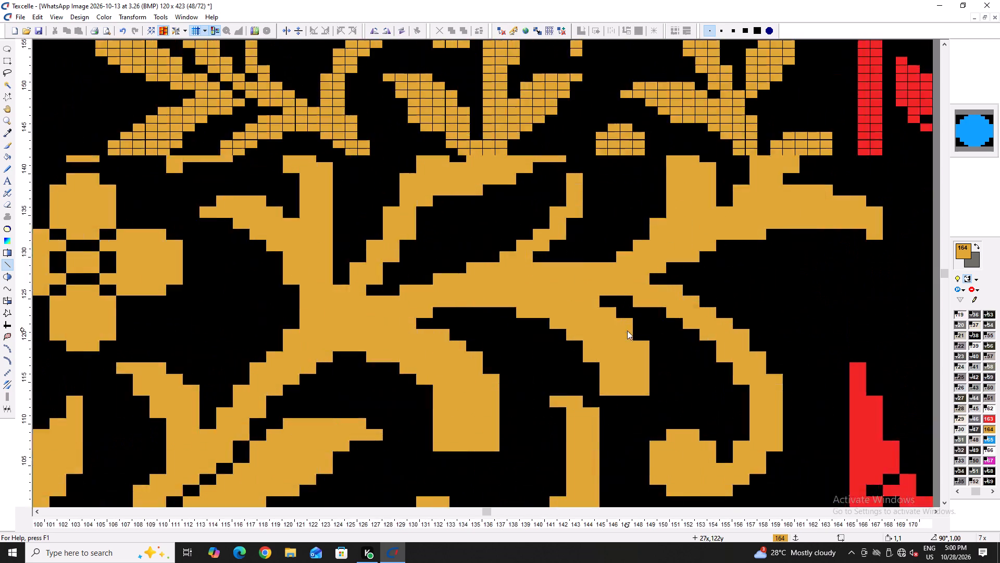
pyautogui.keyDown('ctrl'); pyautogui.scroll(2, 627, 331); pyautogui.keyUp('ctrl')
pyautogui.rightClick(476, 286)
pyautogui.rightClick(504, 267)
pyautogui.rightClick(523, 253)
pyautogui.rightClick(523, 253)
pyautogui.rightClick(546, 232)
pyautogui.rightClick(546, 232)
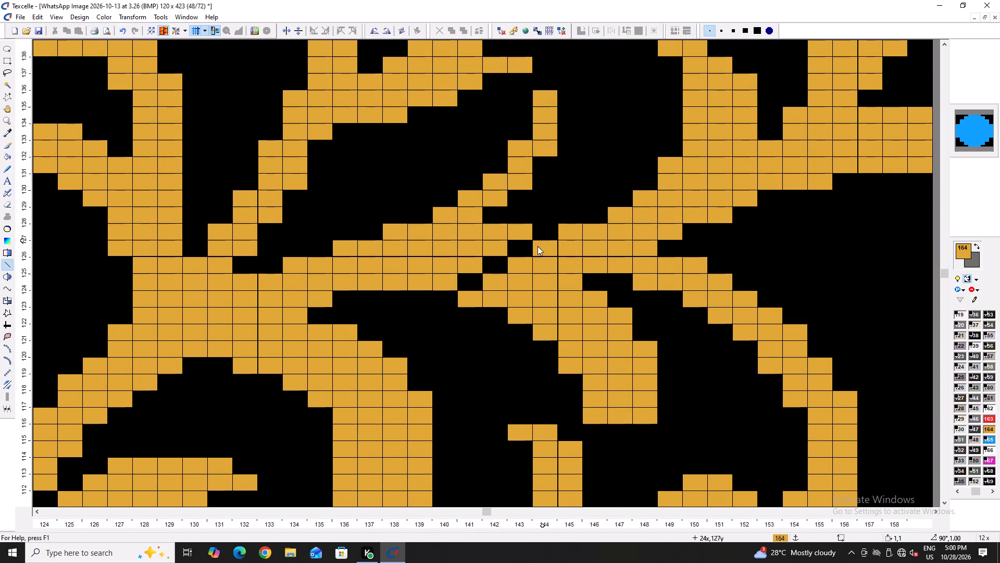
# Cut a black diagonal gap at the branch fork, from column 154, row 133 to column 155, row 132.
pyautogui.keyDown('ctrl'); pyautogui.scroll(-4, 467, 273); pyautogui.keyUp('ctrl')
pyautogui.keyDown('ctrl'); pyautogui.scroll(4, 569, 228); pyautogui.keyUp('ctrl')
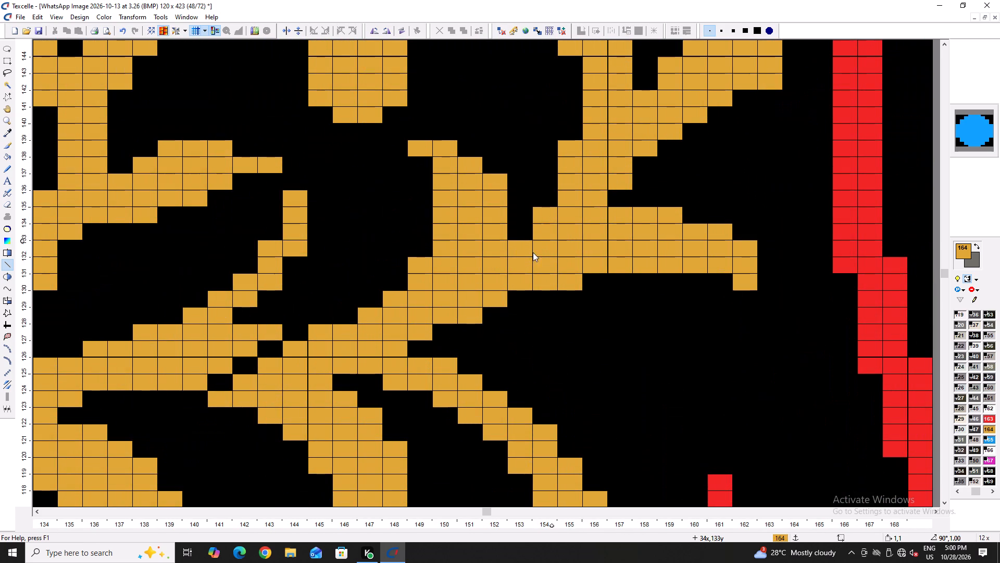
pyautogui.rightClick(542, 243)
pyautogui.rightClick(542, 243)
pyautogui.rightClick(572, 259)
pyautogui.rightClick(572, 259)
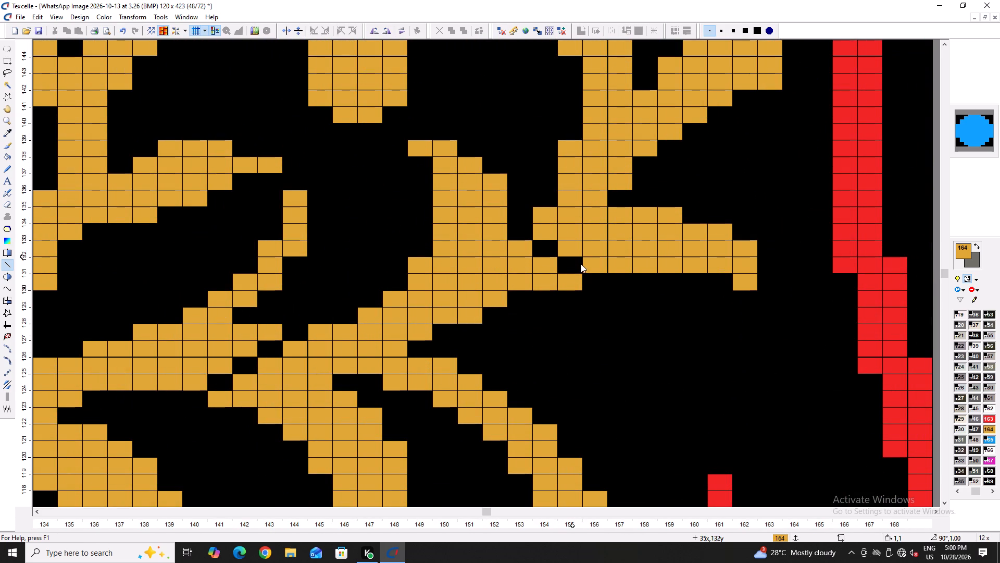
# Cut a black diagonal gap where the spiral vine meets its horizontal stem, from column 147, row 820 to column 148, row 819.
pyautogui.keyDown('ctrl'); pyautogui.scroll(-3, 579, 262); pyautogui.keyUp('ctrl')
pyautogui.scroll(-6, 576, 264)
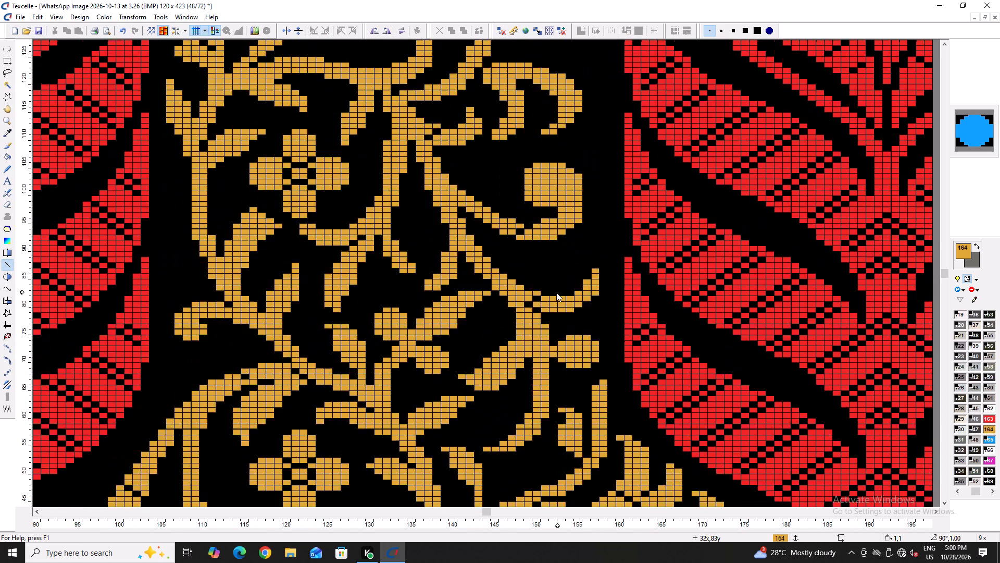
pyautogui.scroll(-4, 556, 292)
pyautogui.keyDown('ctrl'); pyautogui.scroll(-1, 543, 281); pyautogui.keyUp('ctrl')
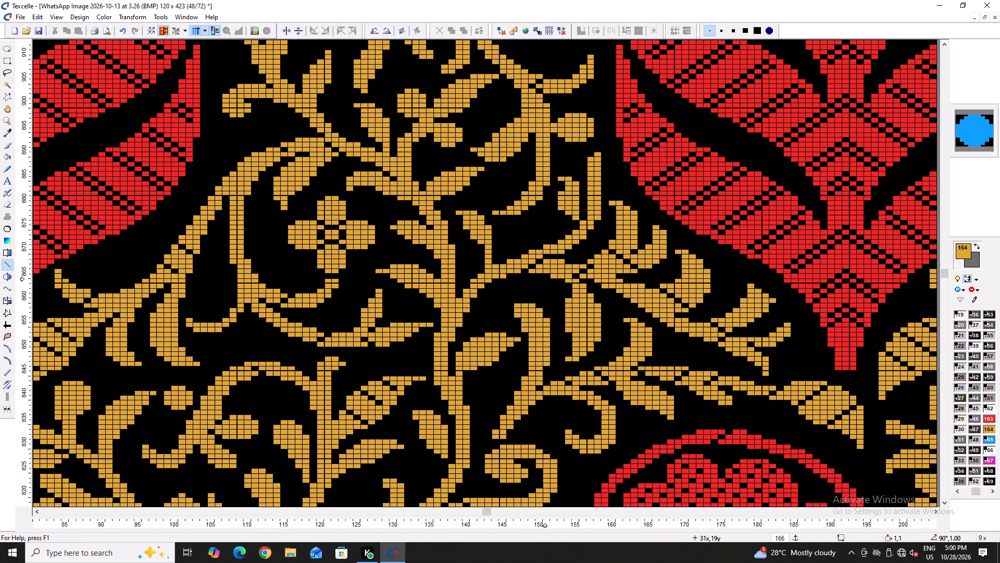
pyautogui.keyDown('ctrl'); pyautogui.scroll(-2, 543, 281); pyautogui.keyUp('ctrl')
pyautogui.scroll(-2, 543, 288)
pyautogui.keyDown('ctrl'); pyautogui.scroll(5, 541, 301); pyautogui.keyUp('ctrl')
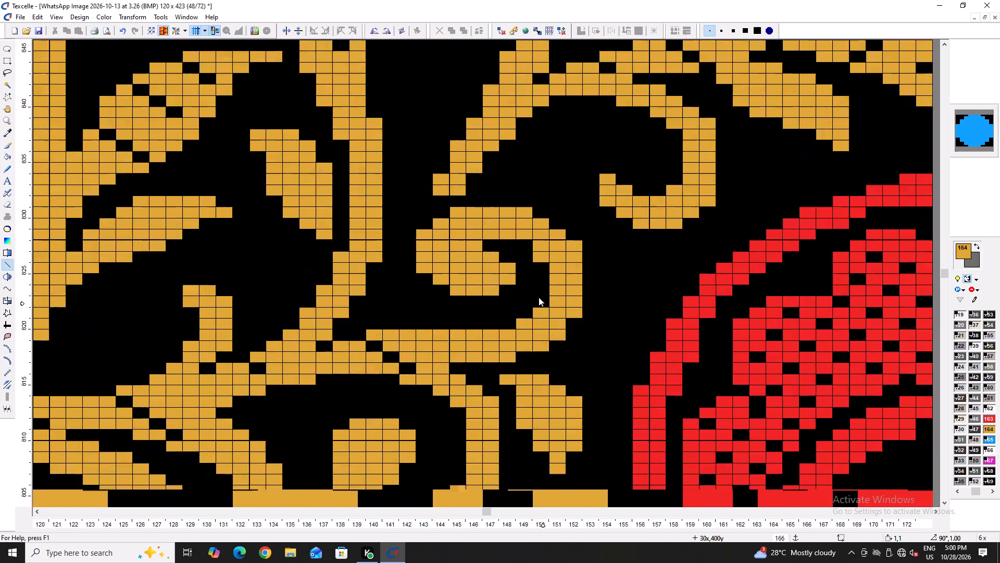
pyautogui.keyDown('ctrl'); pyautogui.scroll(1, 539, 297); pyautogui.keyUp('ctrl')
pyautogui.rightClick(496, 364)
pyautogui.rightClick(496, 365)
pyautogui.rightClick(472, 349)
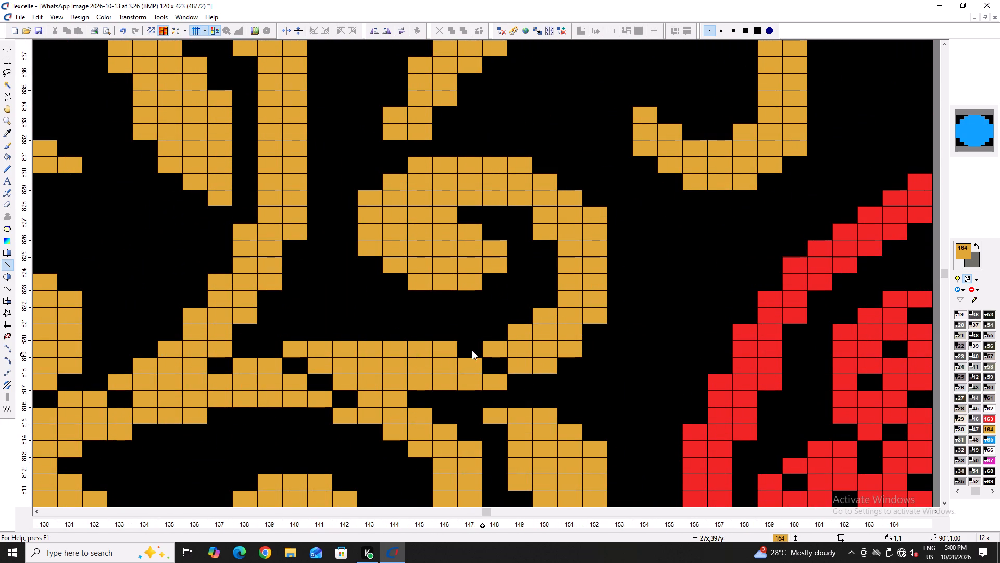
# Enlarge the spiral's inner bulb in gold: columns 143–148 across rows 824–825, with columns 144–147 along row 823.
pyautogui.keyDown('ctrl'); pyautogui.scroll(-5, 473, 350); pyautogui.keyUp('ctrl')
pyautogui.keyDown('ctrl'); pyautogui.scroll(4, 469, 319); pyautogui.keyUp('ctrl')
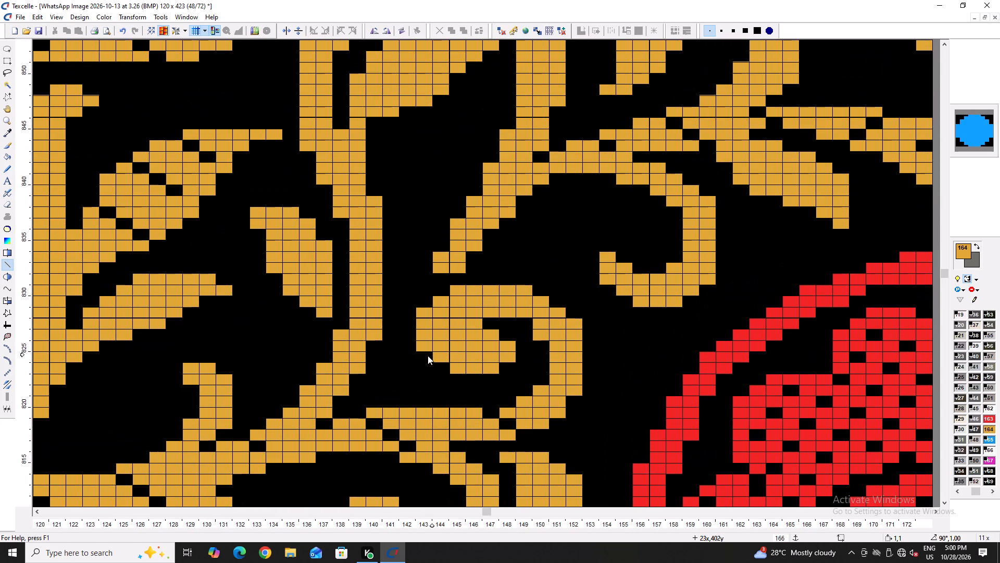
pyautogui.click(425, 357)
pyautogui.click(435, 368)
pyautogui.moveTo(484, 378); pyautogui.dragTo(447, 373)
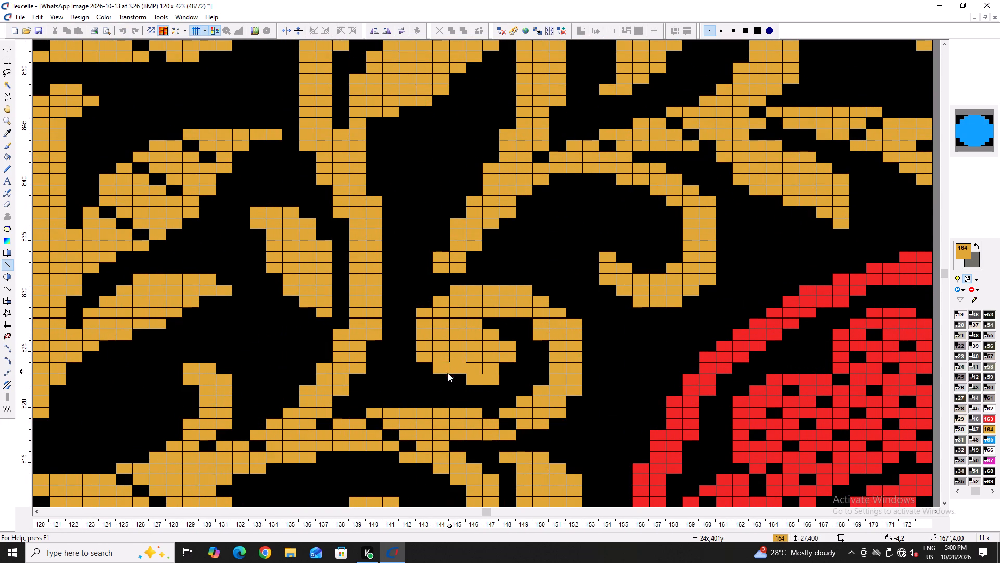
pyautogui.moveTo(447, 373); pyautogui.dragTo(445, 377)
pyautogui.click(434, 365)
pyautogui.click(424, 365)
pyautogui.click(505, 371)
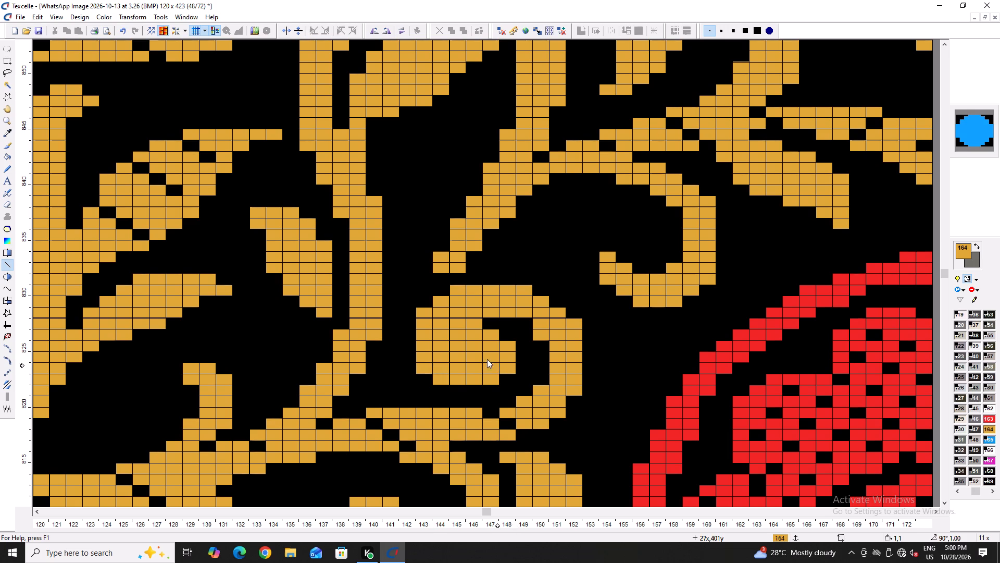
# Trim the spiral in black: the bulb's column 148, rows 824–826, and column 147, row 823, plus the outer corner at column 152, row 828.
pyautogui.keyDown('ctrl'); pyautogui.scroll(-6, 481, 356); pyautogui.keyUp('ctrl')
pyautogui.keyDown('ctrl'); pyautogui.scroll(6, 487, 358); pyautogui.keyUp('ctrl')
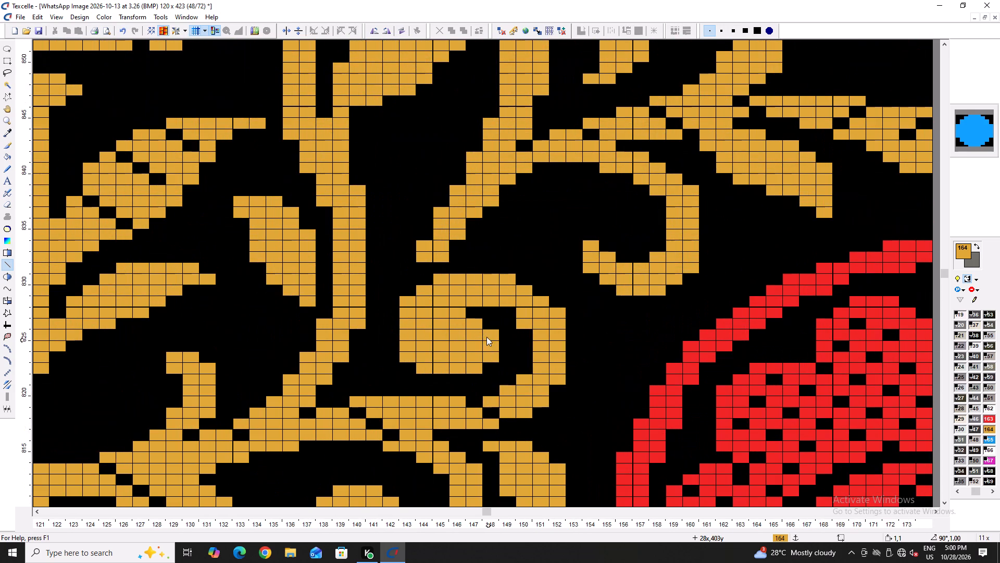
pyautogui.moveTo(485, 334); pyautogui.dragTo(482, 361, button='right')
pyautogui.moveTo(491, 354); pyautogui.dragTo(490, 363, button='right')
pyautogui.doubleClick(468, 353)
pyautogui.rightClick(483, 370)
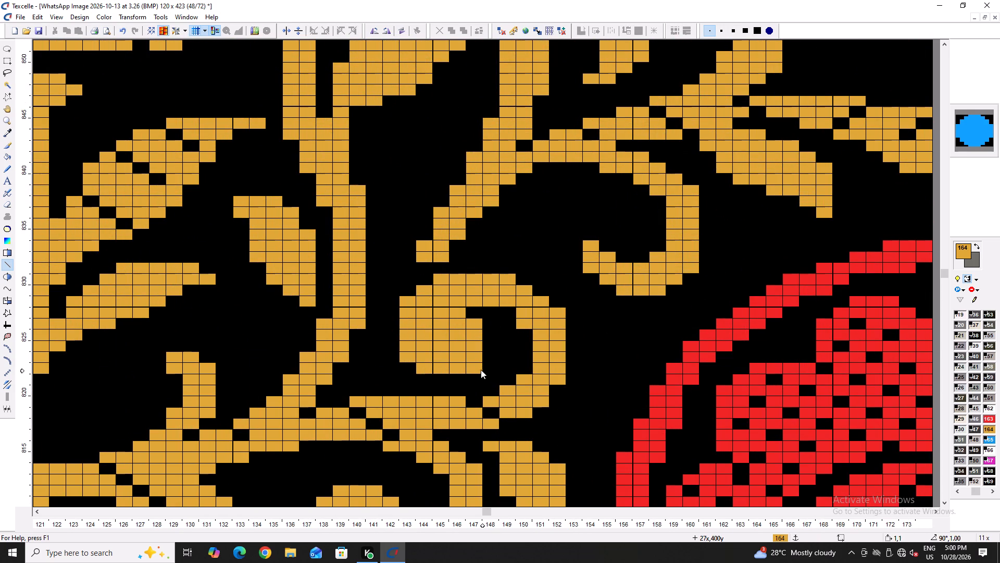
pyautogui.rightClick(474, 366)
pyautogui.keyDown('ctrl'); pyautogui.scroll(-6, 463, 359); pyautogui.keyUp('ctrl')
pyautogui.keyDown('ctrl'); pyautogui.scroll(6, 484, 351); pyautogui.keyUp('ctrl')
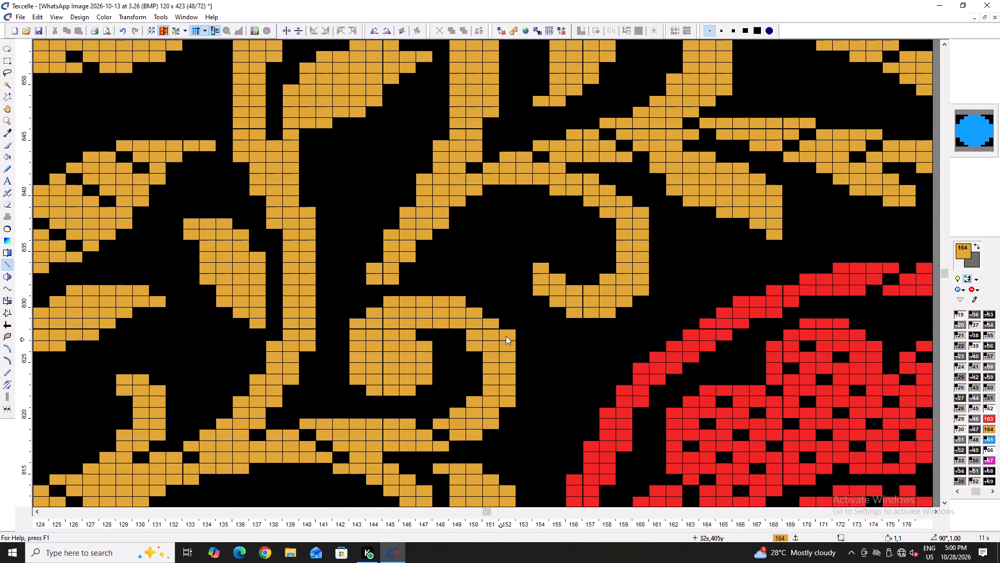
pyautogui.rightClick(507, 335)
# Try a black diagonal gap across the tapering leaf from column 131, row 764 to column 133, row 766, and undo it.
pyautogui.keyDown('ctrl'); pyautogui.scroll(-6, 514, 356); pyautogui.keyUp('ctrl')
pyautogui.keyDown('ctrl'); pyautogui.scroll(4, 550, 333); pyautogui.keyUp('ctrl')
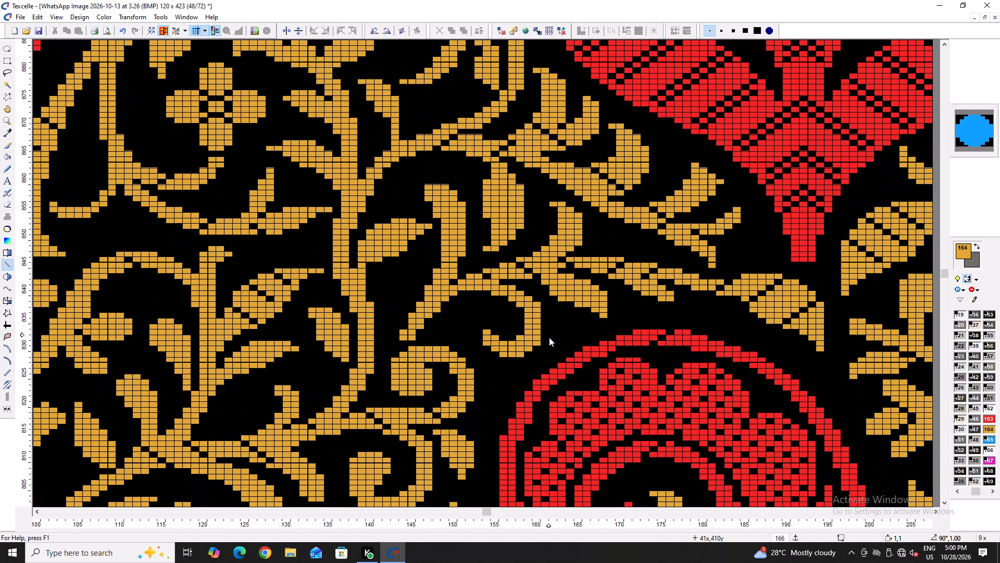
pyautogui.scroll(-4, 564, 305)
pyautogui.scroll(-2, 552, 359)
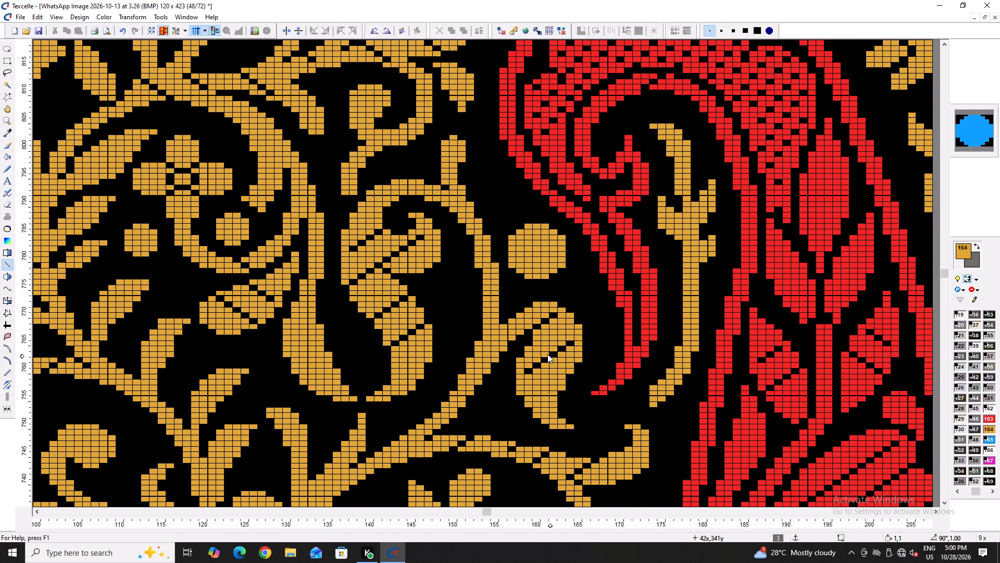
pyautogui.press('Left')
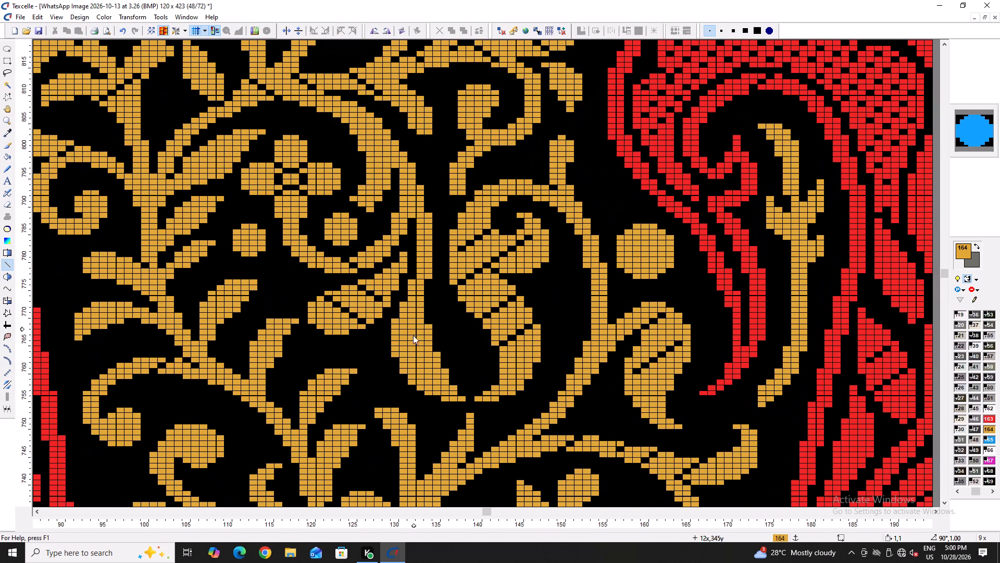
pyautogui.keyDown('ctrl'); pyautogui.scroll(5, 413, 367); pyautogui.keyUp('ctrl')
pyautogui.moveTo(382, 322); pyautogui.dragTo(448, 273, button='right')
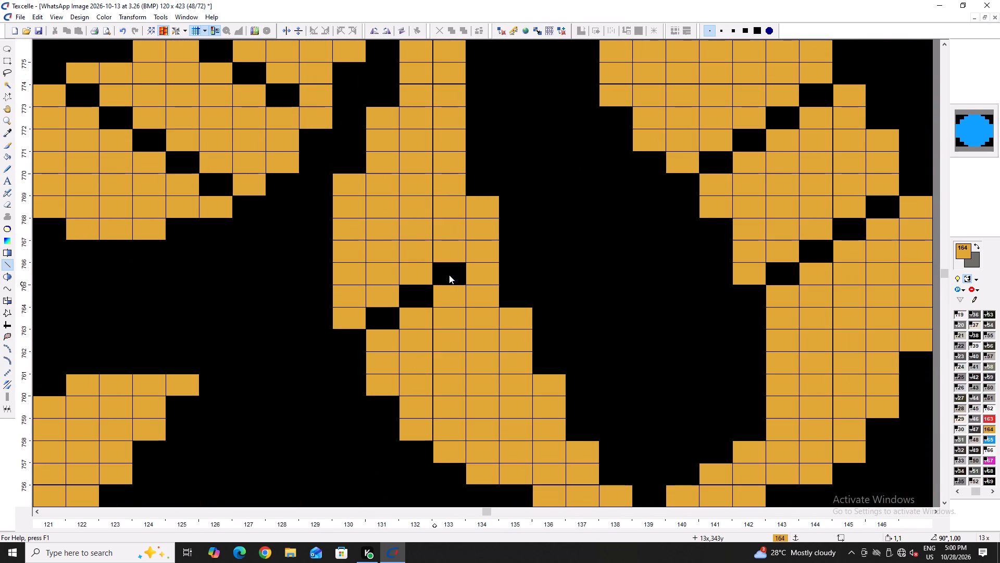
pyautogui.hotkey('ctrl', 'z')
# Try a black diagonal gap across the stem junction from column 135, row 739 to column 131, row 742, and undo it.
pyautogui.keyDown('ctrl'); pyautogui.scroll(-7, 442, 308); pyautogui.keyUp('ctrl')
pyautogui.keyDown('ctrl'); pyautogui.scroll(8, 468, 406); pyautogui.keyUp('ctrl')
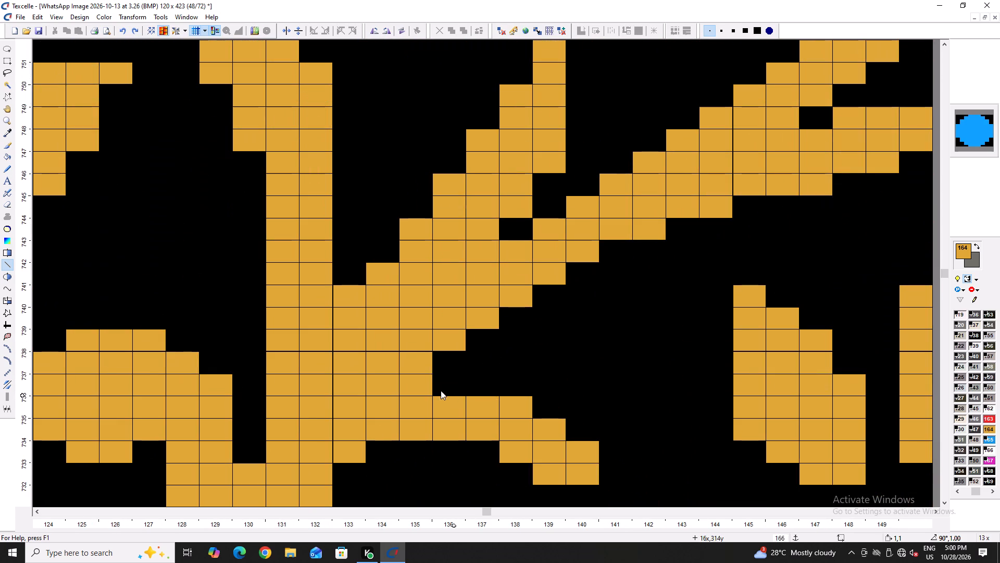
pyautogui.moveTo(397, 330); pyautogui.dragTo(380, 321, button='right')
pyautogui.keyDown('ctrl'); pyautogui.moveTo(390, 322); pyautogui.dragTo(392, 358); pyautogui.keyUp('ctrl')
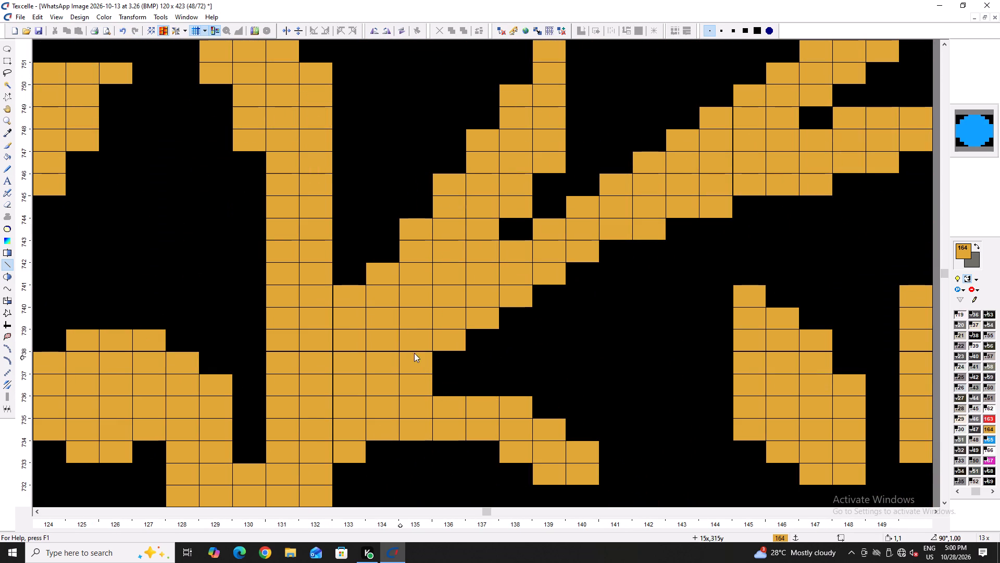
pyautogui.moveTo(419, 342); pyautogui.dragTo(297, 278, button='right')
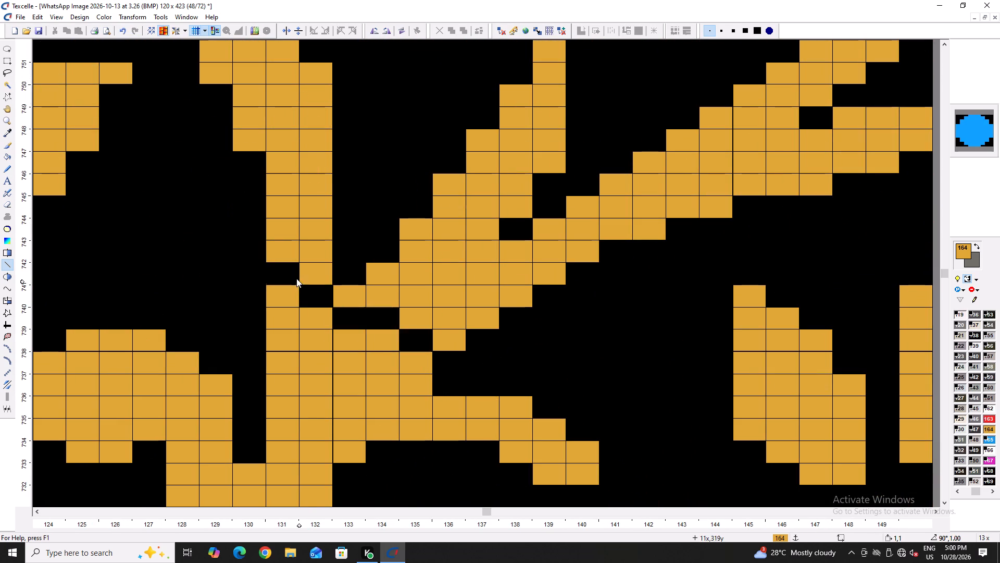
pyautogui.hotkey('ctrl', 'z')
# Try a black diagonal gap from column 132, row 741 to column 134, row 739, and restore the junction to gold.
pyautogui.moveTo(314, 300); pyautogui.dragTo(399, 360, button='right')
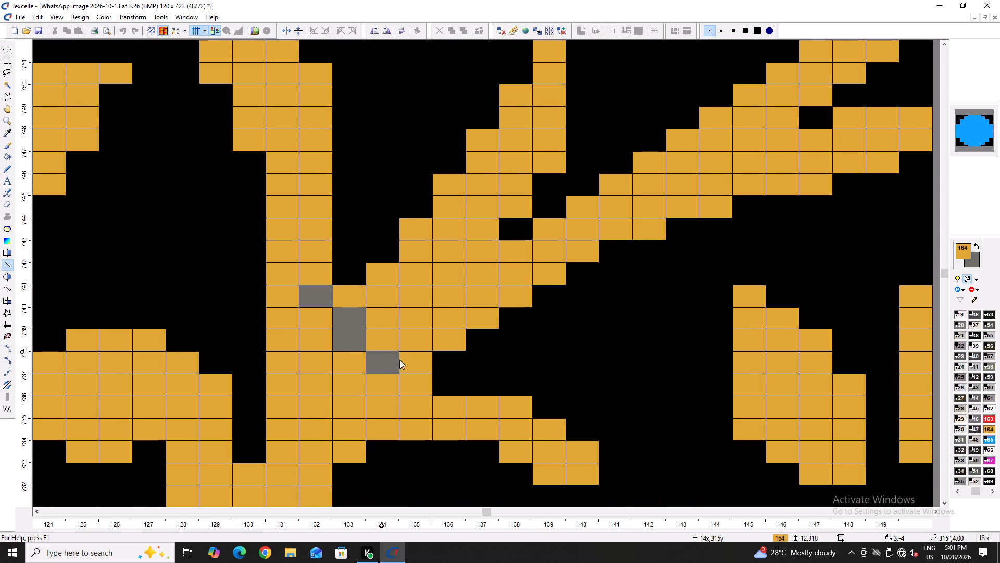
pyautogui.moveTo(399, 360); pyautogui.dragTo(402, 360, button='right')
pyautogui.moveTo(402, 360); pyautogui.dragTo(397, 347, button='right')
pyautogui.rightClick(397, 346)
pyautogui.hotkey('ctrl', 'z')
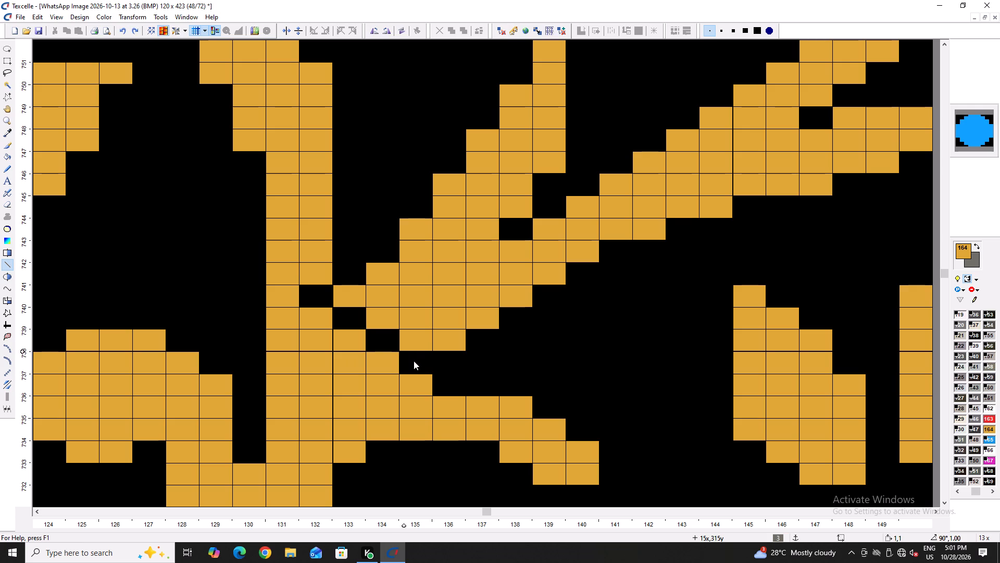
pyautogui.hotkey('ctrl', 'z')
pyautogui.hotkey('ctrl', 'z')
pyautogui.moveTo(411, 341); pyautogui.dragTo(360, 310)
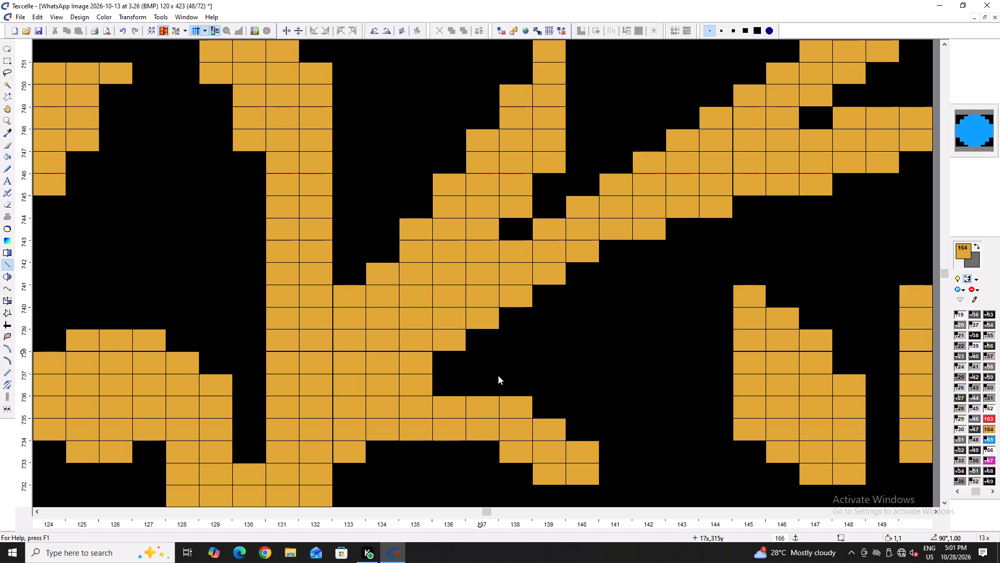
# Cut a black diagonal gap where the lower side branch leaves the stem, from column 132, row 736 to column 133, row 735.
pyautogui.scroll(-2, 496, 390)
pyautogui.rightClick(352, 334)
pyautogui.rightClick(311, 322)
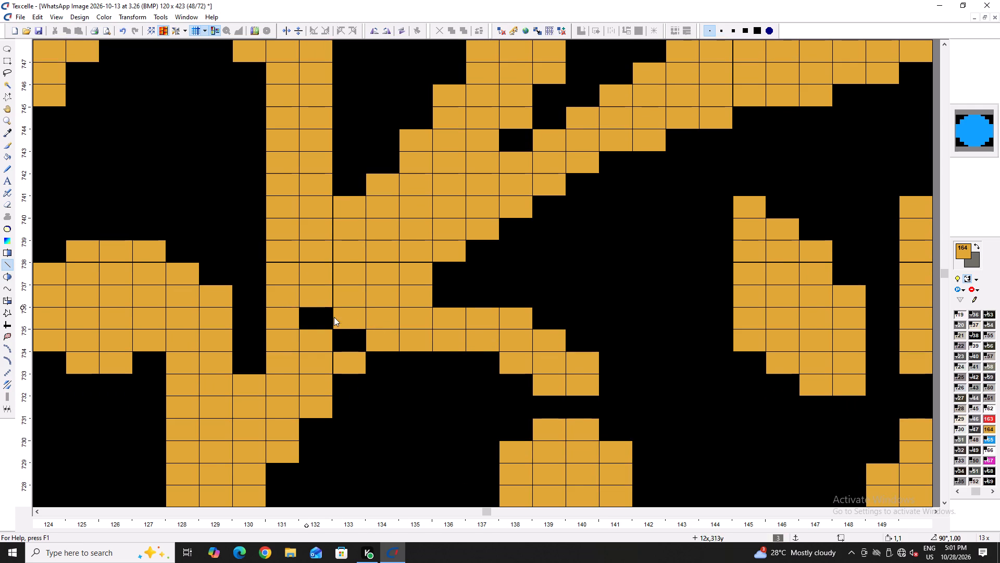
pyautogui.keyDown('ctrl'); pyautogui.scroll(-6, 345, 324); pyautogui.keyUp('ctrl')
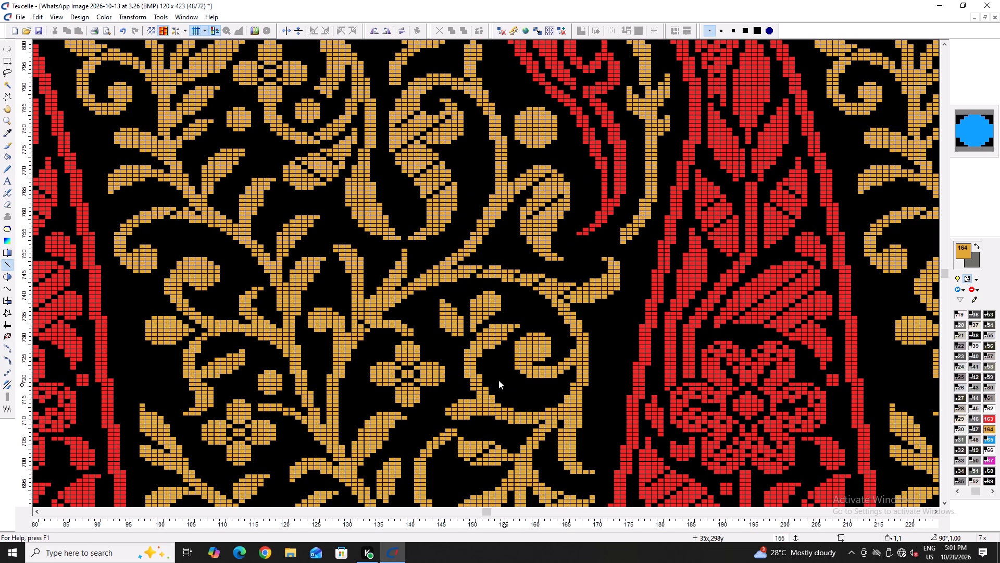
# Cut a black diagonal gap between the leaf and the spiral vine, from column 153, row 716 to column 151, row 714.
pyautogui.keyDown('ctrl'); pyautogui.scroll(8, 483, 405); pyautogui.keyUp('ctrl')
pyautogui.rightClick(524, 334)
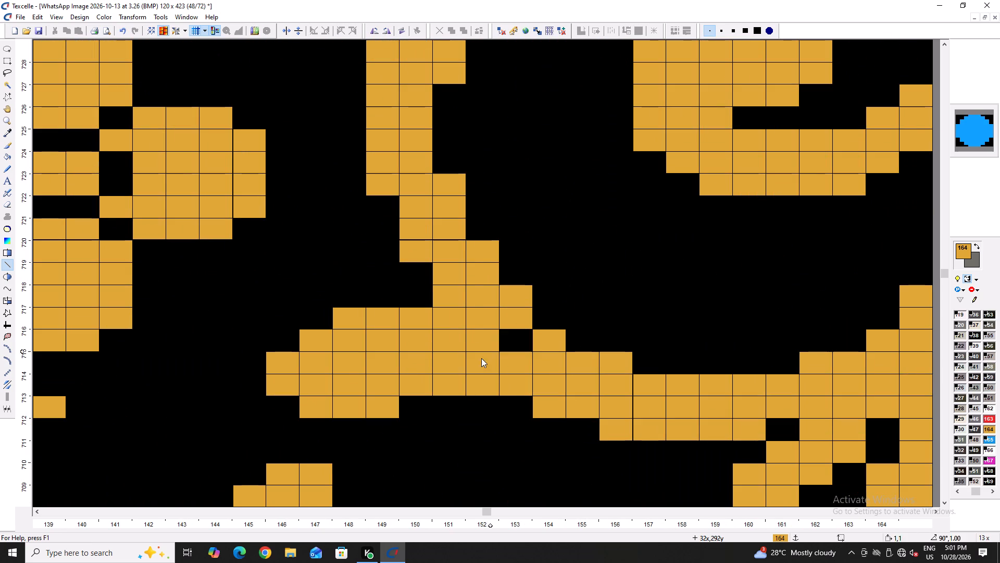
pyautogui.rightClick(479, 361)
pyautogui.rightClick(453, 375)
# Cut a black diagonal gap where the thick leaf leaves the stem junction, from column 132, row 544 to column 133, row 545.
pyautogui.keyDown('ctrl'); pyautogui.scroll(-6, 453, 375); pyautogui.keyUp('ctrl')
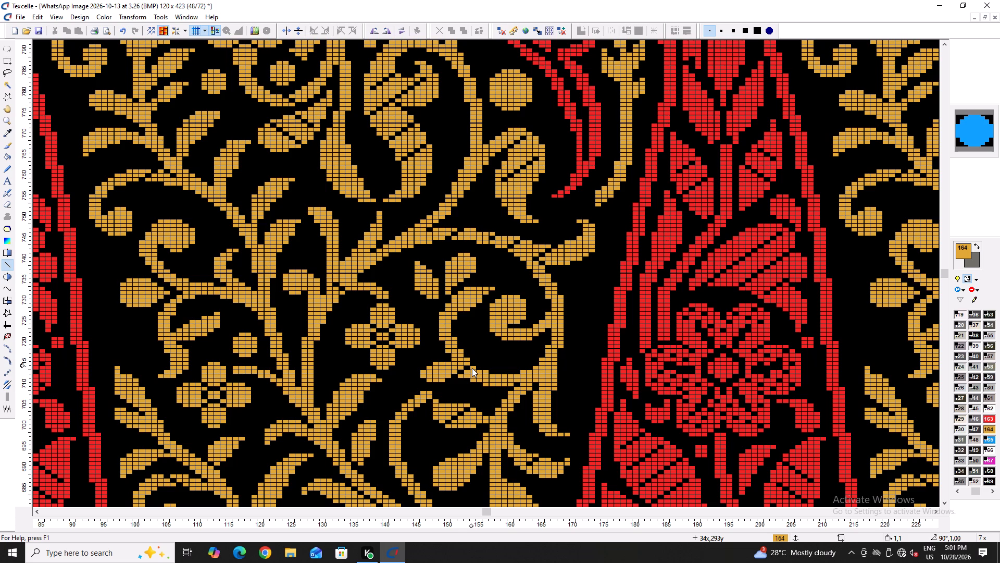
pyautogui.keyDown('ctrl'); pyautogui.scroll(-2, 493, 278); pyautogui.keyUp('ctrl')
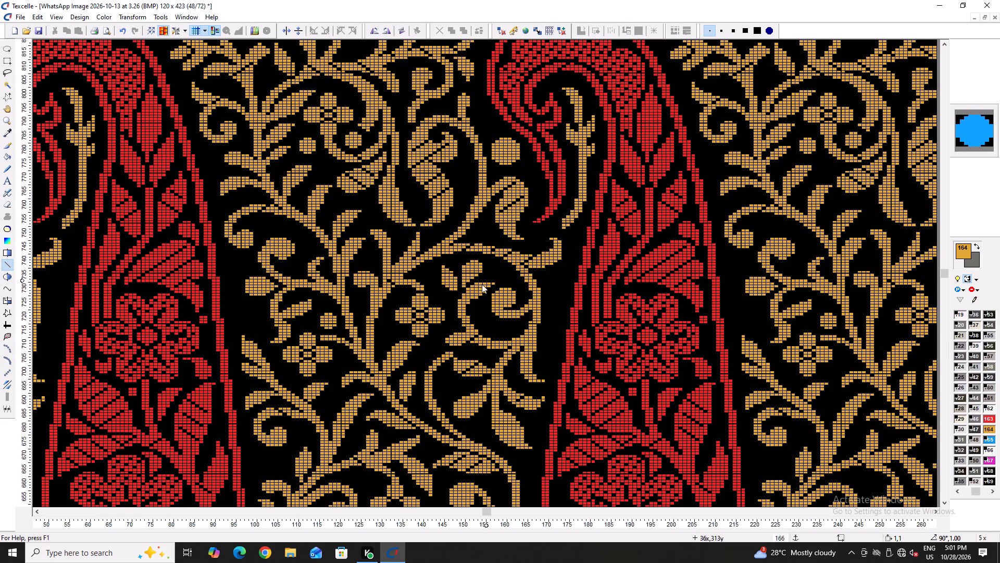
pyautogui.scroll(-3, 478, 287)
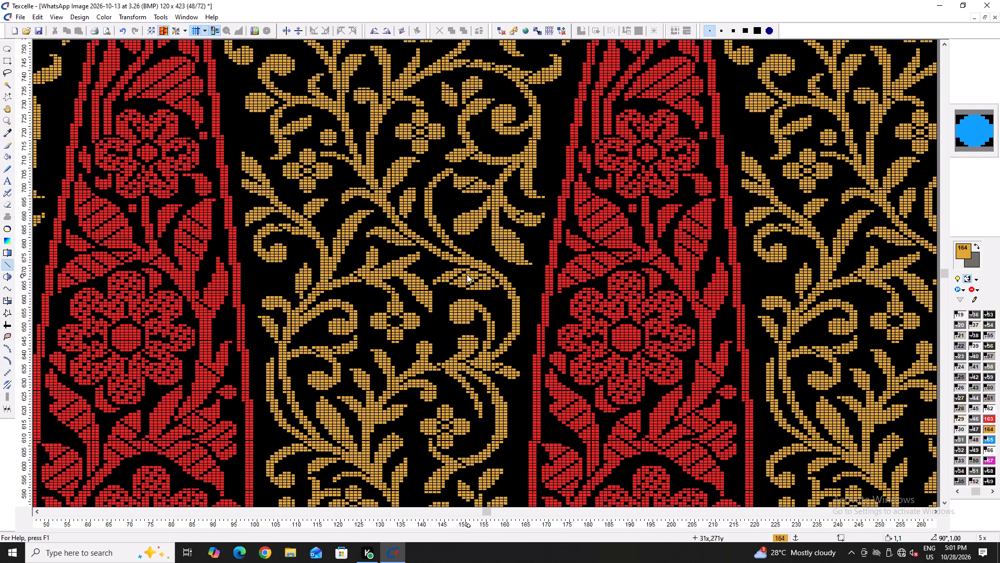
pyautogui.scroll(-2, 318, 369)
pyautogui.keyDown('ctrl'); pyautogui.scroll(2, 304, 320); pyautogui.keyUp('ctrl')
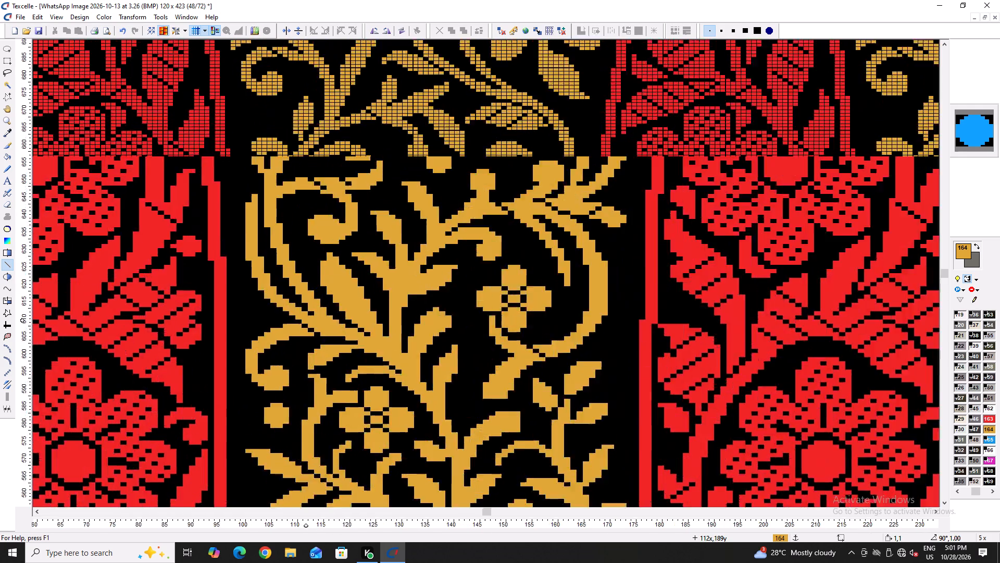
pyautogui.keyDown('ctrl'); pyautogui.scroll(3, 304, 320); pyautogui.keyUp('ctrl')
pyautogui.scroll(-2, 386, 307)
pyautogui.keyDown('ctrl'); pyautogui.scroll(-4, 414, 303); pyautogui.keyUp('ctrl')
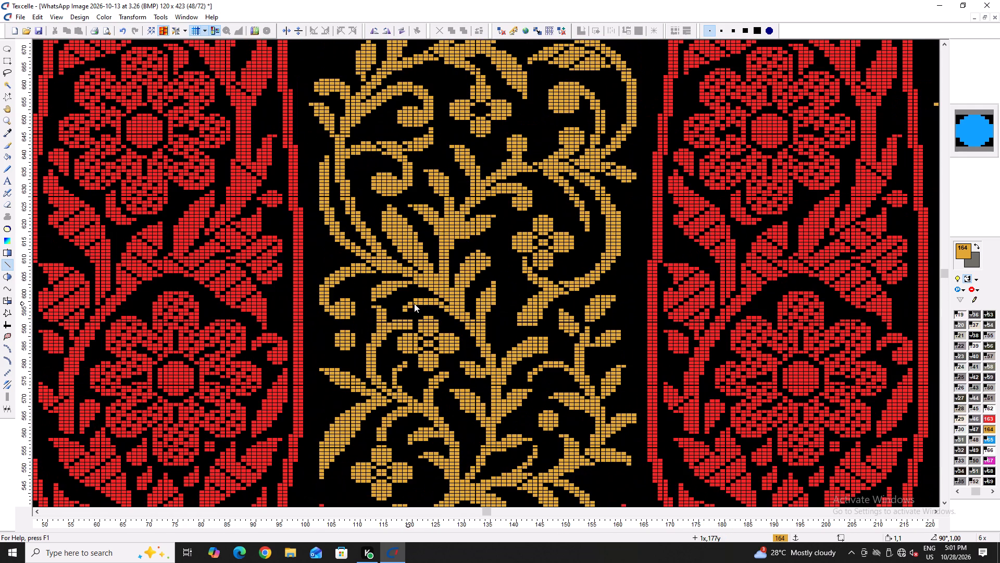
pyautogui.scroll(-2, 381, 367)
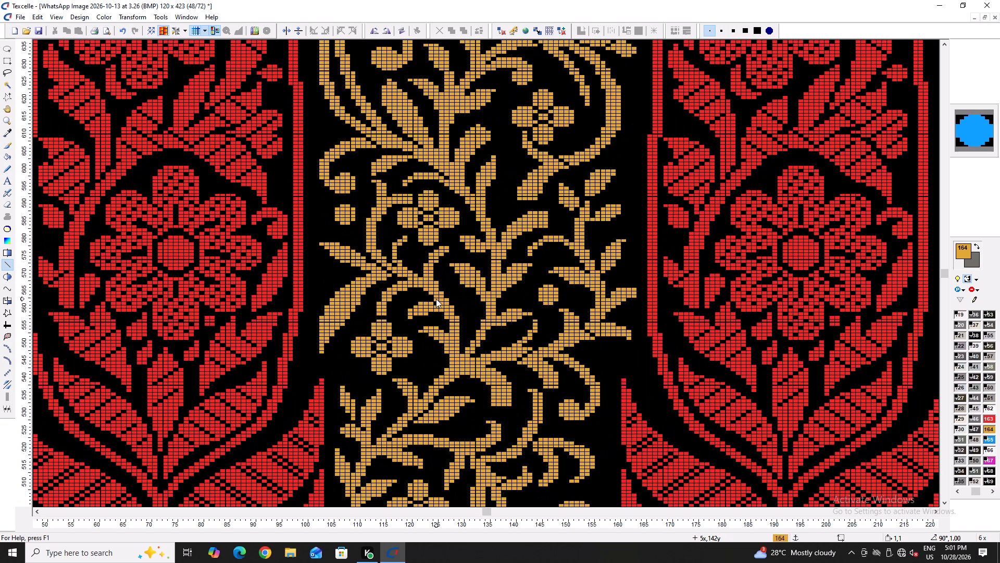
pyautogui.keyDown('ctrl'); pyautogui.scroll(6, 517, 317); pyautogui.keyUp('ctrl')
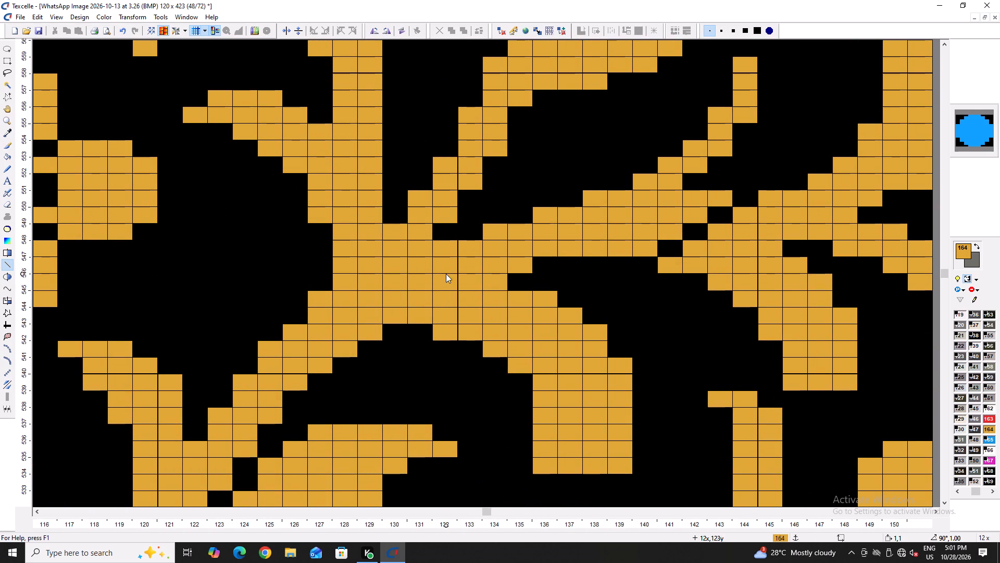
pyautogui.keyDown('ctrl'); pyautogui.scroll(1, 446, 274); pyautogui.keyUp('ctrl')
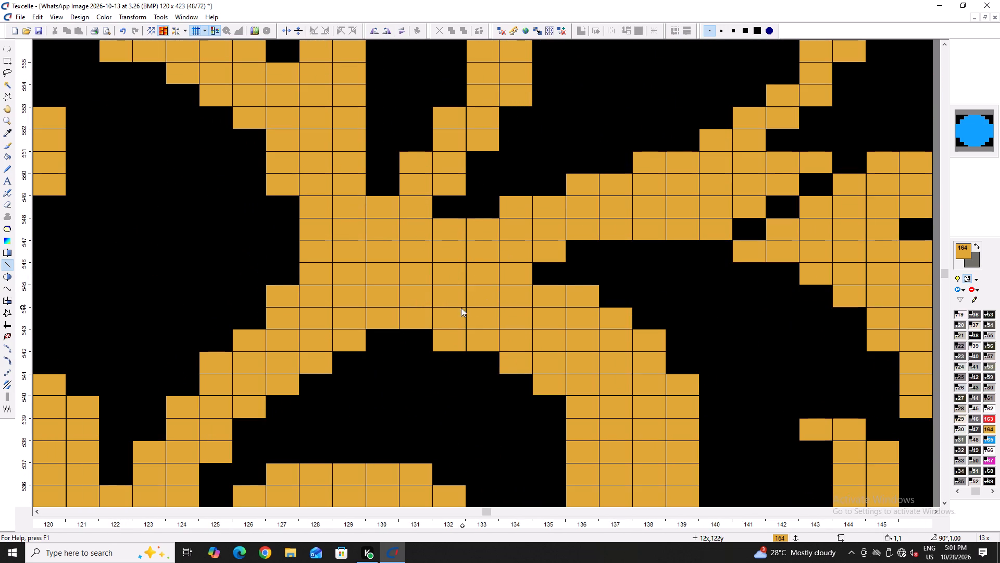
pyautogui.rightClick(443, 321)
pyautogui.rightClick(483, 302)
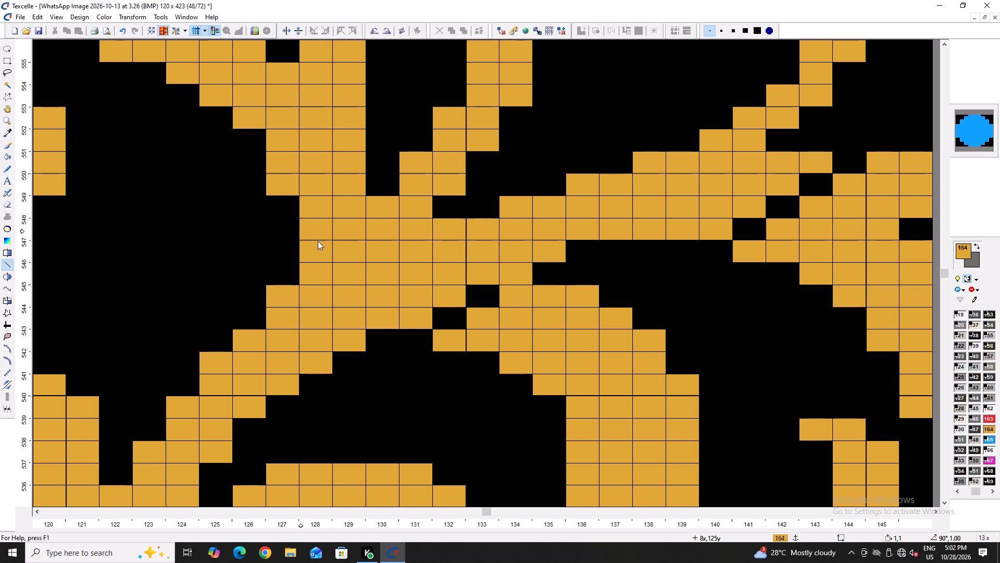
# Cut a black diagonal gap through the junction from column 131, row 545 to column 129, row 547, and refill column 133, row 545 in gold.
pyautogui.keyDown('ctrl'); pyautogui.scroll(-4, 358, 260); pyautogui.keyUp('ctrl')
pyautogui.keyDown('ctrl'); pyautogui.scroll(6, 375, 261); pyautogui.keyUp('ctrl')
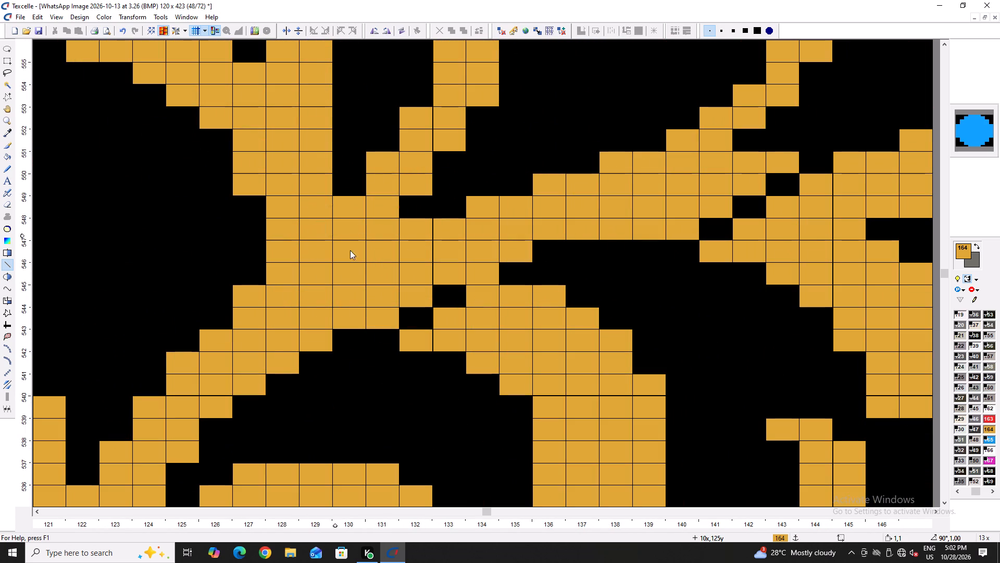
pyautogui.rightClick(384, 294)
pyautogui.rightClick(357, 276)
pyautogui.rightClick(315, 259)
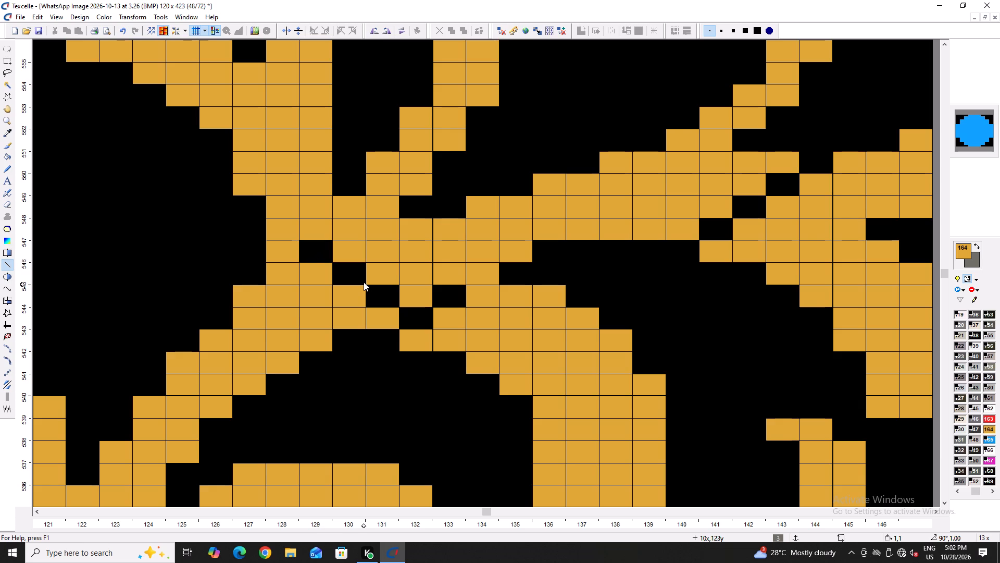
pyautogui.scroll(-1, 402, 295)
pyautogui.click(440, 250)
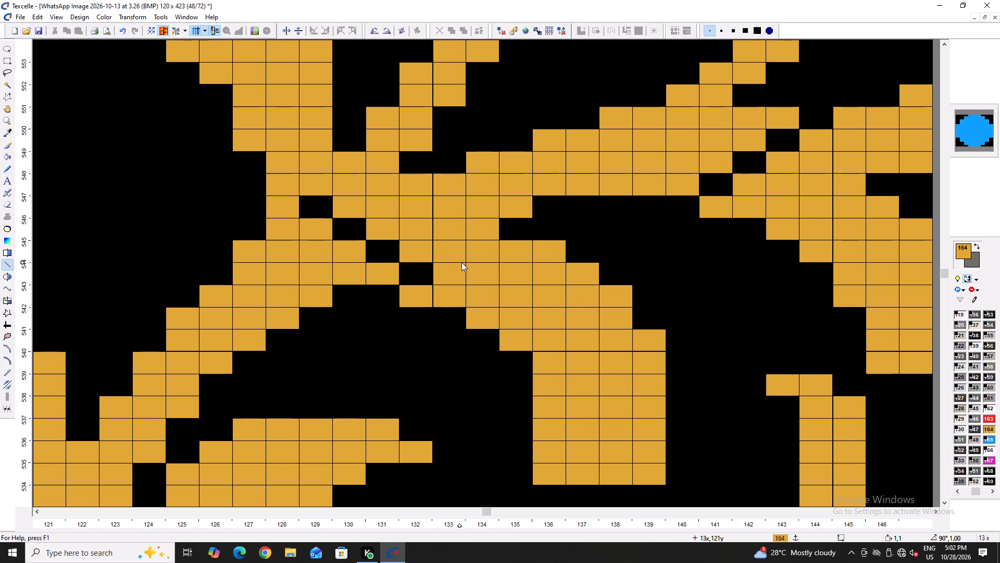
# Cut two black diagonal gaps in the horizontal branch below, at columns 123–124, rows 524–525, and at columns 128–129, rows 523–524.
pyautogui.write('--')
pyautogui.scroll(-2, 468, 264)
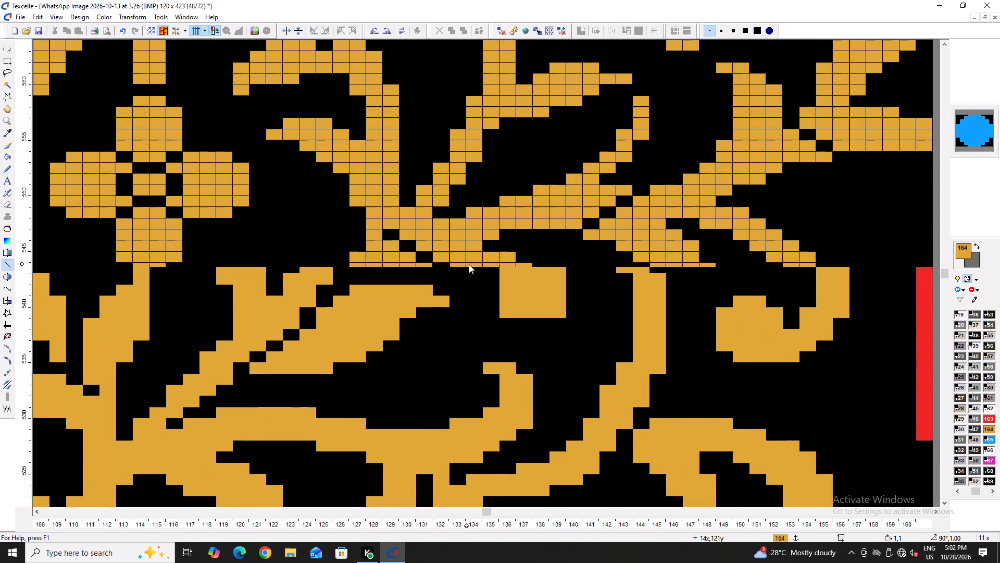
pyautogui.scroll(-2, 469, 264)
pyautogui.rightClick(313, 260)
pyautogui.rightClick(300, 262)
pyautogui.rightClick(300, 262)
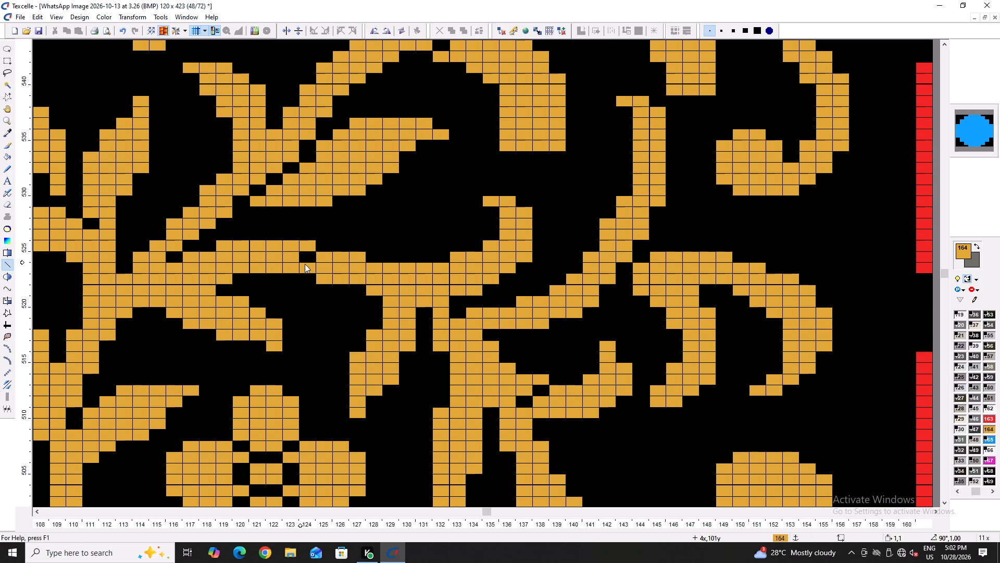
pyautogui.rightClick(294, 265)
pyautogui.rightClick(379, 278)
pyautogui.rightClick(390, 271)
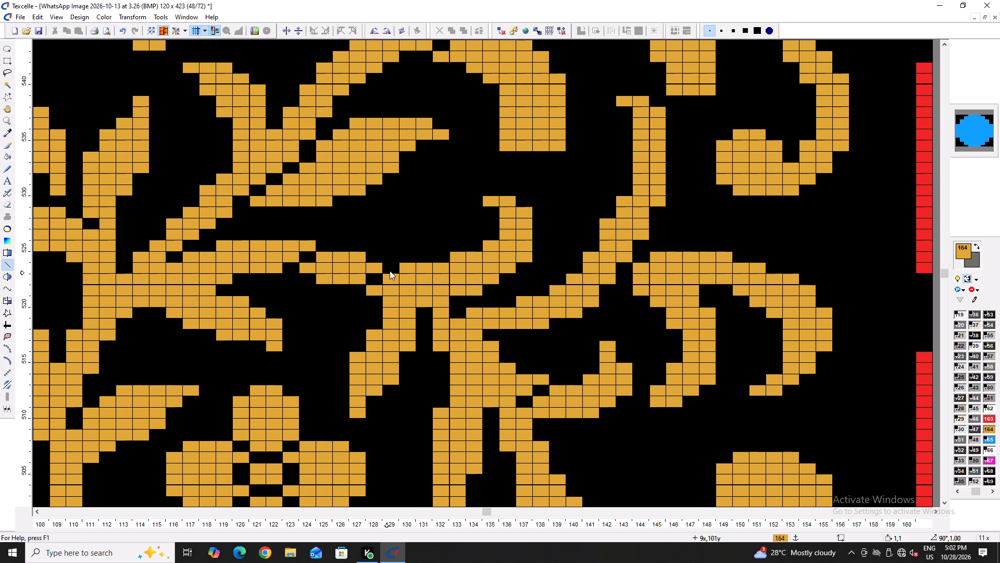
# Cut a black diagonal gap where the leaves join the main stem, from column 114, row 523 to column 116, row 521.
pyautogui.rightClick(136, 278)
pyautogui.rightClick(137, 278)
pyautogui.rightClick(140, 279)
pyautogui.rightClick(159, 287)
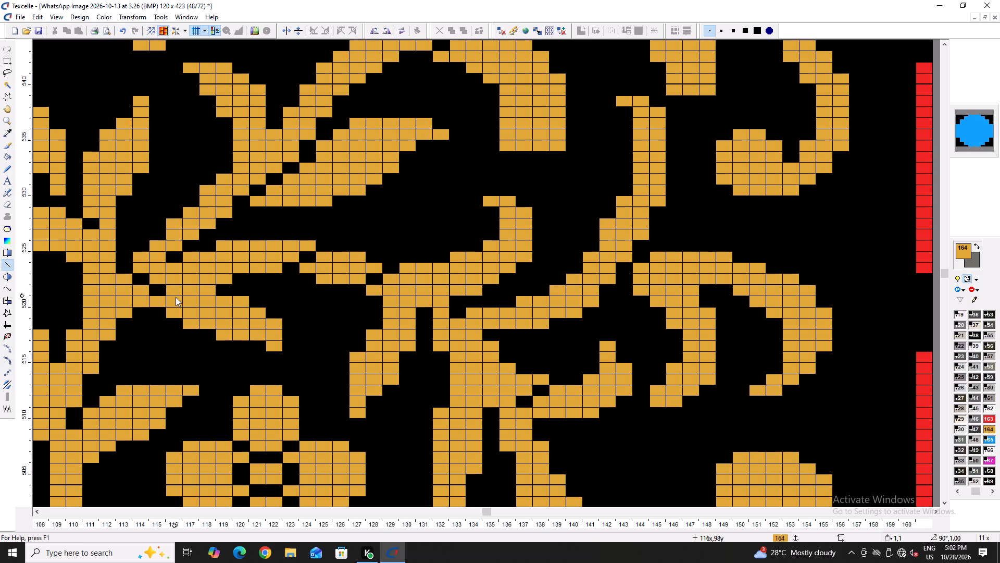
pyautogui.rightClick(176, 299)
# Fill the notches at the stem fork in gold at column 133, row 520 and column 131, row 520.
pyautogui.click(458, 311)
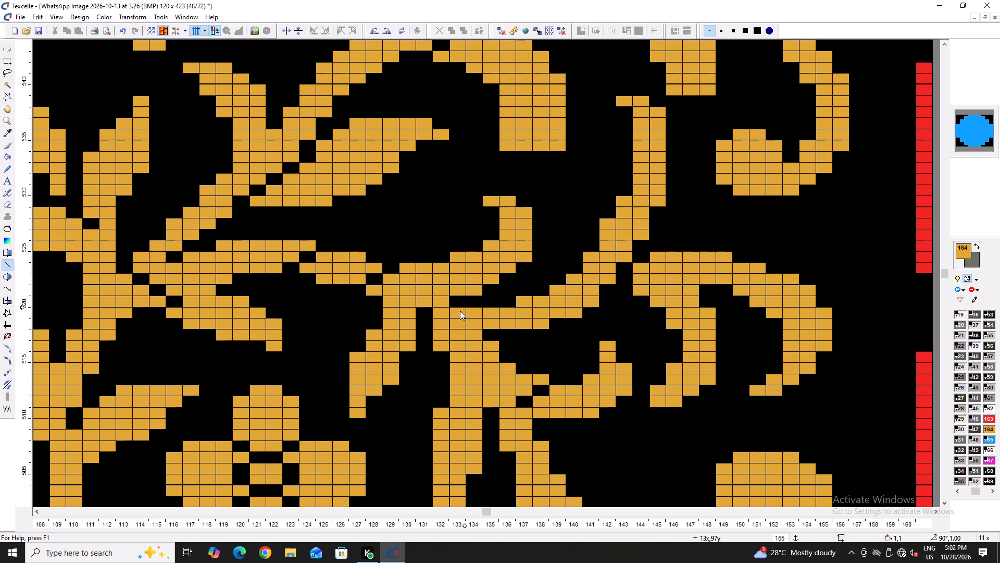
pyautogui.click(433, 310)
pyautogui.click(423, 314)
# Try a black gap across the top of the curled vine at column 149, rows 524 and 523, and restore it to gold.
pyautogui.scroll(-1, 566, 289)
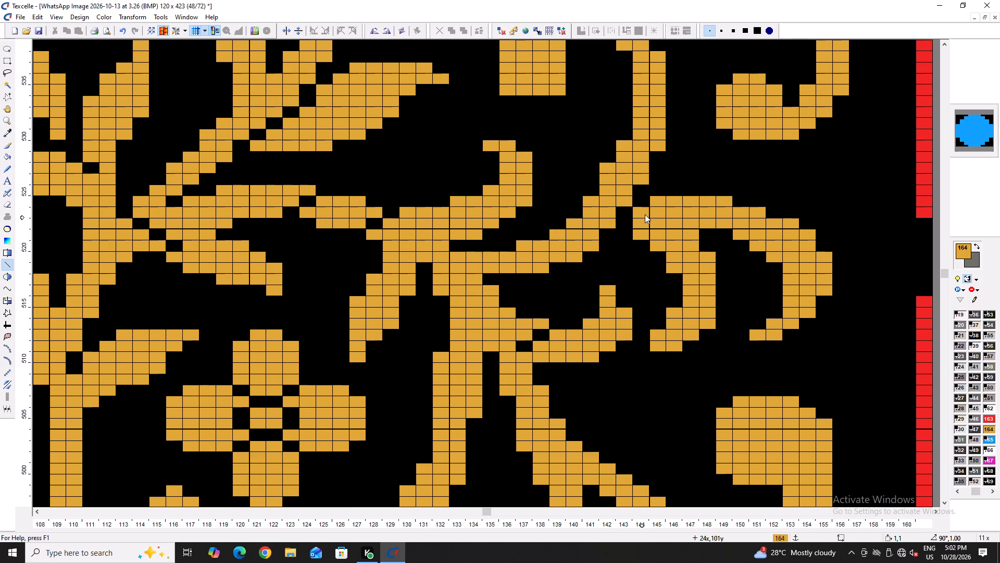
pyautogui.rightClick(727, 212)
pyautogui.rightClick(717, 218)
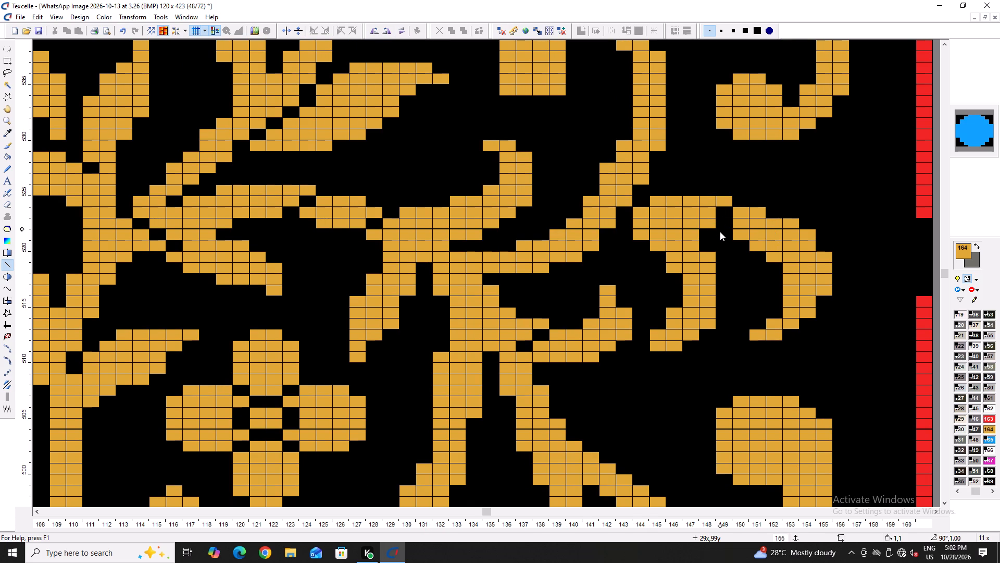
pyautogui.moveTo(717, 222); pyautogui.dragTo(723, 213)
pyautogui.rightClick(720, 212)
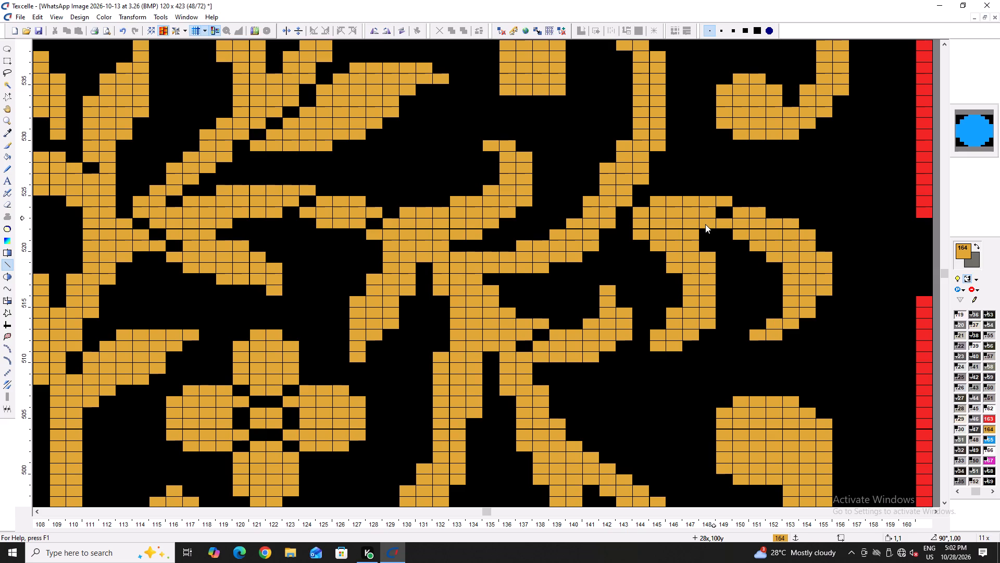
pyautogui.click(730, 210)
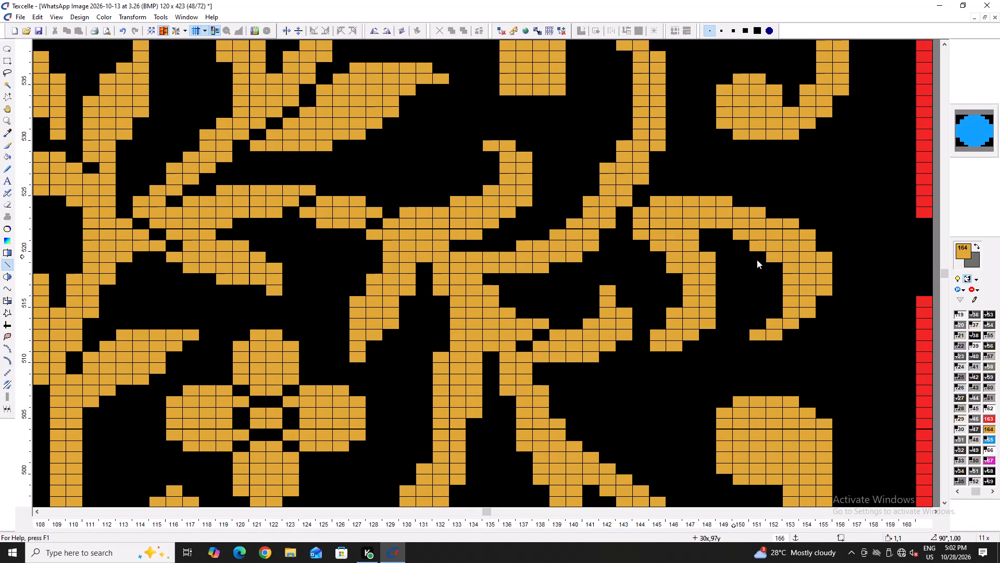
# Trim the curl's outer edge to black along column 155, rows 520–517, and at column 154, rows 522, 521 and 515.
pyautogui.rightClick(799, 224)
pyautogui.rightClick(803, 232)
pyautogui.rightClick(803, 232)
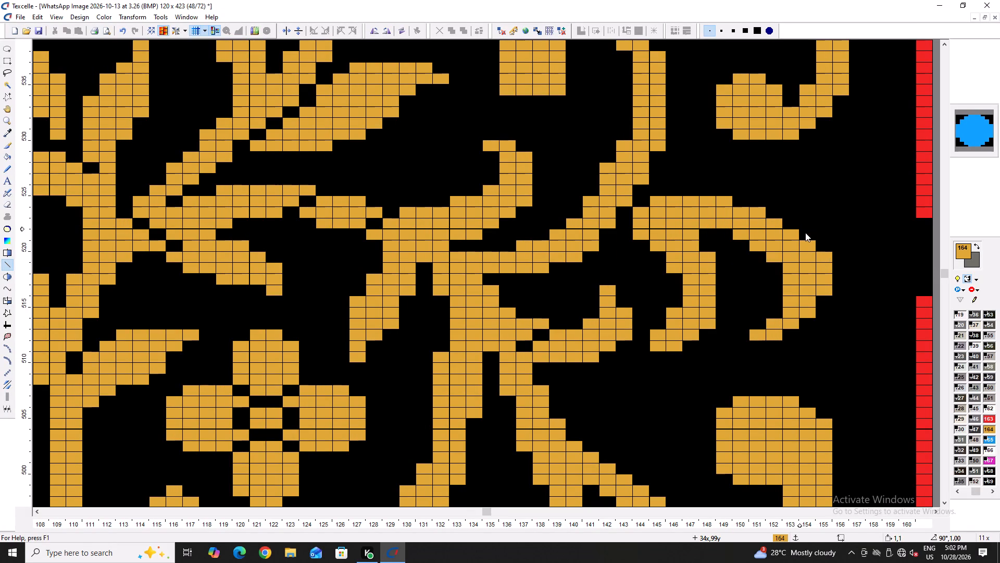
pyautogui.moveTo(821, 252); pyautogui.dragTo(821, 293, button='right')
pyautogui.rightClick(821, 293)
pyautogui.rightClick(816, 249)
pyautogui.rightClick(816, 248)
pyautogui.rightClick(813, 310)
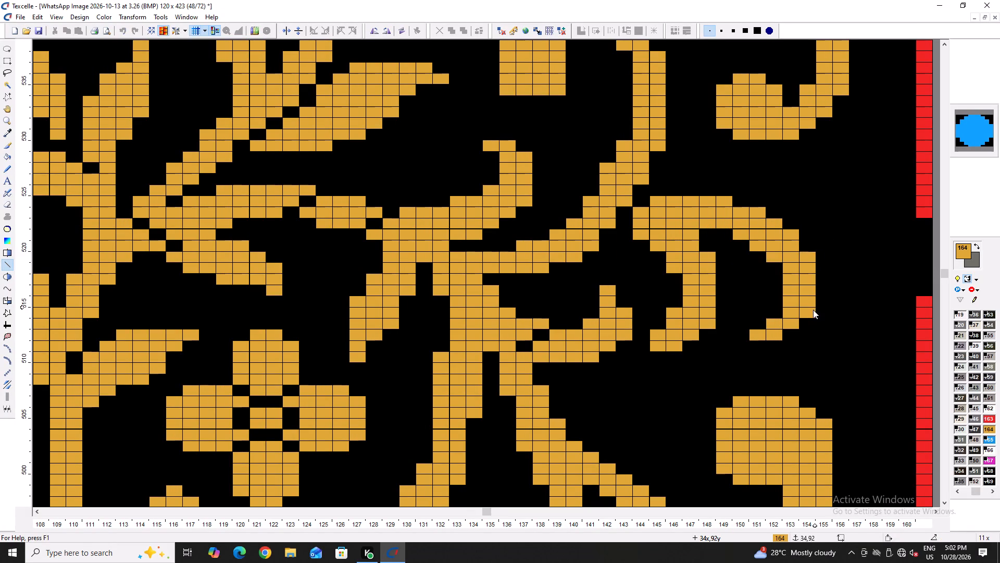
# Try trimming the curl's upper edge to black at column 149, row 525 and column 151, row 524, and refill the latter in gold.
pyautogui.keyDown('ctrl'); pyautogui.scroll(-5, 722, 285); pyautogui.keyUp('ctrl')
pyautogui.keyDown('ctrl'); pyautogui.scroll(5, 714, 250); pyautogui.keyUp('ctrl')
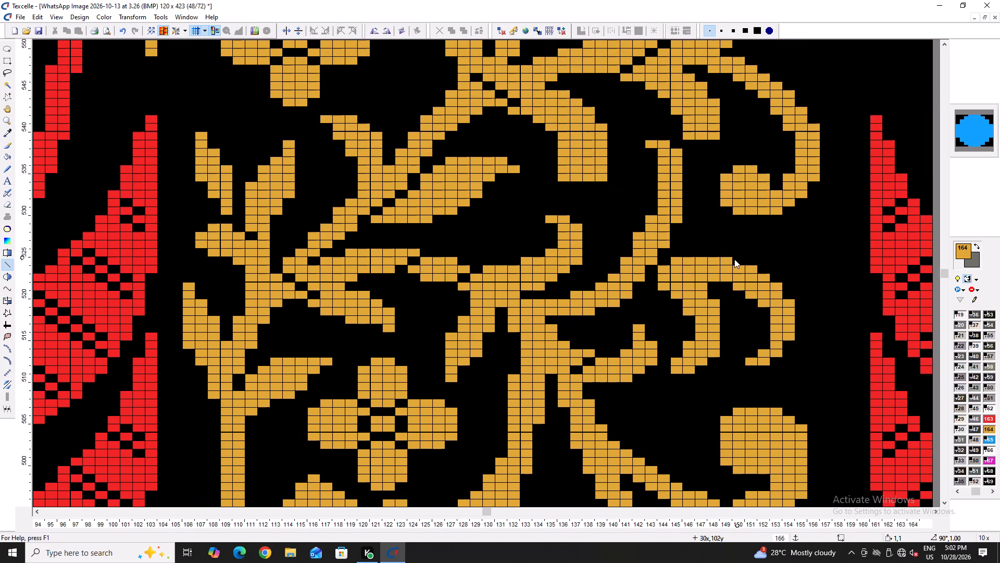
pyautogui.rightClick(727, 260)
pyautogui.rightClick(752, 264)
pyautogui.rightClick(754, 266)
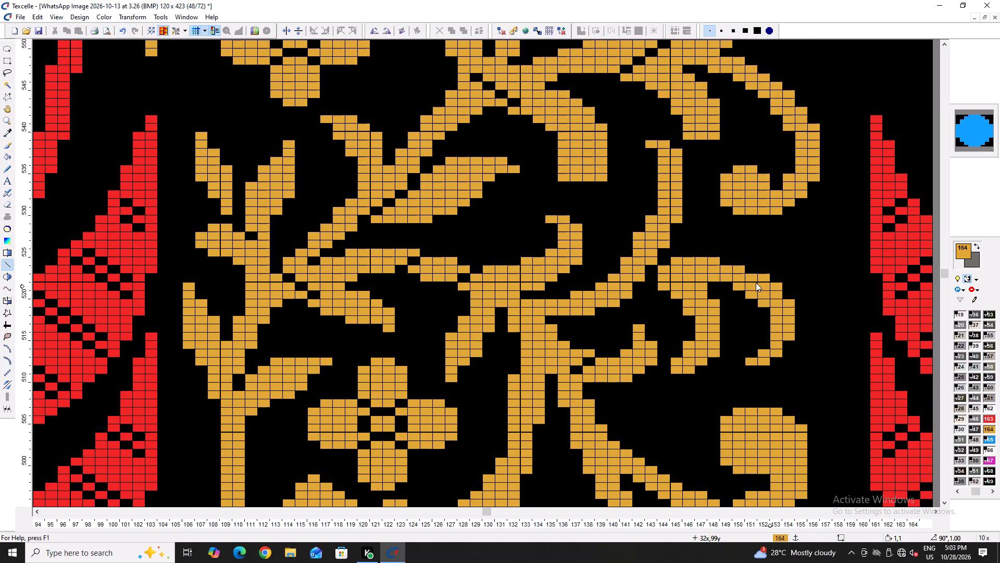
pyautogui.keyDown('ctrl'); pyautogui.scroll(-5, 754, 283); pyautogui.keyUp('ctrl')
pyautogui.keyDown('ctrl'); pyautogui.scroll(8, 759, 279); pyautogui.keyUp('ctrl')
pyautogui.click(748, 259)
# Thicken the curl's top edge in gold along row 526, columns 145–148, and in row 525 at columns 144, 149 and 150.
pyautogui.moveTo(704, 229); pyautogui.dragTo(684, 231)
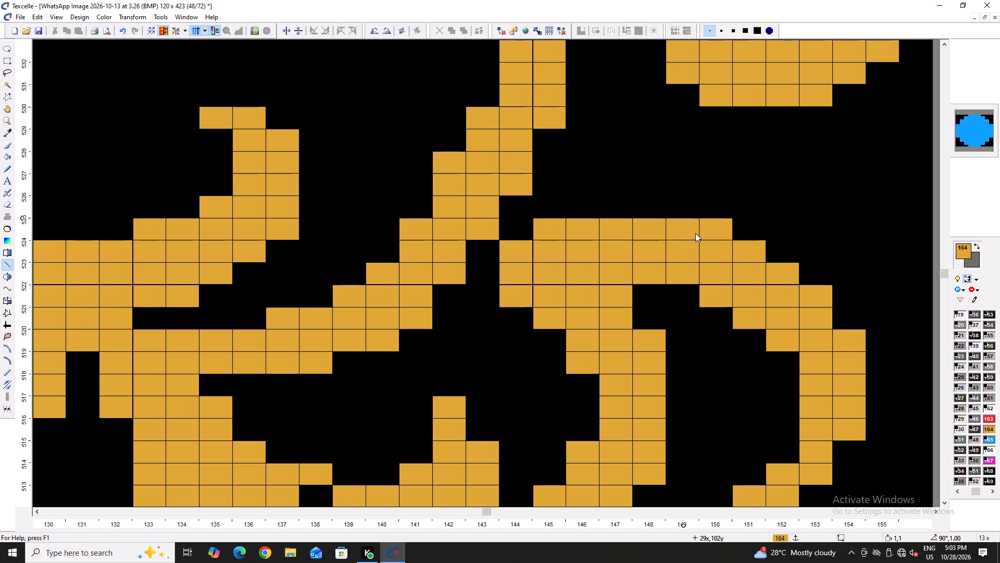
pyautogui.moveTo(692, 207); pyautogui.dragTo(574, 210)
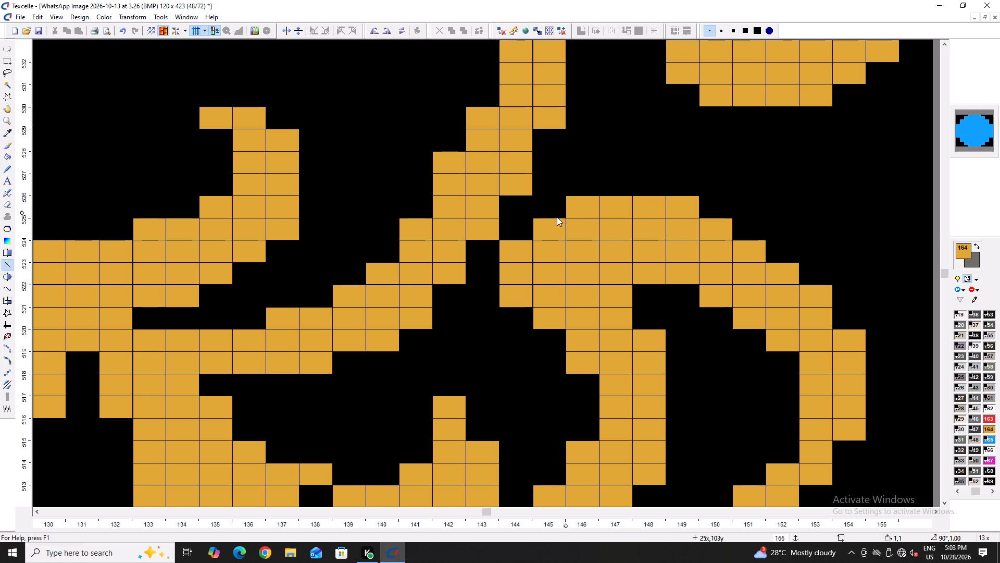
pyautogui.click(557, 217)
pyautogui.click(528, 225)
pyautogui.rightClick(694, 205)
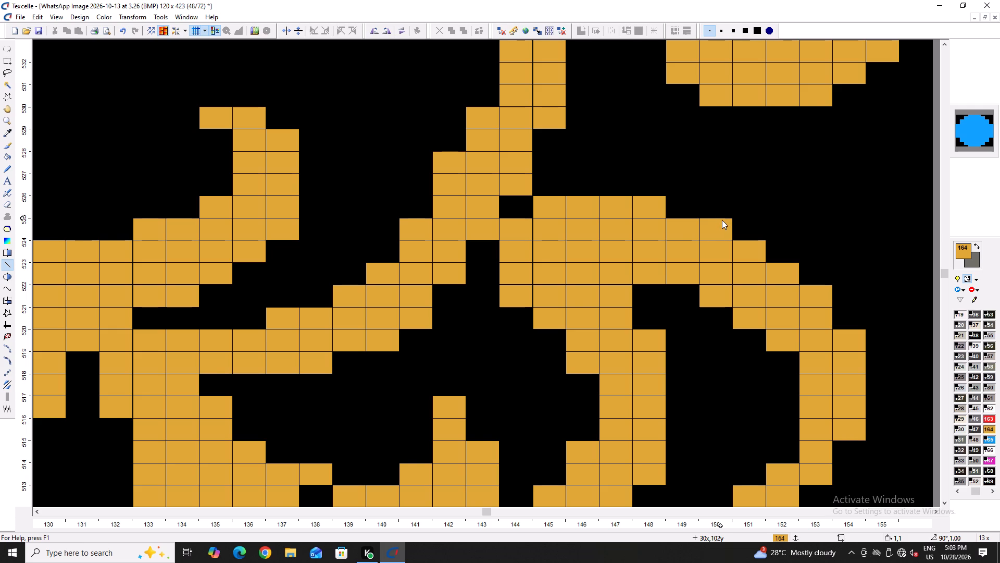
# Draw a gold diagonal line along the small side vine from column 109, row 436 to column 106, row 432.
pyautogui.keyDown('ctrl'); pyautogui.scroll(-6, 705, 207); pyautogui.keyUp('ctrl')
pyautogui.keyDown('ctrl'); pyautogui.scroll(4, 737, 309); pyautogui.keyUp('ctrl')
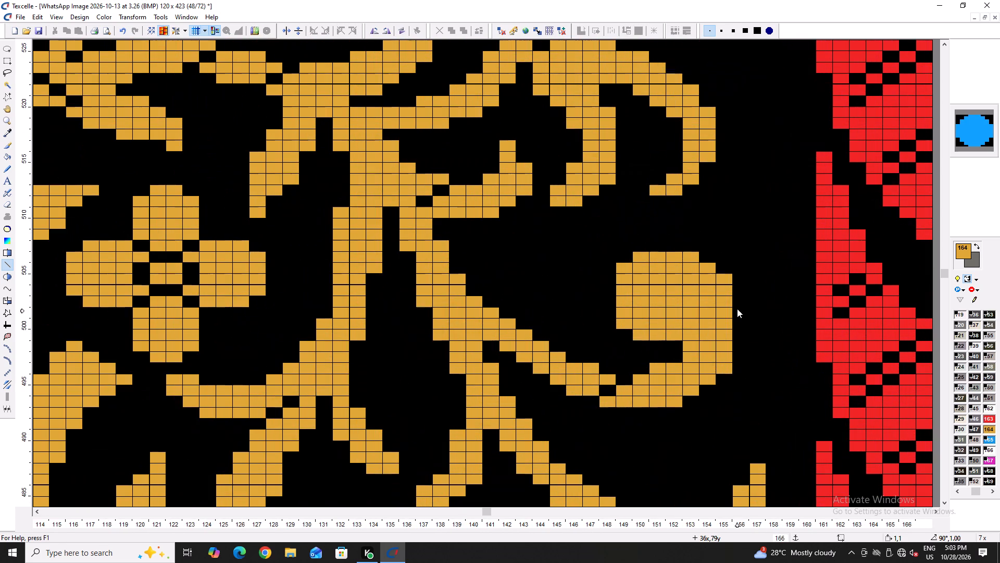
pyautogui.keyDown('ctrl'); pyautogui.scroll(-2, 691, 275); pyautogui.keyUp('ctrl')
pyautogui.scroll(-1, 588, 336)
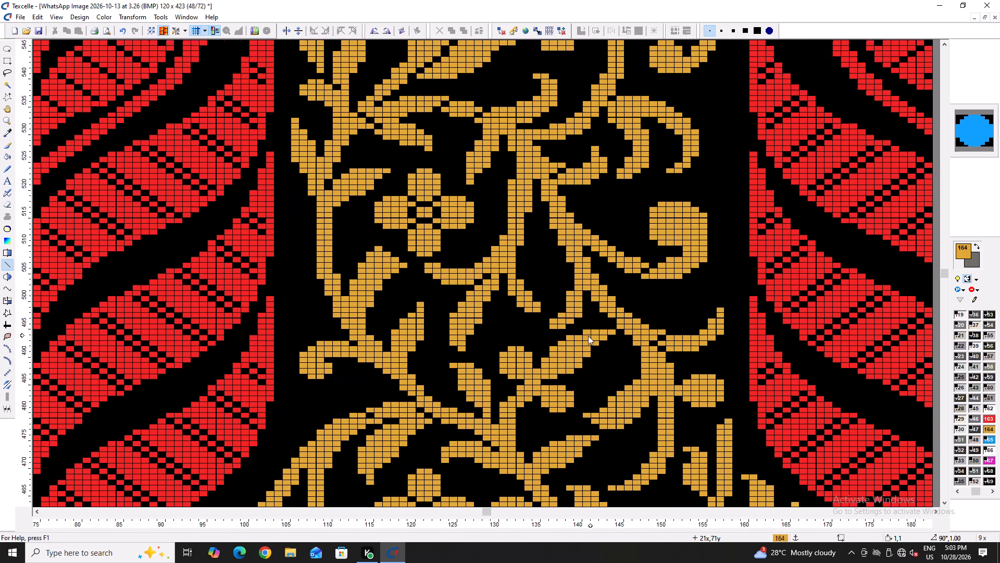
pyautogui.scroll(-3, 588, 336)
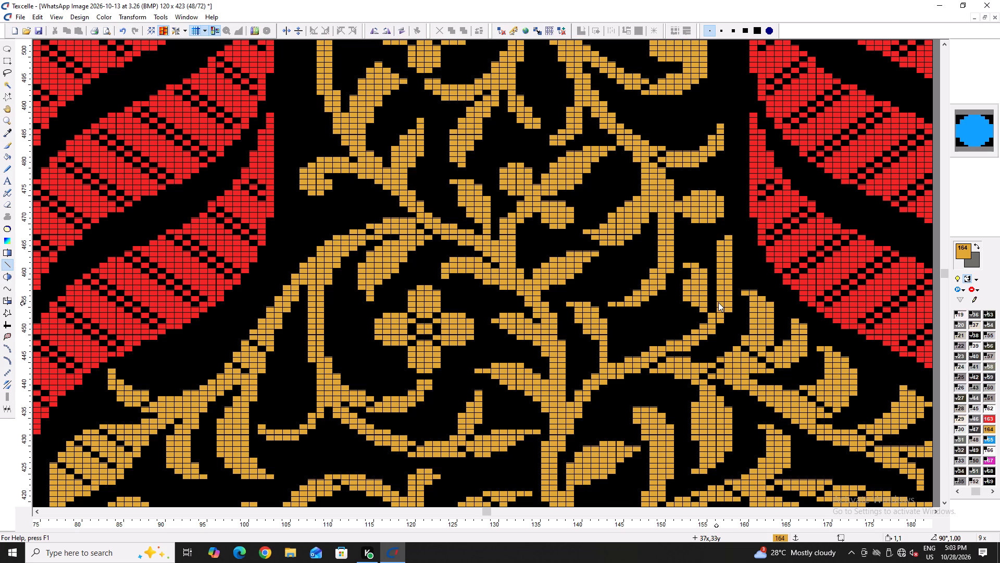
pyautogui.keyDown('ctrl'); pyautogui.scroll(-2, 722, 287); pyautogui.keyUp('ctrl')
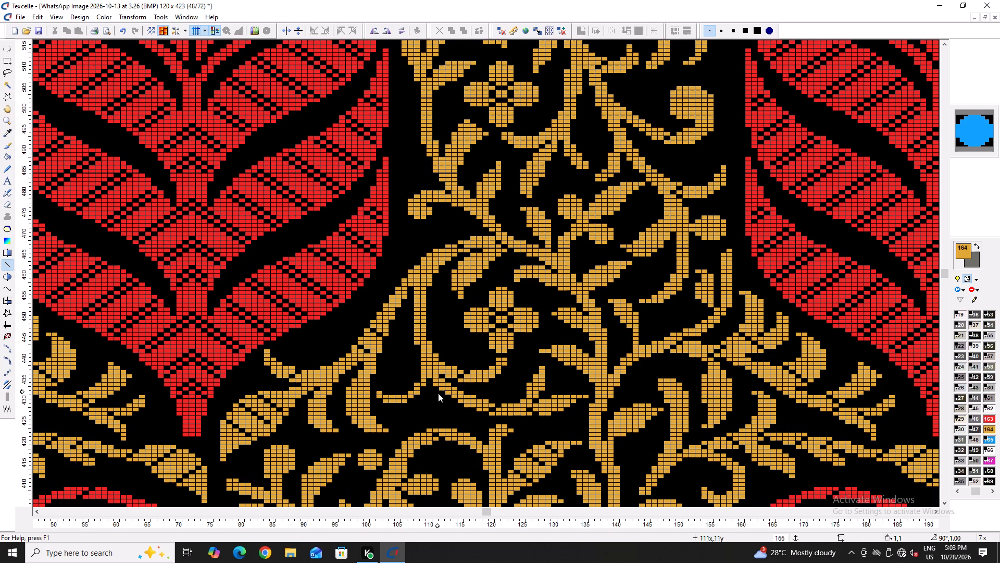
pyautogui.keyDown('ctrl'); pyautogui.scroll(7, 426, 395); pyautogui.keyUp('ctrl')
pyautogui.moveTo(430, 328); pyautogui.dragTo(298, 417)
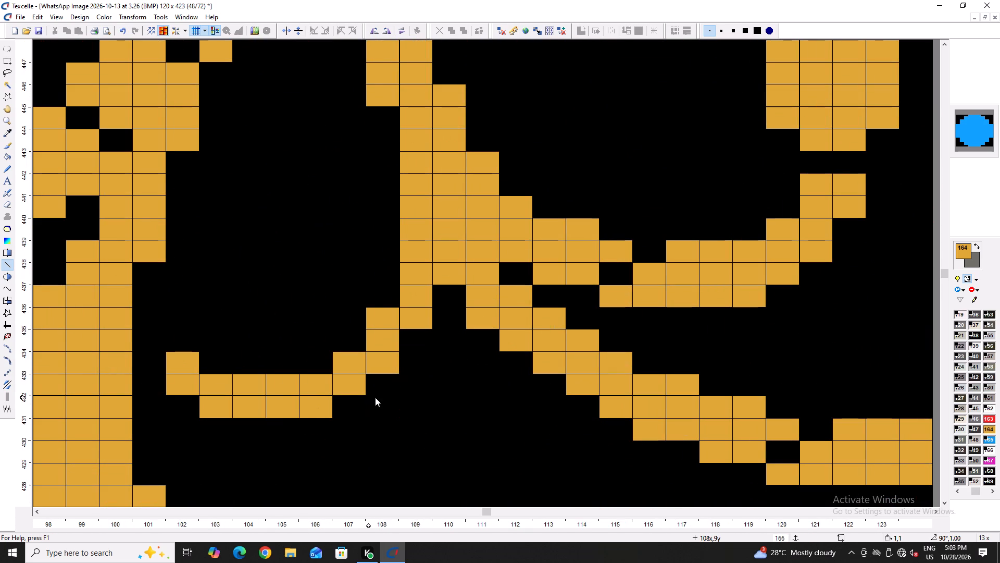
# Thicken the small side vine's upper edge in gold from column 108, row 439 to column 103, and extend its tip up column 102 to row 436.
pyautogui.press('x')
pyautogui.scroll(-1, 396, 368)
pyautogui.moveTo(391, 190); pyautogui.dragTo(335, 303)
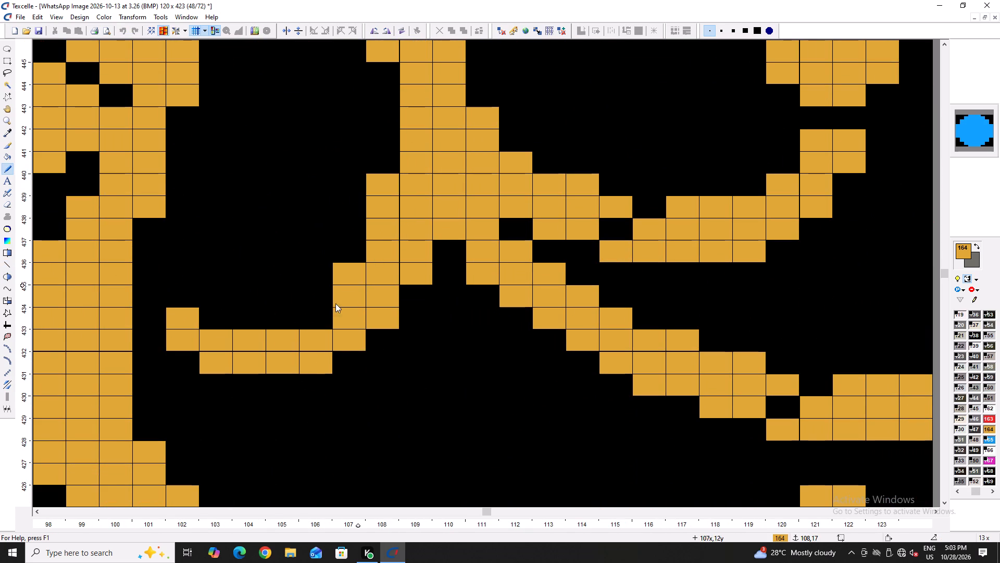
pyautogui.moveTo(335, 303); pyautogui.dragTo(258, 325)
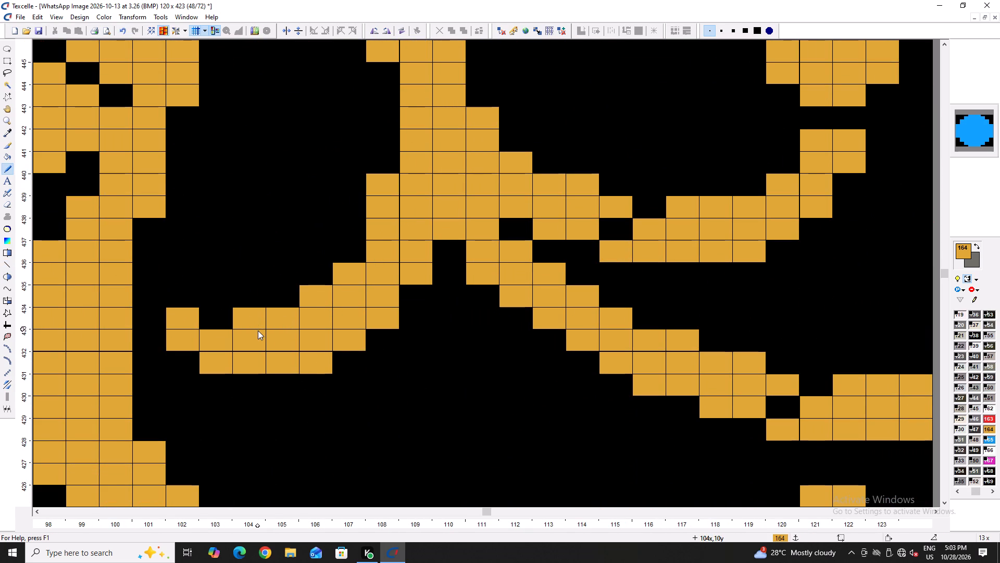
pyautogui.keyDown('ctrl'); pyautogui.scroll(-4, 255, 326); pyautogui.keyUp('ctrl')
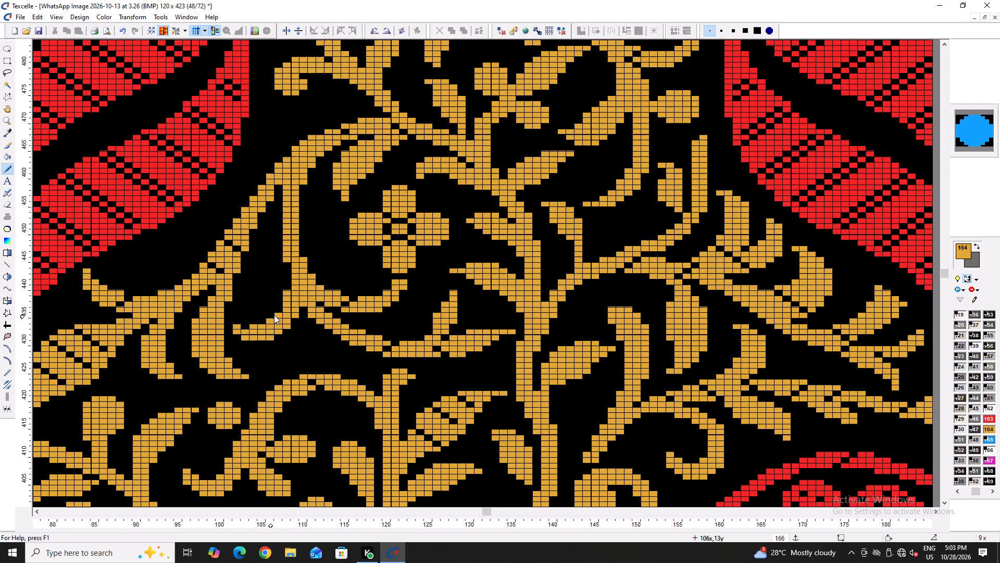
pyautogui.keyDown('ctrl'); pyautogui.scroll(4, 239, 336); pyautogui.keyUp('ctrl')
pyautogui.moveTo(378, 289); pyautogui.dragTo(262, 238)
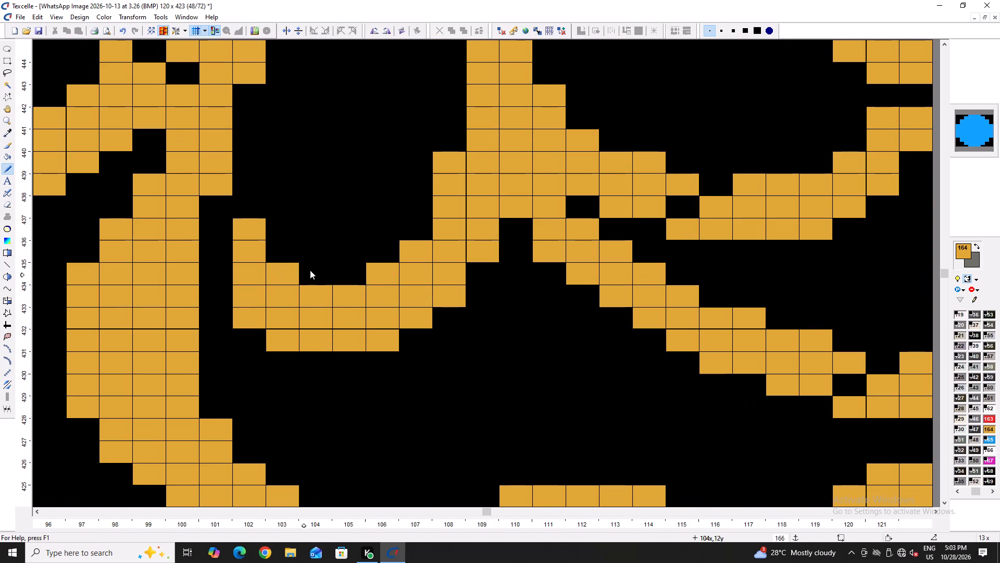
# Trim the side vine's topmost tip cell at column 102, row 436 to black, and try trimming the surrounding edge cells before refilling them in gold.
pyautogui.rightClick(295, 268)
pyautogui.rightClick(253, 314)
pyautogui.rightClick(274, 334)
pyautogui.moveTo(265, 241); pyautogui.dragTo(255, 238, button='right')
pyautogui.rightClick(255, 238)
pyautogui.rightClick(254, 234)
pyautogui.rightClick(254, 237)
pyautogui.click(259, 261)
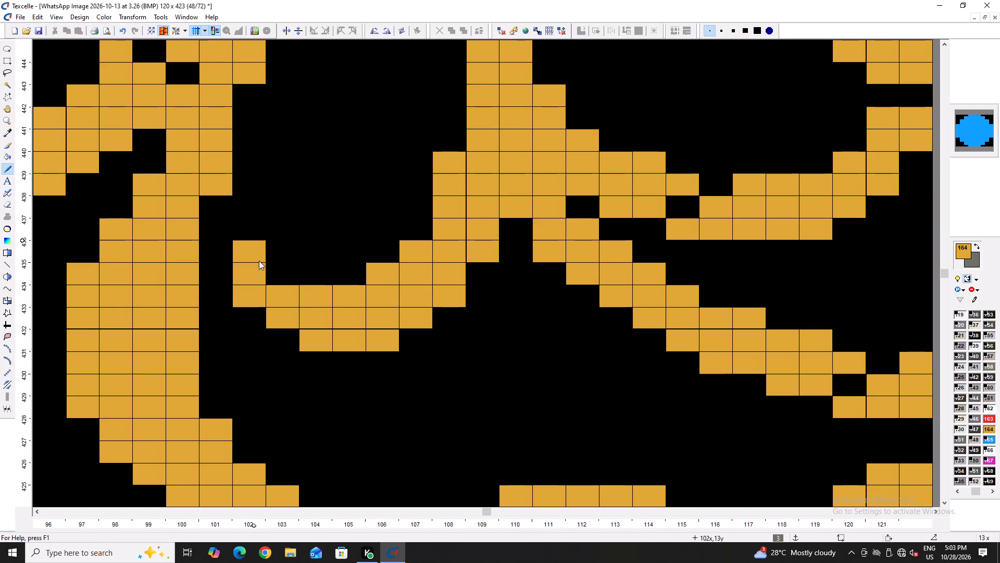
pyautogui.click(276, 278)
pyautogui.click(254, 315)
pyautogui.moveTo(281, 332); pyautogui.dragTo(289, 334)
# Fill the underside of the side vine's junction in gold at column 109, row 434 and column 110, row 436.
pyautogui.click(490, 271)
pyautogui.moveTo(513, 234); pyautogui.dragTo(513, 228)
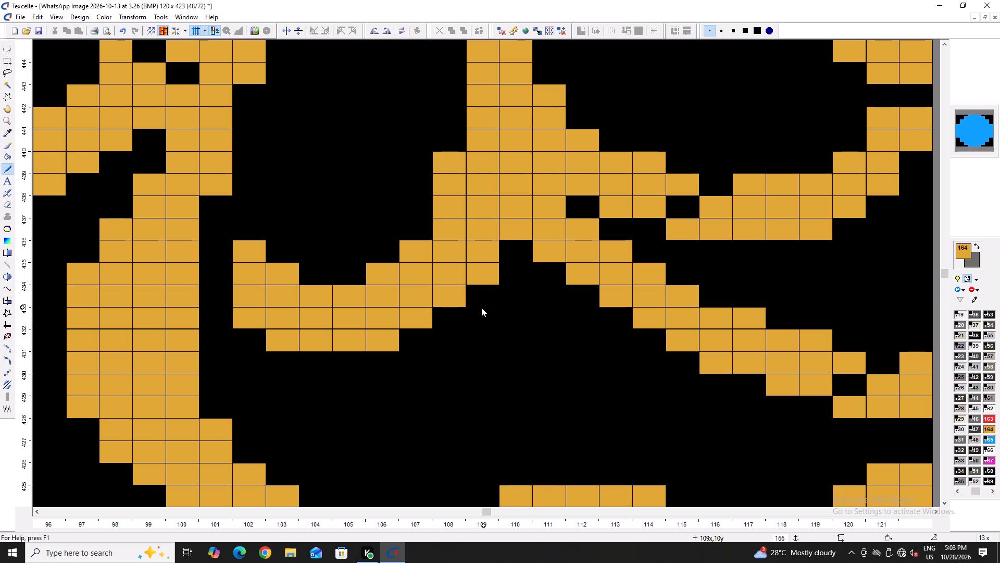
# Extend the small leaf tips beside the red paisley in gold at column 81, row 400 and column 82, row 388, and trim column 84 to black.
pyautogui.keyDown('ctrl'); pyautogui.scroll(-5, 481, 308); pyautogui.keyUp('ctrl')
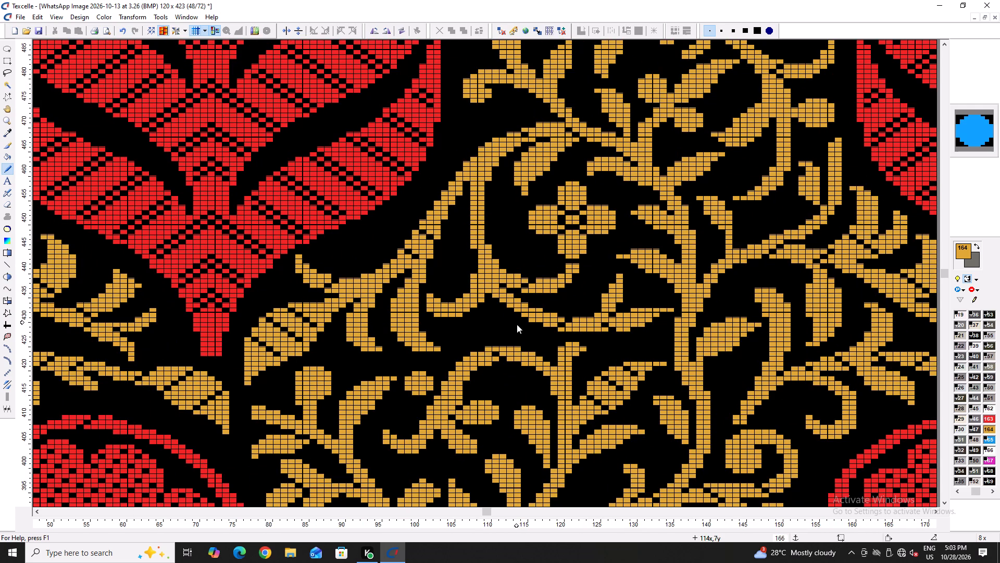
pyautogui.keyDown('ctrl'); pyautogui.scroll(-1, 374, 353); pyautogui.keyUp('ctrl')
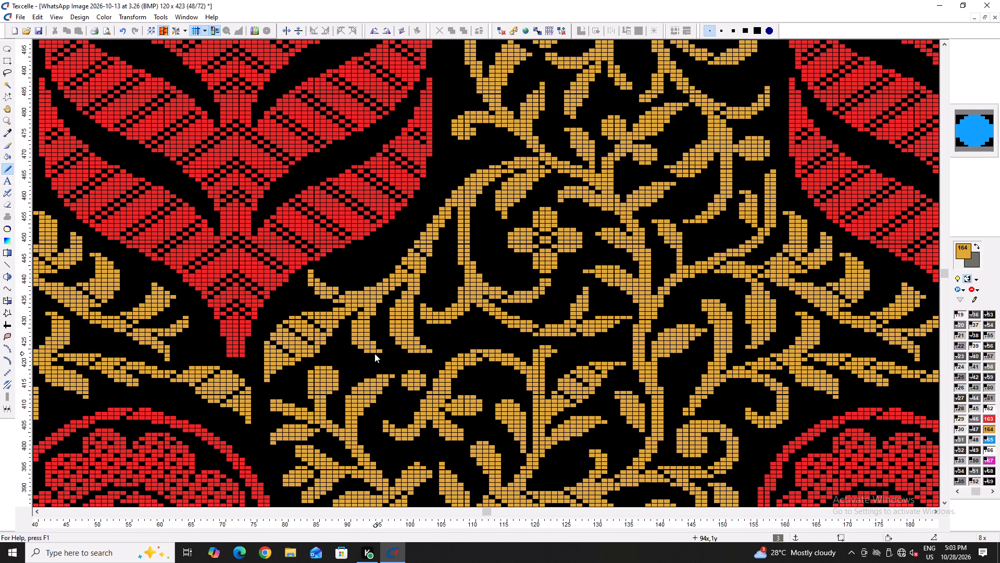
pyautogui.scroll(-2, 351, 396)
pyautogui.press('x')
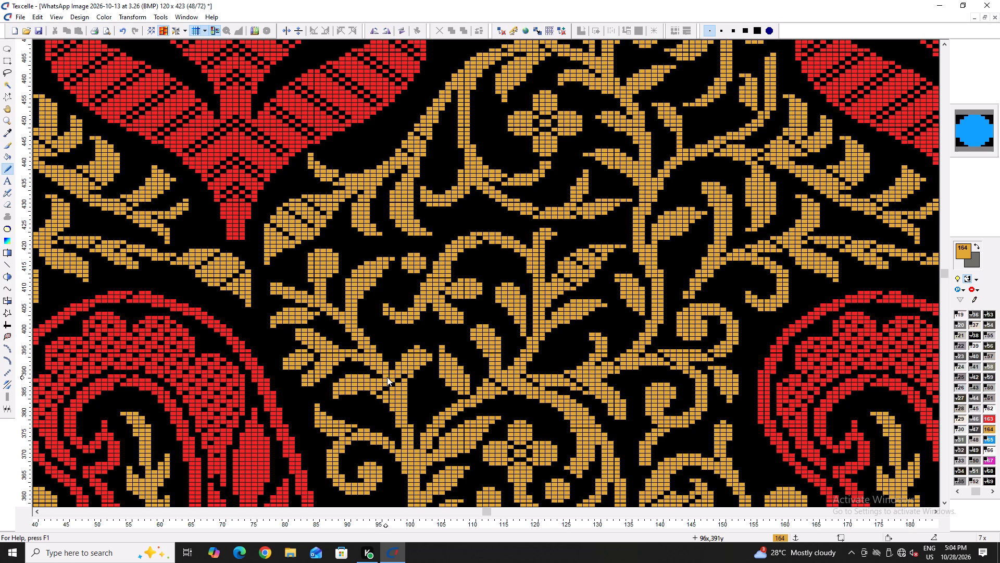
pyautogui.keyDown('ctrl'); pyautogui.scroll(3, 292, 337); pyautogui.keyUp('ctrl')
pyautogui.click(290, 321)
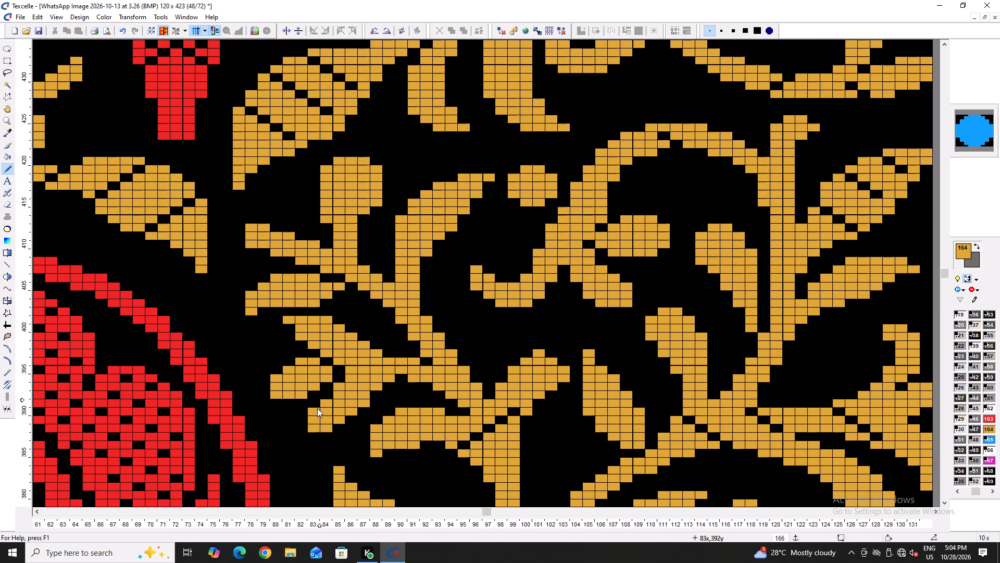
pyautogui.click(301, 425)
pyautogui.keyDown('ctrl'); pyautogui.scroll(-5, 320, 425); pyautogui.keyUp('ctrl')
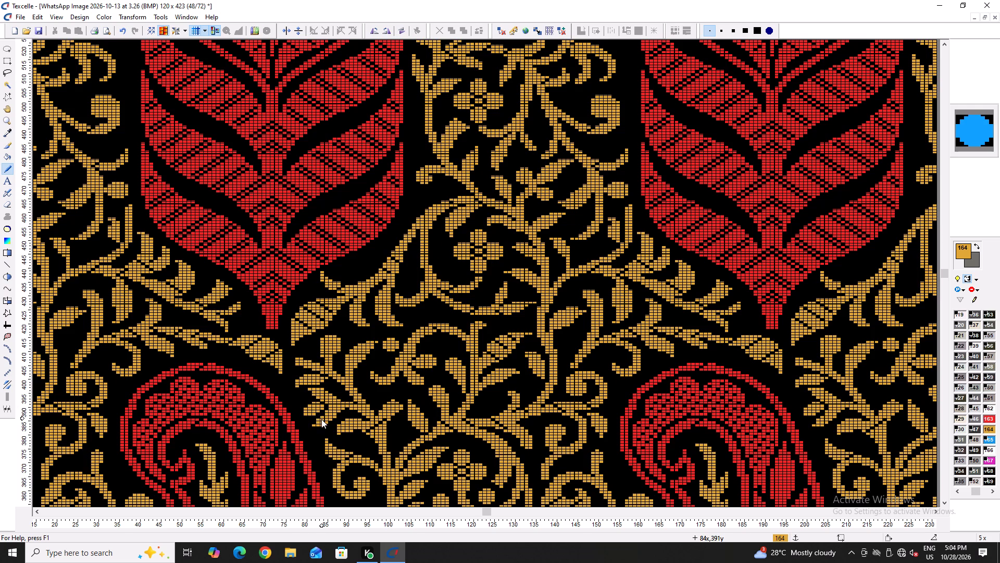
pyautogui.keyDown('ctrl'); pyautogui.scroll(3, 321, 419); pyautogui.keyUp('ctrl')
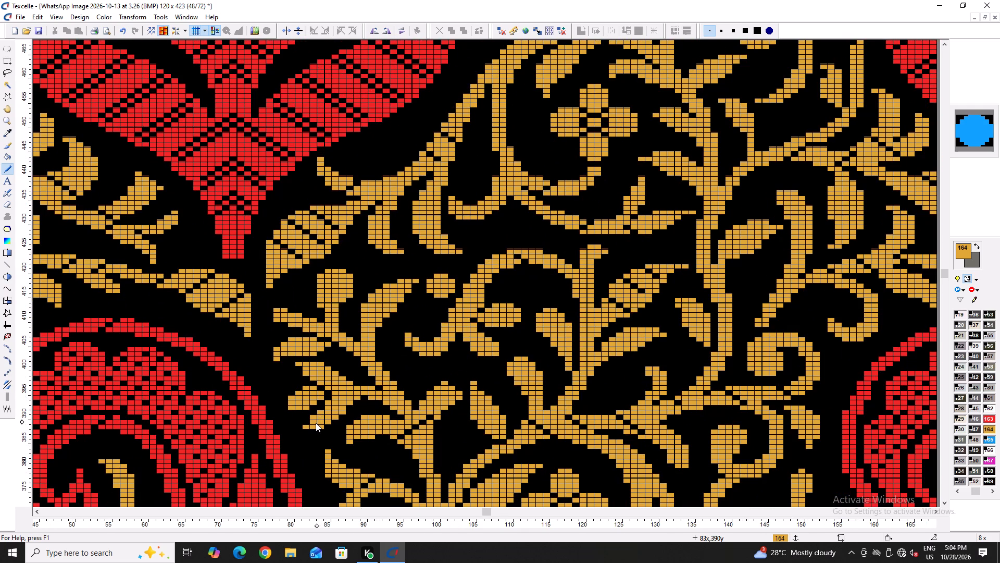
pyautogui.rightClick(320, 363)
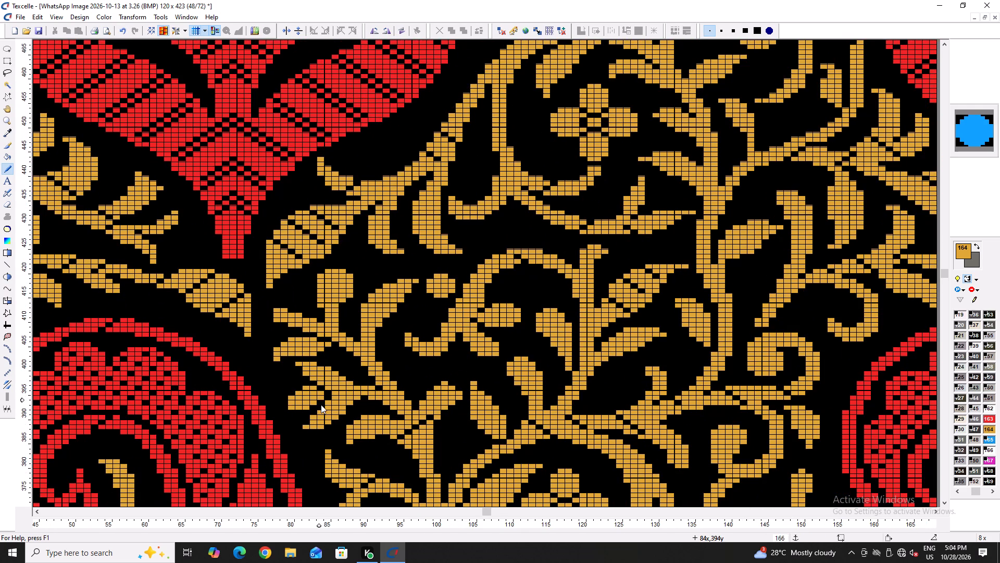
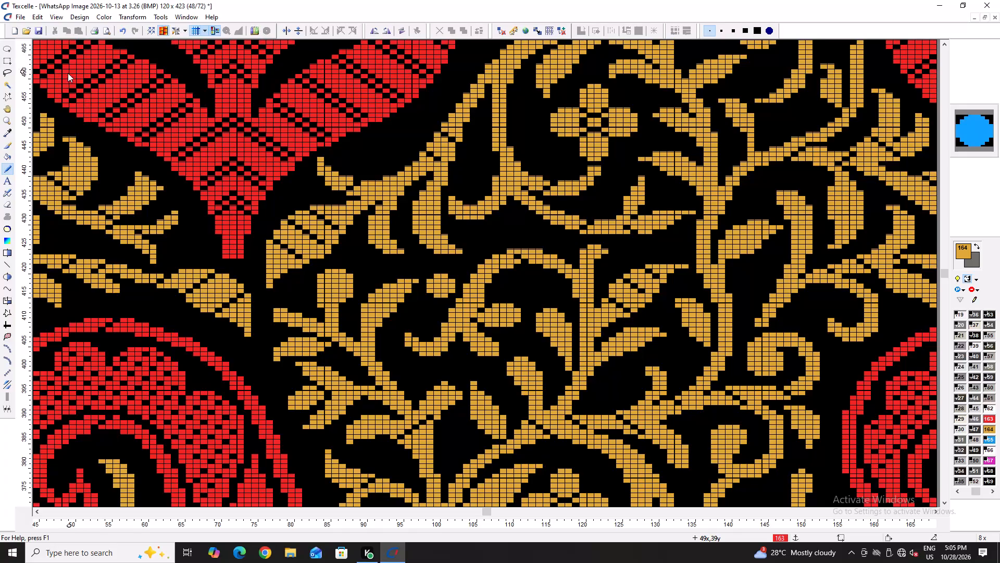
# Extend the small side leaf's lower edge in gold at columns 85 and 86, row 405, and column 84, row 404.
pyautogui.keyDown('ctrl'); pyautogui.scroll(-2, 179, 74); pyautogui.keyUp('ctrl')
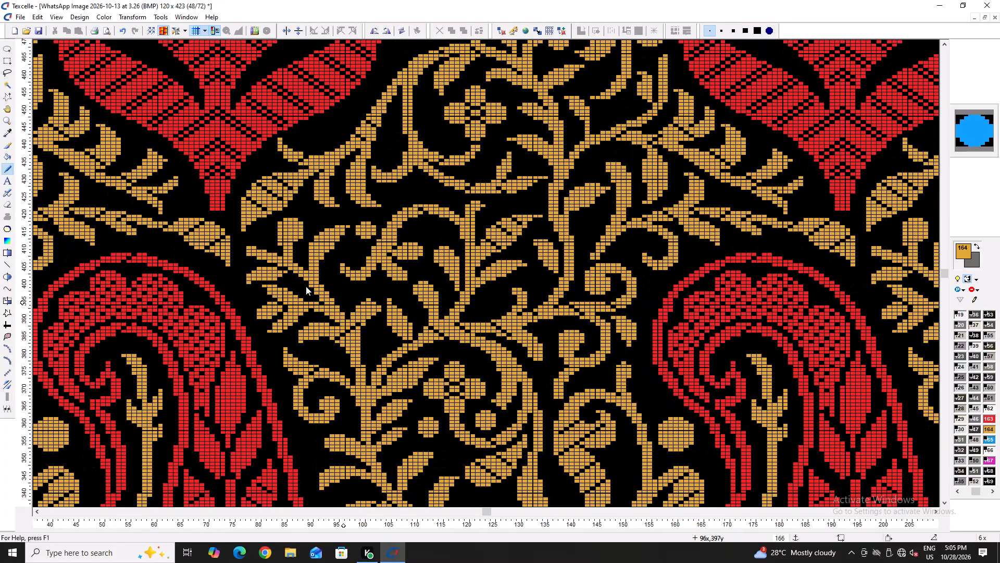
pyautogui.keyDown('ctrl'); pyautogui.scroll(7, 301, 280); pyautogui.keyUp('ctrl')
pyautogui.moveTo(195, 221); pyautogui.dragTo(193, 226)
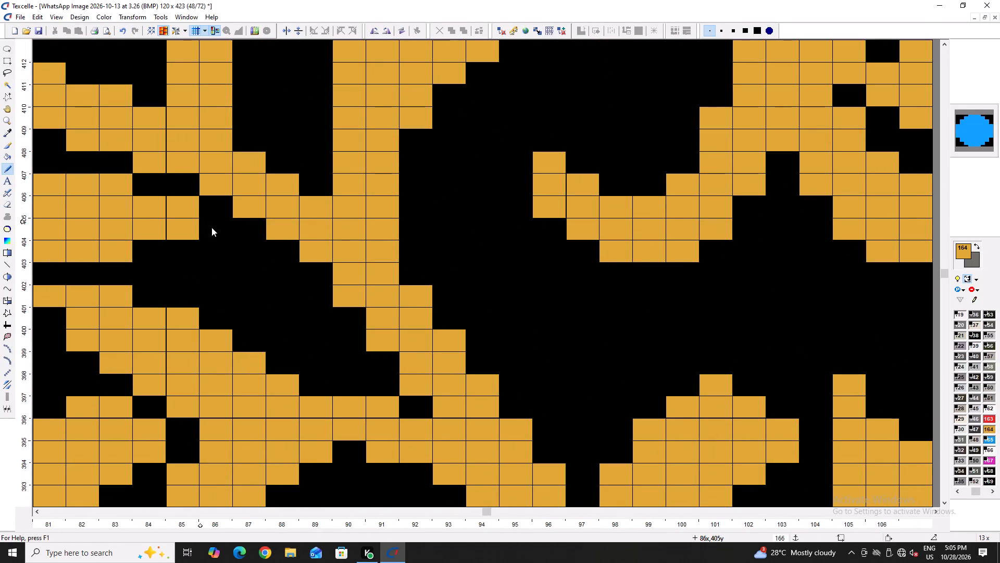
pyautogui.click(211, 227)
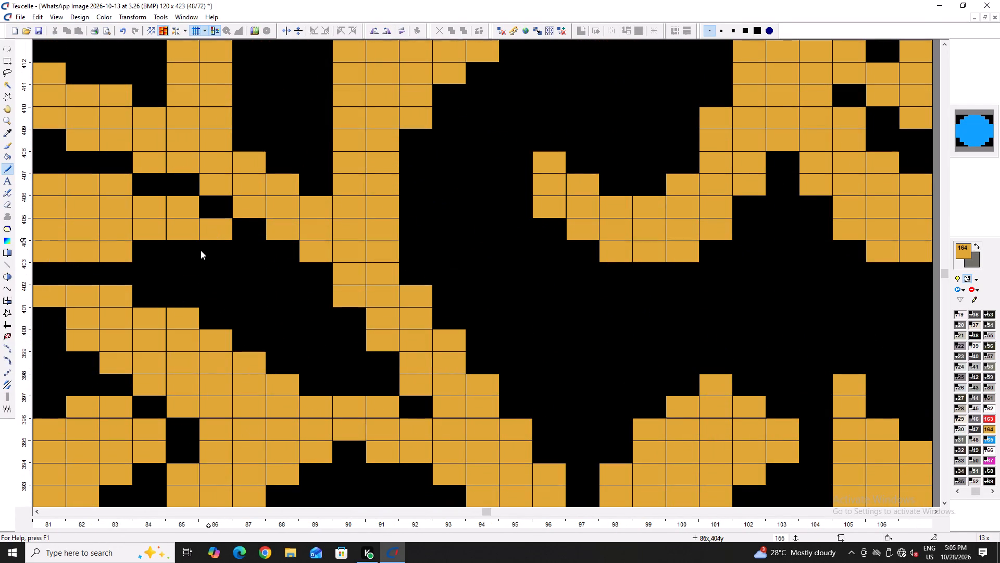
pyautogui.click(149, 249)
# Reshape the curl's inner leaf tip with black trims and gold cells at column 127, row 368, column 128, row 369 and column 129, row 371.
pyautogui.keyDown('ctrl'); pyautogui.scroll(-5, 179, 250); pyautogui.keyUp('ctrl')
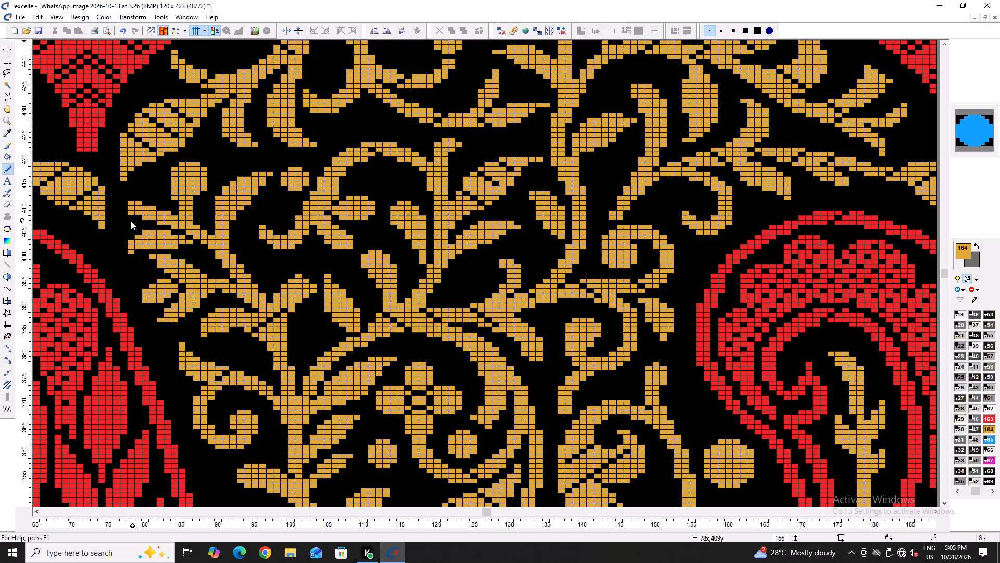
pyautogui.keyDown('ctrl'); pyautogui.scroll(-3, 130, 221); pyautogui.keyUp('ctrl')
pyautogui.keyDown('ctrl'); pyautogui.scroll(6, 353, 320); pyautogui.keyUp('ctrl')
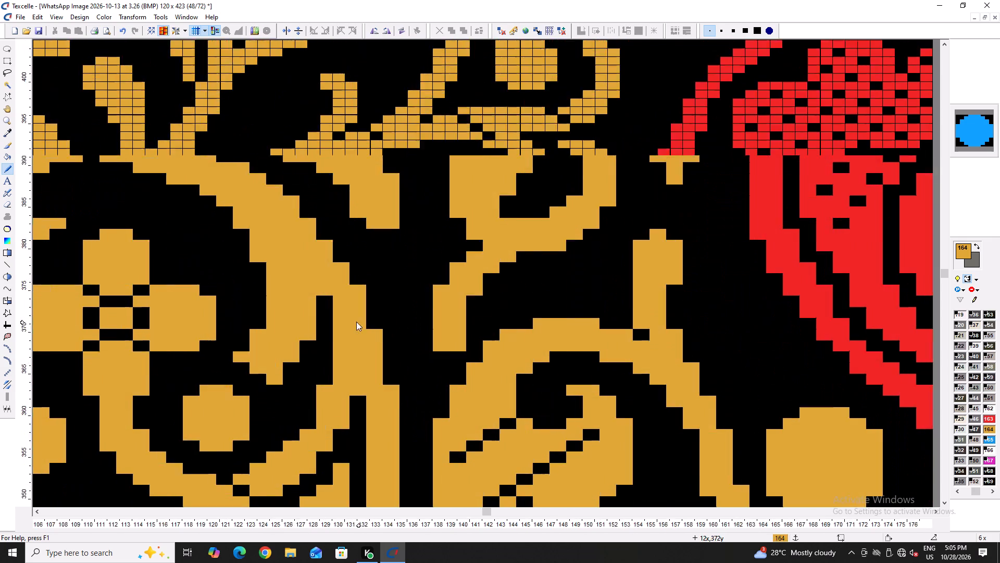
pyautogui.rightClick(270, 377)
pyautogui.rightClick(278, 369)
pyautogui.rightClick(295, 358)
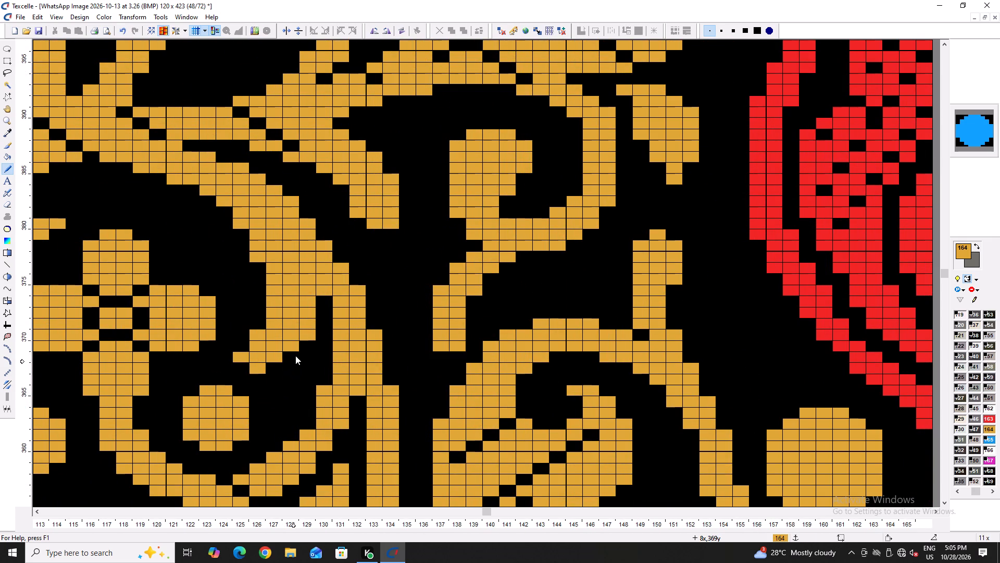
pyautogui.rightClick(299, 336)
pyautogui.doubleClick(274, 361)
pyautogui.click(290, 356)
pyautogui.click(268, 367)
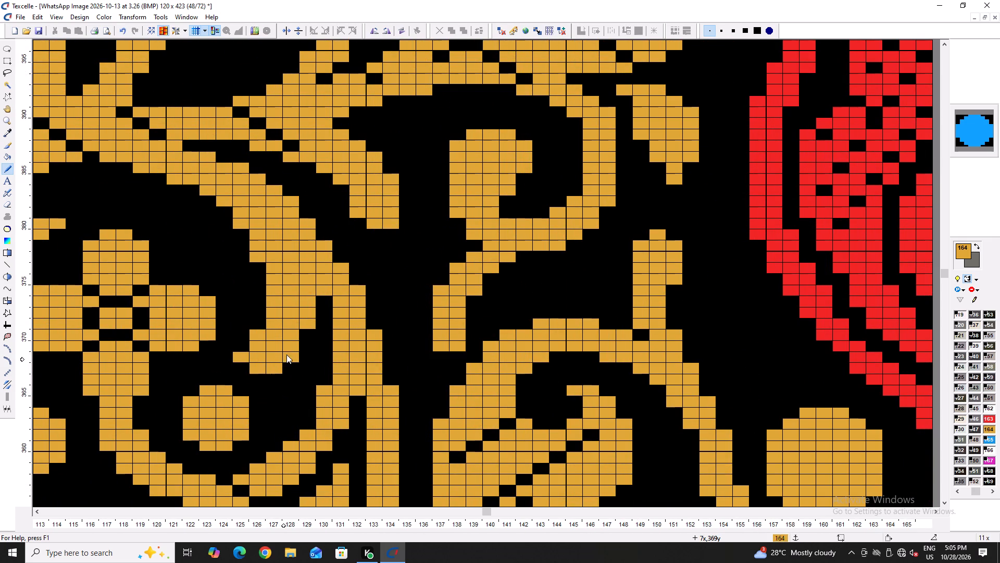
pyautogui.click(303, 329)
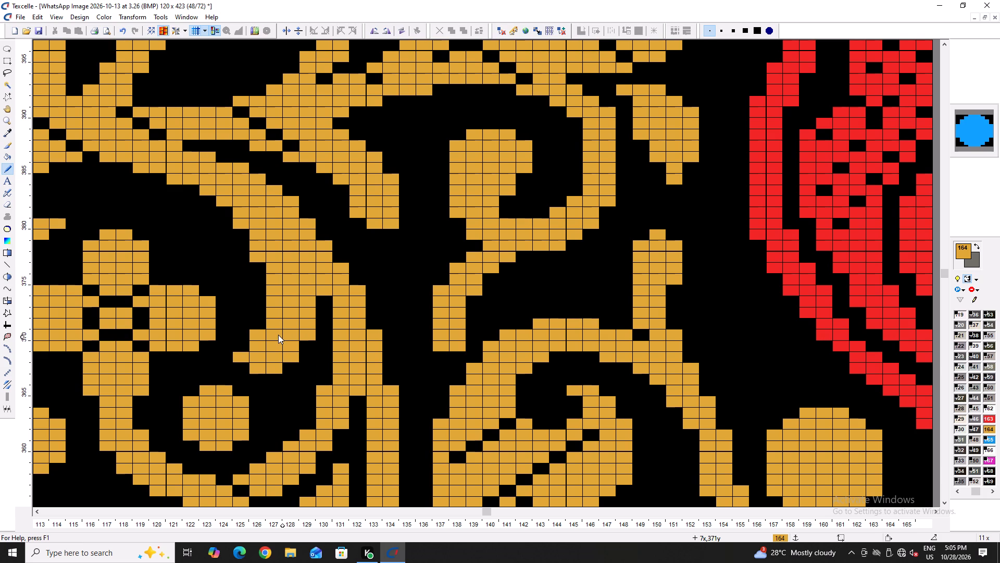
# Thicken the underside of the hooked stem in gold from column 139, row 374 to column 142, row 378.
pyautogui.keyDown('ctrl'); pyautogui.scroll(-4, 278, 334); pyautogui.keyUp('ctrl')
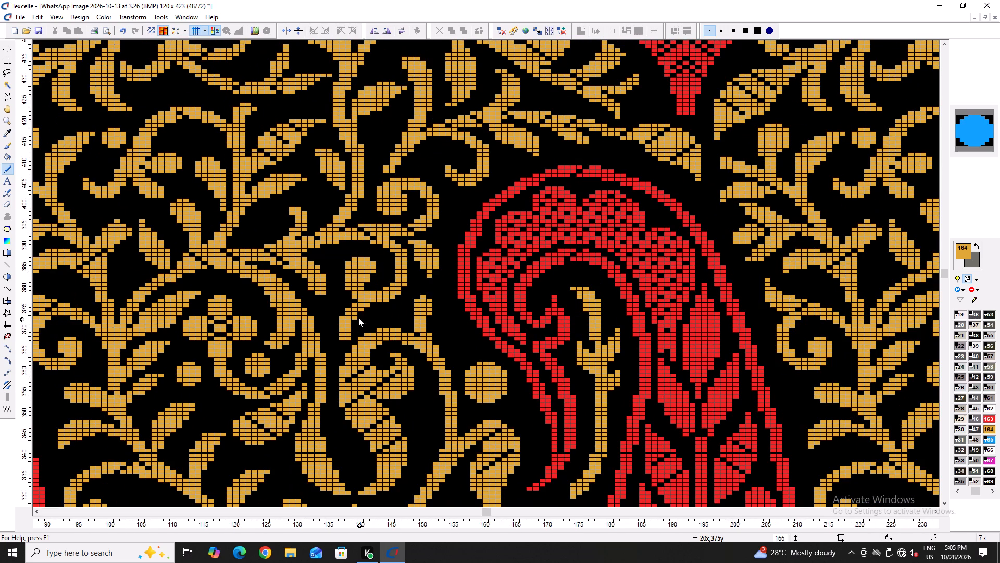
pyautogui.keyDown('ctrl'); pyautogui.scroll(6, 358, 317); pyautogui.keyUp('ctrl')
pyautogui.click(318, 338)
pyautogui.moveTo(338, 299); pyautogui.dragTo(341, 292)
pyautogui.moveTo(363, 274); pyautogui.dragTo(370, 270)
pyautogui.click(409, 247)
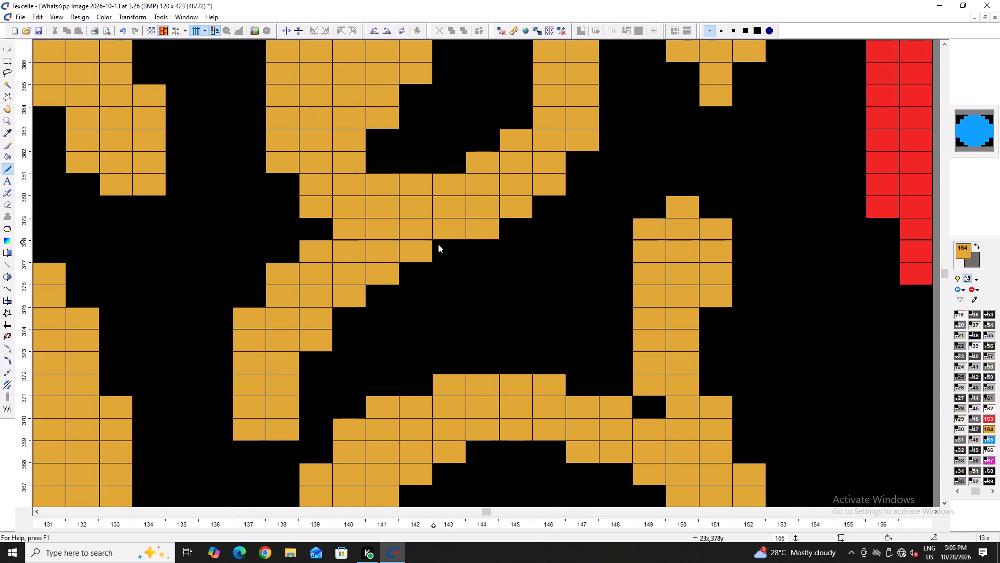
pyautogui.keyDown('ctrl'); pyautogui.scroll(-6, 366, 271); pyautogui.keyUp('ctrl')
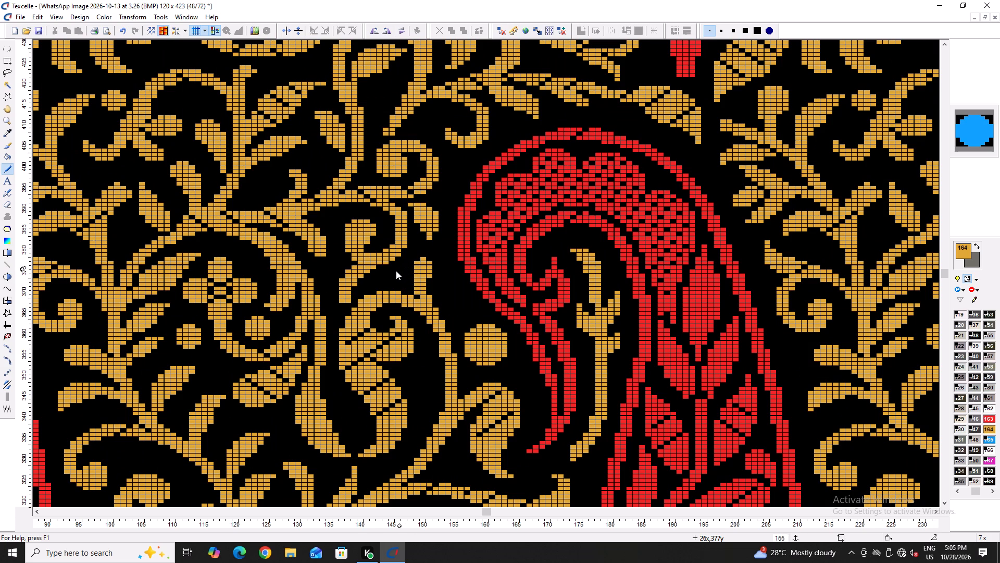
# Save the WhatsApp Image design.
pyautogui.hotkey('ctrl', 's')
pyautogui.hotkey('ctrl', 's')
# Cut a black gap at the branch junction at column 135, row 316 and column 134, row 317.
pyautogui.scroll(-2, 485, 358)
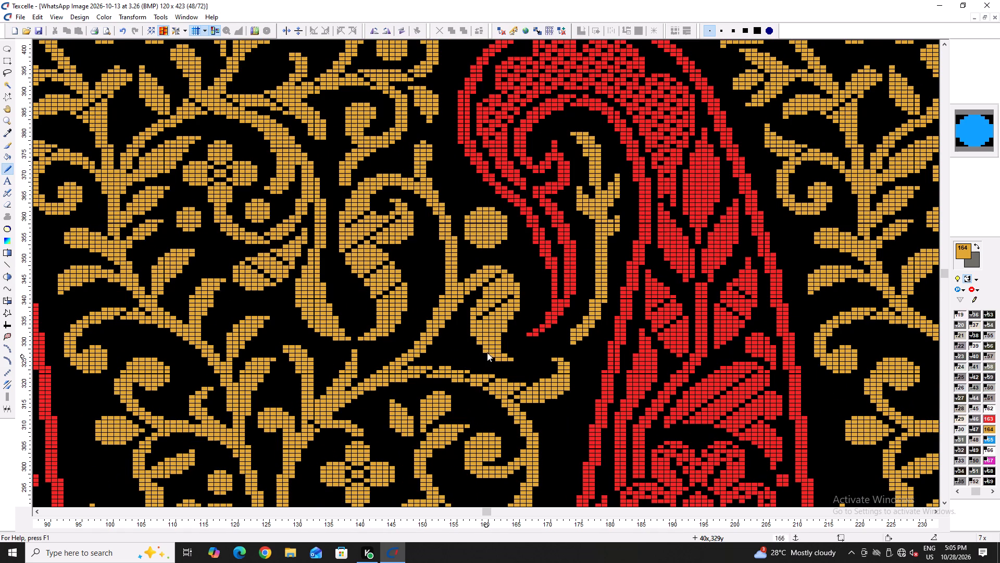
pyautogui.keyDown('ctrl'); pyautogui.scroll(2, 307, 406); pyautogui.keyUp('ctrl')
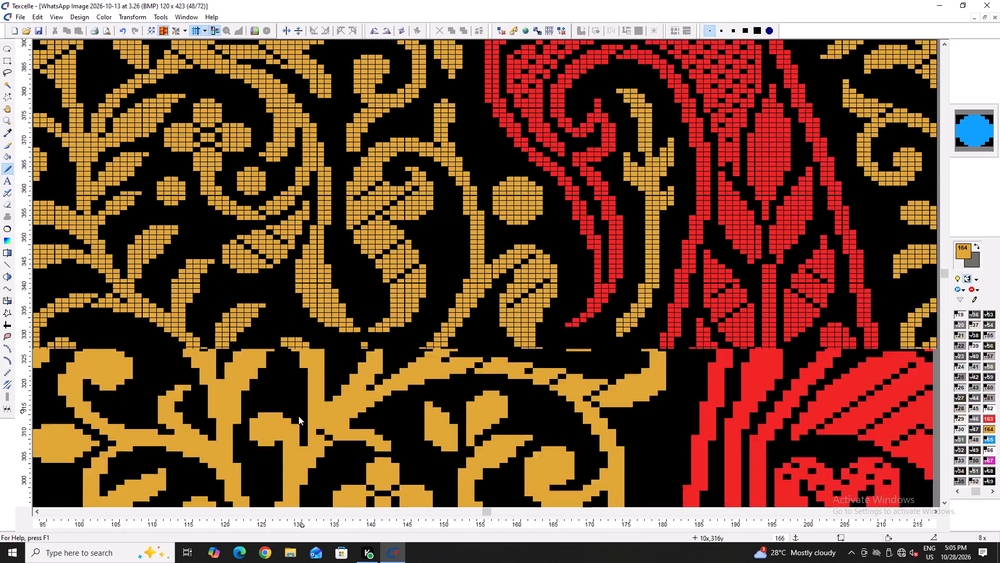
pyautogui.keyDown('ctrl'); pyautogui.scroll(3, 298, 416); pyautogui.keyUp('ctrl')
pyautogui.rightClick(446, 412)
pyautogui.rightClick(413, 401)
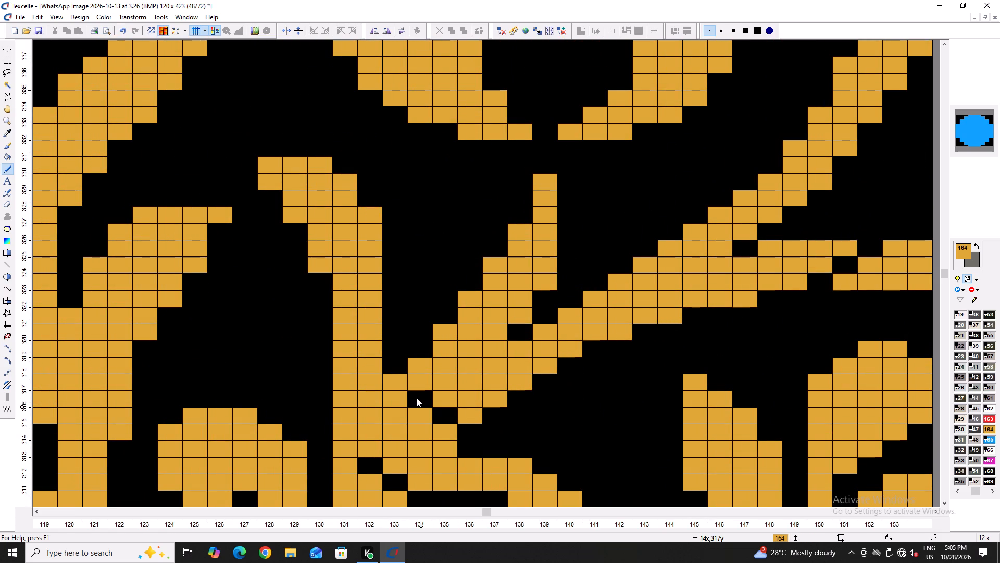
# Cut a diagonal black gap across the lower leaf from column 163, row 260 to column 160, row 257, keeping column 160, row 256 gold.
pyautogui.keyDown('ctrl'); pyautogui.scroll(-3, 418, 399); pyautogui.keyUp('ctrl')
pyautogui.scroll(-5, 438, 410)
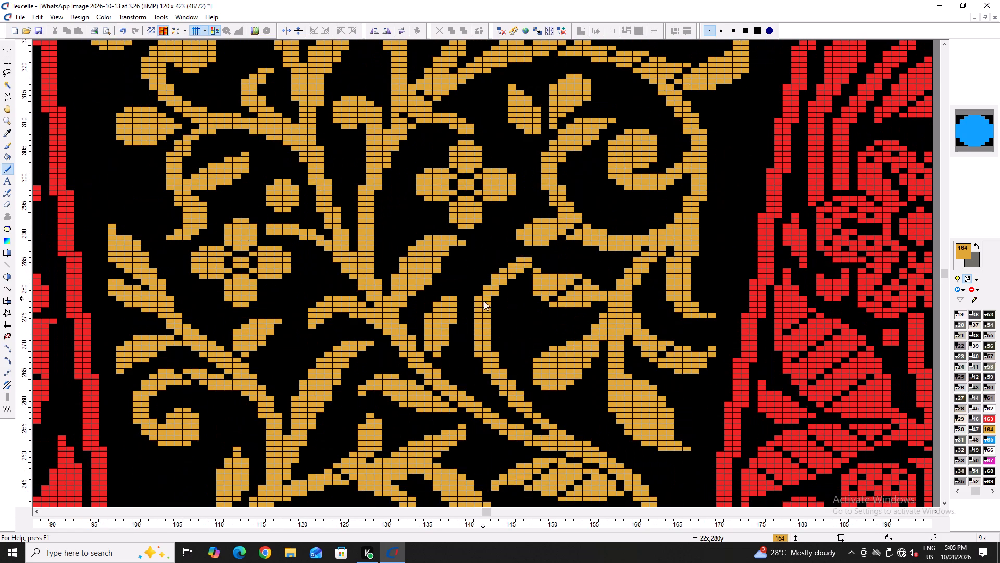
pyautogui.keyDown('ctrl'); pyautogui.scroll(-1, 485, 304); pyautogui.keyUp('ctrl')
pyautogui.keyDown('ctrl'); pyautogui.scroll(5, 635, 423); pyautogui.keyUp('ctrl')
pyautogui.rightClick(690, 316)
pyautogui.rightClick(690, 316)
pyautogui.rightClick(658, 337)
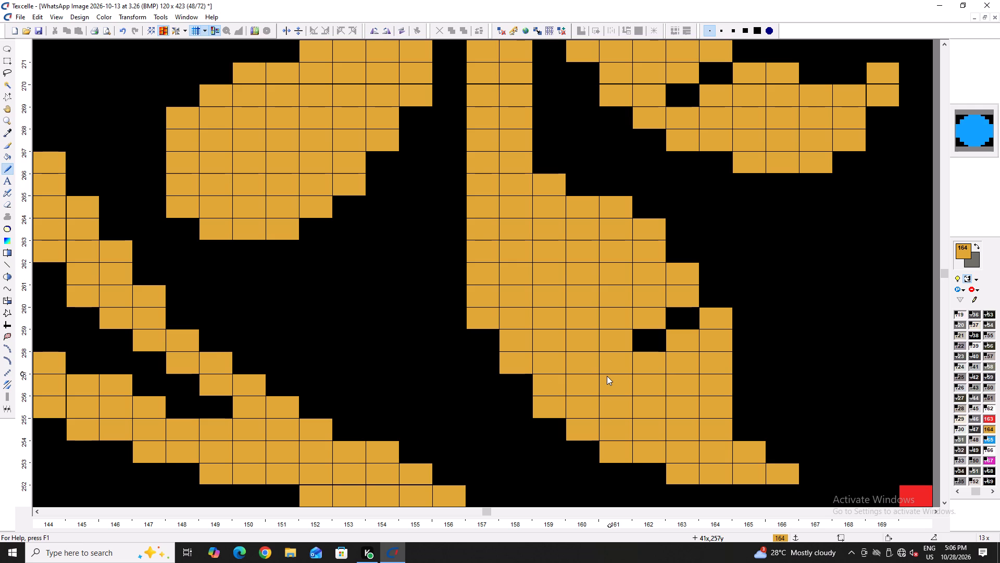
pyautogui.rightClick(618, 364)
pyautogui.rightClick(582, 396)
pyautogui.rightClick(583, 386)
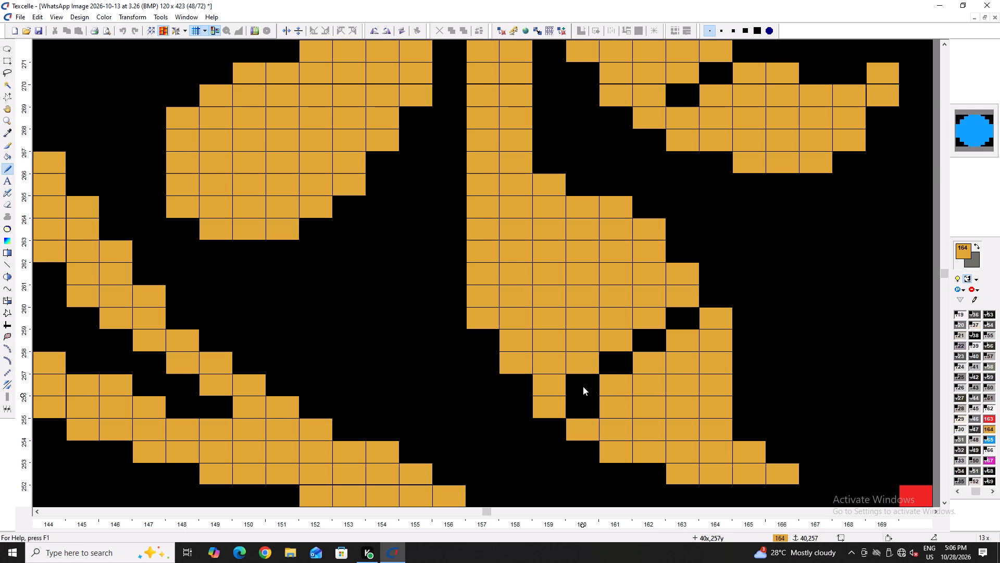
pyautogui.click(584, 400)
# Cut a second diagonal black gap in the same leaf from column 160, row 264 to column 158, row 262.
pyautogui.rightClick(512, 325)
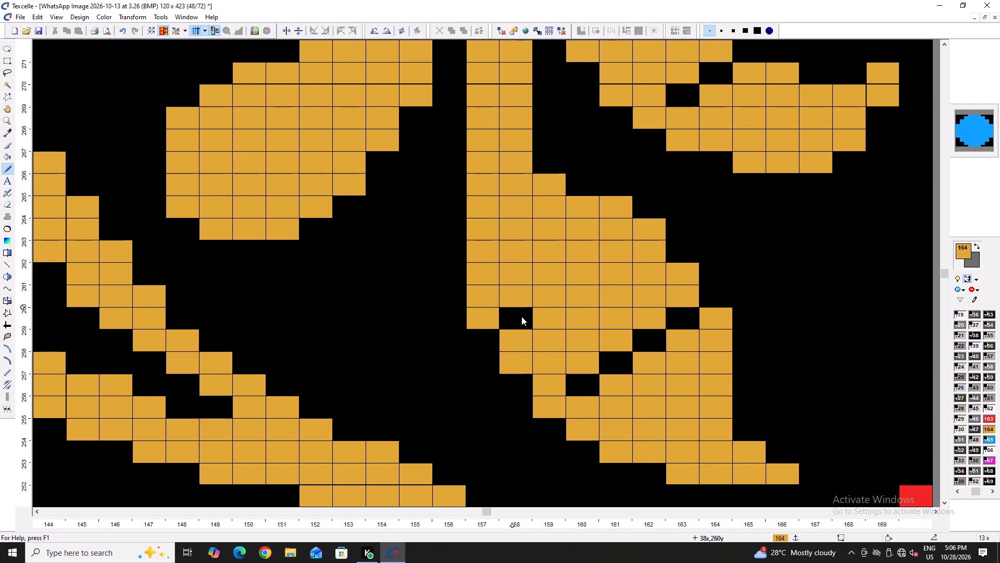
pyautogui.click(518, 320)
pyautogui.rightClick(577, 223)
pyautogui.rightClick(546, 248)
pyautogui.rightClick(525, 272)
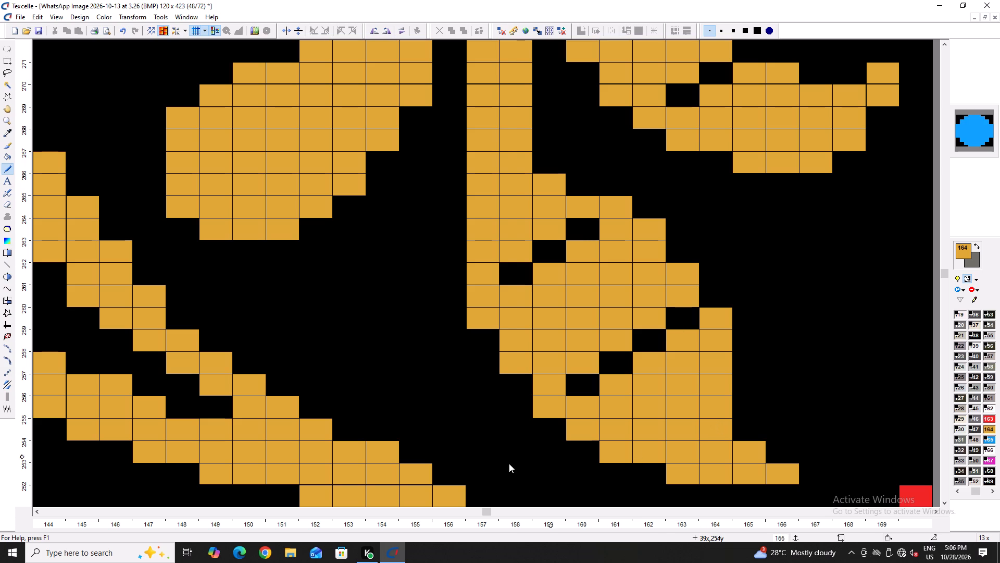
# Thicken the underside of the thin curved stem in gold from column 146, row 259 to column 149, row 256.
pyautogui.press('-')
pyautogui.press('Left')
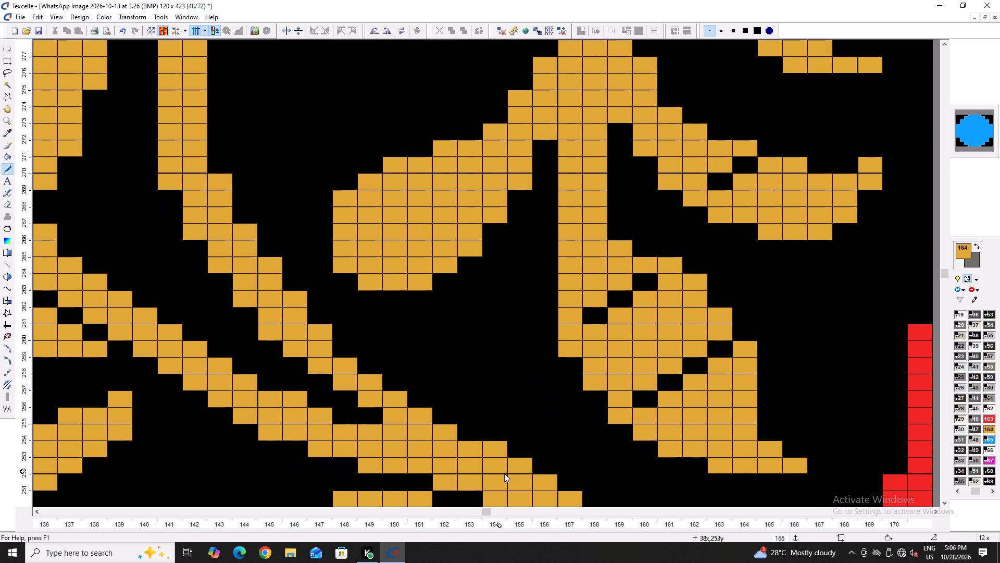
pyautogui.click(295, 365)
pyautogui.doubleClick(306, 372)
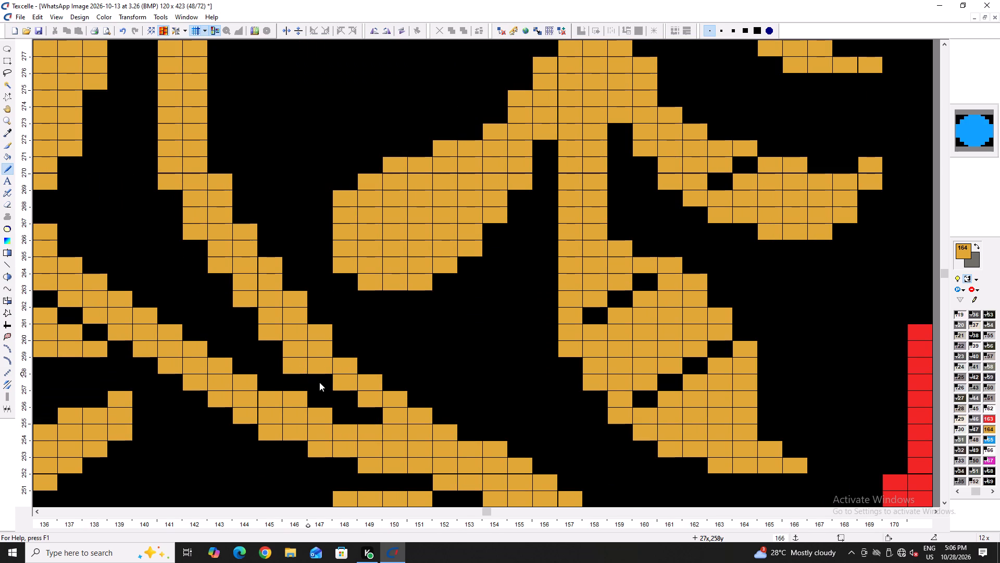
pyautogui.click(320, 382)
pyautogui.click(336, 394)
pyautogui.moveTo(358, 403); pyautogui.dragTo(366, 412)
pyautogui.moveTo(366, 412); pyautogui.dragTo(376, 413)
# Trim the curved stem's upper tip to black at columns 146 and 147, beside the striped leaf.
pyautogui.scroll(1, 257, 359)
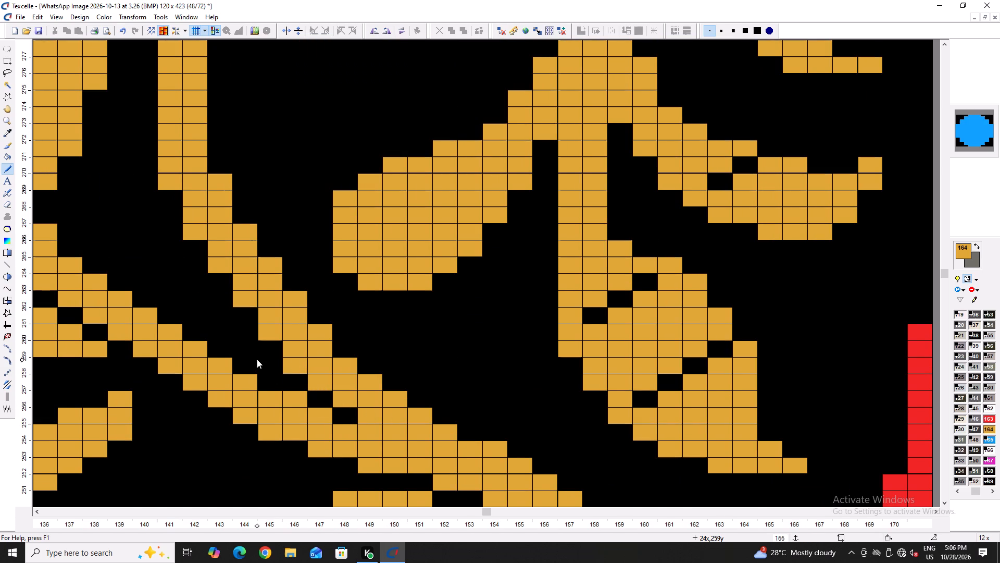
pyautogui.scroll(5, 257, 359)
pyautogui.scroll(2, 308, 316)
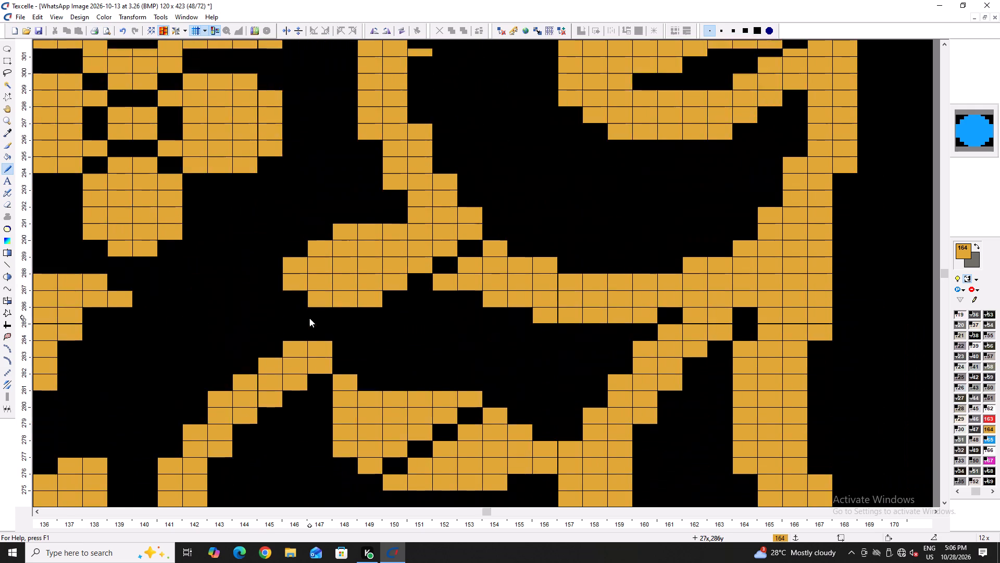
pyautogui.scroll(2, 309, 318)
pyautogui.scroll(-3, 282, 346)
pyautogui.write('---')
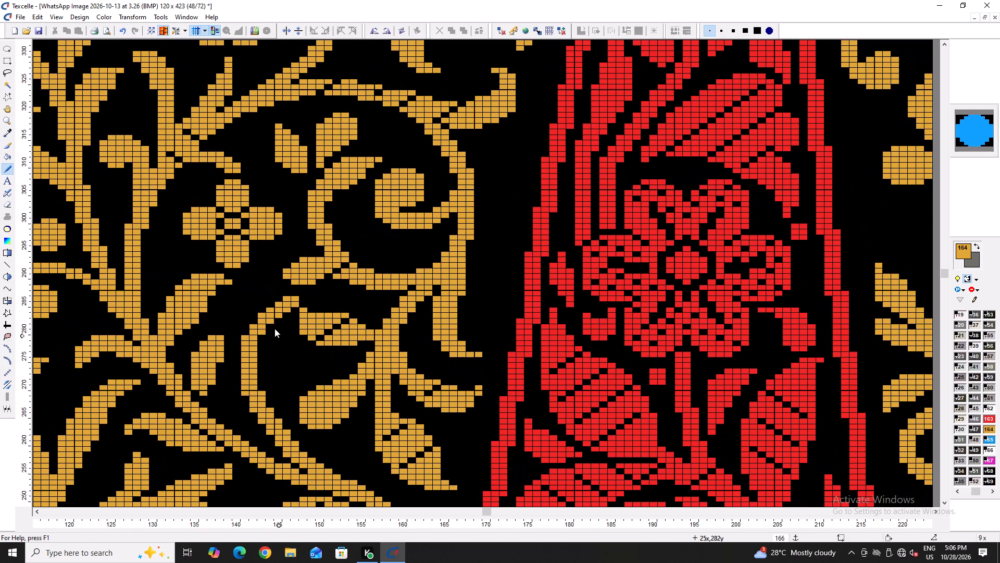
pyautogui.press('Left')
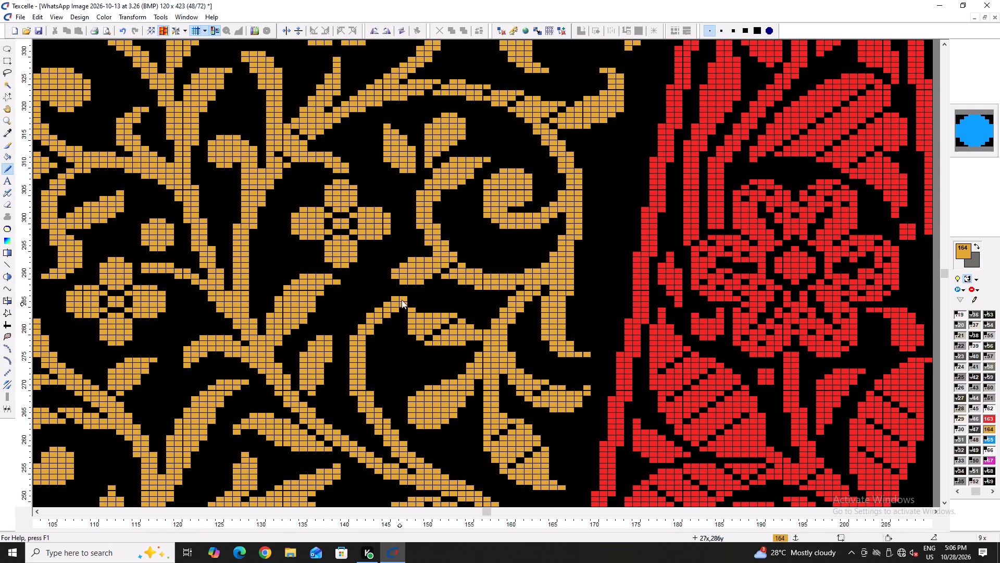
pyautogui.moveTo(402, 298); pyautogui.dragTo(399, 316, button='right')
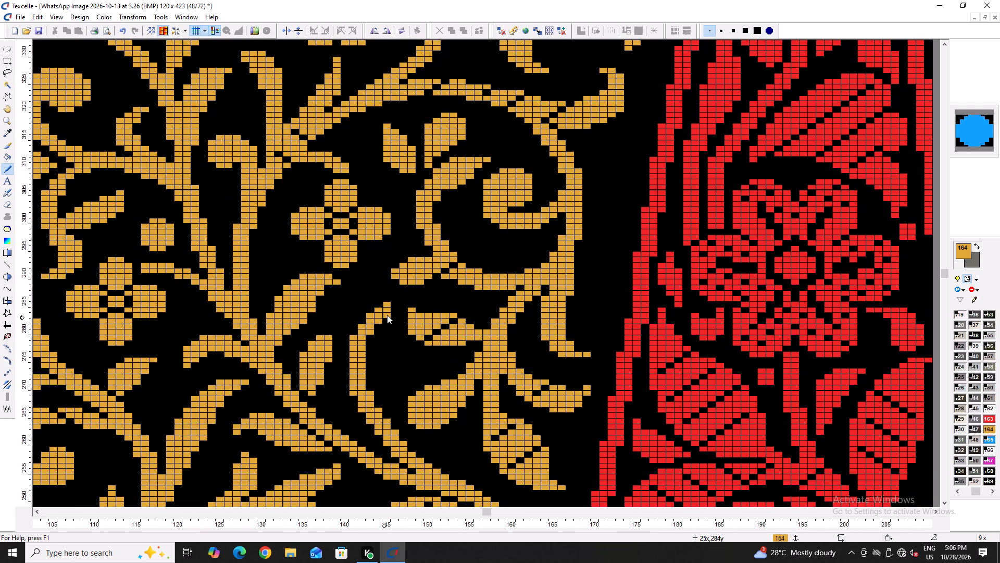
# Widen the curved stem into a gold leaf by drawing its inner edge from column 145, row 284 to column 143, row 270 and filling it.
pyautogui.click(387, 315)
pyautogui.moveTo(389, 319); pyautogui.dragTo(376, 364)
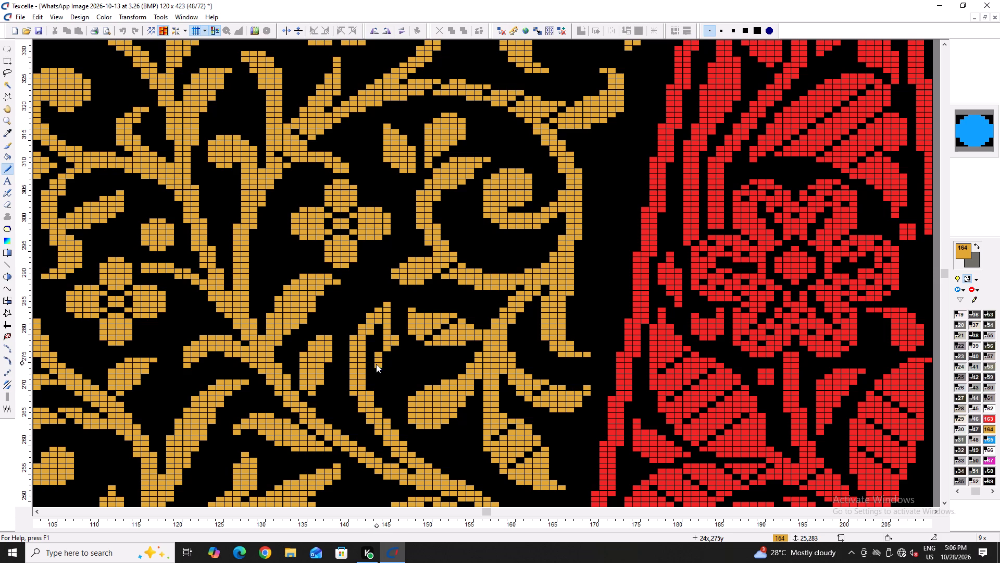
pyautogui.moveTo(376, 364); pyautogui.dragTo(372, 395)
pyautogui.click(381, 376)
pyautogui.moveTo(381, 322); pyautogui.dragTo(380, 346)
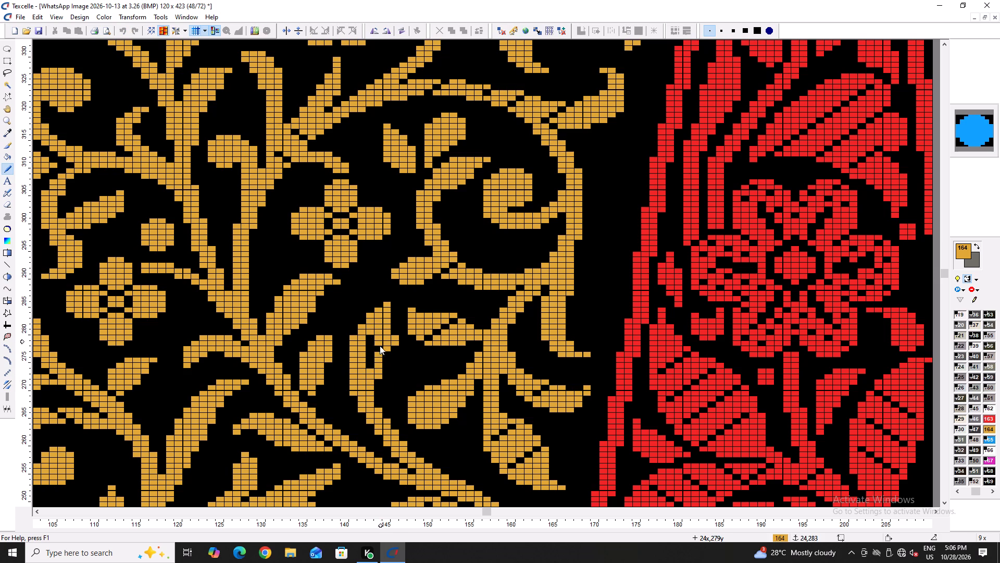
pyautogui.moveTo(380, 346); pyautogui.dragTo(378, 354)
pyautogui.click(378, 354)
pyautogui.moveTo(369, 336); pyautogui.dragTo(372, 374)
# Extend the new leaf's inner edge in gold down to column 145, row 265, and reshape its upper tip along column 146 in gold and black.
pyautogui.rightClick(395, 342)
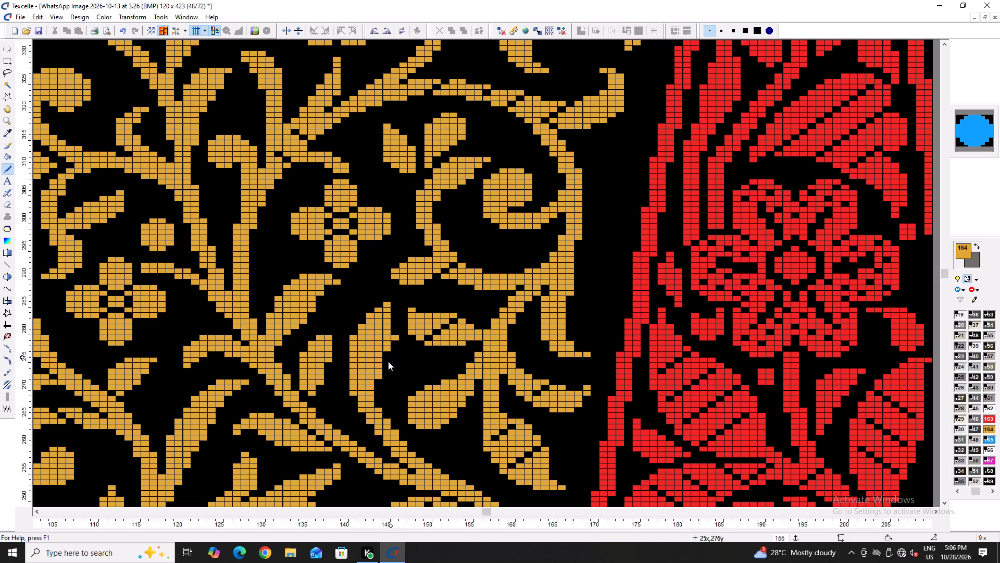
pyautogui.moveTo(379, 381); pyautogui.dragTo(379, 413)
pyautogui.moveTo(384, 407); pyautogui.dragTo(389, 421)
pyautogui.click(389, 421)
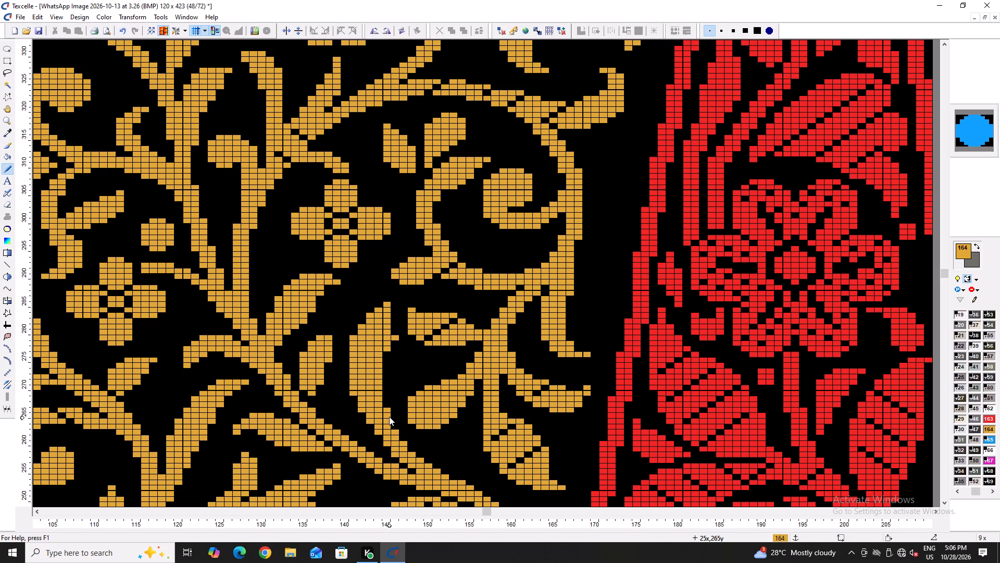
pyautogui.rightClick(394, 338)
pyautogui.moveTo(393, 331); pyautogui.dragTo(394, 313)
pyautogui.moveTo(394, 313); pyautogui.dragTo(394, 307)
pyautogui.moveTo(395, 302); pyautogui.dragTo(396, 314, button='right')
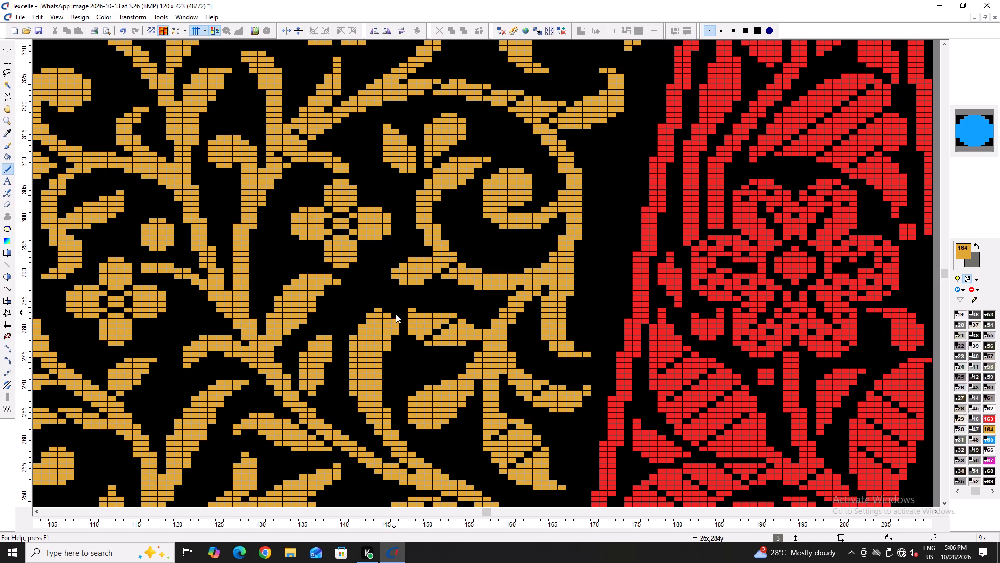
# Fill the stem's outer edge in gold from column 143, row 264 to column 145, row 260, and trim the leaf's column 141, row 280 to black.
pyautogui.click(371, 425)
pyautogui.doubleClick(379, 436)
pyautogui.doubleClick(388, 448)
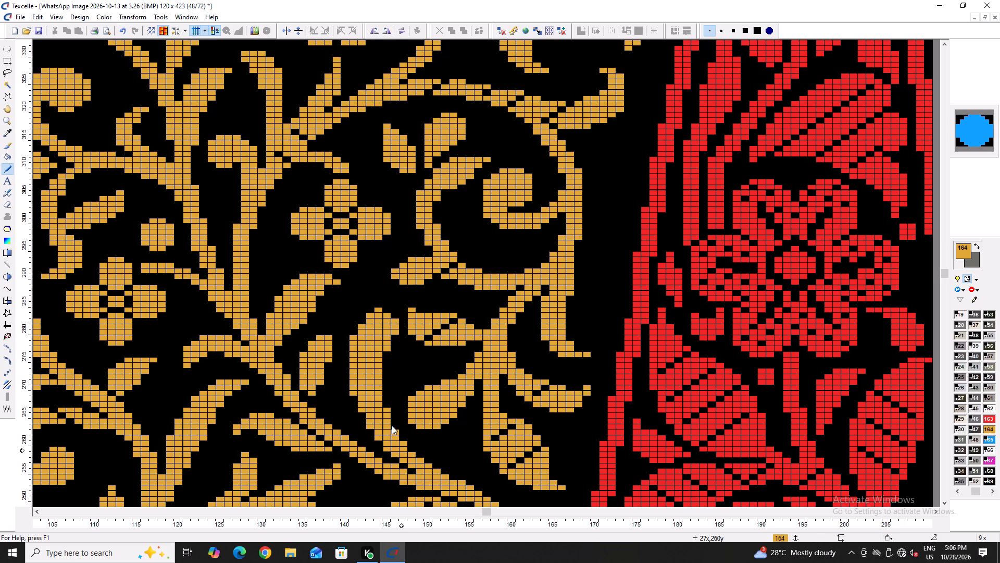
pyautogui.click(386, 352)
pyautogui.rightClick(352, 340)
pyautogui.rightClick(354, 338)
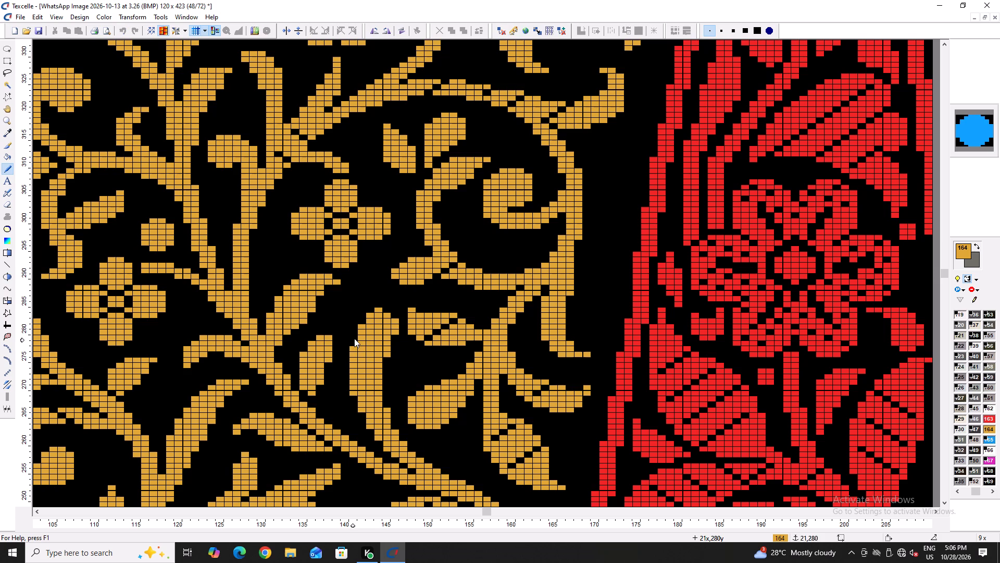
# Trim the new leaf's upper outer edge to black from column 141, row 278 to column 143, row 284, and fill its inner edge gold at columns 145 and 146.
pyautogui.rightClick(356, 347)
pyautogui.rightClick(362, 324)
pyautogui.rightClick(361, 328)
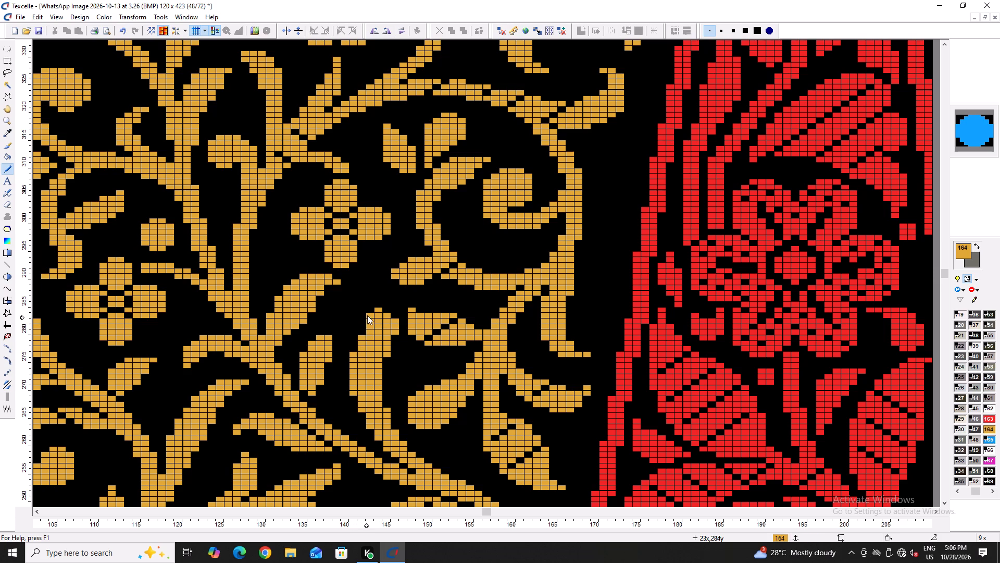
pyautogui.rightClick(367, 315)
pyautogui.click(388, 359)
pyautogui.click(397, 338)
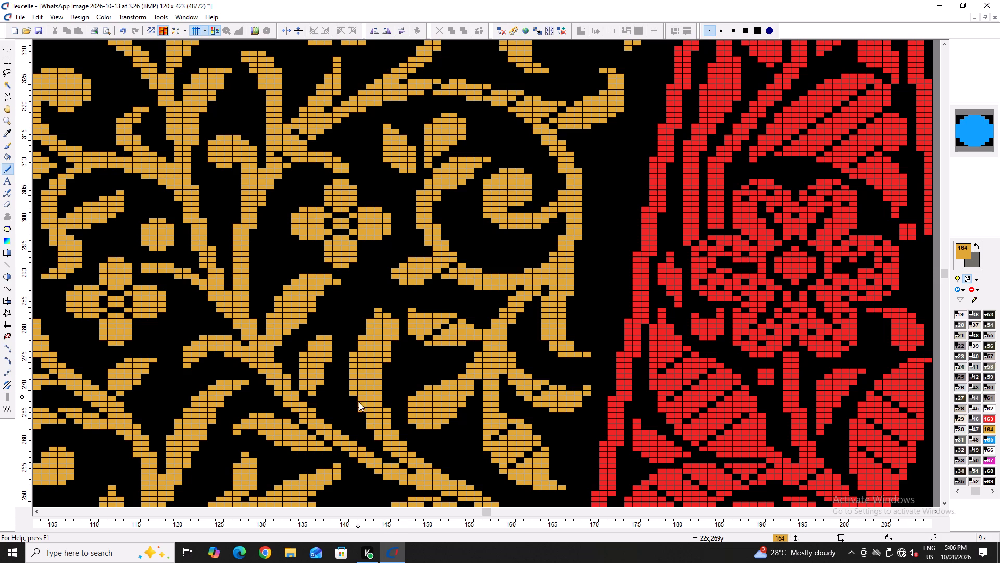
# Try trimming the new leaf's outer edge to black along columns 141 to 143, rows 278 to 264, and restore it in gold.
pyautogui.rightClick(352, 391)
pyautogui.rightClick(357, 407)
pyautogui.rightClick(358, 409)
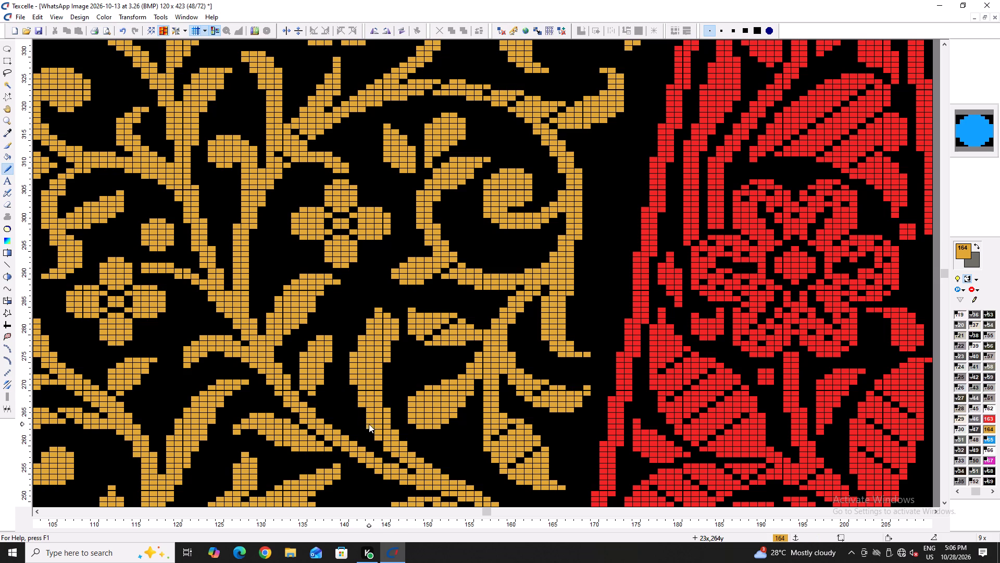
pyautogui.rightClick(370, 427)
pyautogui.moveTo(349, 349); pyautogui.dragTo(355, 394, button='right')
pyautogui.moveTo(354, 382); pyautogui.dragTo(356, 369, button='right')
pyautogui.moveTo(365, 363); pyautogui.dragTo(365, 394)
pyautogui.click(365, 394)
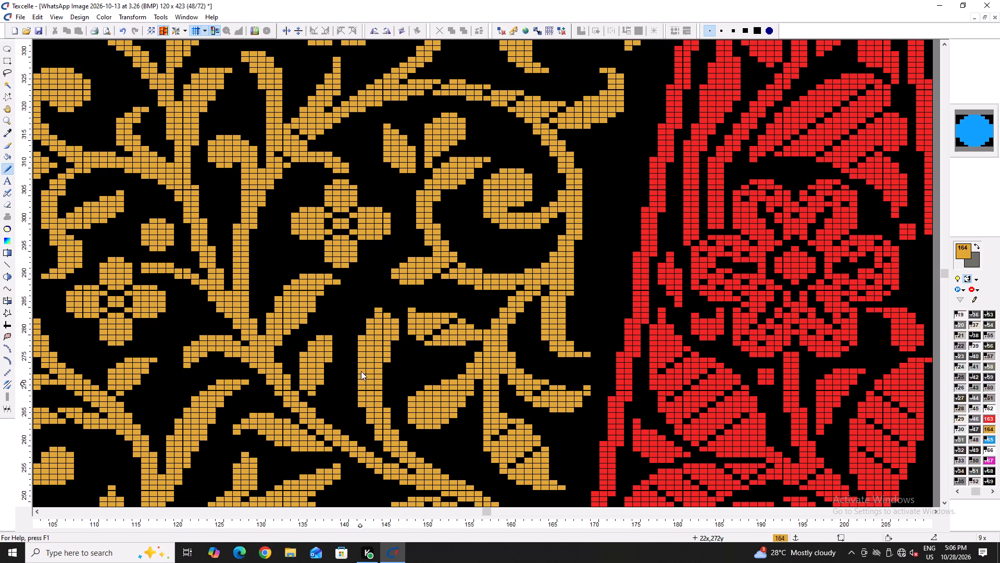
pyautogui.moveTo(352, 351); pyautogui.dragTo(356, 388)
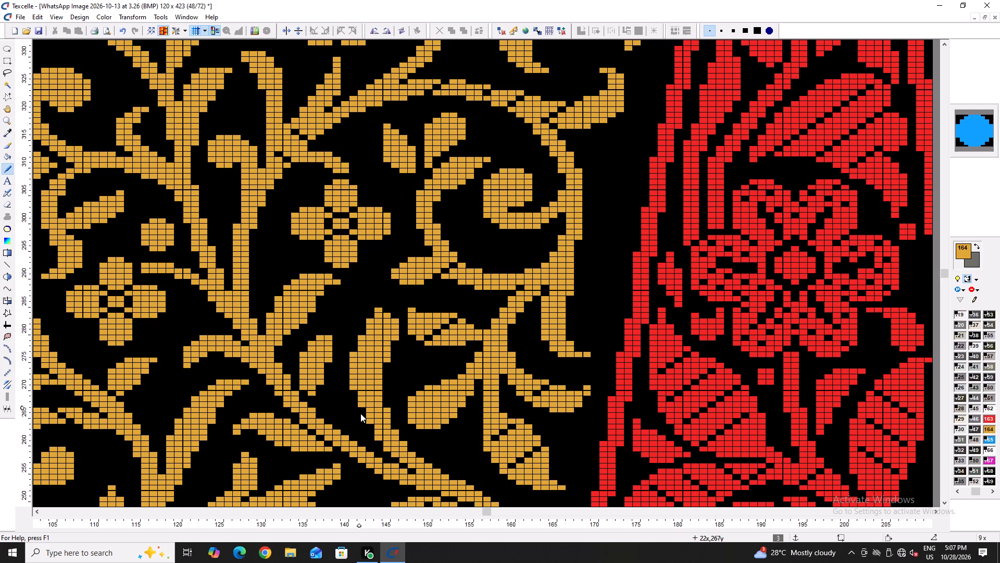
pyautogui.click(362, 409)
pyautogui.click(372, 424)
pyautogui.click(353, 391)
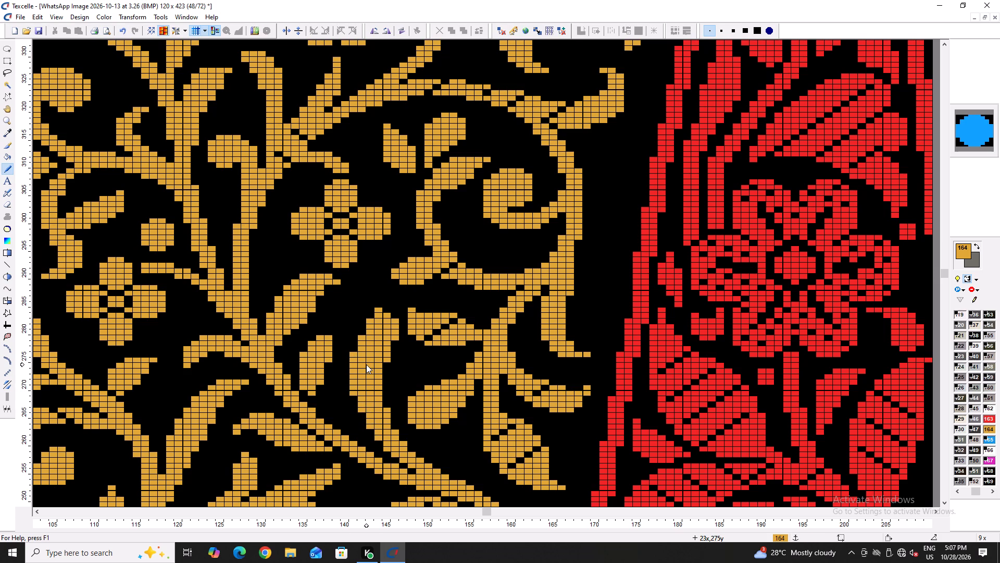
# Save the design.
pyautogui.keyDown('ctrl'); pyautogui.scroll(-6, 339, 351); pyautogui.keyUp('ctrl')
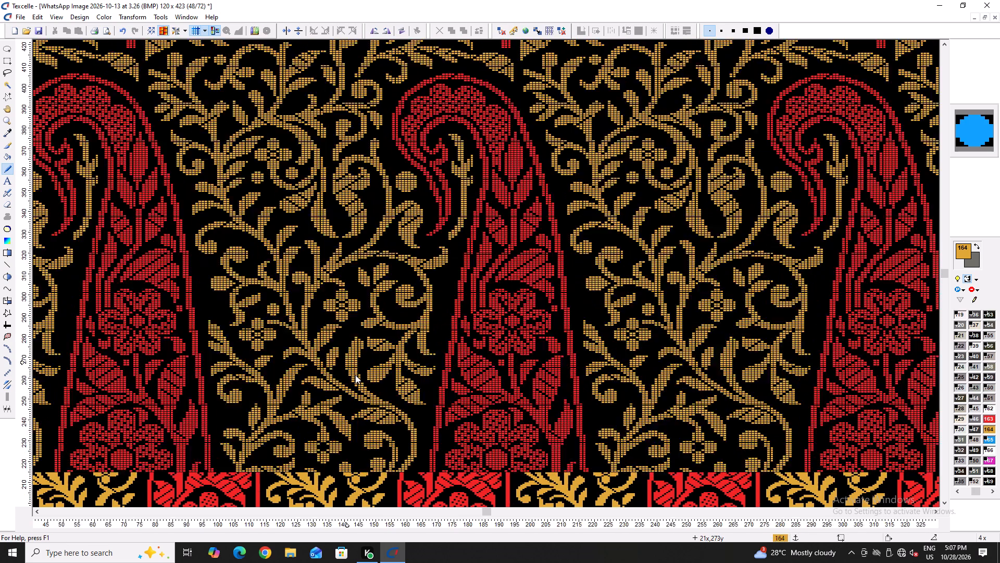
pyautogui.keyDown('ctrl'); pyautogui.scroll(4, 353, 372); pyautogui.keyUp('ctrl')
pyautogui.hotkey('ctrl', 's')
pyautogui.hotkey('ctrl', 's')
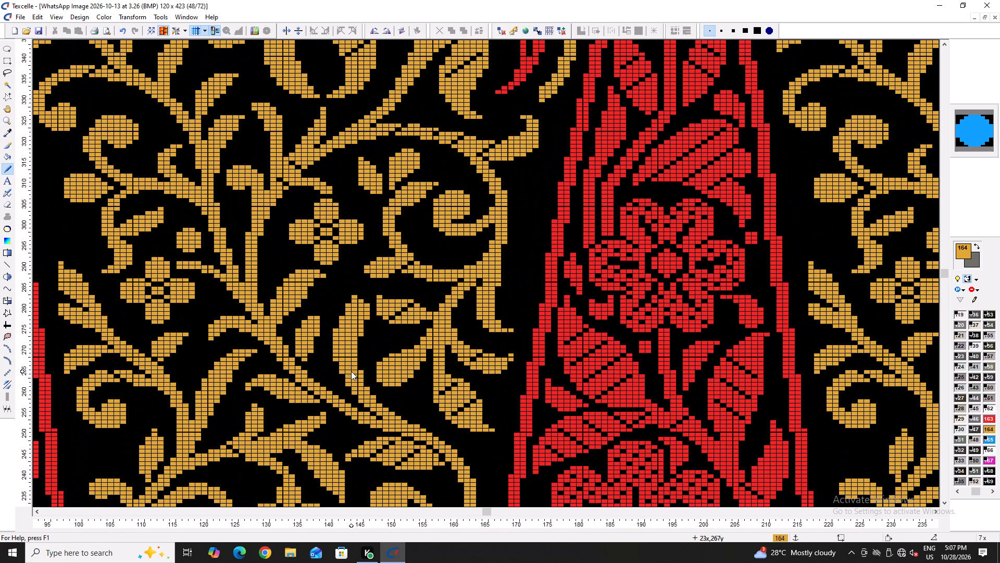
pyautogui.hotkey('ctrl', 's')
pyautogui.hotkey('ctrl', 's')
pyautogui.hotkey('ctrl', 's')
pyautogui.hotkey('ctrl', 's')
pyautogui.hotkey('ctrl', 's')
pyautogui.hotkey('ctrl', 's')
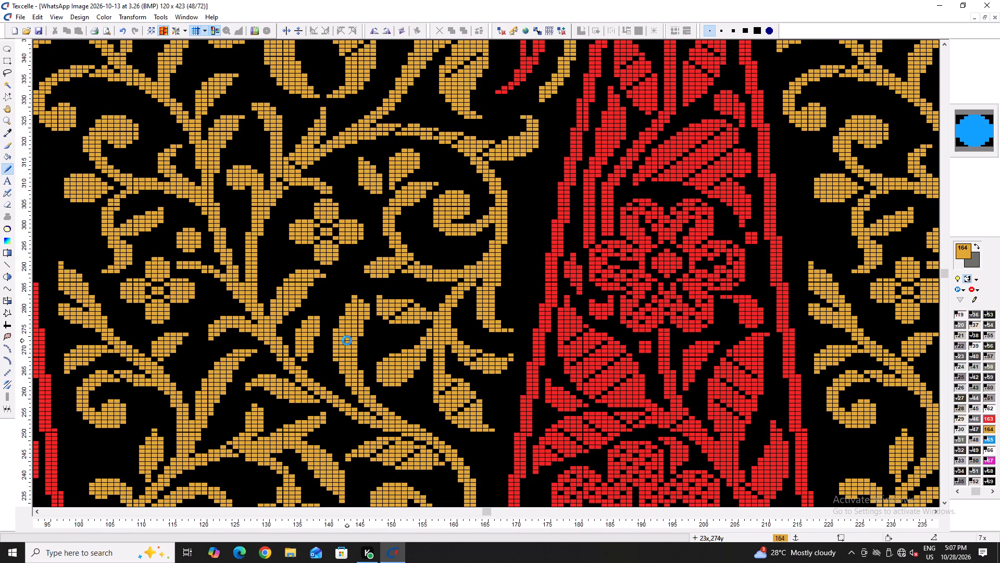
pyautogui.hotkey('ctrl', 's')
pyautogui.hotkey('ctrl', 's')
pyautogui.hotkey('ctrl', 's')
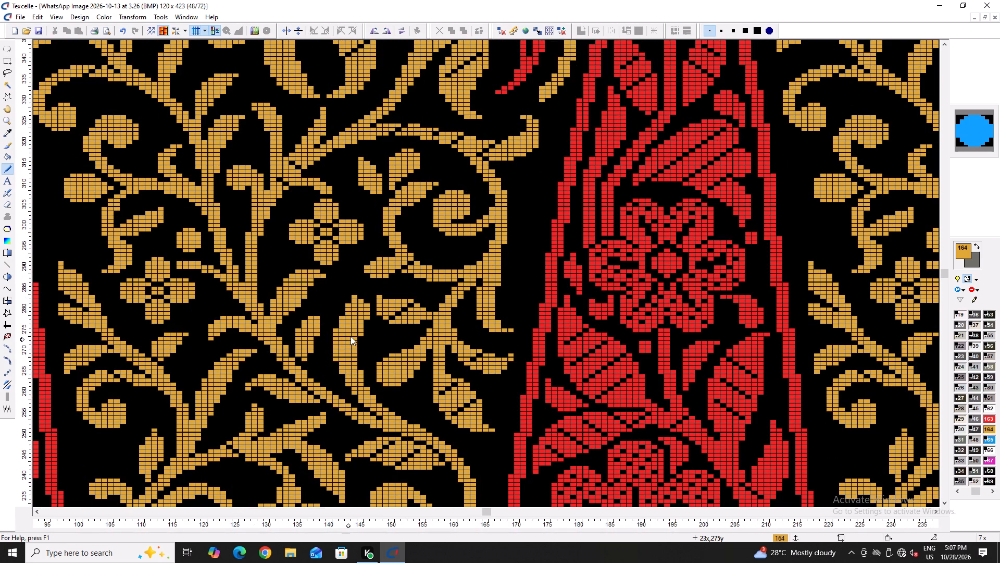
pyautogui.hotkey('ctrl', 's')
pyautogui.hotkey('ctrl', 's')
pyautogui.hotkey('ctrl', 's')
pyautogui.hotkey('ctrl', 's')
pyautogui.hotkey('ctrl', 's')
pyautogui.hotkey('ctrl', 's')
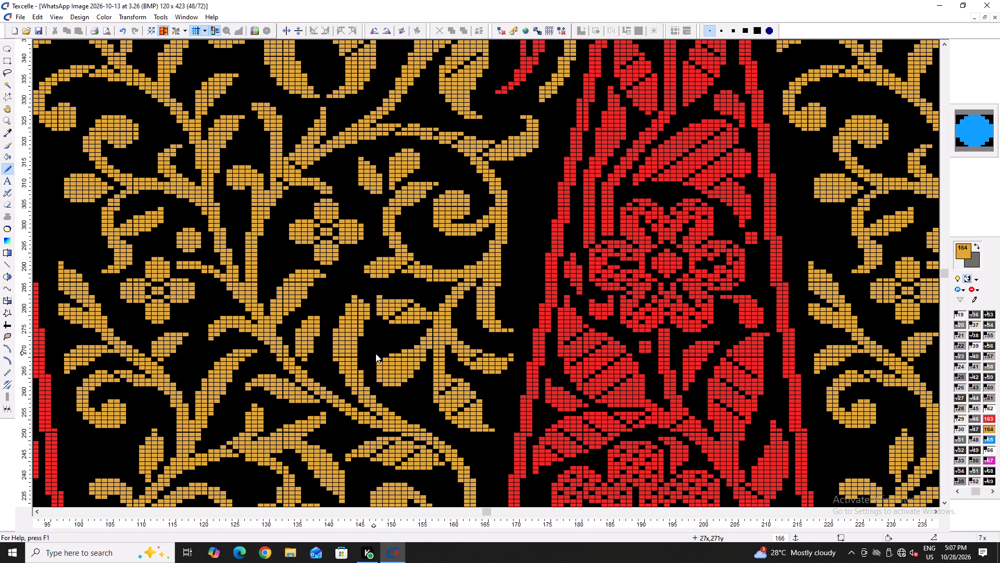
pyautogui.hotkey('ctrl', 's')
pyautogui.hotkey('ctrl', 's')
pyautogui.hotkey('ctrl', 's')
pyautogui.hotkey('ctrl', 's')
pyautogui.hotkey('ctrl', 's')
pyautogui.hotkey('ctrl', 's')
# Thicken the underside of the branch beside the four-petal flower in gold, stepping from column 116, row 291 to column 126, row 283.
pyautogui.keyDown('ctrl'); pyautogui.scroll(6, 246, 285); pyautogui.keyUp('ctrl')
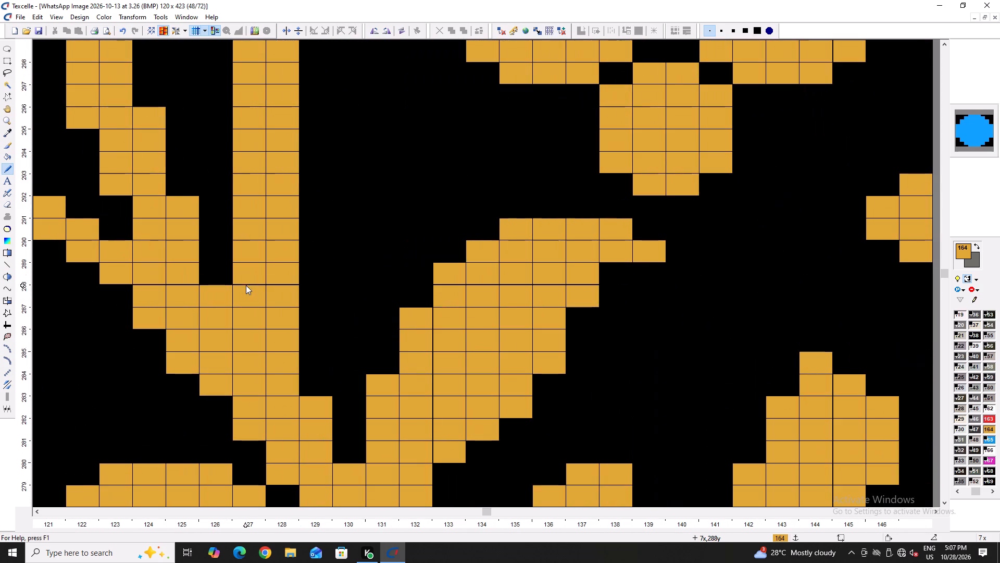
pyautogui.keyDown('ctrl'); pyautogui.scroll(-5, 394, 312); pyautogui.keyUp('ctrl')
pyautogui.keyDown('ctrl'); pyautogui.scroll(4, 377, 315); pyautogui.keyUp('ctrl')
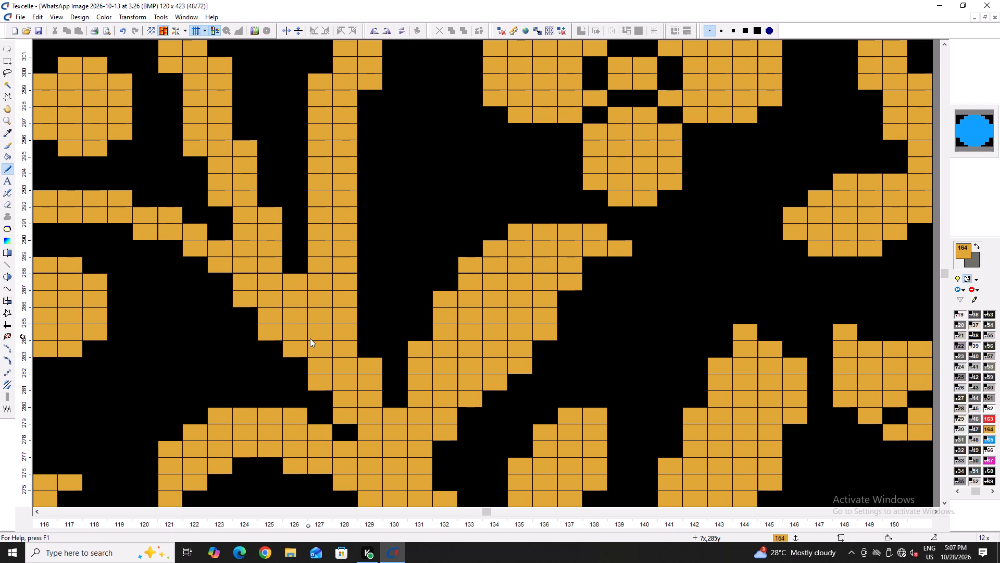
pyautogui.keyDown('ctrl'); pyautogui.scroll(-2, 306, 337); pyautogui.keyUp('ctrl')
pyautogui.keyDown('ctrl'); pyautogui.scroll(4, 232, 288); pyautogui.keyUp('ctrl')
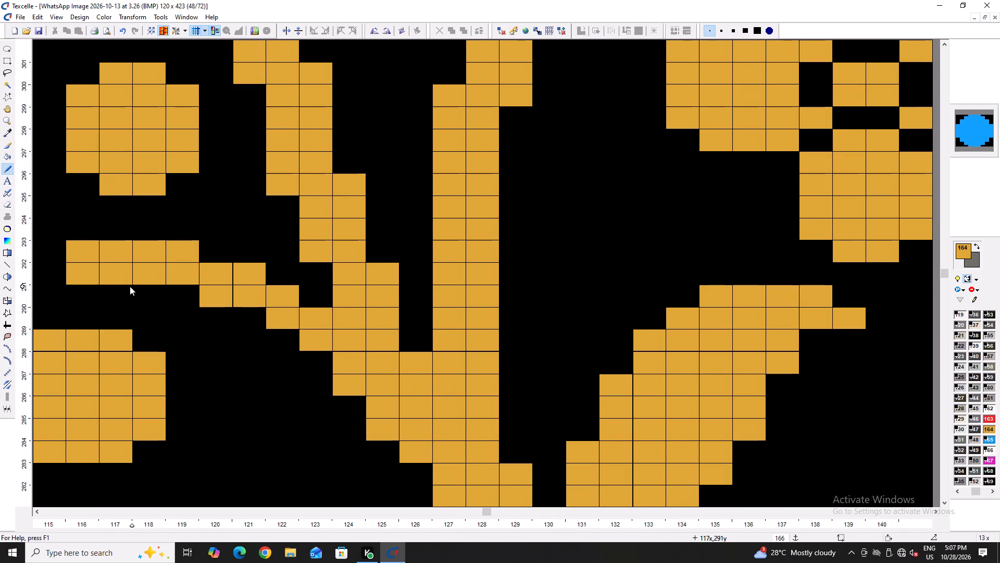
pyautogui.moveTo(87, 290); pyautogui.dragTo(198, 290)
pyautogui.moveTo(191, 307); pyautogui.dragTo(266, 317)
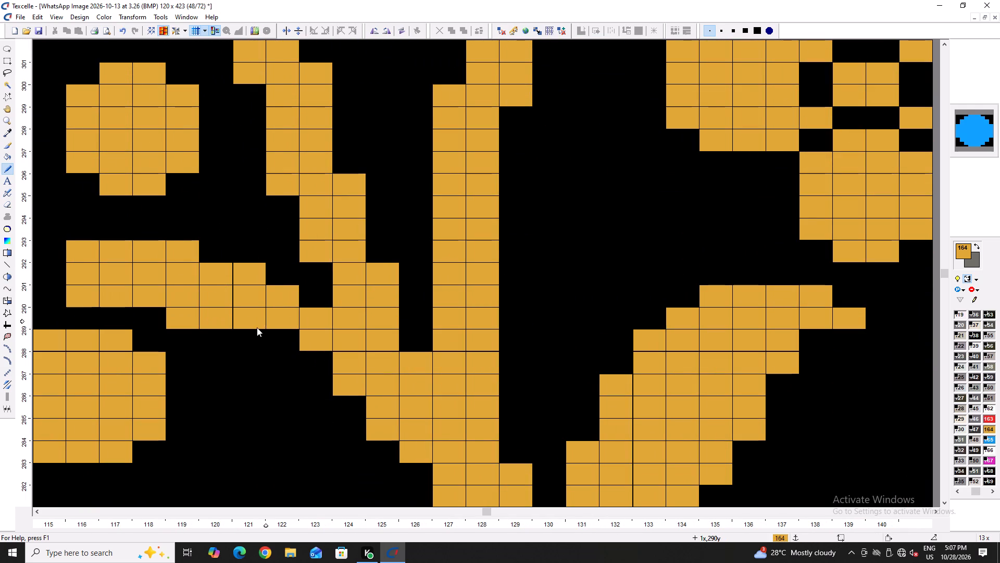
pyautogui.moveTo(243, 337); pyautogui.dragTo(295, 342)
pyautogui.click(296, 342)
pyautogui.moveTo(308, 360); pyautogui.dragTo(313, 366)
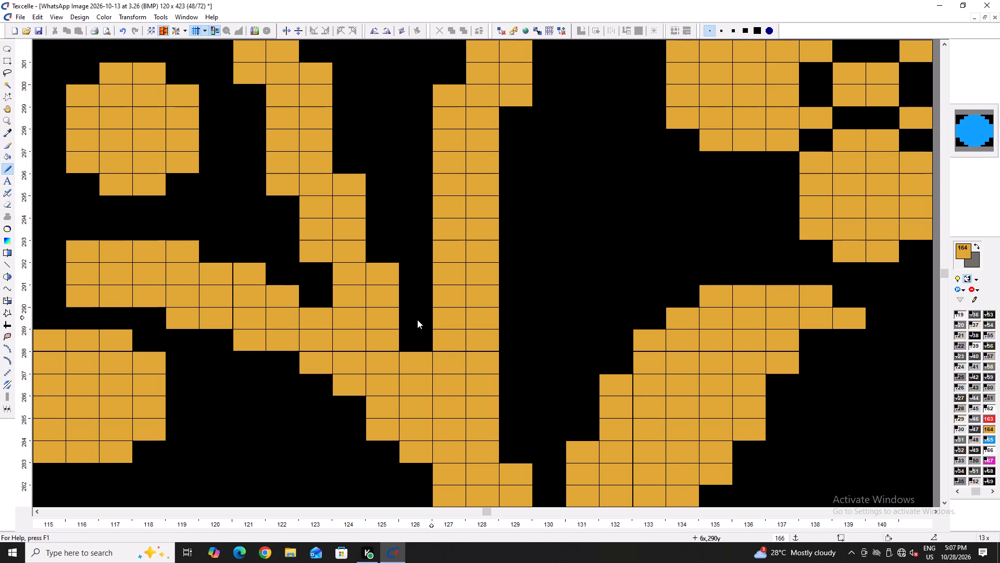
pyautogui.click(292, 361)
pyautogui.click(321, 383)
pyautogui.click(357, 397)
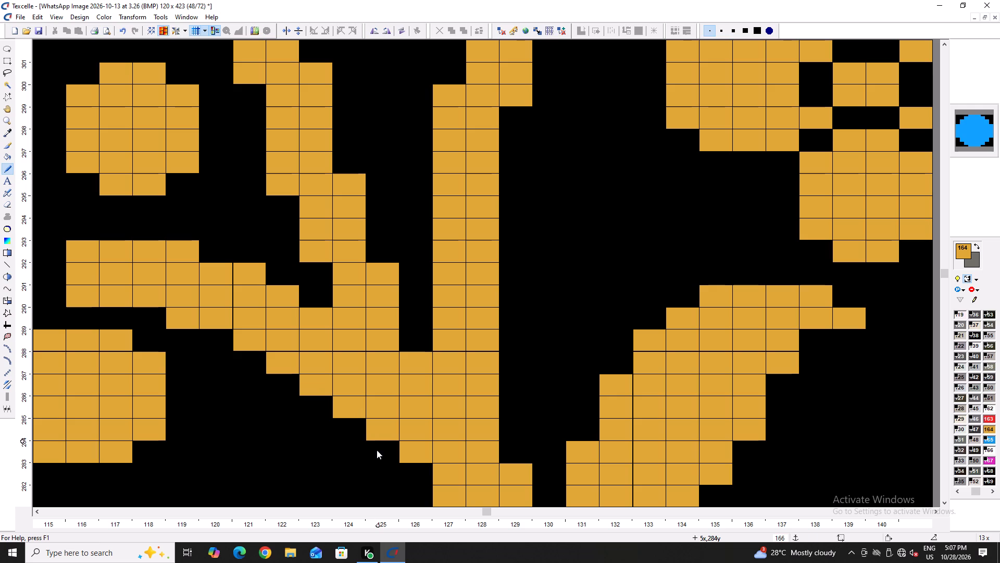
pyautogui.click(409, 464)
# Fill the four-petal flower's centre in gold at columns 133 and 134, rows 232 and 233.
pyautogui.scroll(-5, 413, 443)
pyautogui.keyDown('ctrl'); pyautogui.scroll(-5, 433, 265); pyautogui.keyUp('ctrl')
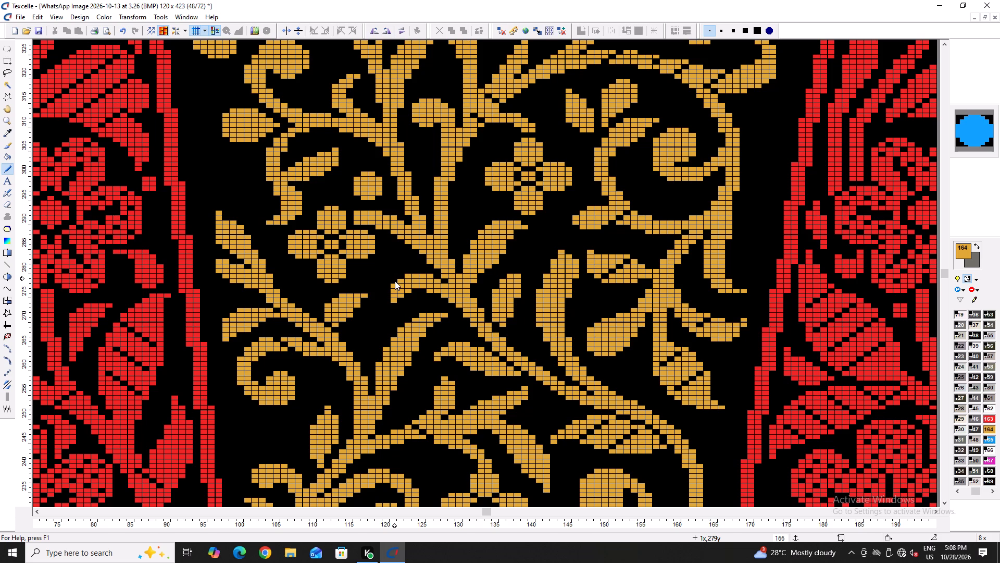
pyautogui.keyDown('ctrl'); pyautogui.scroll(-5, 394, 282); pyautogui.keyUp('ctrl')
pyautogui.keyDown('ctrl'); pyautogui.scroll(3, 491, 319); pyautogui.keyUp('ctrl')
pyautogui.scroll(-1, 464, 355)
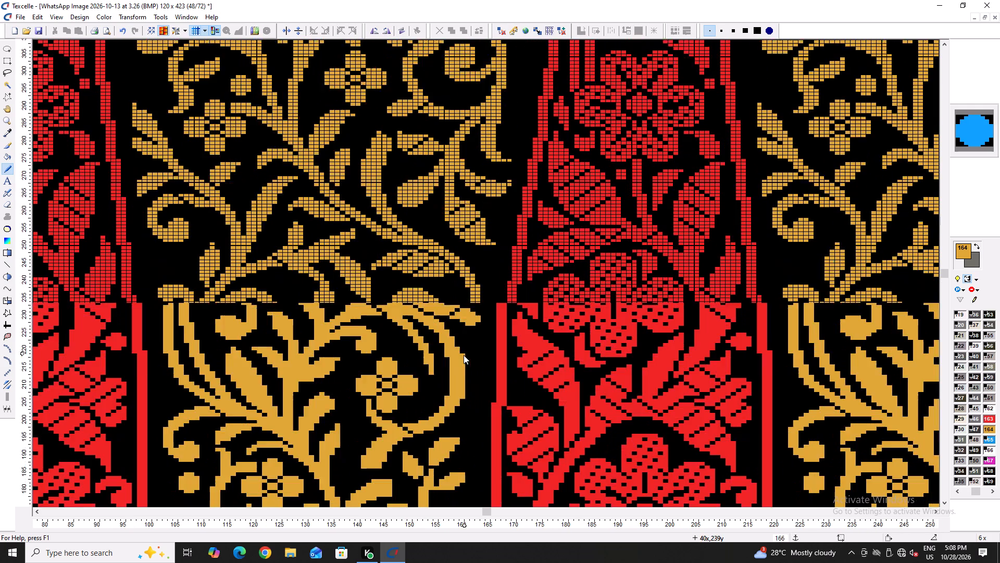
pyautogui.scroll(-1, 464, 355)
pyautogui.keyDown('ctrl'); pyautogui.scroll(6, 321, 243); pyautogui.keyUp('ctrl')
pyautogui.moveTo(335, 281); pyautogui.dragTo(334, 297)
pyautogui.moveTo(326, 281); pyautogui.dragTo(324, 284)
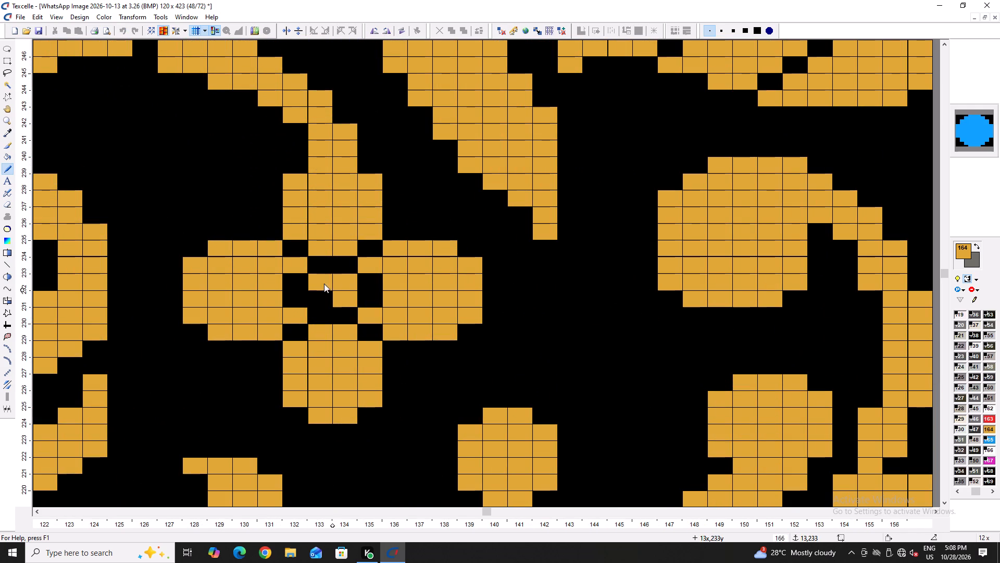
pyautogui.moveTo(324, 284); pyautogui.dragTo(327, 297)
# Enlarge the gold leaf's tip over columns 134 to 137, rows 188 to 194, and trim column 136, row 194 to black.
pyautogui.keyDown('ctrl'); pyautogui.scroll(-6, 327, 298); pyautogui.keyUp('ctrl')
pyautogui.scroll(-3, 336, 301)
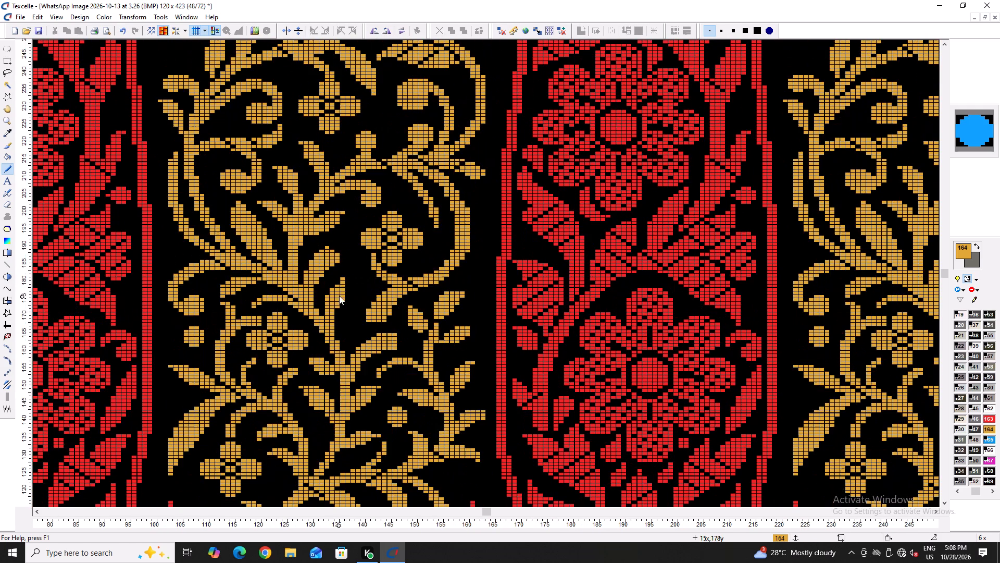
pyautogui.keyDown('ctrl'); pyautogui.scroll(7, 328, 243); pyautogui.keyUp('ctrl')
pyautogui.keyDown('ctrl'); pyautogui.scroll(-5, 411, 255); pyautogui.keyUp('ctrl')
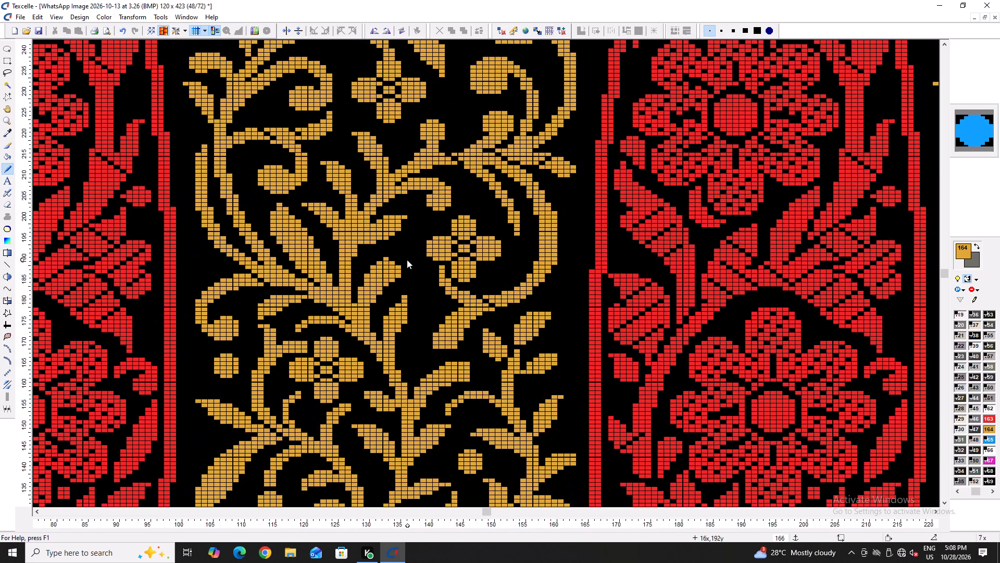
pyautogui.keyDown('ctrl'); pyautogui.scroll(4, 406, 260); pyautogui.keyUp('ctrl')
pyautogui.moveTo(394, 285); pyautogui.dragTo(369, 237)
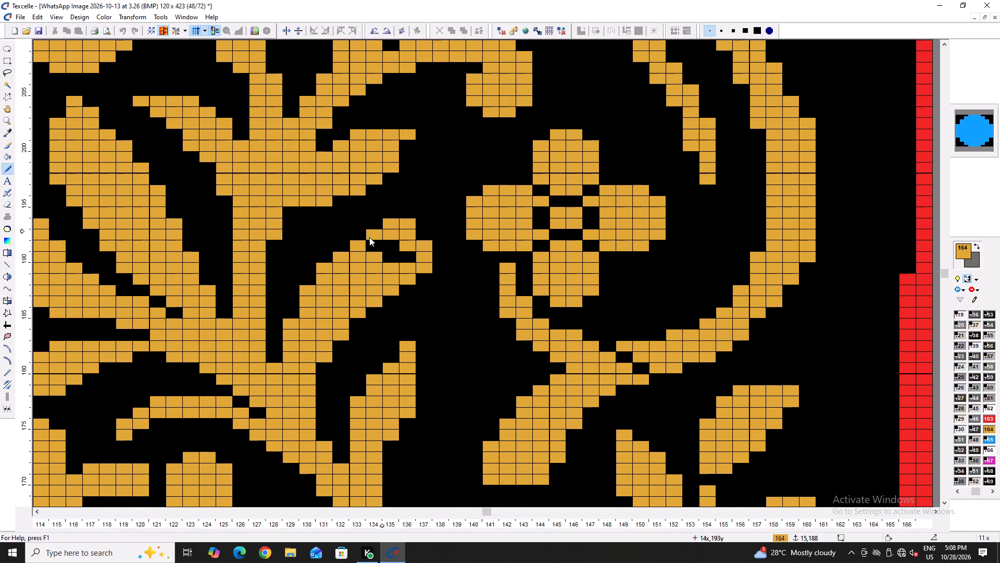
pyautogui.moveTo(369, 237); pyautogui.dragTo(395, 263)
pyautogui.rightClick(411, 224)
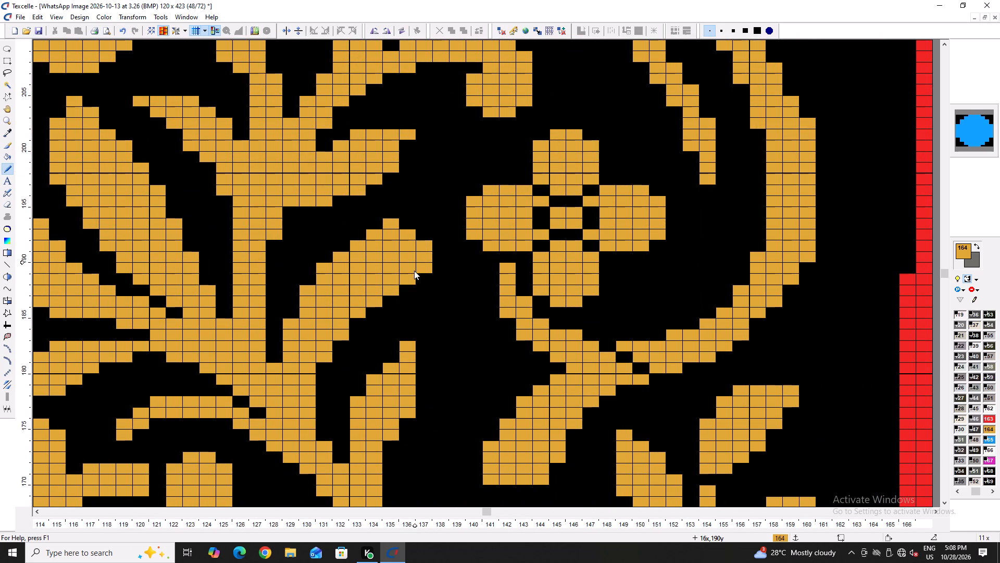
# Save the design.
pyautogui.hotkey('ctrl', 's')
pyautogui.hotkey('ctrl', 's')
pyautogui.hotkey('ctrl', 's')
pyautogui.hotkey('ctrl', 's')
pyautogui.hotkey('ctrl', 's')
pyautogui.hotkey('ctrl', 's')
pyautogui.hotkey('ctrl', 's')
pyautogui.hotkey('ctrl', 's')
pyautogui.hotkey('ctrl', 's')
pyautogui.hotkey('ctrl', 's')
pyautogui.hotkey('ctrl', 's')
pyautogui.hotkey('ctrl', 's')
pyautogui.hotkey('ctrl', 's')
pyautogui.hotkey('ctrl', 's')
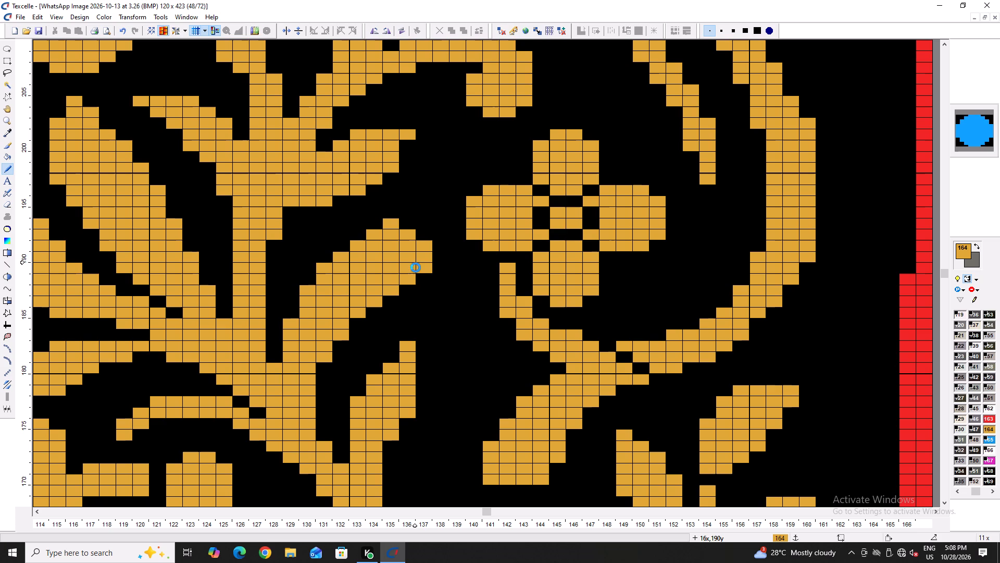
pyautogui.hotkey('ctrl', 's')
pyautogui.hotkey('ctrl', 's')
pyautogui.hotkey('ctrl', 's')
pyautogui.hotkey('ctrl', 's')
pyautogui.hotkey('ctrl', 's')
pyautogui.hotkey('ctrl', 's')
pyautogui.hotkey('ctrl', 's')
pyautogui.hotkey('ctrl', 's')
pyautogui.hotkey('ctrl', 'd')
pyautogui.hotkey('ctrl', 's')
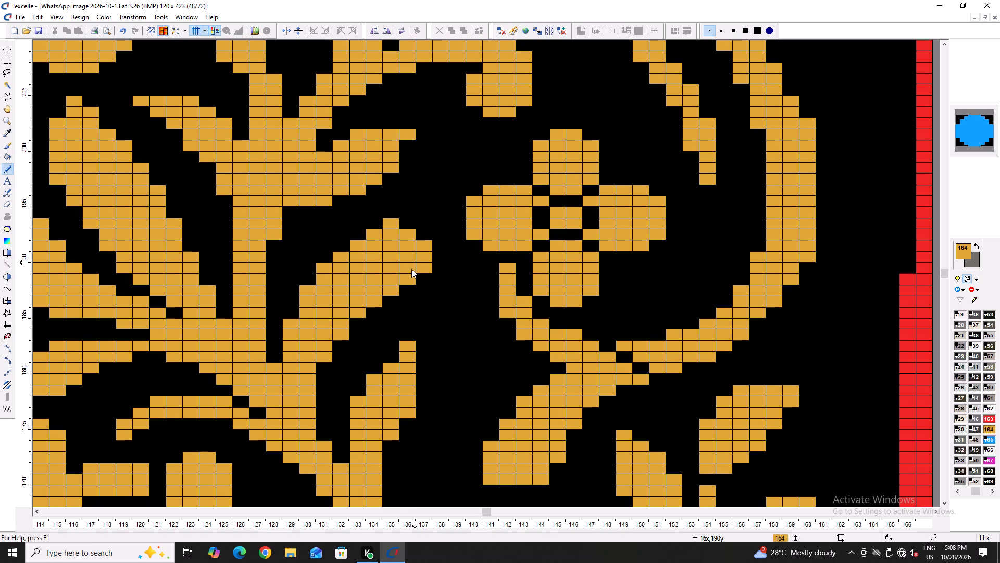
pyautogui.hotkey('ctrl', 's')
# Outline a wider leaf in gold from column 135, row 173 through column 139, row 180 to its row 182 tip, trimming column 136, row 183 to black.
pyautogui.keyDown('ctrl'); pyautogui.scroll(-3, 411, 273); pyautogui.keyUp('ctrl')
pyautogui.keyDown('ctrl'); pyautogui.scroll(5, 401, 336); pyautogui.keyUp('ctrl')
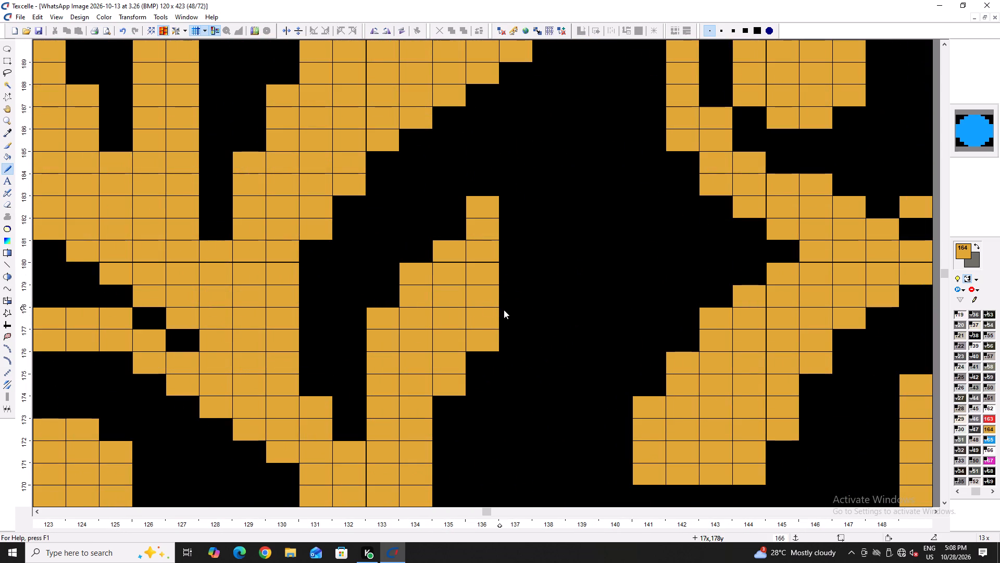
pyautogui.scroll(-2, 471, 361)
pyautogui.moveTo(437, 329); pyautogui.dragTo(537, 290)
pyautogui.moveTo(542, 286); pyautogui.dragTo(572, 184)
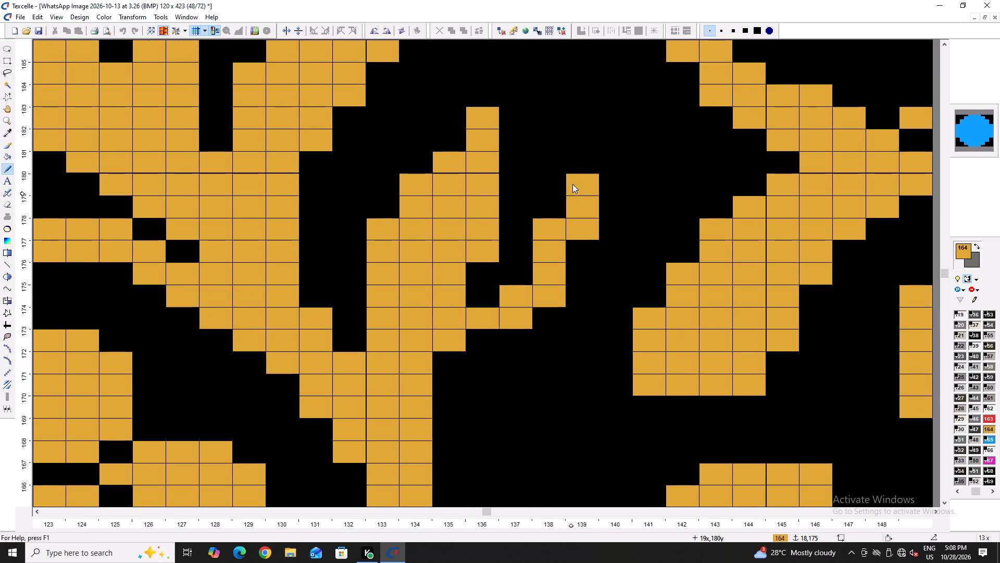
pyautogui.moveTo(572, 184); pyautogui.dragTo(495, 149)
pyautogui.moveTo(484, 130); pyautogui.dragTo(507, 118, button='right')
pyautogui.rightClick(508, 118)
pyautogui.click(476, 146)
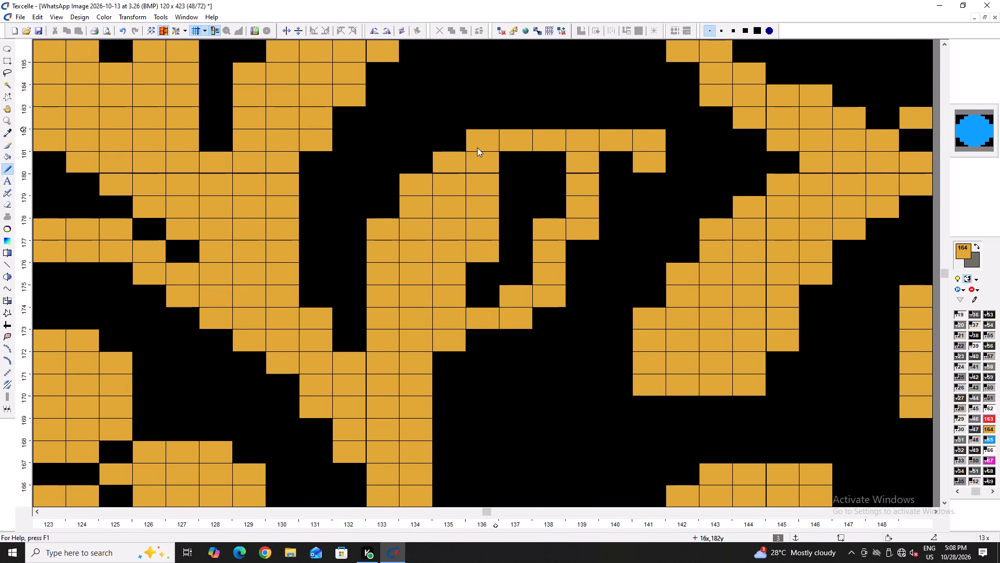
# Fill the outlined leaf's black interior with gold between columns 136 and 139.
pyautogui.press('h')
pyautogui.click(495, 197)
pyautogui.click(523, 188)
pyautogui.press('space')
pyautogui.press('space')
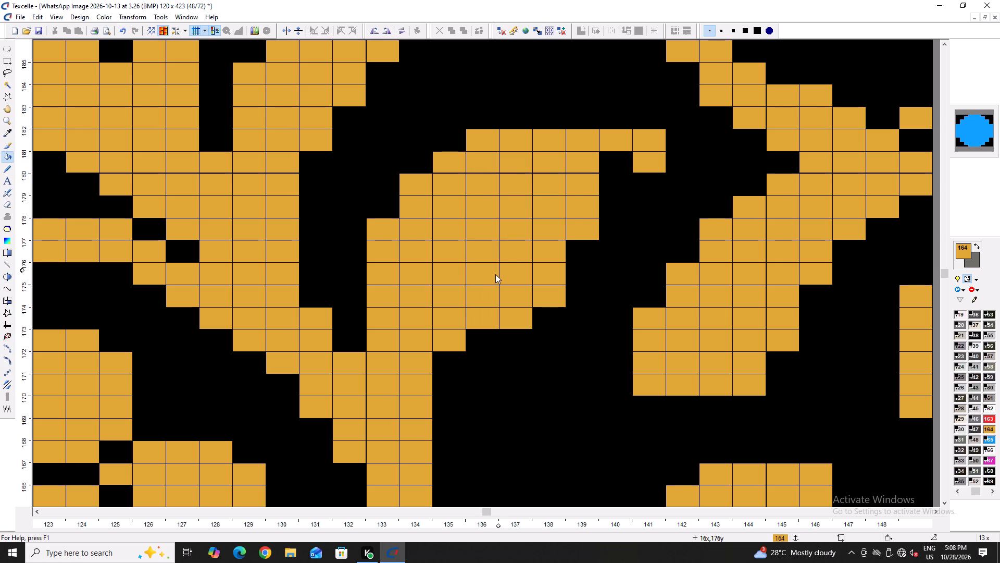
# Trim the widened leaf's tip and outer edge to black between columns 137 and 141, rows 174 to 182.
pyautogui.press('x')
pyautogui.moveTo(647, 153); pyautogui.dragTo(642, 158, button='right')
pyautogui.rightClick(581, 231)
pyautogui.rightClick(580, 234)
pyautogui.rightClick(546, 291)
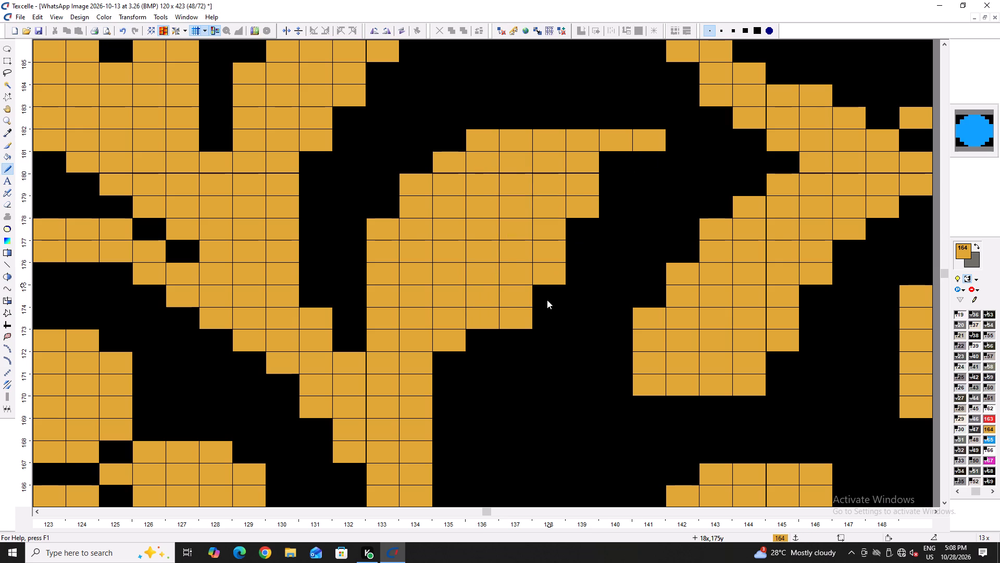
pyautogui.rightClick(523, 319)
pyautogui.keyDown('ctrl'); pyautogui.scroll(-3, 465, 250); pyautogui.keyUp('ctrl')
pyautogui.rightClick(538, 207)
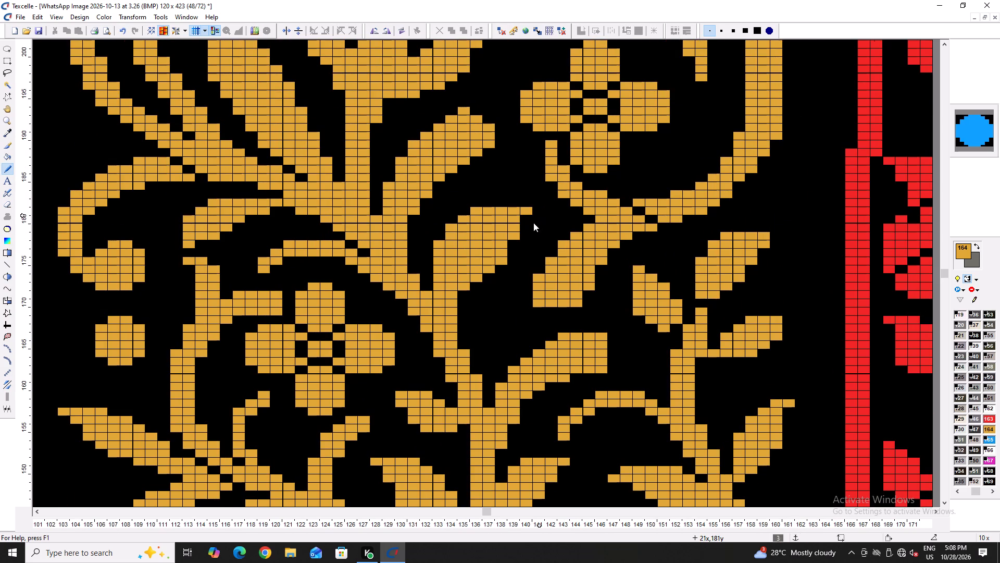
pyautogui.keyDown('ctrl'); pyautogui.scroll(-4, 531, 225); pyautogui.keyUp('ctrl')
pyautogui.keyDown('ctrl'); pyautogui.scroll(5, 540, 212); pyautogui.keyUp('ctrl')
pyautogui.rightClick(496, 287)
# Save the design.
pyautogui.keyDown('ctrl'); pyautogui.scroll(-3, 492, 289); pyautogui.keyUp('ctrl')
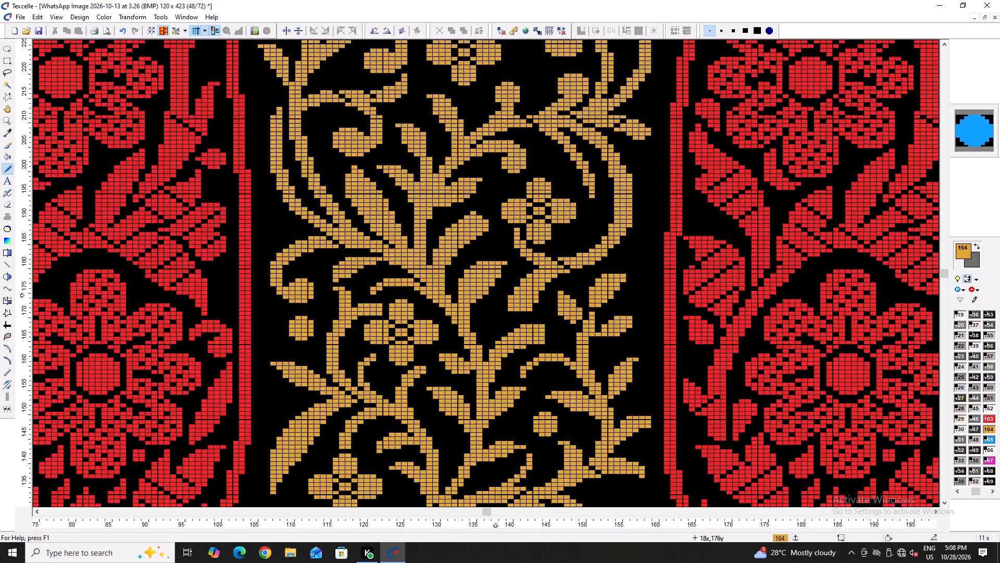
pyautogui.keyDown('ctrl'); pyautogui.scroll(-4, 492, 289); pyautogui.keyUp('ctrl')
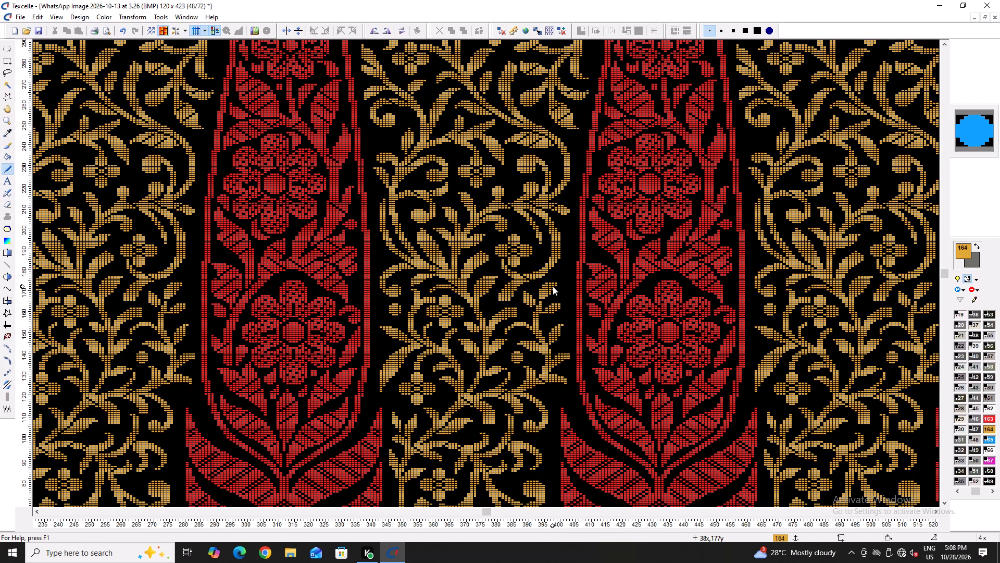
pyautogui.hotkey('ctrl', 's')
pyautogui.hotkey('ctrl', 's')
# Add gold cells along the vine's fork at columns 131 and 132, about rows 172 to 175.
pyautogui.keyDown('ctrl'); pyautogui.scroll(6, 475, 293); pyautogui.keyUp('ctrl')
pyautogui.doubleClick(445, 285)
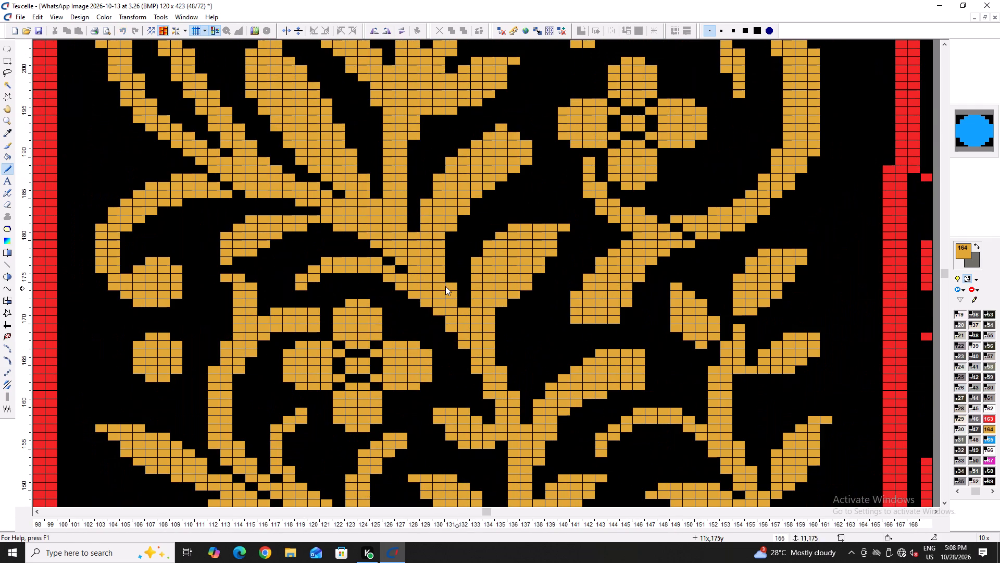
pyautogui.click(463, 310)
pyautogui.click(463, 304)
# Fill out the curved leaf's blunt lower end in gold over columns 135 to 139, about rows 109 to 115.
pyautogui.keyDown('ctrl'); pyautogui.scroll(-6, 459, 307); pyautogui.keyUp('ctrl')
pyautogui.scroll(-2, 436, 338)
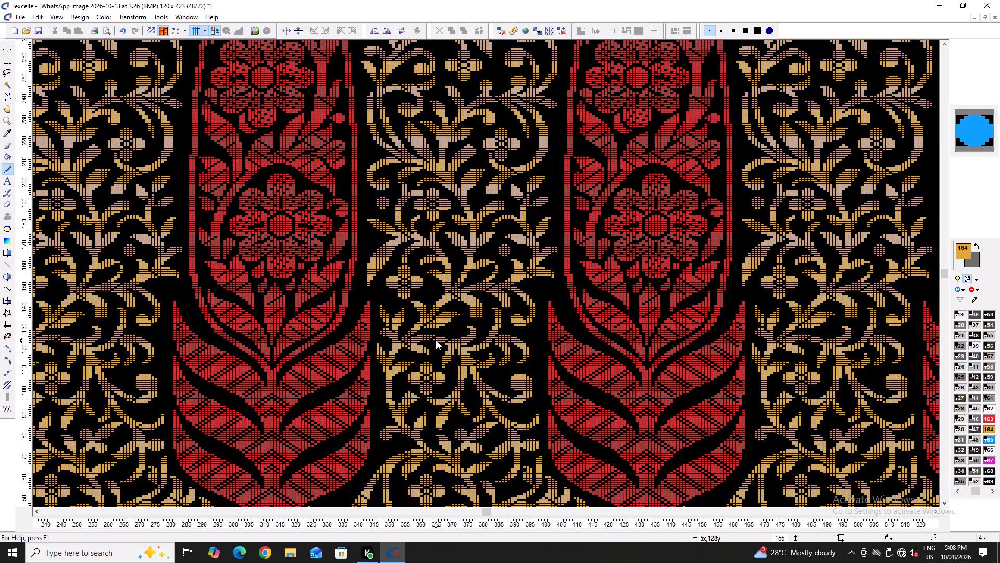
pyautogui.keyDown('ctrl'); pyautogui.scroll(6, 469, 316); pyautogui.keyUp('ctrl')
pyautogui.moveTo(471, 321); pyautogui.dragTo(512, 326)
pyautogui.keyDown('ctrl'); pyautogui.scroll(-5, 504, 328); pyautogui.keyUp('ctrl')
pyautogui.keyDown('ctrl'); pyautogui.scroll(4, 504, 335); pyautogui.keyUp('ctrl')
pyautogui.click(470, 295)
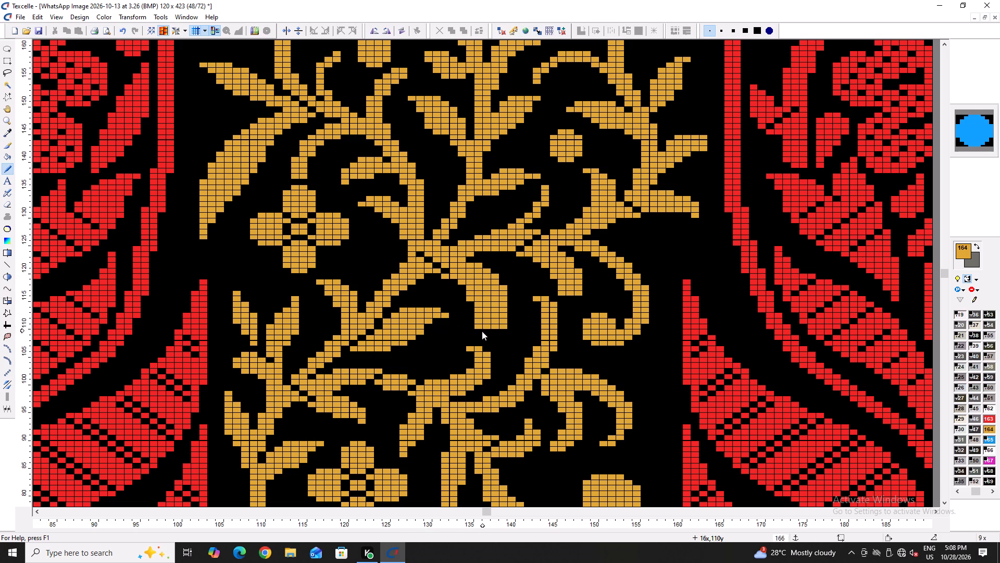
# Thicken the curved stem in gold along column 146, about rows 106 to 113, and trim its upper end to black.
pyautogui.keyDown('ctrl'); pyautogui.scroll(-4, 480, 332); pyautogui.keyUp('ctrl')
pyautogui.keyDown('ctrl'); pyautogui.scroll(6, 522, 333); pyautogui.keyUp('ctrl')
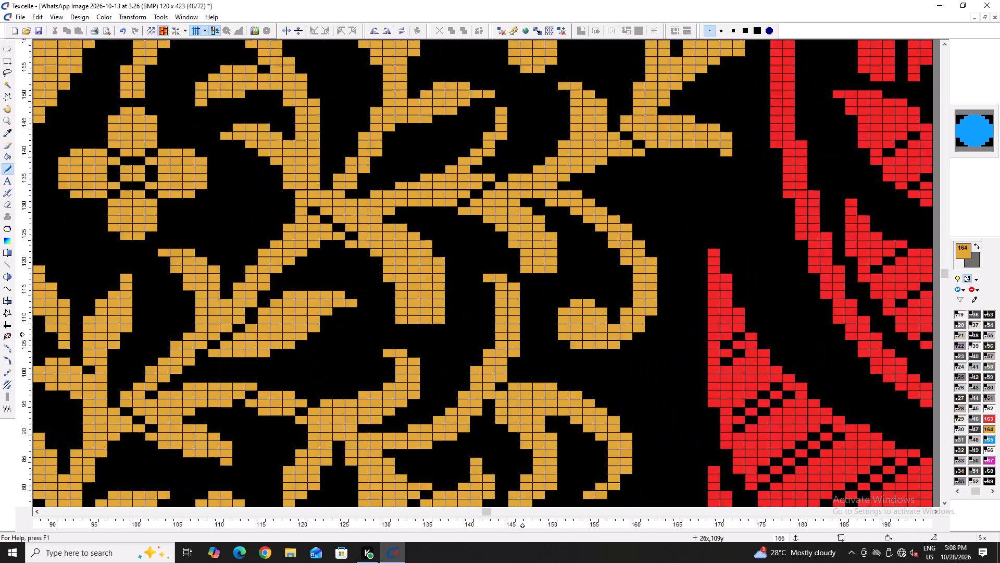
pyautogui.click(507, 370)
pyautogui.moveTo(525, 349); pyautogui.dragTo(527, 284)
pyautogui.keyDown('ctrl'); pyautogui.scroll(-2, 516, 305); pyautogui.keyUp('ctrl')
pyautogui.rightClick(524, 287)
pyautogui.rightClick(521, 290)
pyautogui.rightClick(521, 290)
# Extend the drooping leaf's tip in gold at columns 107 and 108, about rows 824 to 827, and trim its edge to black.
pyautogui.keyDown('ctrl'); pyautogui.scroll(-3, 520, 329); pyautogui.keyUp('ctrl')
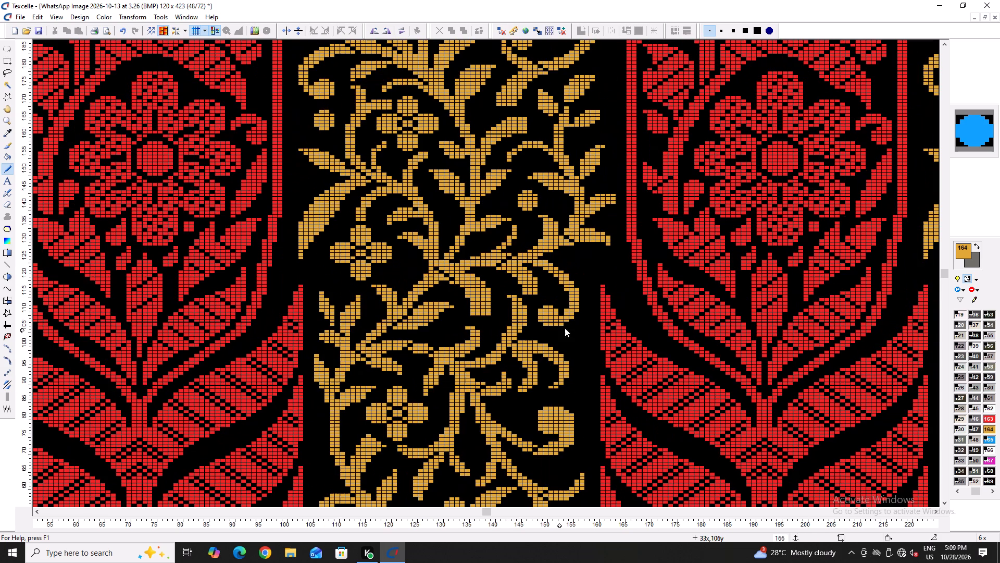
pyautogui.keyDown('ctrl'); pyautogui.scroll(-2, 543, 266); pyautogui.keyUp('ctrl')
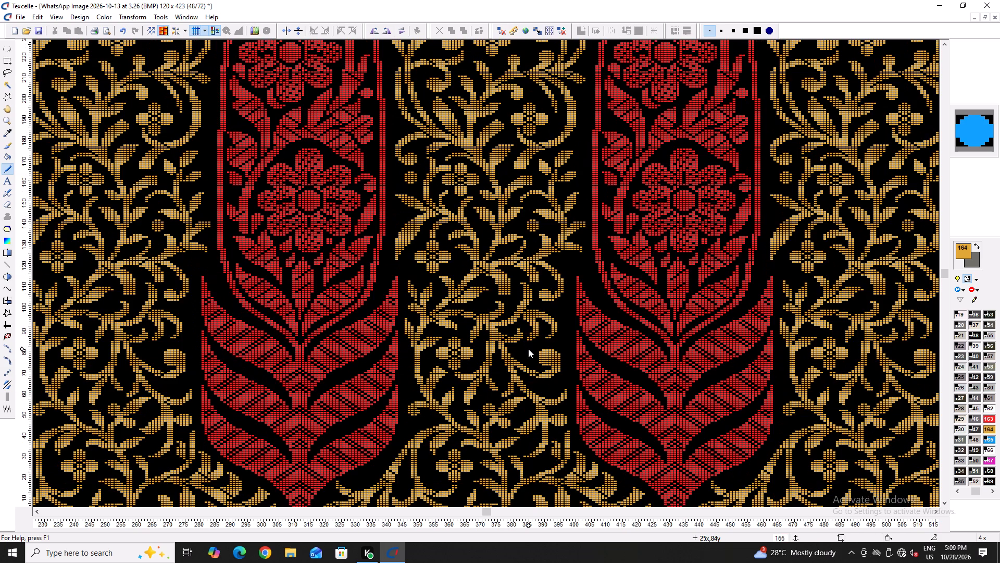
pyautogui.scroll(-2, 528, 350)
pyautogui.scroll(-1, 434, 359)
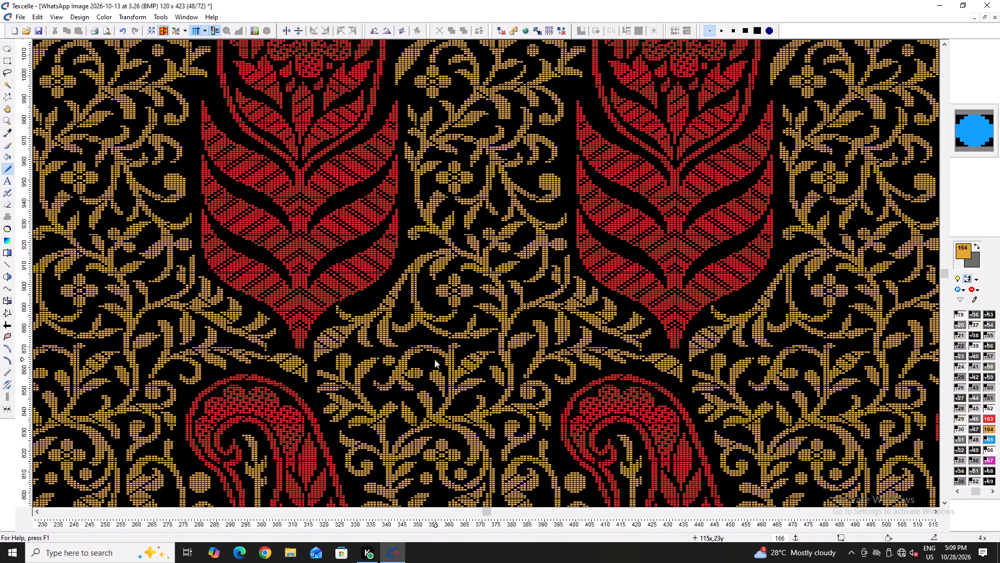
pyautogui.keyDown('ctrl'); pyautogui.scroll(6, 405, 387); pyautogui.keyUp('ctrl')
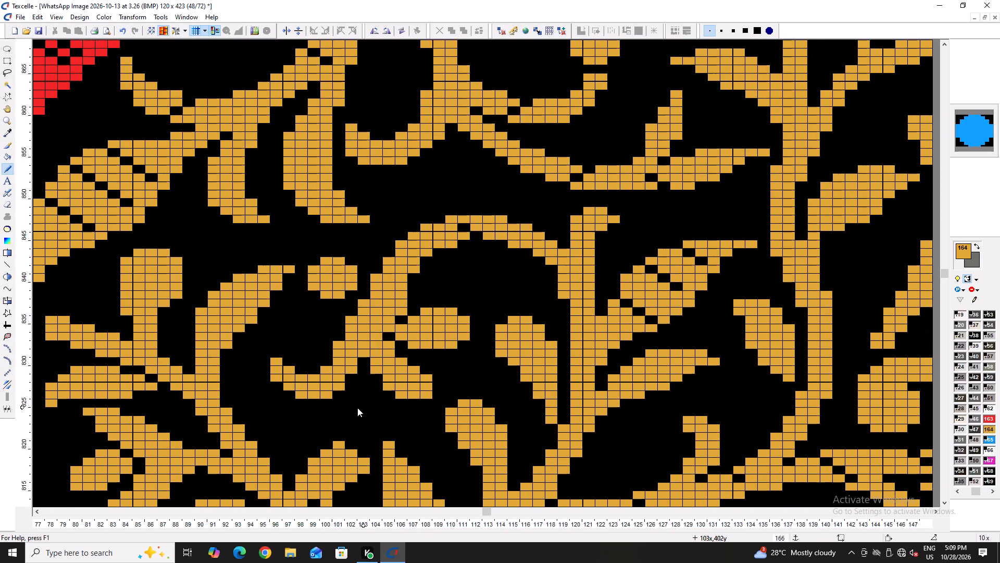
pyautogui.scroll(-2, 391, 393)
pyautogui.moveTo(427, 280); pyautogui.dragTo(424, 293)
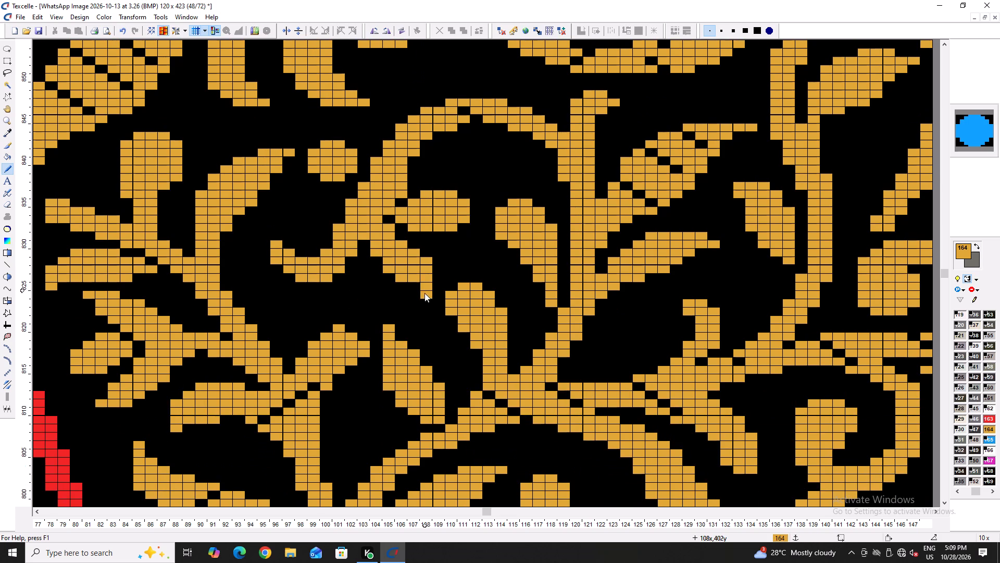
pyautogui.click(417, 285)
pyautogui.click(423, 300)
pyautogui.keyDown('ctrl'); pyautogui.scroll(-4, 422, 326); pyautogui.keyUp('ctrl')
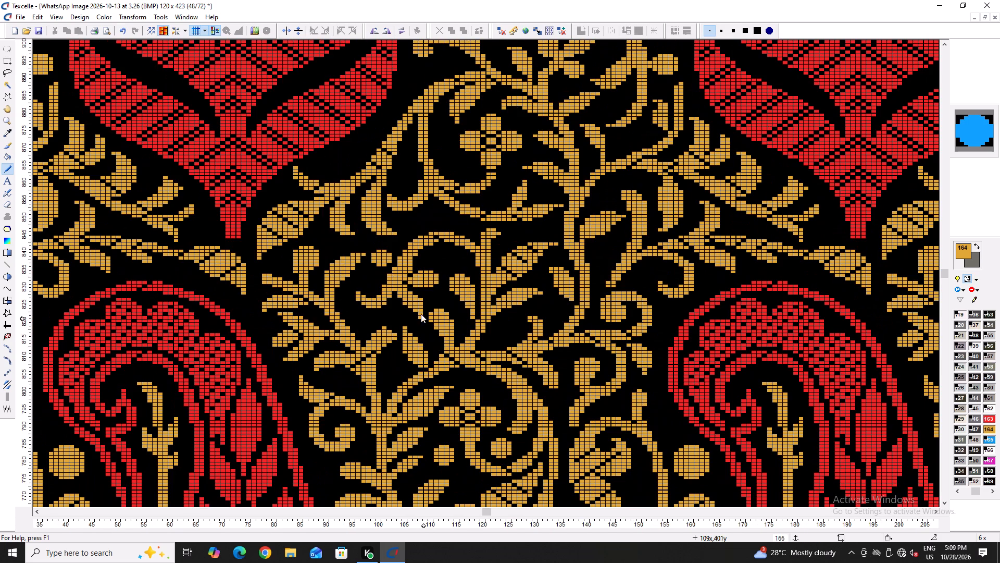
pyautogui.rightClick(421, 296)
pyautogui.rightClick(421, 299)
# Save the design.
pyautogui.hotkey('ctrl', 's')
pyautogui.hotkey('ctrl', 's')
pyautogui.hotkey('ctrl', 's')
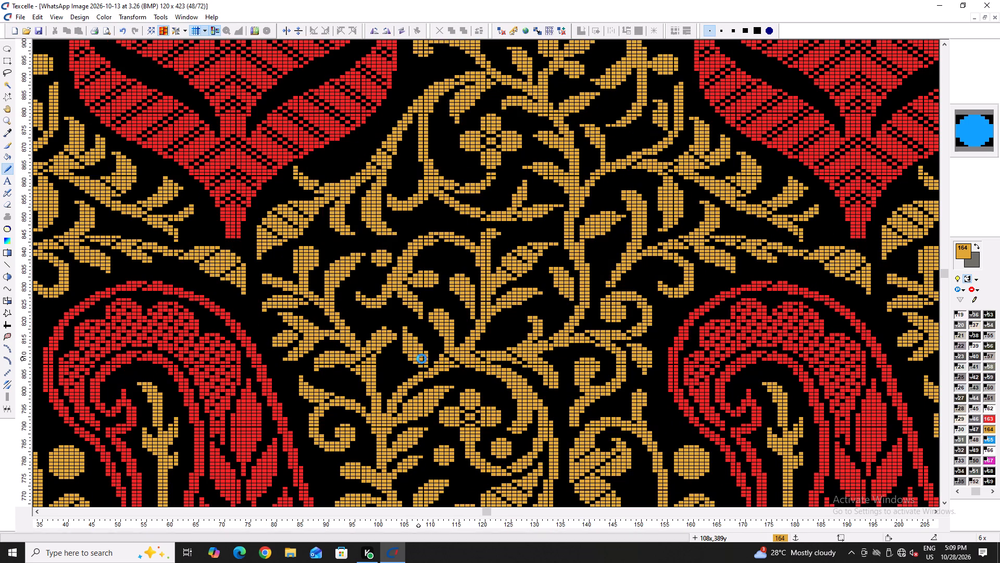
pyautogui.hotkey('ctrl', 's')
pyautogui.hotkey('ctrl', 's')
pyautogui.hotkey('ctrl', 's')
# Add gold to the inner curl of the spiral vine at column 142, about row 807.
pyautogui.keyDown('ctrl'); pyautogui.scroll(-1, 544, 402); pyautogui.keyUp('ctrl')
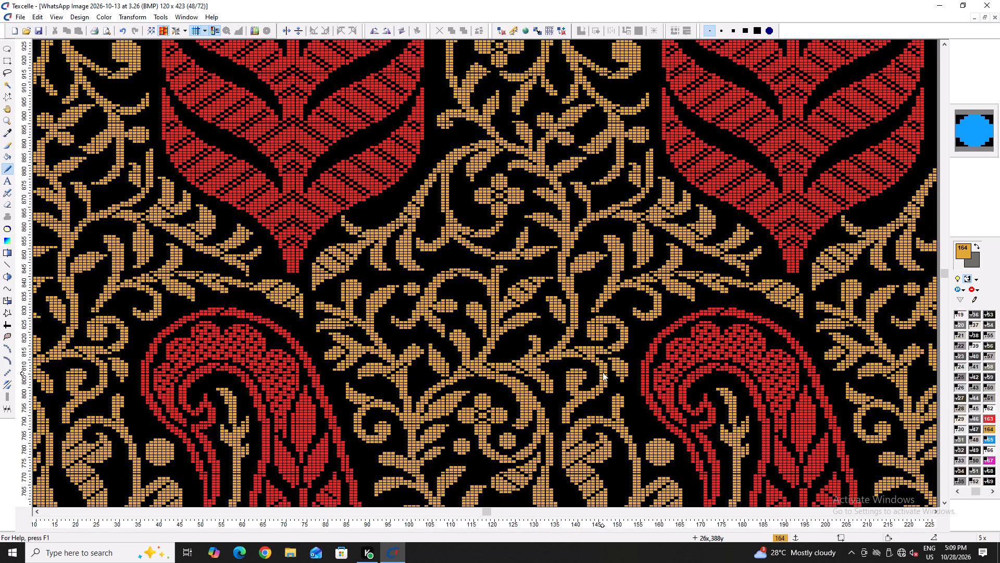
pyautogui.write('++++')
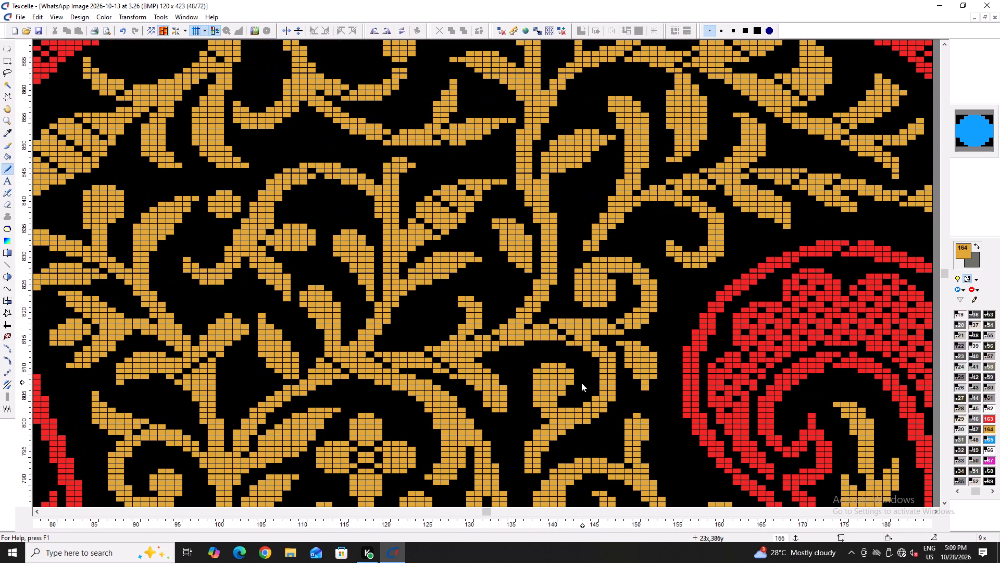
pyautogui.doubleClick(570, 387)
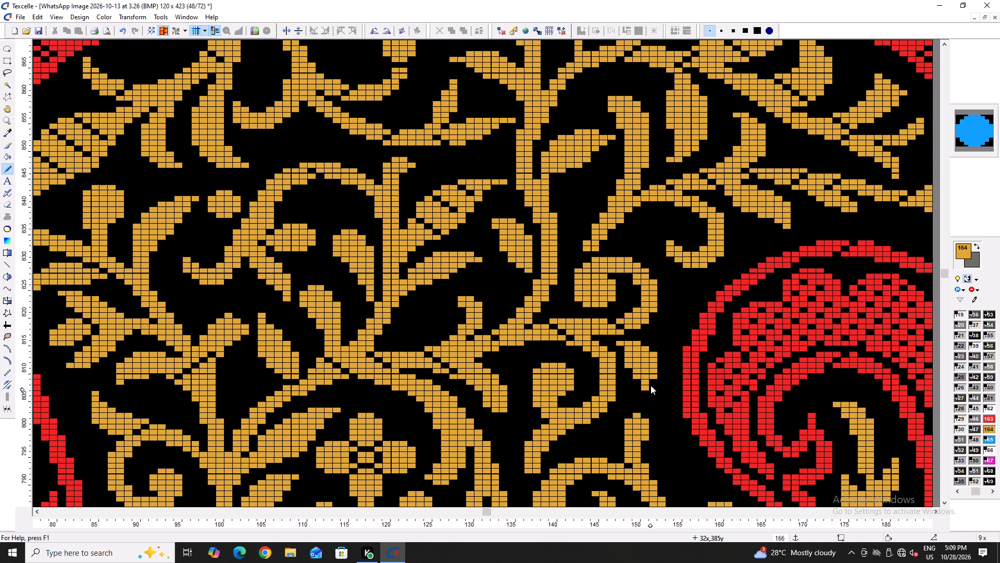
# Separate the crossing vine branches with black cells at columns 114 and 115, about rows 732 to 734.
pyautogui.scroll(-4, 427, 374)
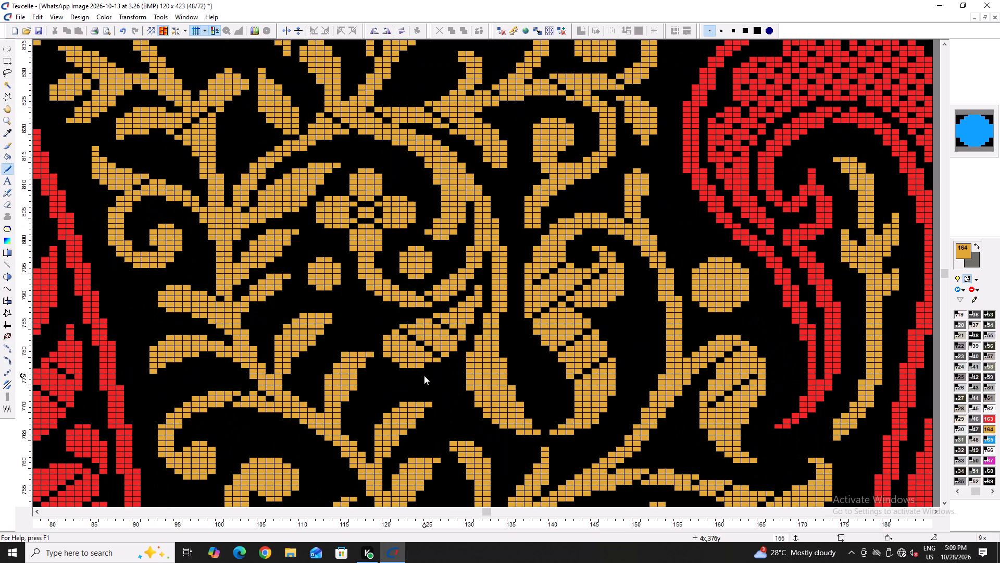
pyautogui.scroll(-2, 438, 373)
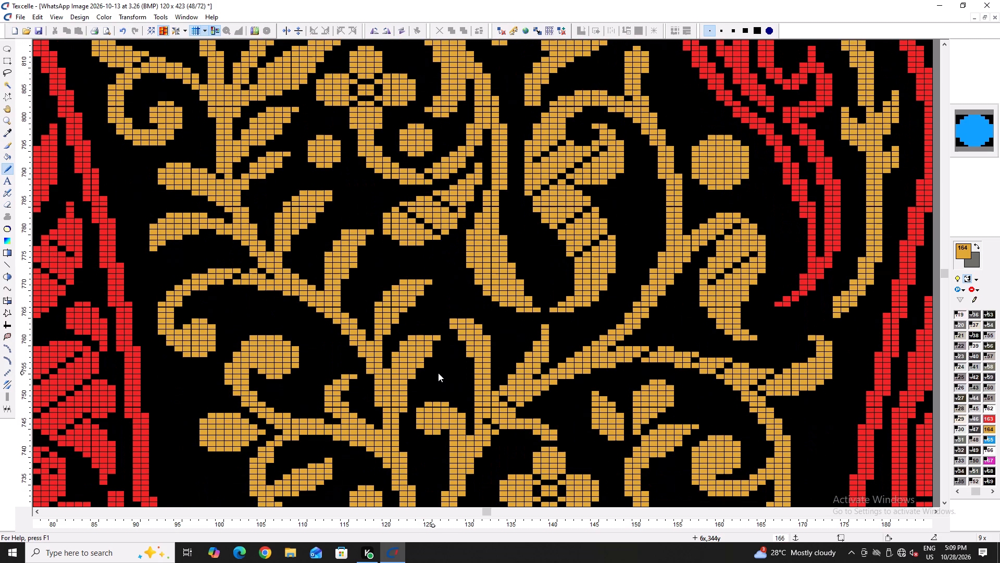
pyautogui.scroll(-1, 438, 373)
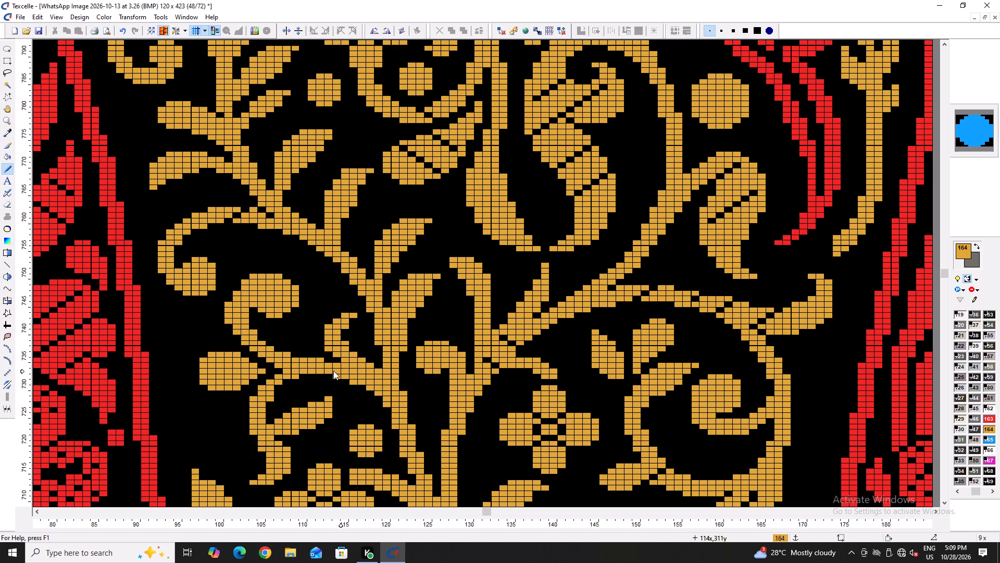
pyautogui.rightClick(335, 371)
pyautogui.rightClick(337, 371)
pyautogui.rightClick(345, 365)
# Thicken the curl's outer curve in gold over columns 93 to 95, rows 748 to 751, and trim its top at columns 97 to 99 to black.
pyautogui.keyDown('ctrl'); pyautogui.scroll(3, 200, 264); pyautogui.keyUp('ctrl')
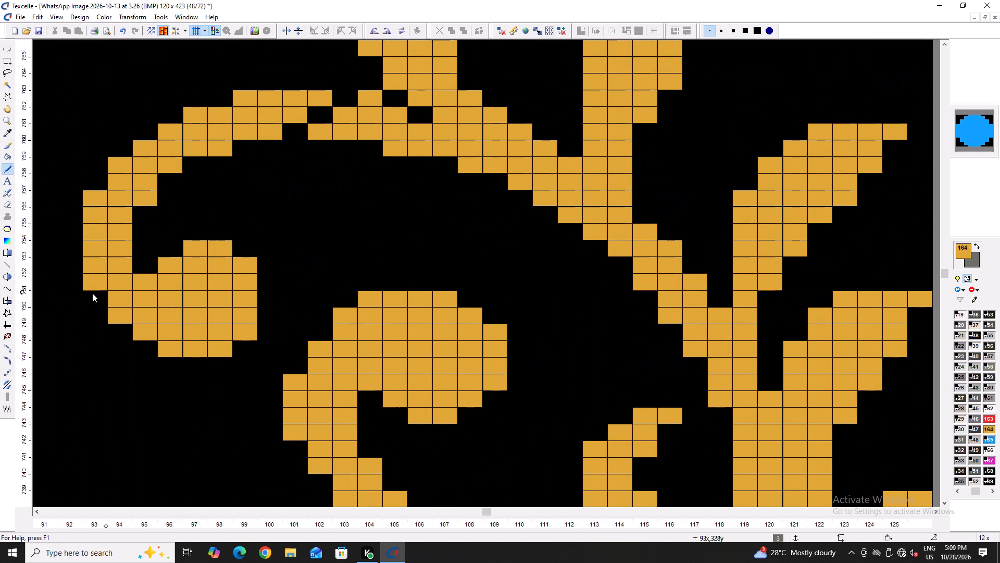
pyautogui.click(92, 293)
pyautogui.click(120, 327)
pyautogui.click(141, 348)
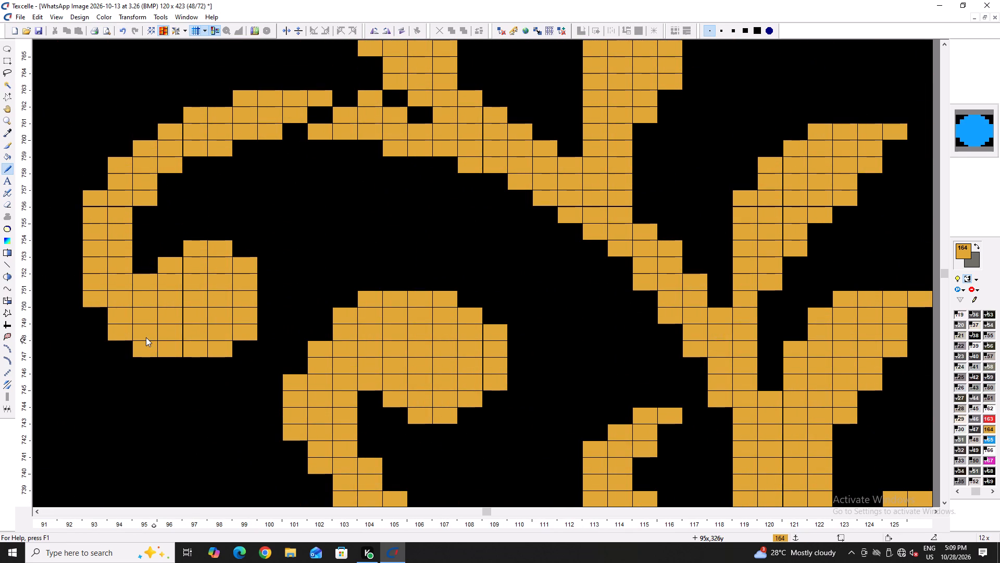
pyautogui.rightClick(213, 244)
pyautogui.moveTo(213, 244); pyautogui.dragTo(211, 244, button='right')
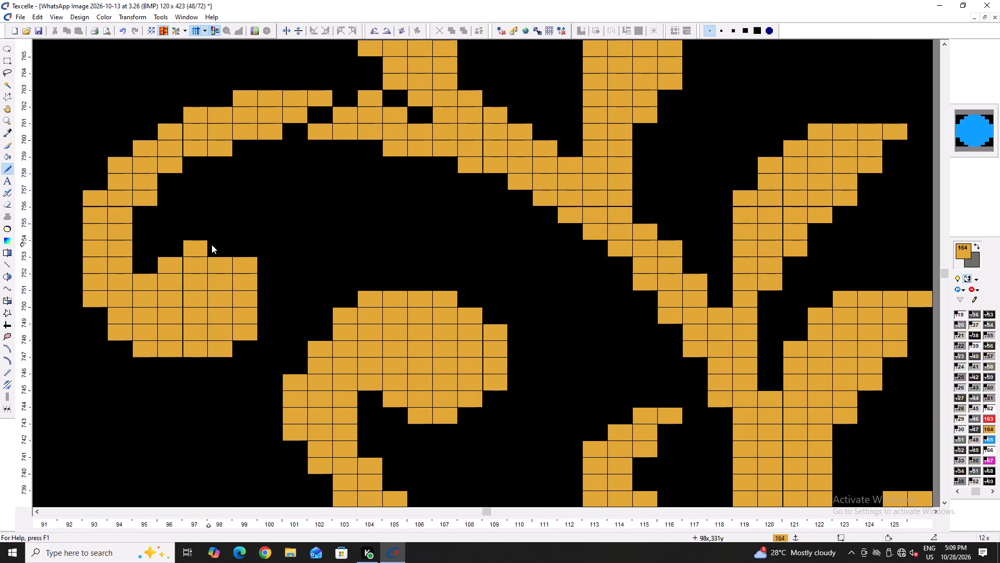
pyautogui.moveTo(211, 244); pyautogui.dragTo(202, 244, button='right')
pyautogui.rightClick(203, 245)
pyautogui.rightClick(203, 248)
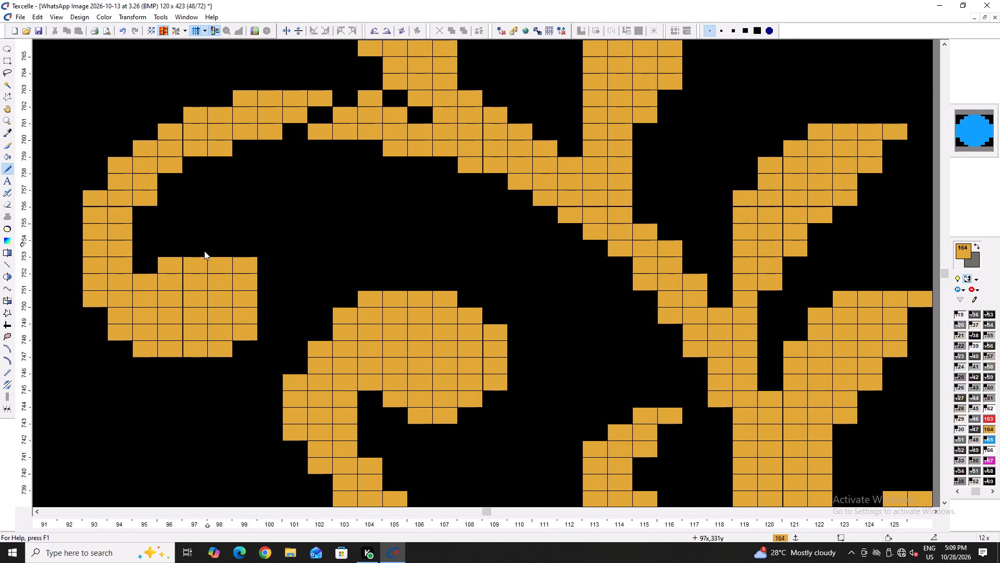
pyautogui.rightClick(236, 267)
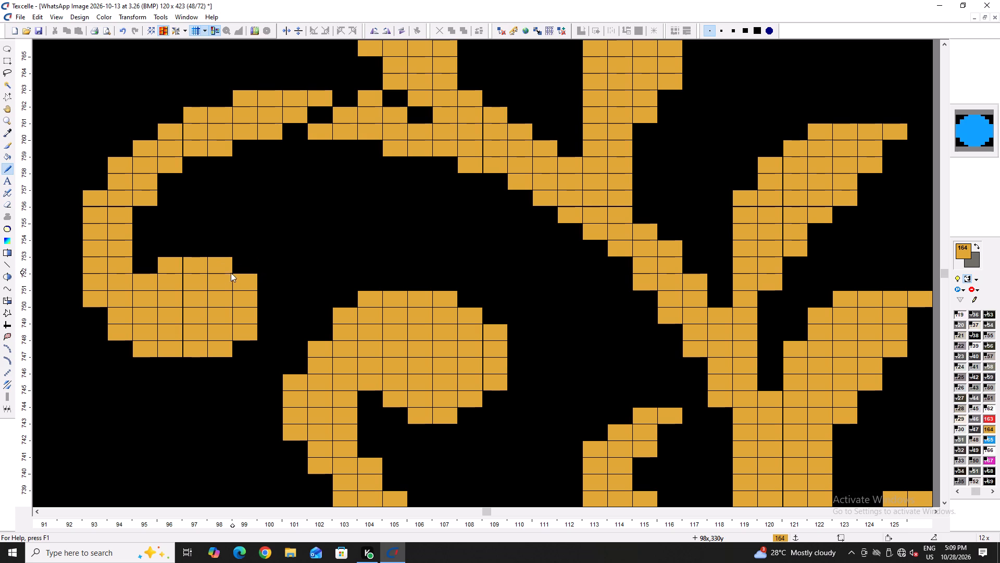
# Fill the curl's outer corners with gold at column 93, row 750 and column 94, row 748.
pyautogui.keyDown('ctrl'); pyautogui.scroll(-3, 219, 275); pyautogui.keyUp('ctrl')
pyautogui.keyDown('ctrl'); pyautogui.scroll(4, 191, 293); pyautogui.keyUp('ctrl')
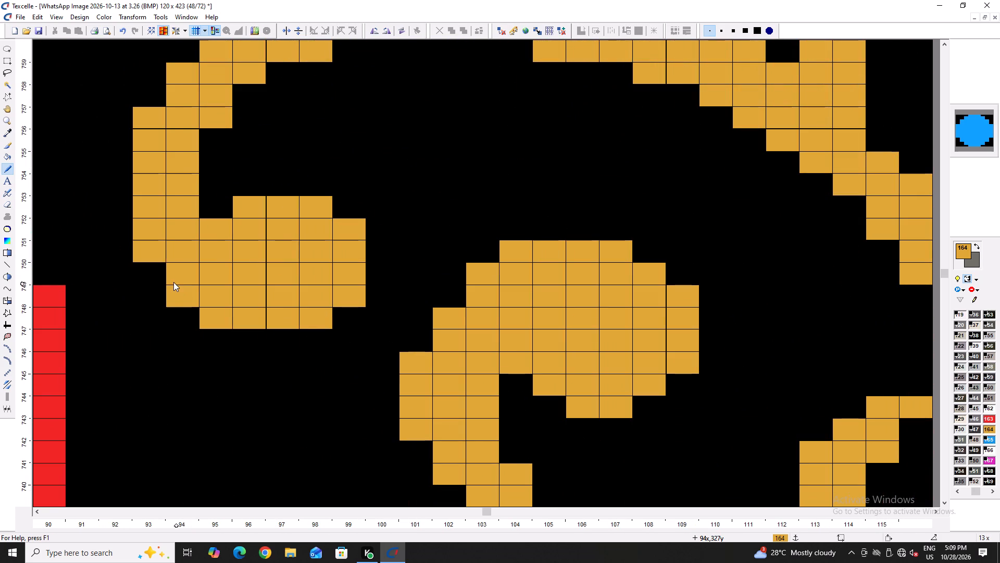
pyautogui.click(159, 274)
pyautogui.doubleClick(185, 308)
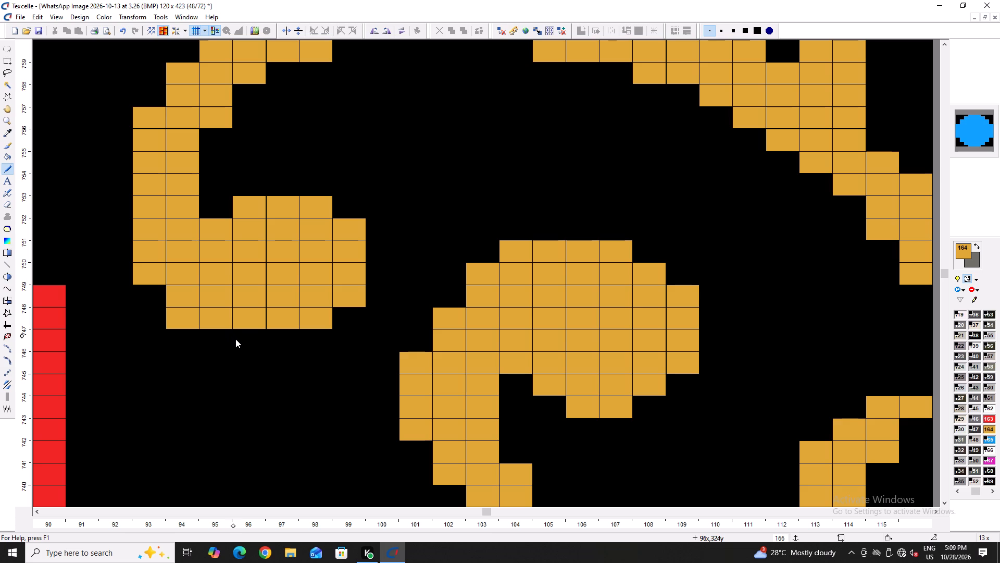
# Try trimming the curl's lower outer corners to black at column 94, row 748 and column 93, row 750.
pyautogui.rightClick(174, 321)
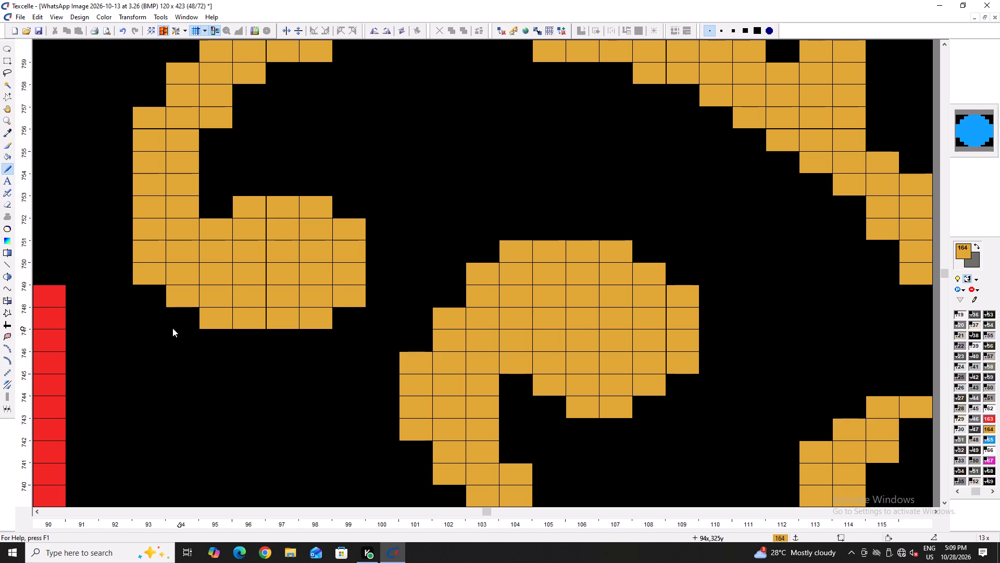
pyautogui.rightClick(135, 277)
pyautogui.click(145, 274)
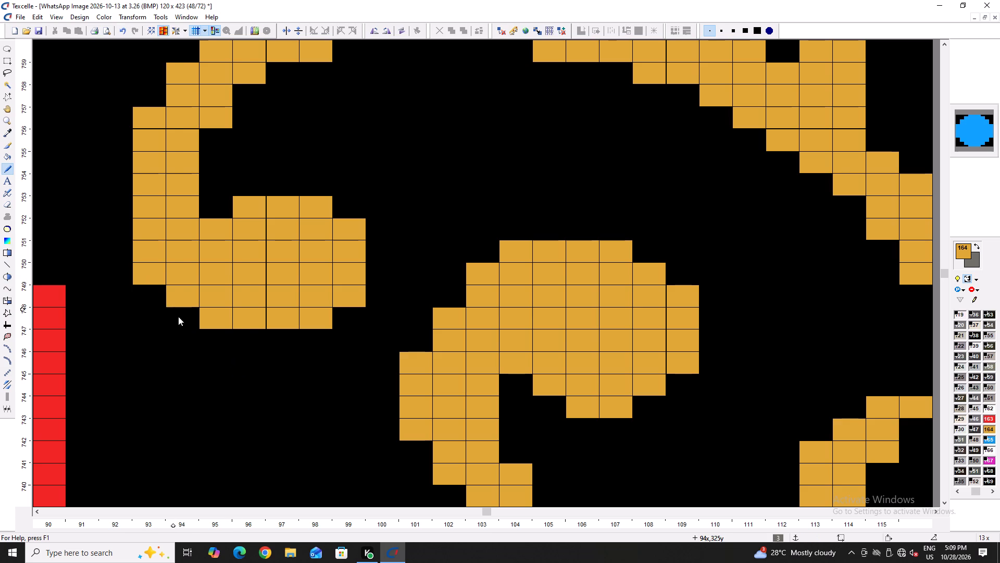
# Extend the curl's lower edge in gold at column 93, row 749, columns 94 and 99, row 748, and columns 95 to 98, row 747.
pyautogui.click(164, 294)
pyautogui.click(179, 309)
pyautogui.moveTo(218, 326); pyautogui.dragTo(285, 331)
pyautogui.click(333, 327)
pyautogui.click(330, 332)
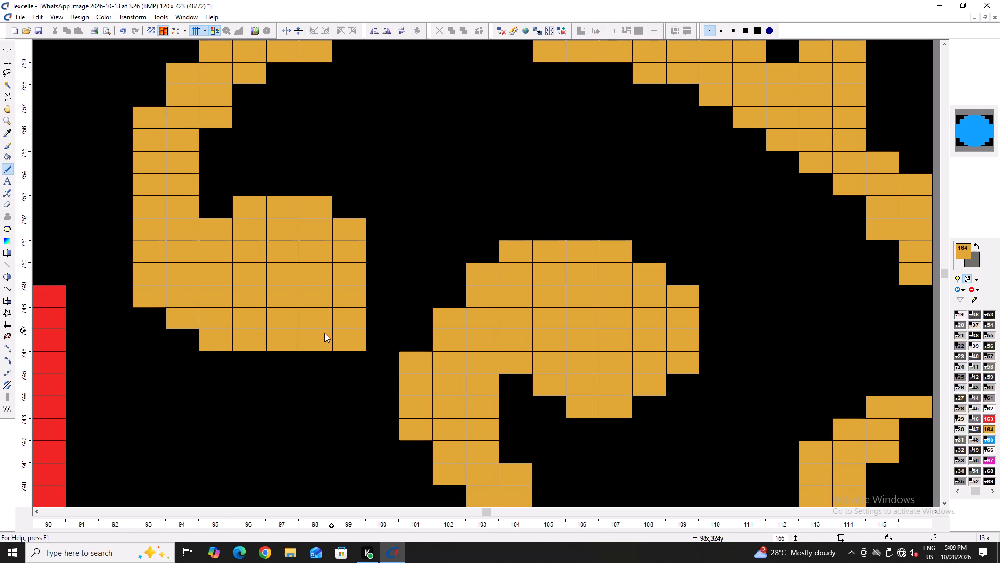
pyautogui.click(338, 316)
pyautogui.rightClick(339, 334)
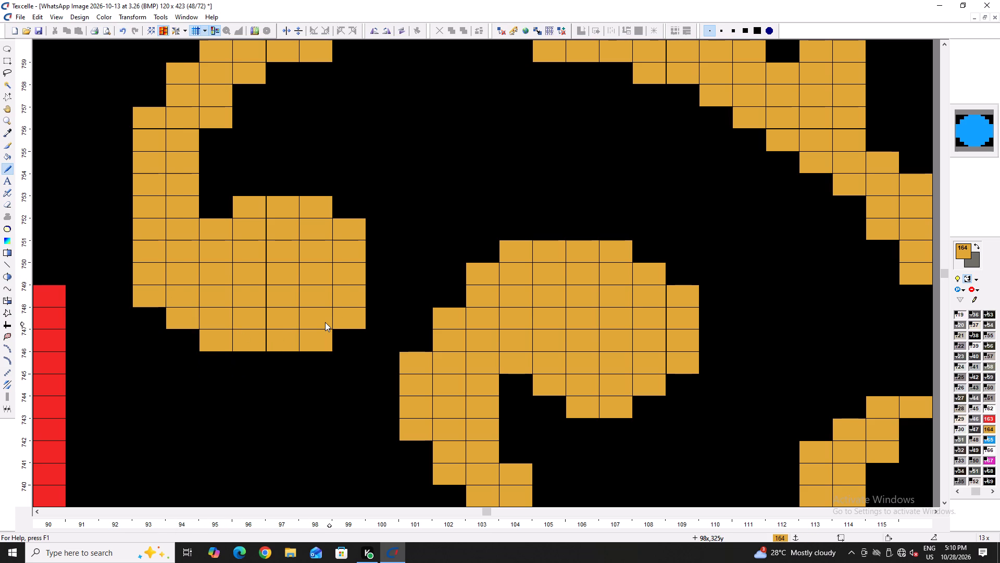
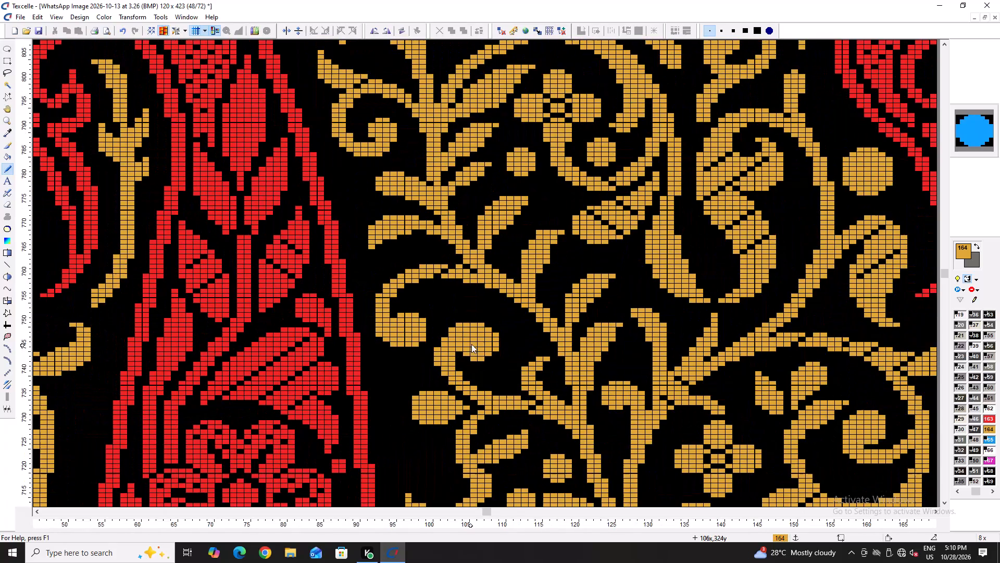
# Rework the vine crossing at column 115, adding gold at about rows 733 to 734 and a black cell just above.
pyautogui.keyDown('ctrl'); pyautogui.scroll(-2, 518, 365); pyautogui.keyUp('ctrl')
pyautogui.keyDown('ctrl'); pyautogui.scroll(7, 533, 384); pyautogui.keyUp('ctrl')
pyautogui.moveTo(545, 419); pyautogui.dragTo(547, 429)
pyautogui.keyDown('ctrl'); pyautogui.scroll(-3, 543, 422); pyautogui.keyUp('ctrl')
pyautogui.keyDown('ctrl'); pyautogui.scroll(3, 536, 412); pyautogui.keyUp('ctrl')
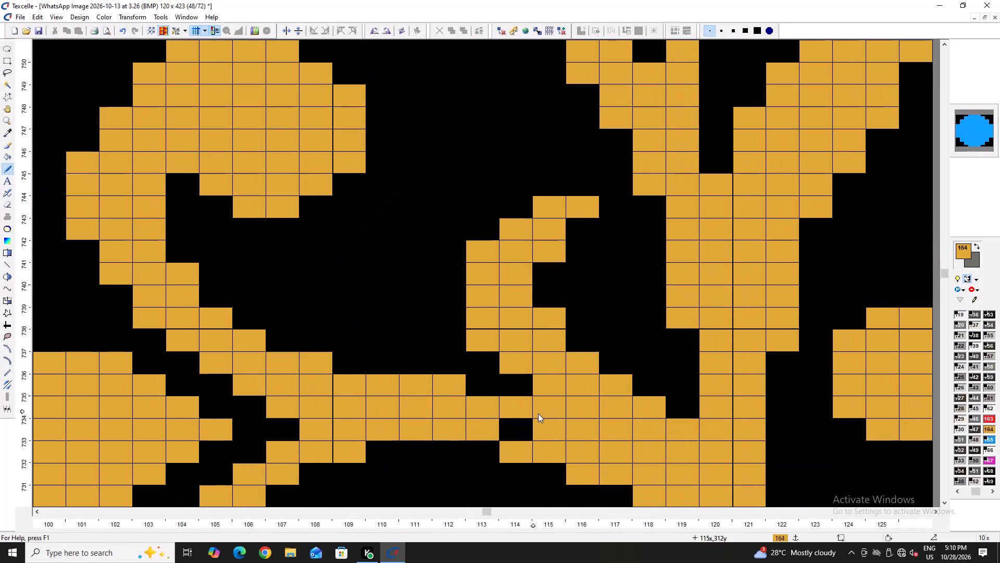
pyautogui.rightClick(548, 411)
# Save the edited textile design.
pyautogui.keyDown('ctrl'); pyautogui.scroll(-6, 336, 411); pyautogui.keyUp('ctrl')
pyautogui.scroll(-1, 492, 432)
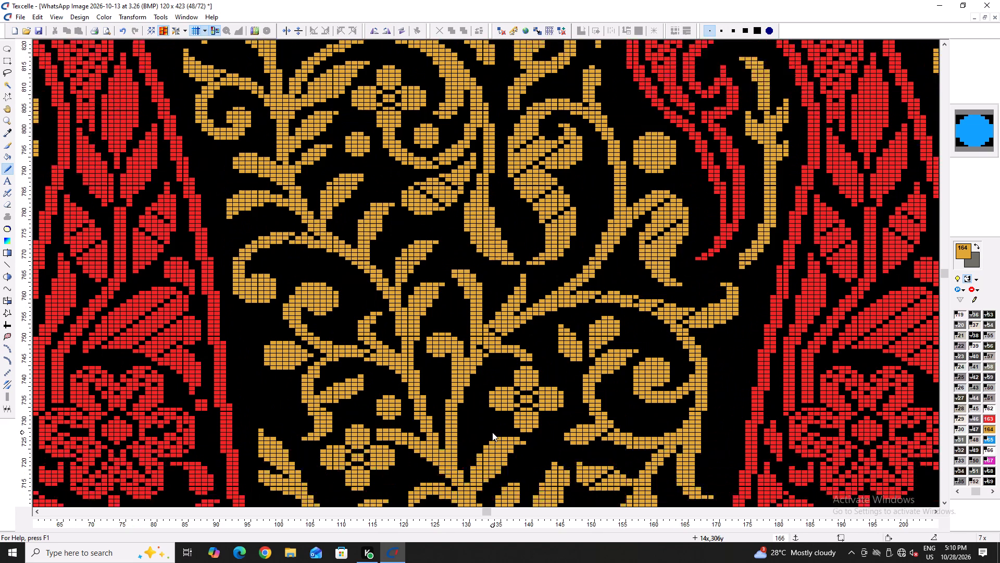
pyautogui.scroll(-1, 492, 432)
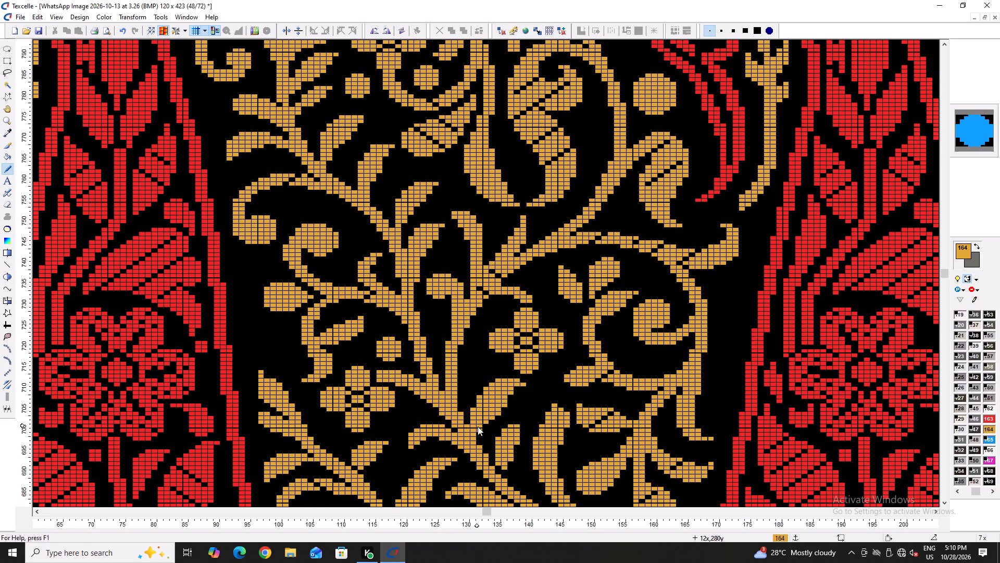
pyautogui.hotkey('ctrl', 's')
pyautogui.hotkey('ctrl', 's')
# Add a diagonal vein of black cells to the gold leaf at columns 150 to 152, about rows 692 to 690.
pyautogui.scroll(-2, 480, 409)
pyautogui.keyDown('ctrl'); pyautogui.scroll(5, 608, 370); pyautogui.keyUp('ctrl')
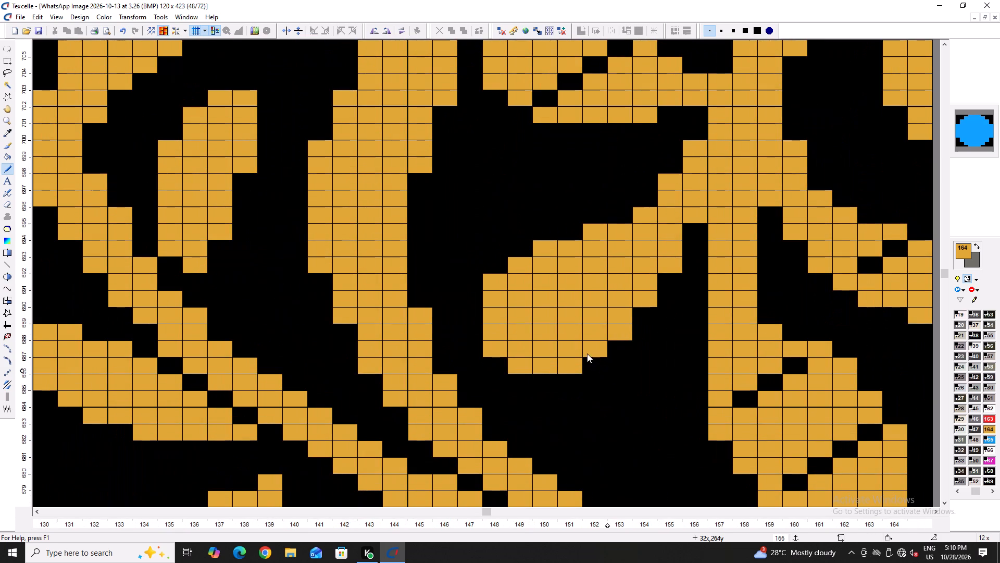
pyautogui.rightClick(548, 263)
pyautogui.rightClick(576, 284)
pyautogui.rightClick(594, 303)
# Thicken the short curved branch in gold down to about column 152, row 626, and trim its tip at column 154 to black.
pyautogui.keyDown('ctrl'); pyautogui.scroll(-5, 570, 320); pyautogui.keyUp('ctrl')
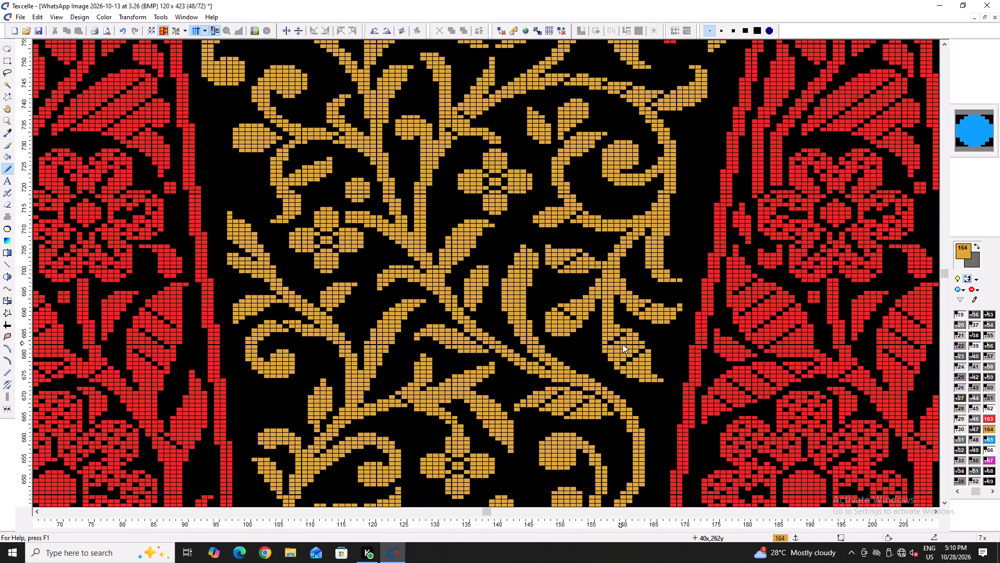
pyautogui.scroll(-3, 622, 344)
pyautogui.keyDown('ctrl'); pyautogui.scroll(2, 610, 429); pyautogui.keyUp('ctrl')
pyautogui.scroll(-3, 610, 429)
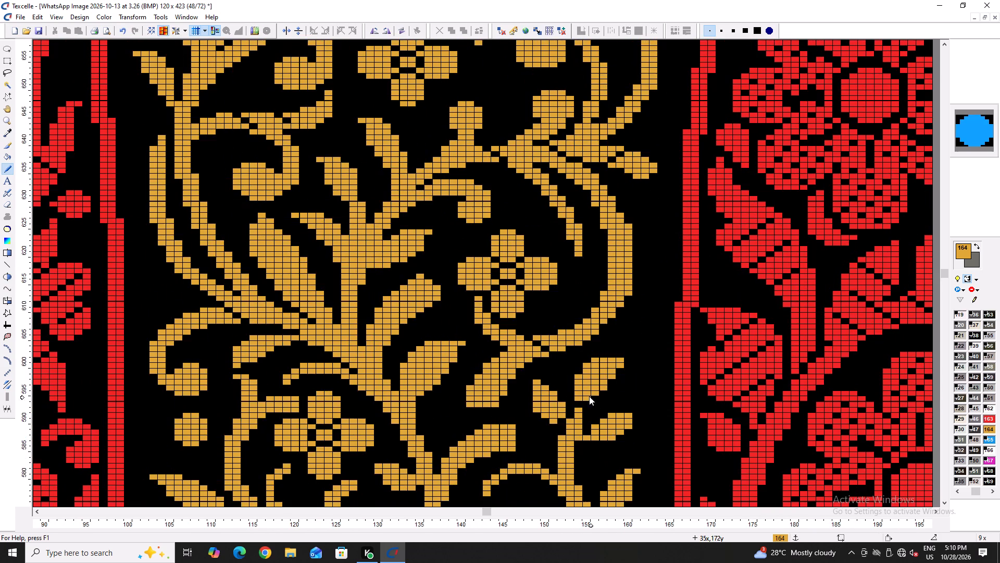
pyautogui.keyDown('ctrl'); pyautogui.scroll(-3, 585, 395); pyautogui.keyUp('ctrl')
pyautogui.keyDown('ctrl'); pyautogui.scroll(3, 557, 249); pyautogui.keyUp('ctrl')
pyautogui.moveTo(491, 251); pyautogui.dragTo(576, 304)
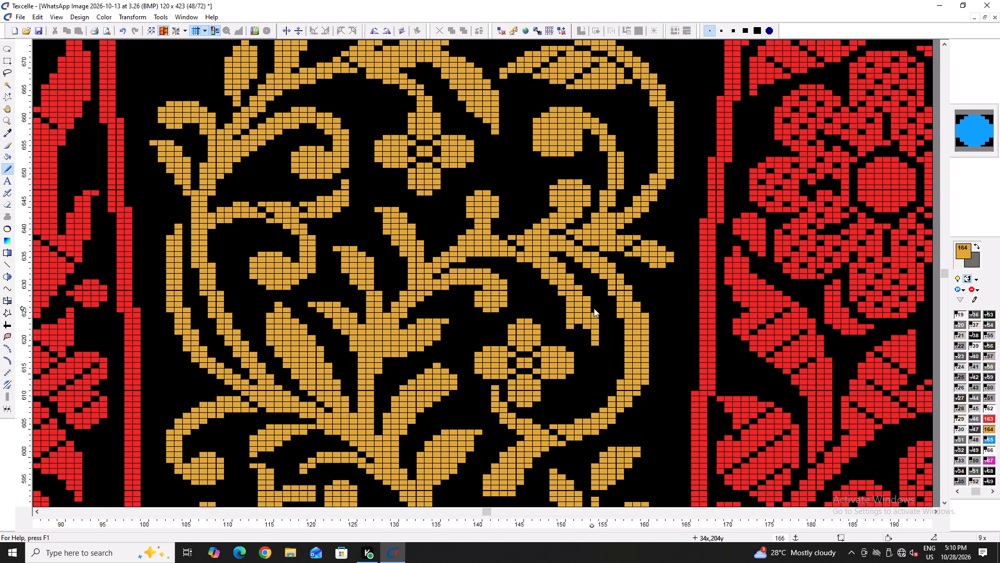
pyautogui.moveTo(593, 308); pyautogui.dragTo(591, 319, button='right')
pyautogui.moveTo(595, 324); pyautogui.dragTo(592, 352, button='right')
pyautogui.keyDown('ctrl'); pyautogui.scroll(2, 584, 301); pyautogui.keyUp('ctrl')
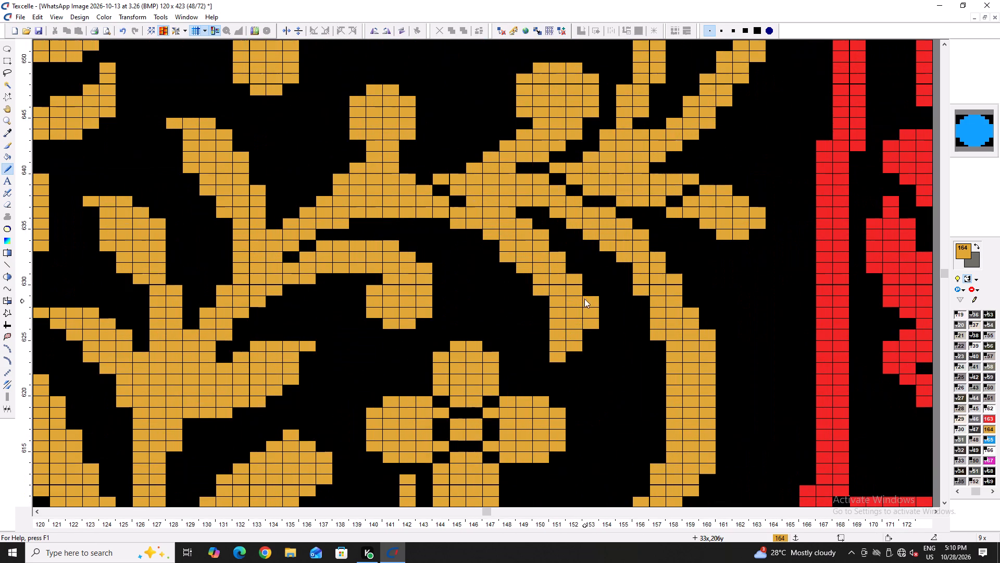
# Reshape the gold stem curving down between columns 144 and 153: fill its lower edge and trim its outer edge with black.
pyautogui.click(440, 215)
pyautogui.click(439, 220)
pyautogui.click(474, 227)
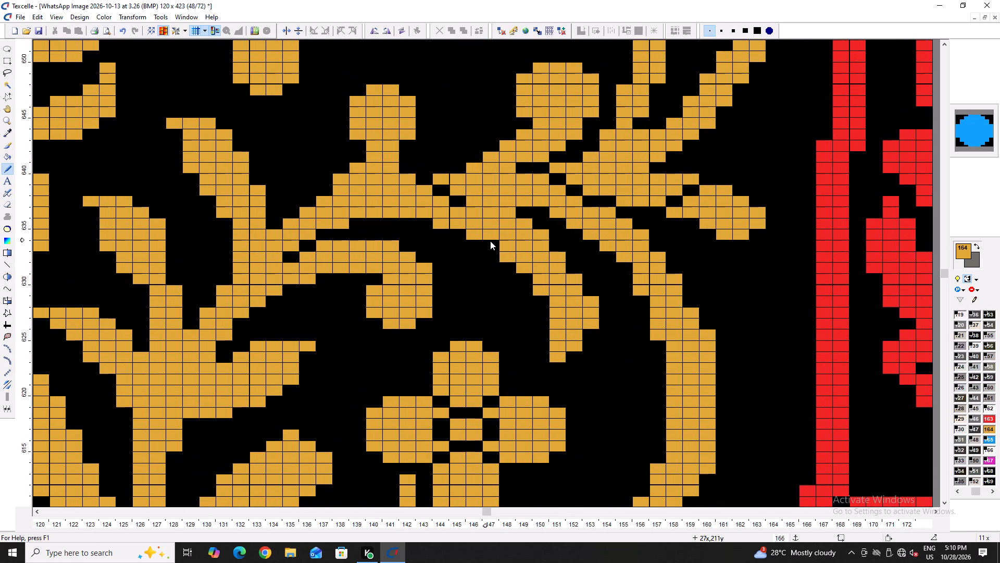
pyautogui.click(491, 241)
pyautogui.moveTo(589, 292); pyautogui.dragTo(590, 331, button='right')
pyautogui.rightClick(583, 281)
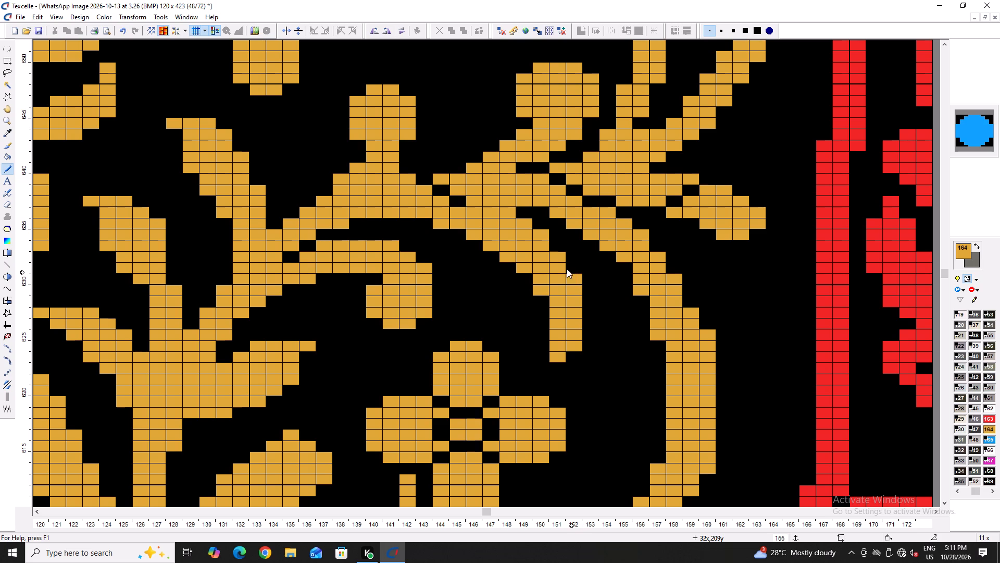
pyautogui.rightClick(530, 221)
pyautogui.rightClick(530, 221)
pyautogui.rightClick(542, 234)
pyautogui.rightClick(543, 235)
pyautogui.rightClick(554, 252)
pyautogui.rightClick(571, 277)
pyautogui.rightClick(572, 278)
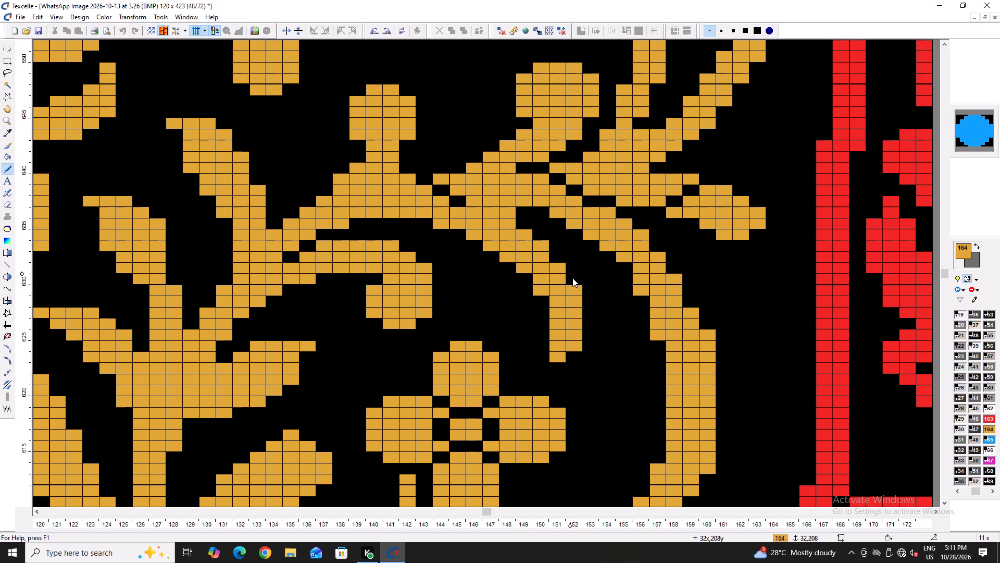
pyautogui.rightClick(503, 213)
pyautogui.click(536, 211)
# Save the design.
pyautogui.keyDown('ctrl'); pyautogui.scroll(-6, 536, 222); pyautogui.keyUp('ctrl')
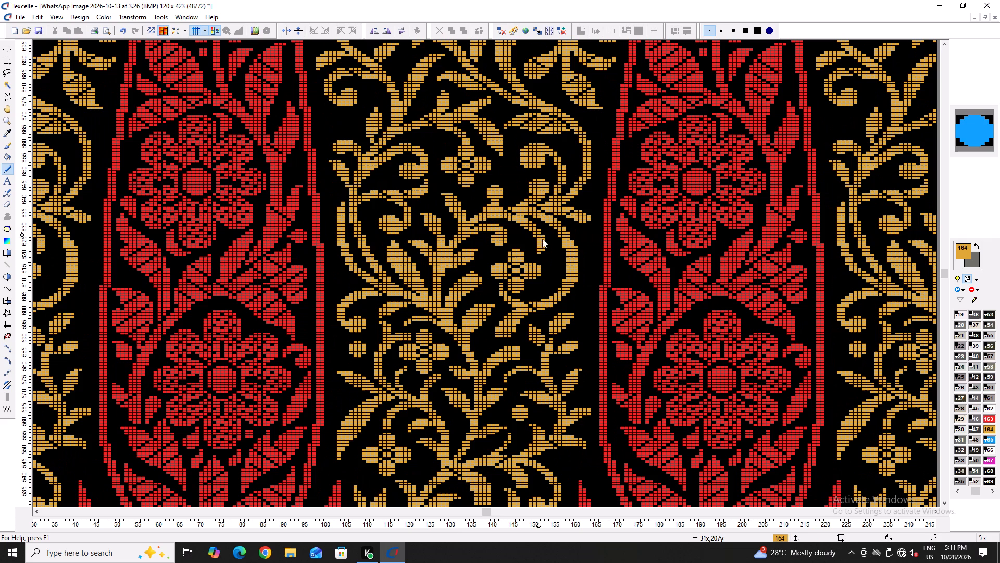
pyautogui.keyDown('ctrl'); pyautogui.scroll(8, 565, 243); pyautogui.keyUp('ctrl')
pyautogui.keyDown('ctrl'); pyautogui.scroll(-6, 562, 241); pyautogui.keyUp('ctrl')
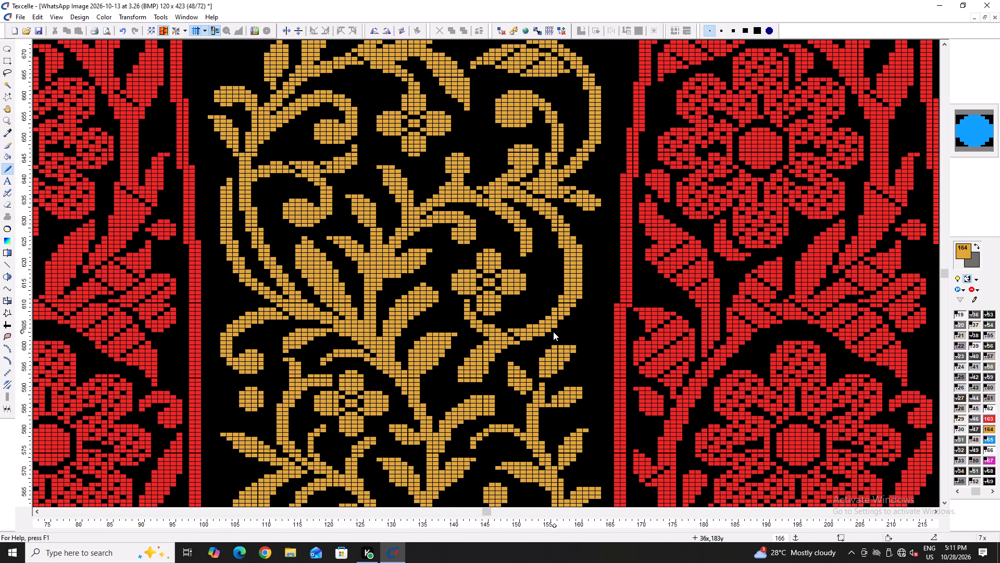
pyautogui.hotkey('ctrl', 's')
pyautogui.hotkey('ctrl', 's')
# Paint black separation cells where the leaf stalks meet the main stem around columns 121 to 127, rows 604 to 609, restoring stray cells to gold.
pyautogui.keyDown('ctrl'); pyautogui.scroll(5, 382, 318); pyautogui.keyUp('ctrl')
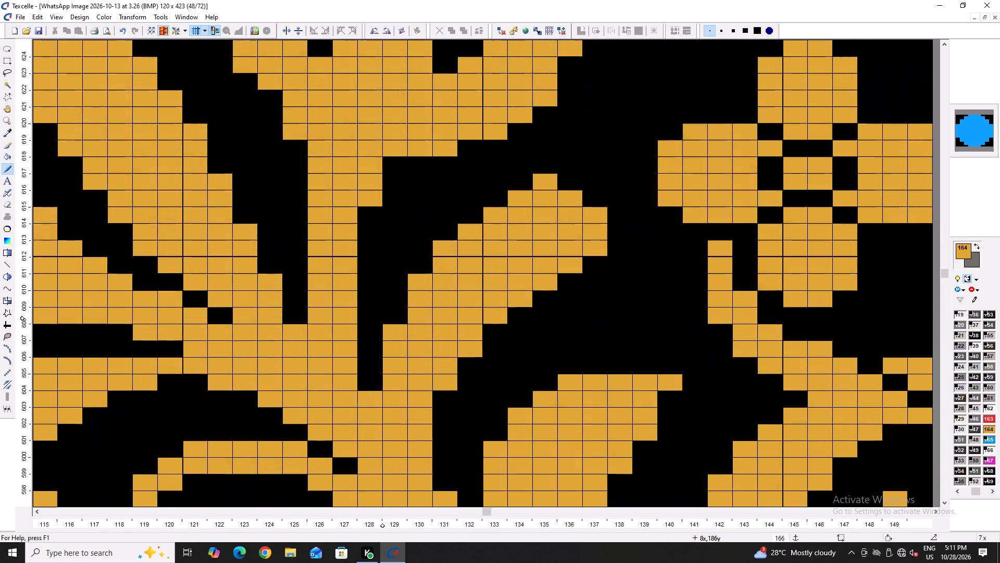
pyautogui.keyDown('ctrl'); pyautogui.scroll(1, 380, 318); pyautogui.keyUp('ctrl')
pyautogui.rightClick(235, 407)
pyautogui.rightClick(266, 389)
pyautogui.rightClick(268, 389)
pyautogui.rightClick(304, 365)
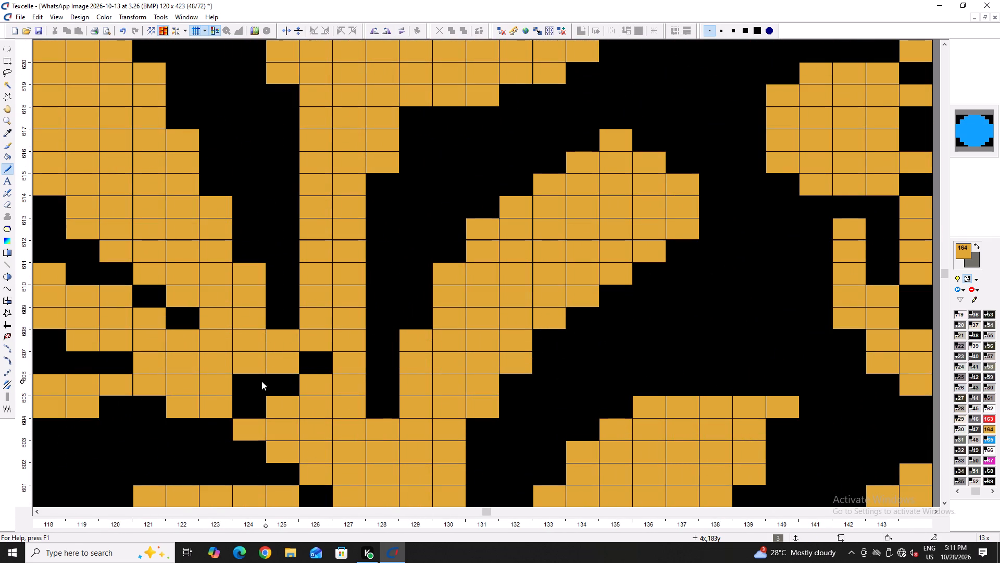
pyautogui.doubleClick(261, 381)
pyautogui.rightClick(211, 342)
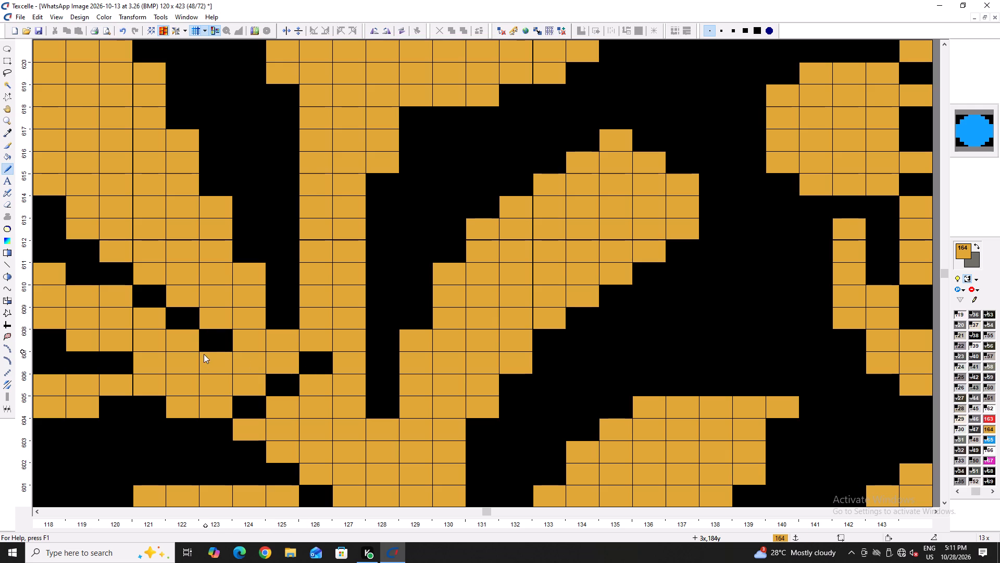
pyautogui.rightClick(186, 363)
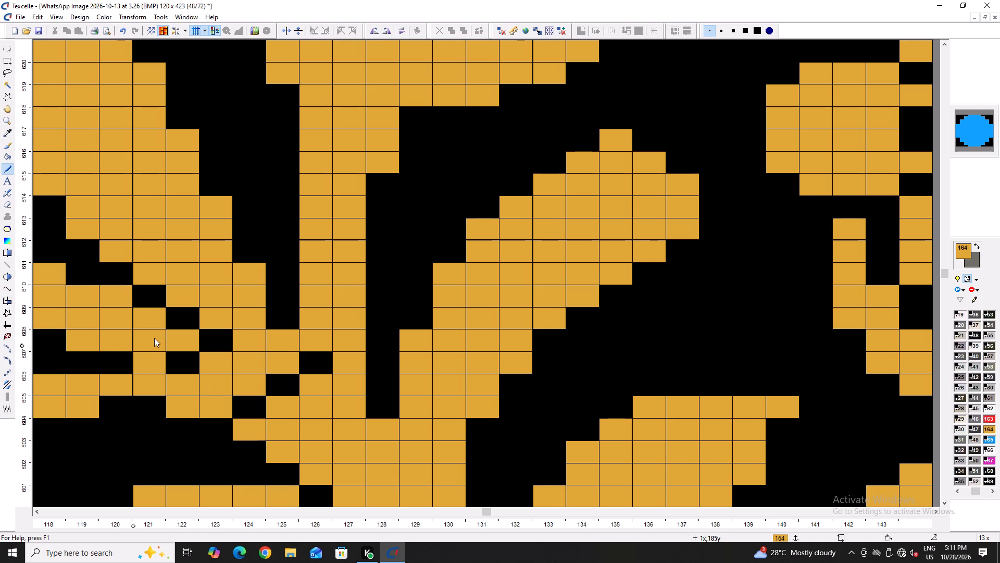
# Paint a diagonal line of black vein cells across the leaf at columns 134 to 136, around rows 599 to 601.
pyautogui.keyDown('ctrl'); pyautogui.scroll(-5, 189, 344); pyautogui.keyUp('ctrl')
pyautogui.keyDown('ctrl'); pyautogui.scroll(7, 324, 390); pyautogui.keyUp('ctrl')
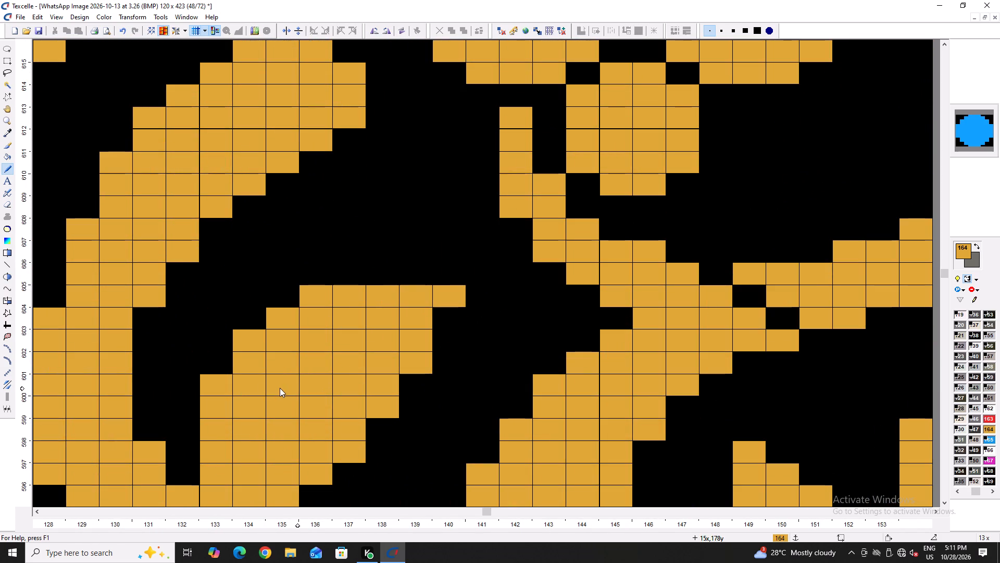
pyautogui.rightClick(254, 383)
pyautogui.rightClick(268, 395)
pyautogui.rightClick(293, 414)
pyautogui.rightClick(295, 415)
pyautogui.rightClick(316, 425)
pyautogui.doubleClick(288, 378)
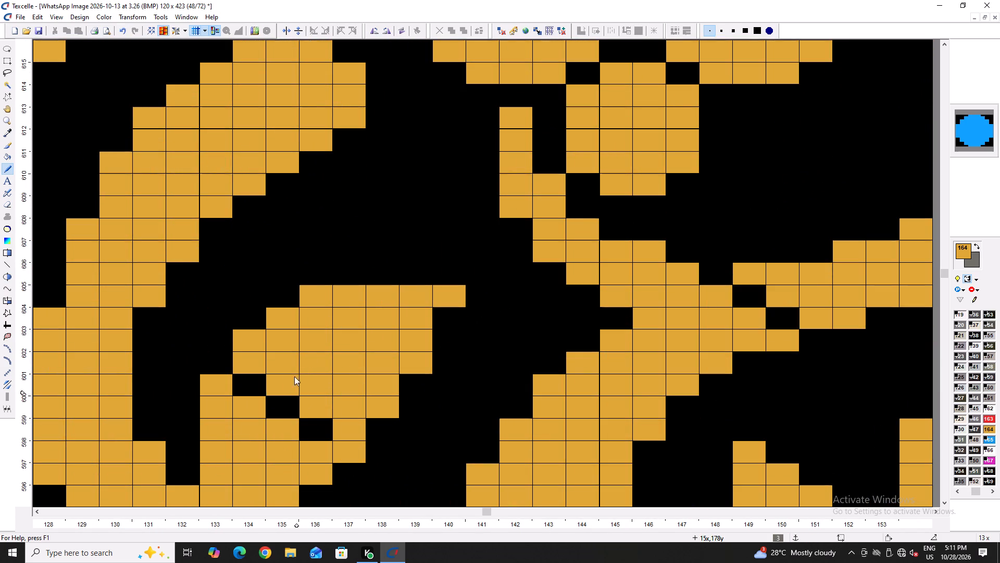
# Paint black vein cells on the leaf branching off the main stem at columns 141 to 142, around rows 586 to 587.
pyautogui.keyDown('ctrl'); pyautogui.scroll(-6, 329, 339); pyautogui.keyUp('ctrl')
pyautogui.scroll(-2, 379, 406)
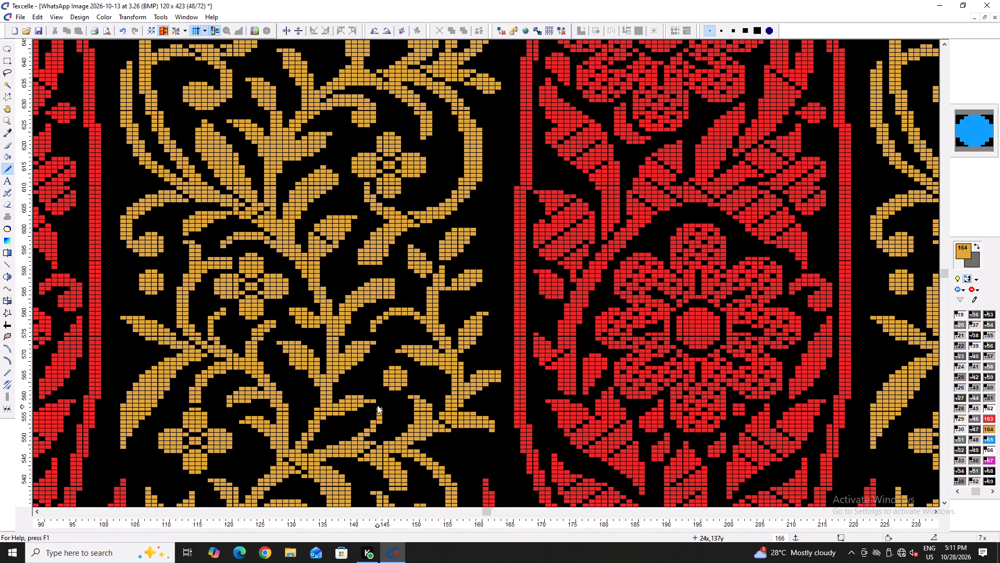
pyautogui.keyDown('ctrl'); pyautogui.scroll(6, 364, 304); pyautogui.keyUp('ctrl')
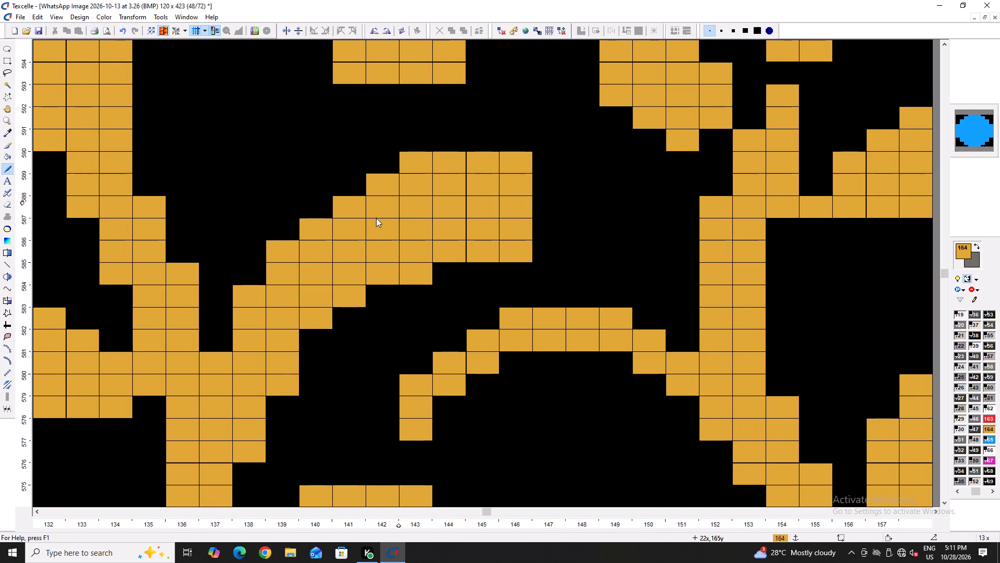
pyautogui.rightClick(352, 224)
pyautogui.rightClick(371, 249)
pyautogui.rightClick(371, 249)
pyautogui.keyDown('ctrl'); pyautogui.scroll(-4, 311, 290); pyautogui.keyUp('ctrl')
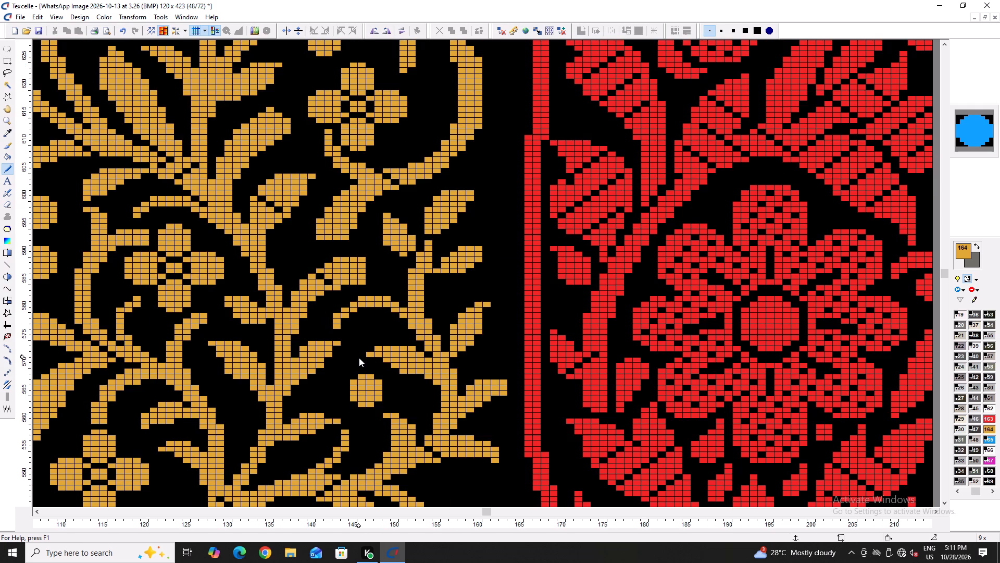
# Touch up single cells with gold and black on the vine around column 130, row 566.
pyautogui.scroll(-1, 359, 358)
pyautogui.keyDown('ctrl'); pyautogui.scroll(4, 283, 297); pyautogui.keyUp('ctrl')
pyautogui.click(123, 366)
pyautogui.keyDown('ctrl'); pyautogui.scroll(-6, 141, 368); pyautogui.keyUp('ctrl')
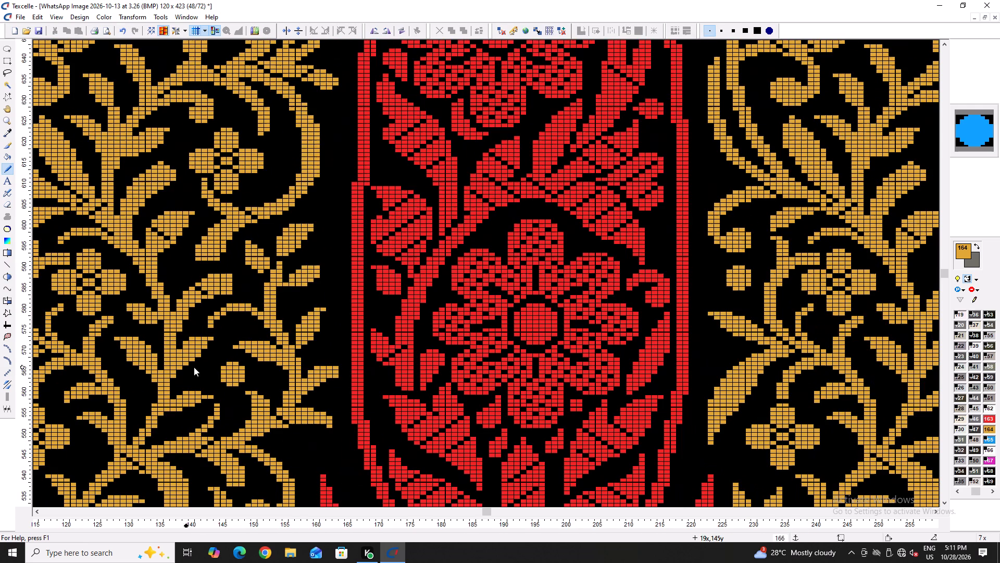
pyautogui.keyDown('ctrl'); pyautogui.scroll(4, 115, 360); pyautogui.keyUp('ctrl')
pyautogui.rightClick(139, 356)
pyautogui.keyDown('ctrl'); pyautogui.scroll(-5, 140, 357); pyautogui.keyUp('ctrl')
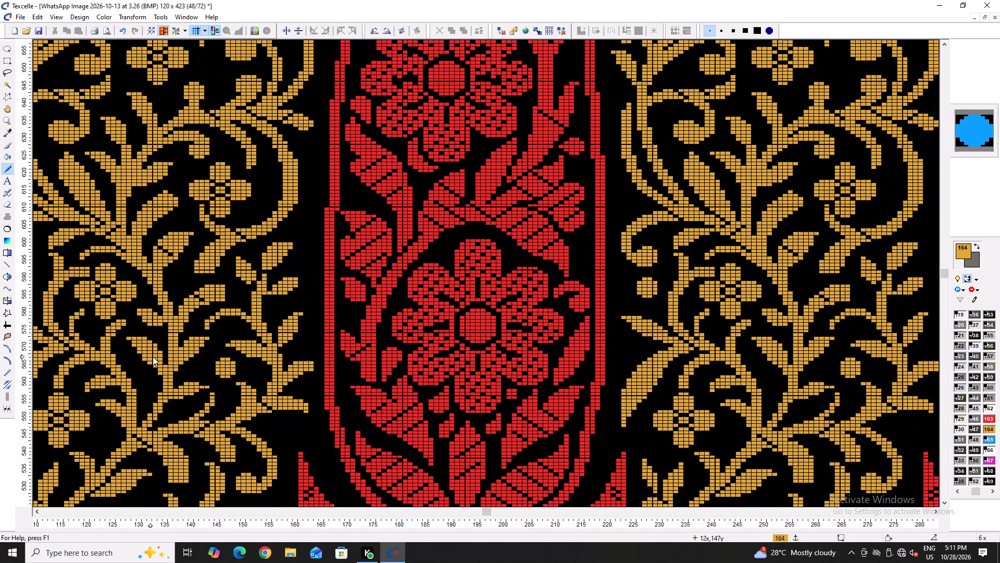
# Save the design.
pyautogui.press('Left')
pyautogui.press('Left')
pyautogui.hotkey('ctrl', 's')
pyautogui.hotkey('ctrl', 's')
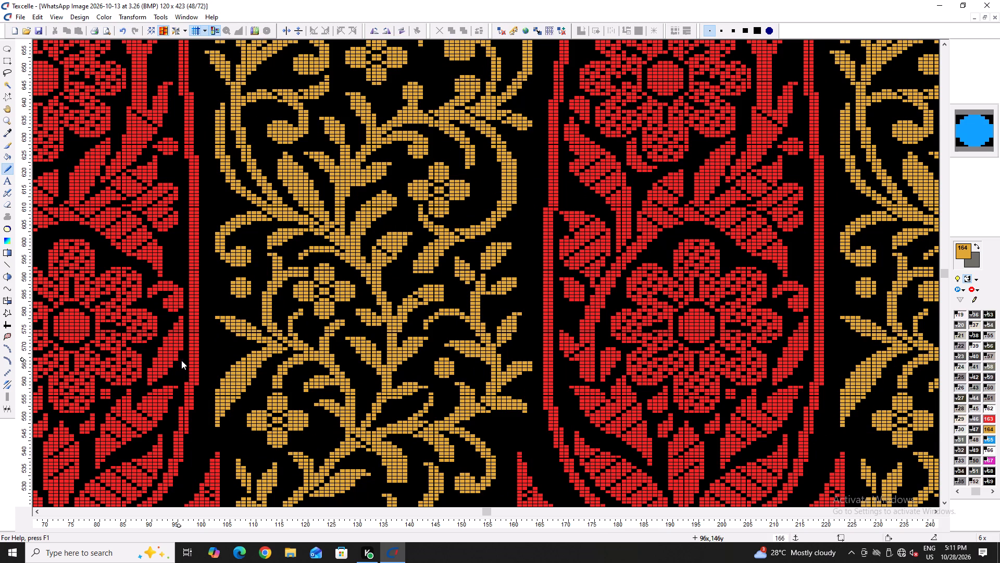
# Trim the stem's outer edge with black at columns 150 to 151, around rows 477 to 480, just below the curved tendril.
pyautogui.scroll(-1, 232, 372)
pyautogui.keyDown('ctrl'); pyautogui.scroll(4, 306, 342); pyautogui.keyUp('ctrl')
pyautogui.scroll(-3, 421, 365)
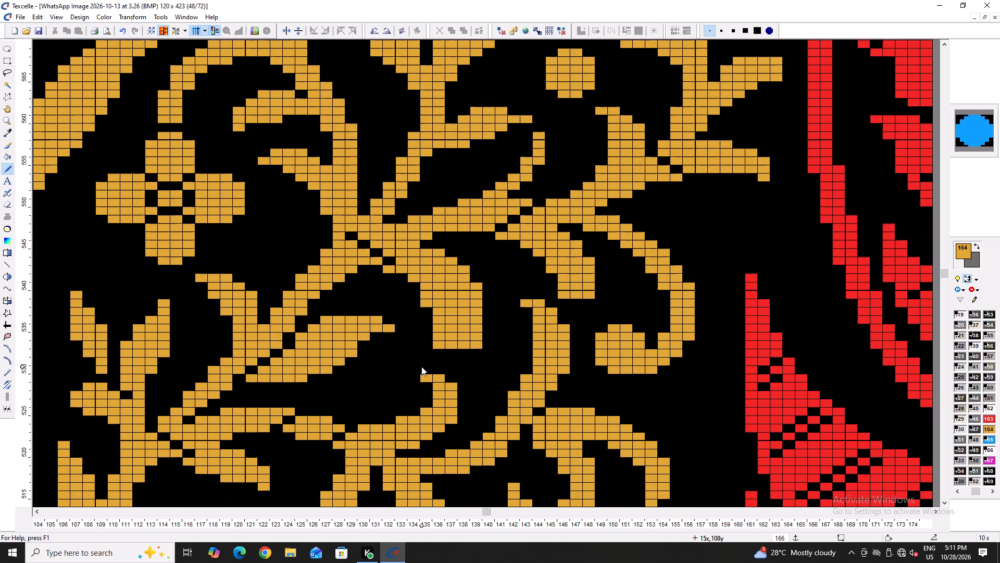
pyautogui.scroll(-4, 335, 356)
pyautogui.scroll(-3, 397, 358)
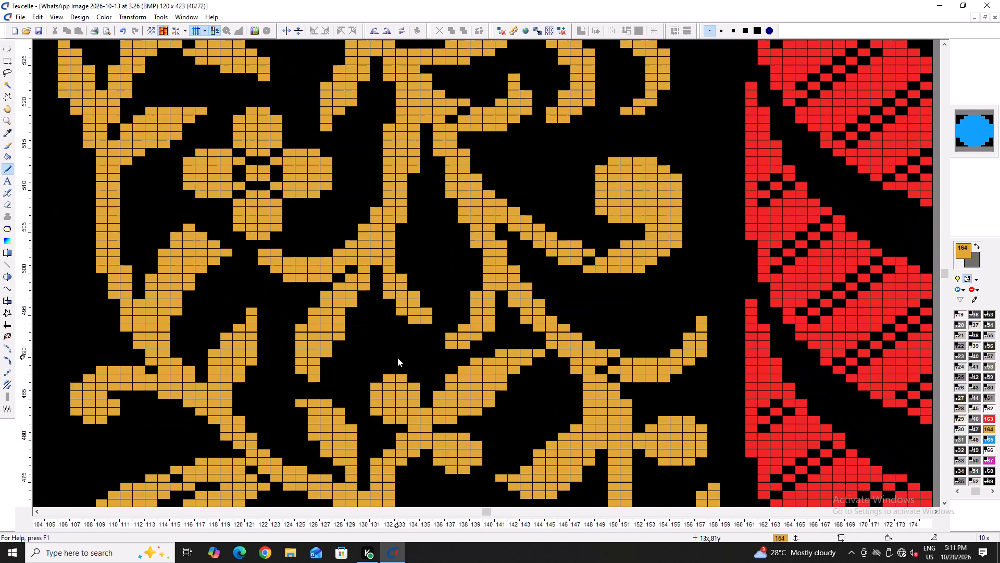
pyautogui.keyDown('ctrl'); pyautogui.scroll(1, 669, 182); pyautogui.keyUp('ctrl')
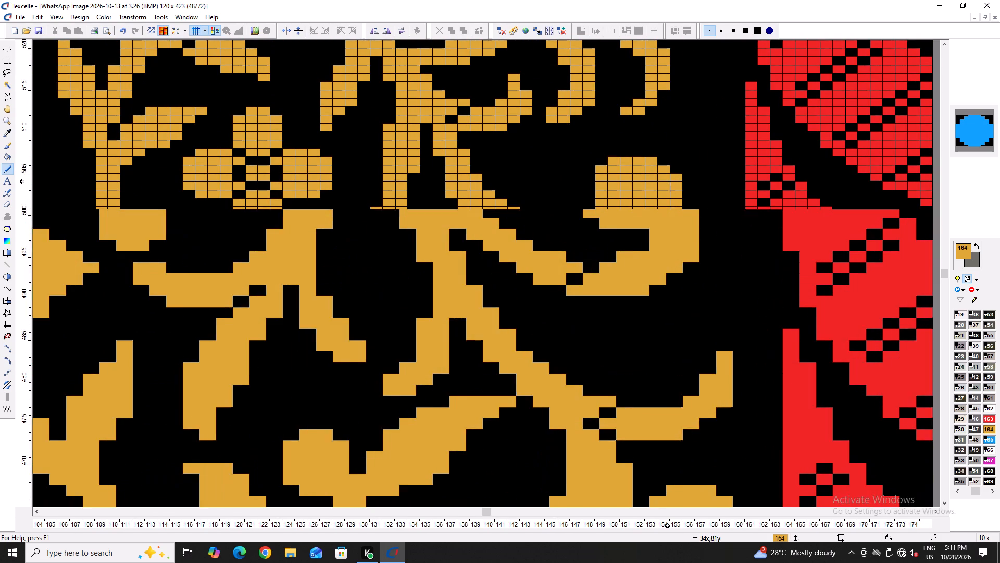
pyautogui.keyDown('ctrl'); pyautogui.scroll(-2, 596, 290); pyautogui.keyUp('ctrl')
pyautogui.scroll(-1, 536, 380)
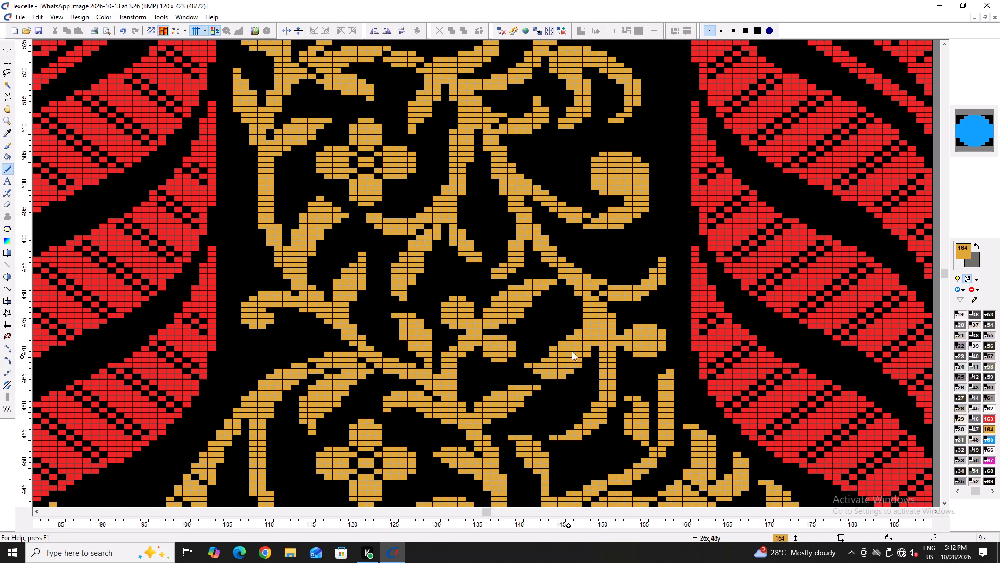
pyautogui.keyDown('ctrl'); pyautogui.scroll(2, 609, 319); pyautogui.keyUp('ctrl')
pyautogui.rightClick(596, 285)
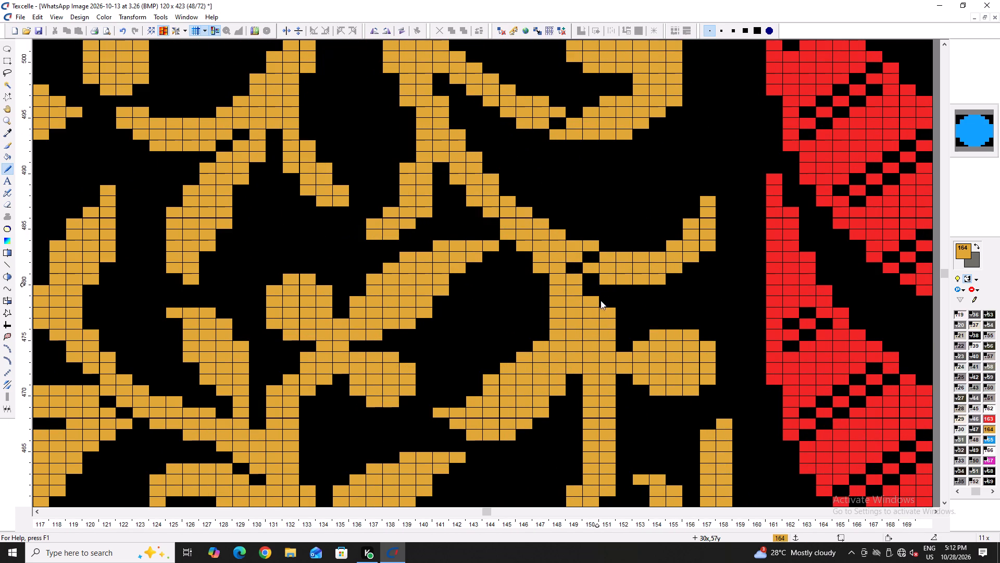
pyautogui.rightClick(603, 309)
# Fill gold cells joining the small leaf's base to the curved stem at columns 154 to 155, around rows 452 to 454.
pyautogui.scroll(-2, 515, 439)
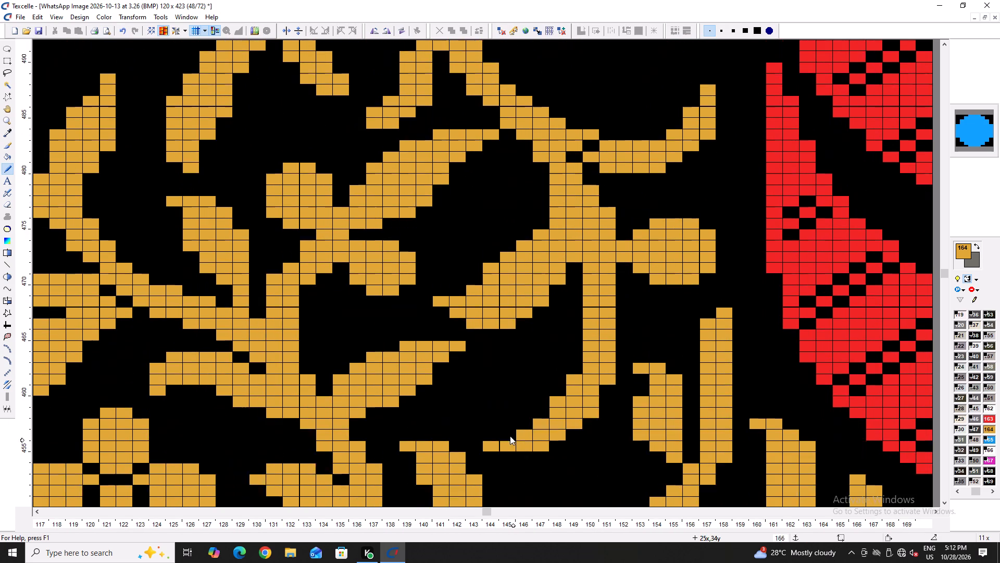
pyautogui.scroll(-1, 510, 436)
pyautogui.keyDown('ctrl'); pyautogui.scroll(-4, 440, 408); pyautogui.keyUp('ctrl')
pyautogui.keyDown('ctrl'); pyautogui.scroll(4, 545, 406); pyautogui.keyUp('ctrl')
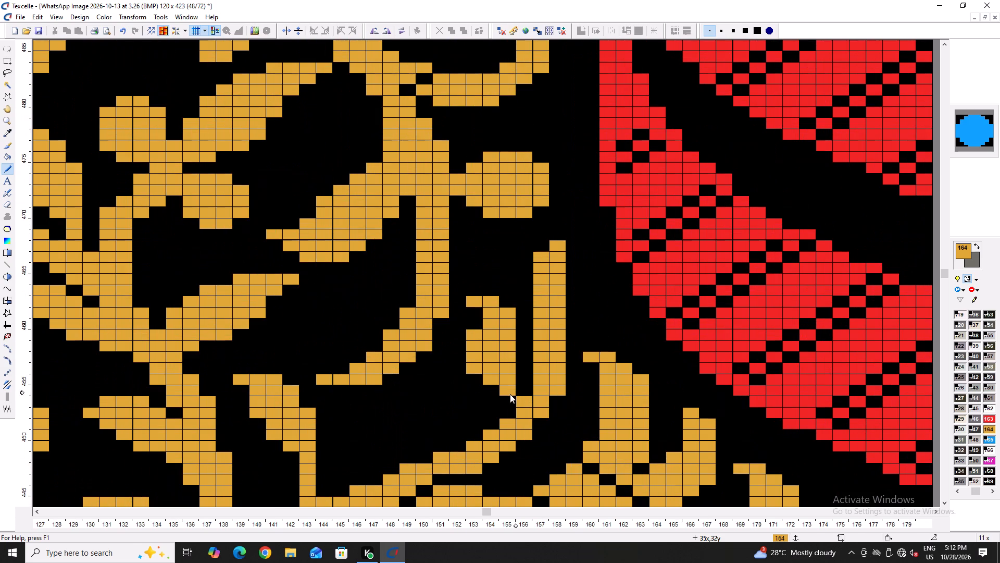
pyautogui.moveTo(509, 395); pyautogui.dragTo(509, 414)
pyautogui.click(509, 414)
pyautogui.click(501, 392)
pyautogui.click(496, 387)
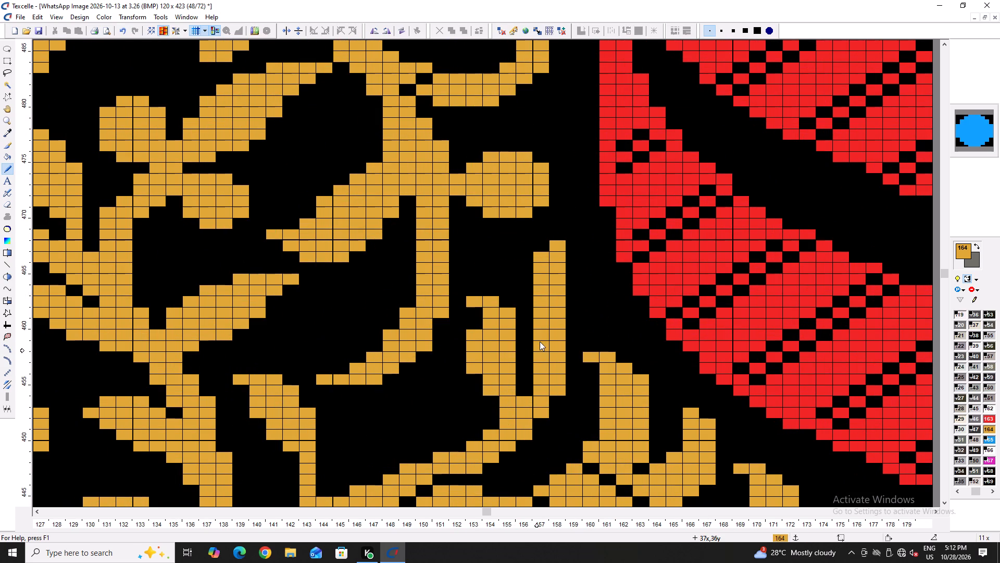
# Fill the gap between the upright leaf and the vertical bar with gold around column 156, rows 451 to 461.
pyautogui.keyDown('ctrl'); pyautogui.scroll(-3, 532, 336); pyautogui.keyUp('ctrl')
pyautogui.keyDown('ctrl'); pyautogui.scroll(3, 528, 339); pyautogui.keyUp('ctrl')
pyautogui.moveTo(539, 335); pyautogui.dragTo(543, 388)
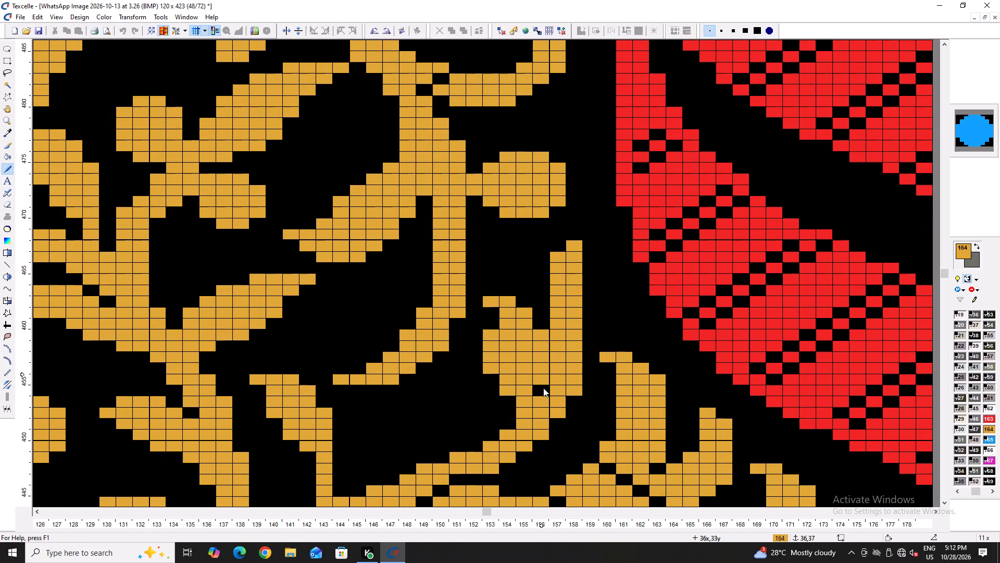
pyautogui.moveTo(543, 388); pyautogui.dragTo(545, 410)
# Erase the tall vertical bar beside the leaf at columns 157 and 158 with black.
pyautogui.keyDown('ctrl'); pyautogui.scroll(-3, 539, 367); pyautogui.keyUp('ctrl')
pyautogui.keyDown('ctrl'); pyautogui.scroll(3, 548, 345); pyautogui.keyUp('ctrl')
pyautogui.moveTo(548, 344); pyautogui.dragTo(548, 339, button='right')
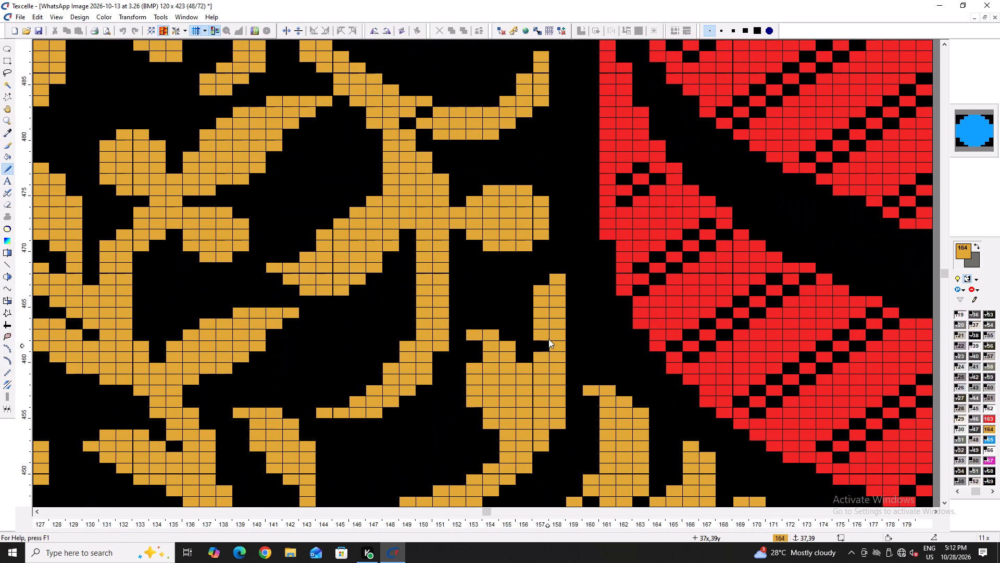
pyautogui.moveTo(548, 339); pyautogui.dragTo(556, 327, button='right')
pyautogui.moveTo(556, 331); pyautogui.dragTo(559, 440, button='right')
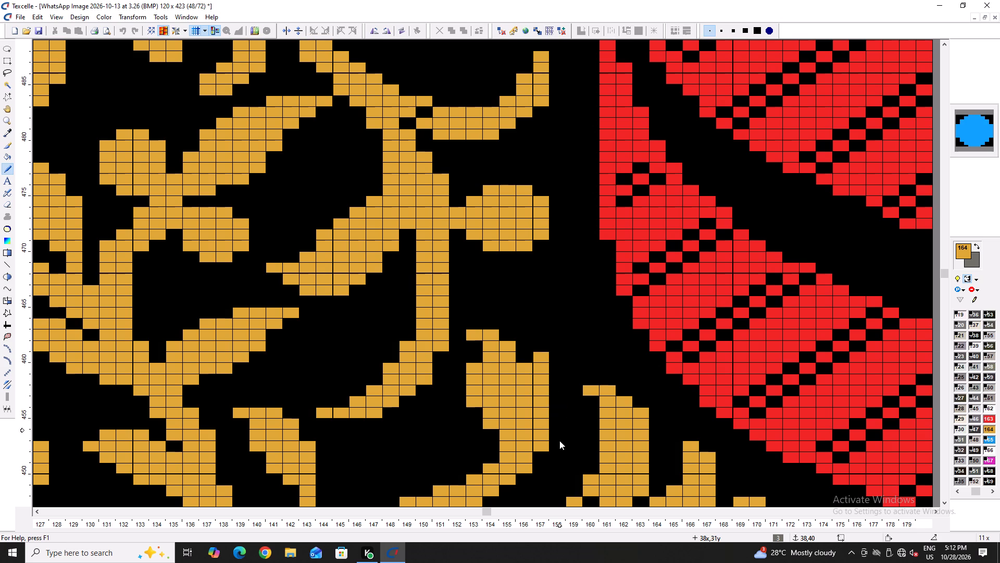
pyautogui.moveTo(559, 440); pyautogui.dragTo(543, 375, button='right')
pyautogui.moveTo(543, 374); pyautogui.dragTo(536, 347, button='right')
# Round the leaf's outer edge at columns 156 and 157, rows 450 to 460, using gold and black cells.
pyautogui.moveTo(539, 386); pyautogui.dragTo(539, 419)
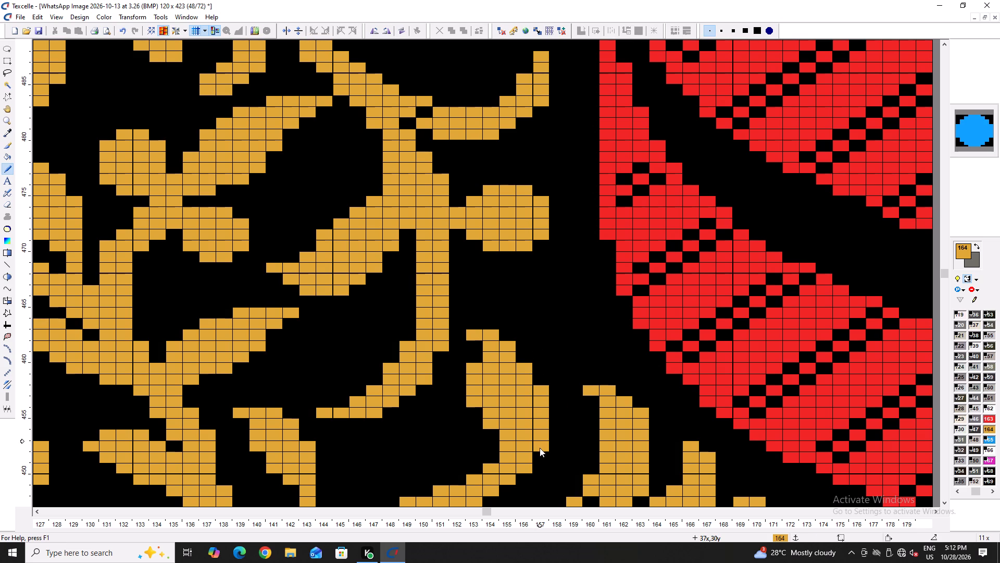
pyautogui.rightClick(531, 466)
pyautogui.rightClick(543, 442)
pyautogui.click(540, 376)
pyautogui.click(520, 358)
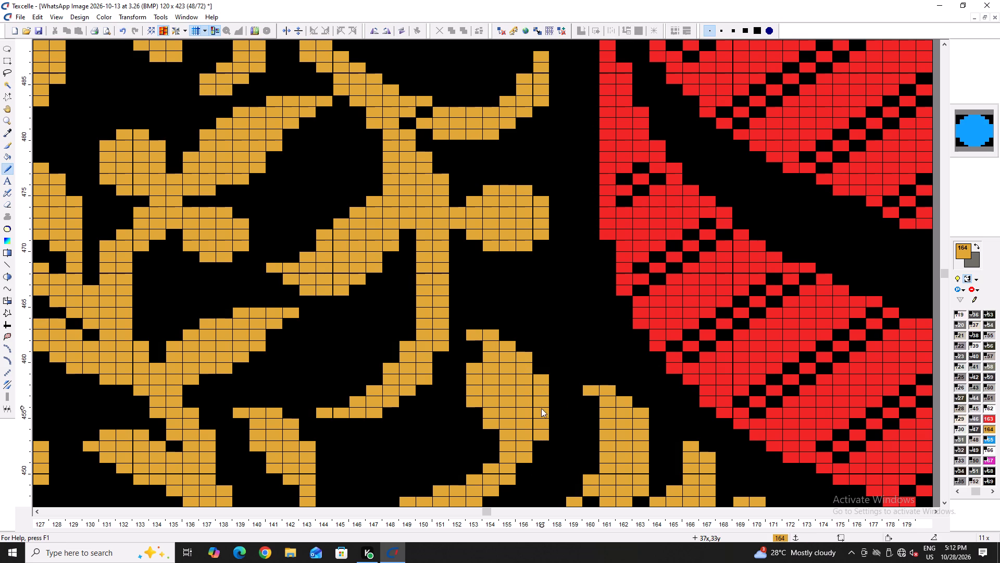
pyautogui.keyDown('ctrl'); pyautogui.scroll(-2, 532, 394); pyautogui.keyUp('ctrl')
pyautogui.keyDown('ctrl'); pyautogui.scroll(4, 505, 418); pyautogui.keyUp('ctrl')
pyautogui.moveTo(539, 397); pyautogui.dragTo(537, 460)
pyautogui.moveTo(522, 359); pyautogui.dragTo(520, 384)
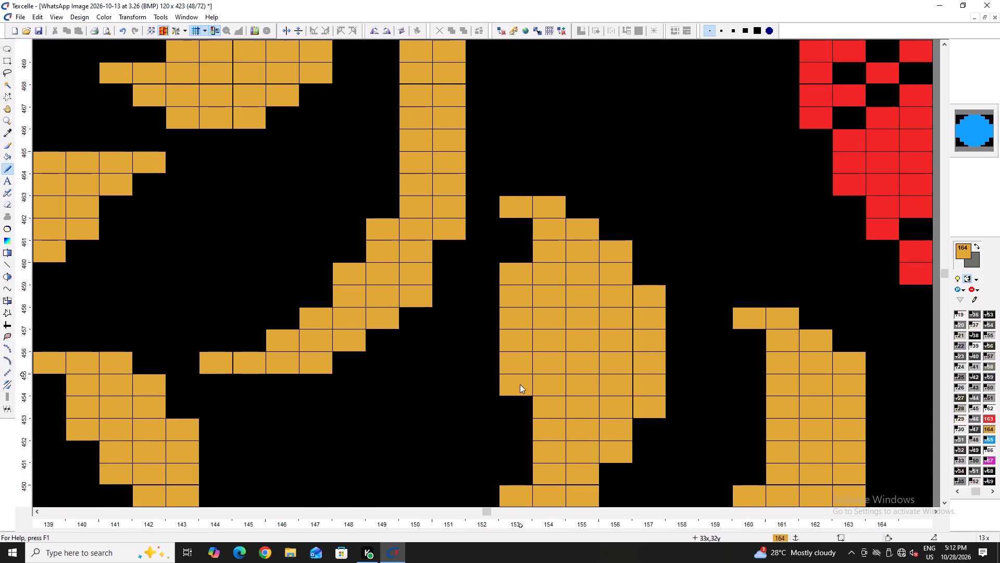
# Smooth the stem joint below the leaf around columns 152 and 153, rows 449 to 451.
pyautogui.scroll(-2, 522, 385)
pyautogui.click(523, 390)
pyautogui.click(497, 407)
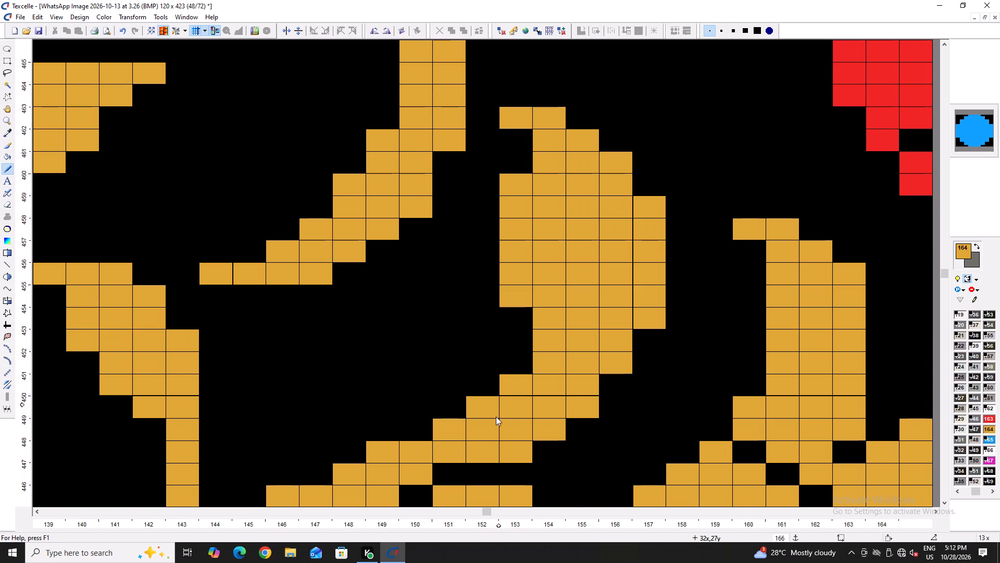
pyautogui.keyDown('ctrl'); pyautogui.scroll(-3, 477, 399); pyautogui.keyUp('ctrl')
pyautogui.keyDown('ctrl'); pyautogui.scroll(2, 498, 419); pyautogui.keyUp('ctrl')
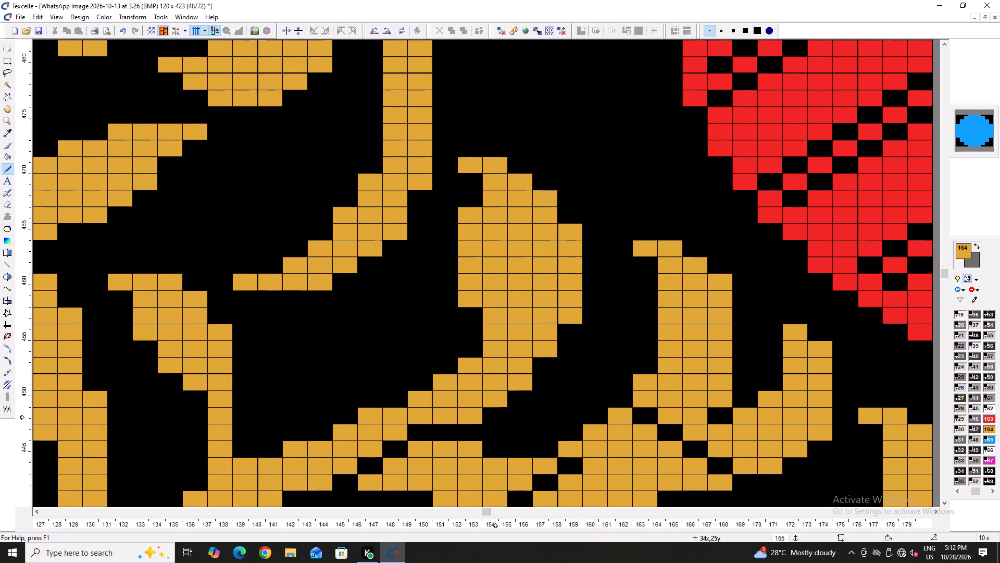
pyautogui.rightClick(472, 418)
# Save the design.
pyautogui.keyDown('ctrl'); pyautogui.scroll(-4, 481, 418); pyautogui.keyUp('ctrl')
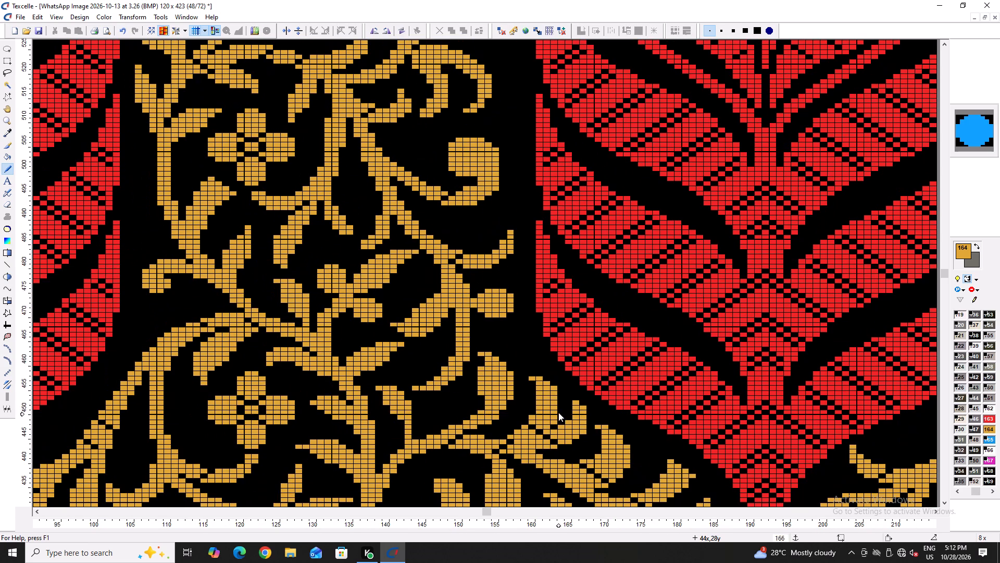
pyautogui.hotkey('ctrl', 's')
pyautogui.hotkey('ctrl', 's')
pyautogui.hotkey('ctrl', 's')
# Trim the inner edge of the small gold leaf at columns 132 to 136, rows 405 to 415, and touch up its tip.
pyautogui.scroll(-2, 559, 405)
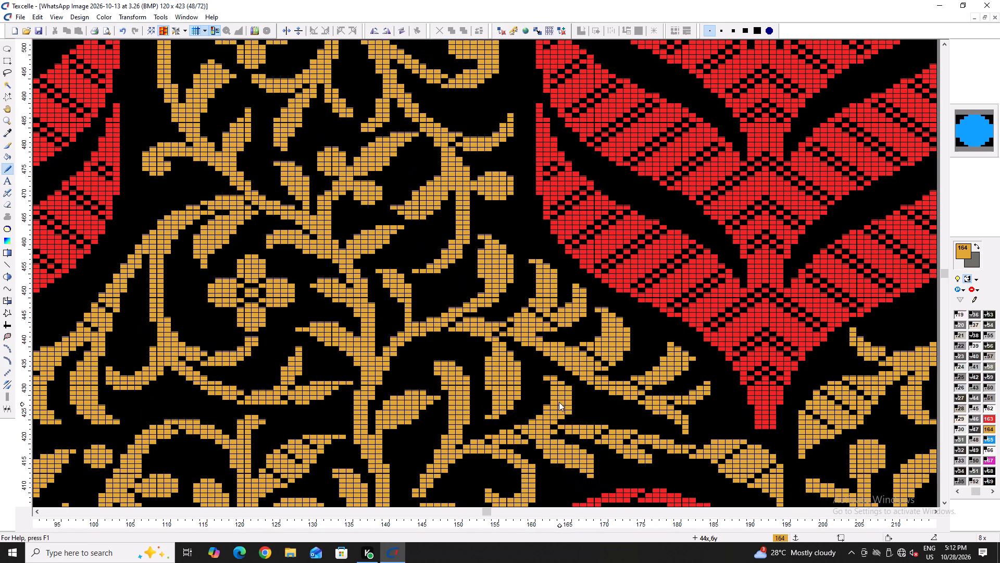
pyautogui.keyDown('ctrl'); pyautogui.scroll(2, 318, 372); pyautogui.keyUp('ctrl')
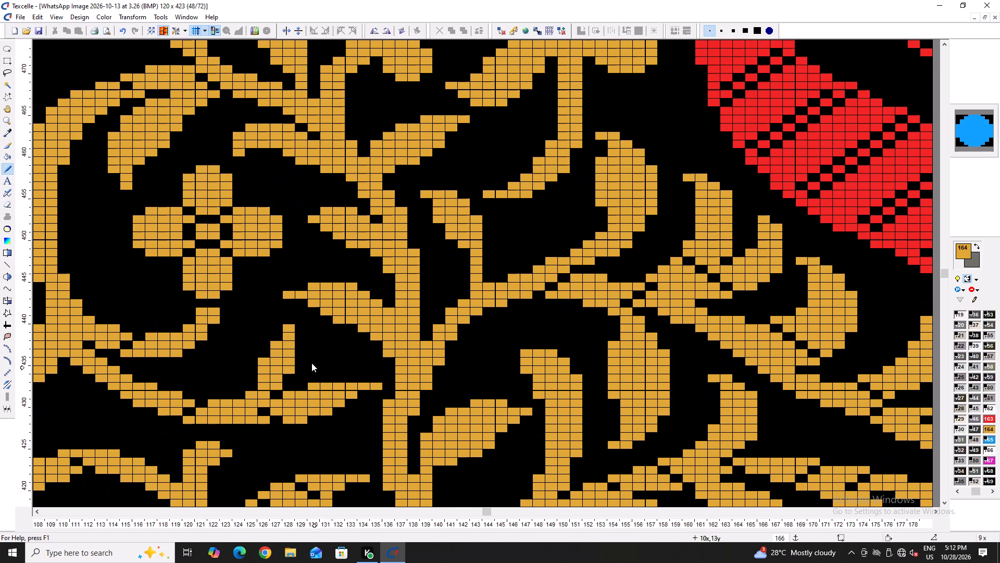
pyautogui.scroll(-2, 434, 367)
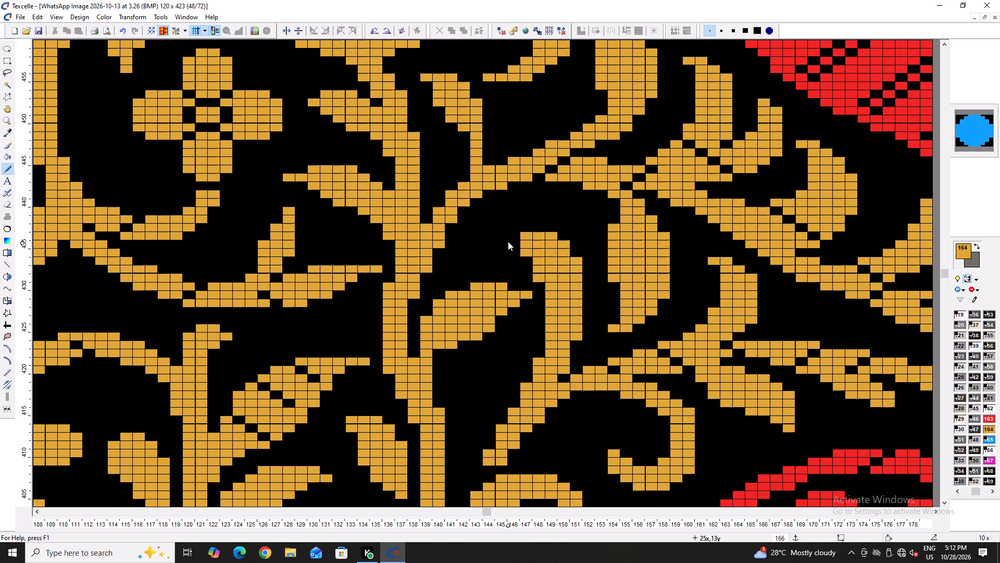
pyautogui.keyDown('ctrl'); pyautogui.scroll(-3, 496, 309); pyautogui.keyUp('ctrl')
pyautogui.keyDown('ctrl'); pyautogui.scroll(5, 422, 368); pyautogui.keyUp('ctrl')
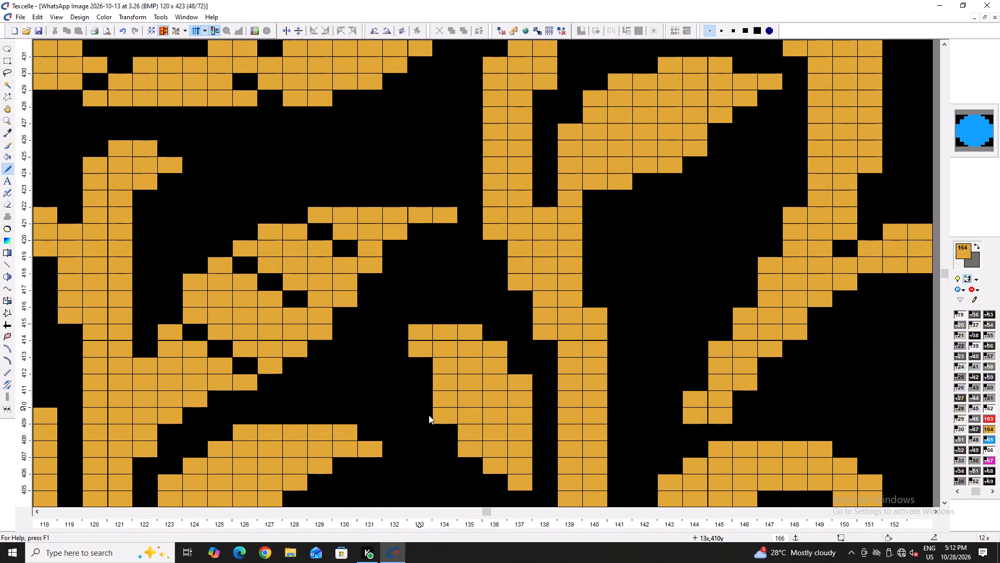
pyautogui.rightClick(432, 416)
pyautogui.rightClick(433, 416)
pyautogui.rightClick(472, 449)
pyautogui.keyDown('ctrl'); pyautogui.scroll(-4, 447, 437); pyautogui.keyUp('ctrl')
pyautogui.keyDown('ctrl'); pyautogui.scroll(5, 441, 414); pyautogui.keyUp('ctrl')
pyautogui.click(424, 391)
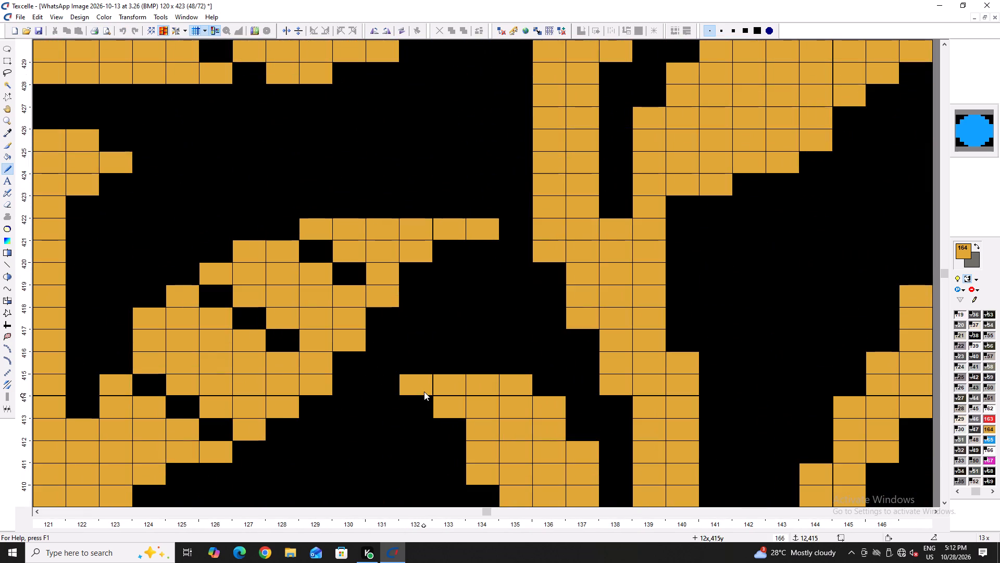
# Save the design.
pyautogui.keyDown('ctrl'); pyautogui.scroll(-6, 424, 389); pyautogui.keyUp('ctrl')
pyautogui.hotkey('ctrl', 's')
pyautogui.hotkey('ctrl', 's')
pyautogui.hotkey('ctrl', 's')
pyautogui.hotkey('ctrl', 's')
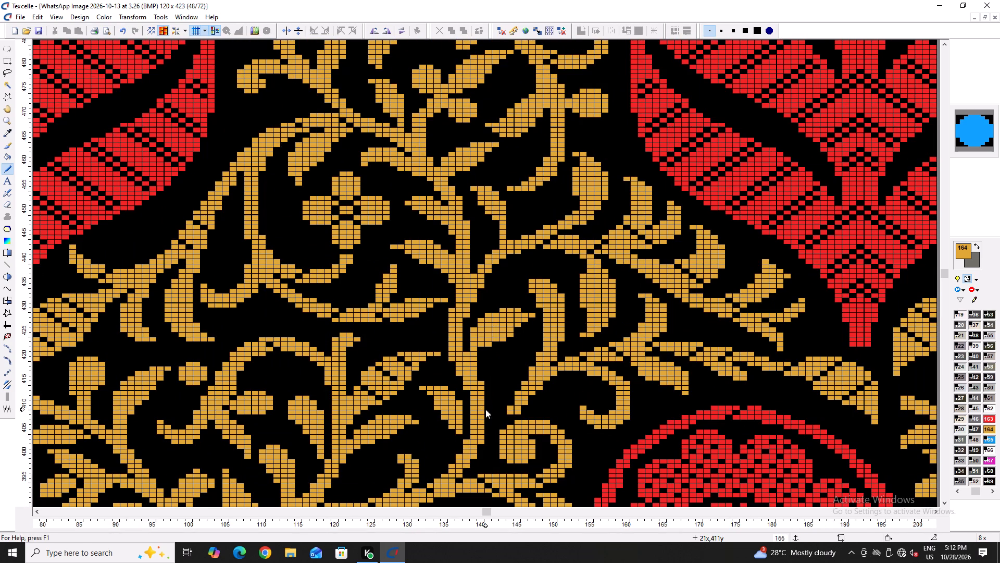
# Paint a diagonal black gap between the curl and its stem at columns 145 and 146, rows 406 and 407.
pyautogui.keyDown('ctrl'); pyautogui.scroll(6, 525, 426); pyautogui.keyUp('ctrl')
pyautogui.rightClick(488, 408)
pyautogui.rightClick(526, 427)
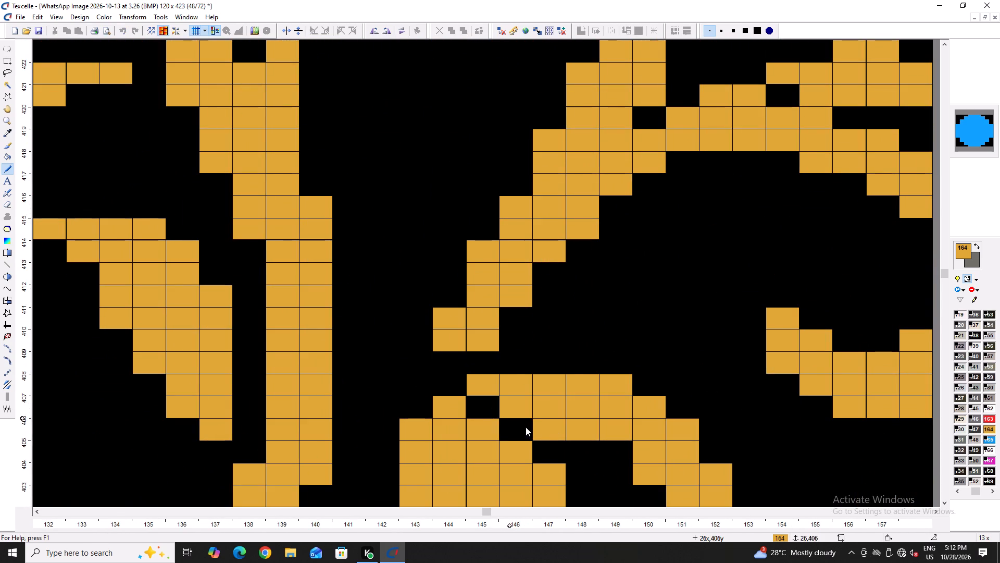
# Thicken the underside of the gold arch with gold cells around columns 142 to 148, rows 366 to 369.
pyautogui.keyDown('ctrl'); pyautogui.scroll(-5, 522, 426); pyautogui.keyUp('ctrl')
pyautogui.scroll(-3, 540, 424)
pyautogui.scroll(-2, 744, 469)
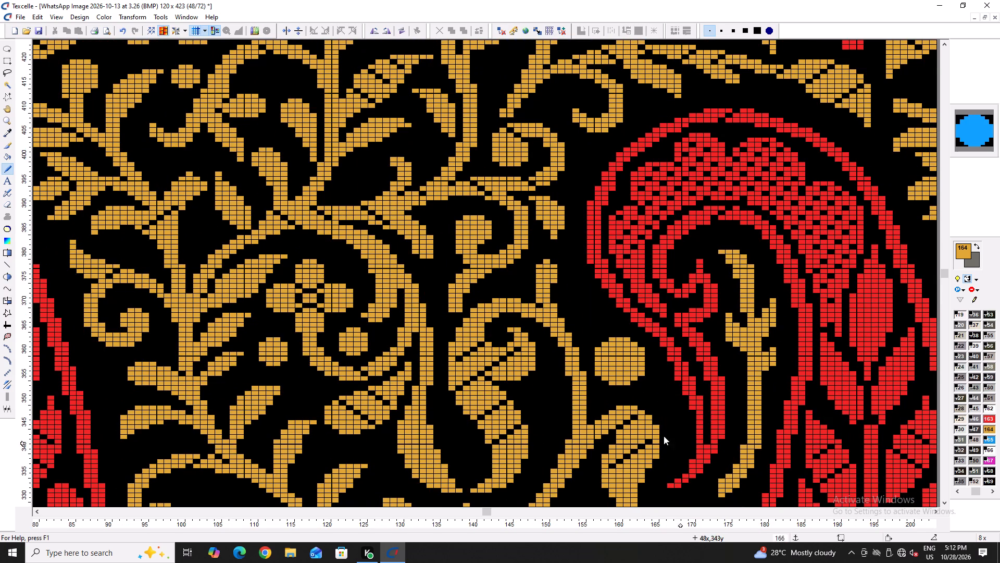
pyautogui.keyDown('ctrl'); pyautogui.scroll(5, 519, 293); pyautogui.keyUp('ctrl')
pyautogui.scroll(-2, 511, 360)
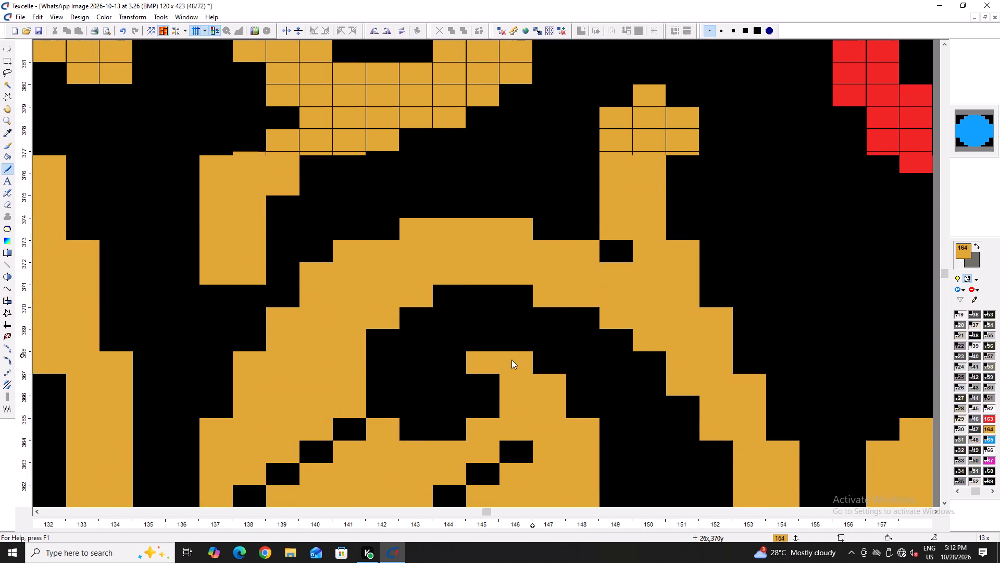
pyautogui.moveTo(422, 297); pyautogui.dragTo(512, 298)
pyautogui.click(580, 316)
pyautogui.click(415, 321)
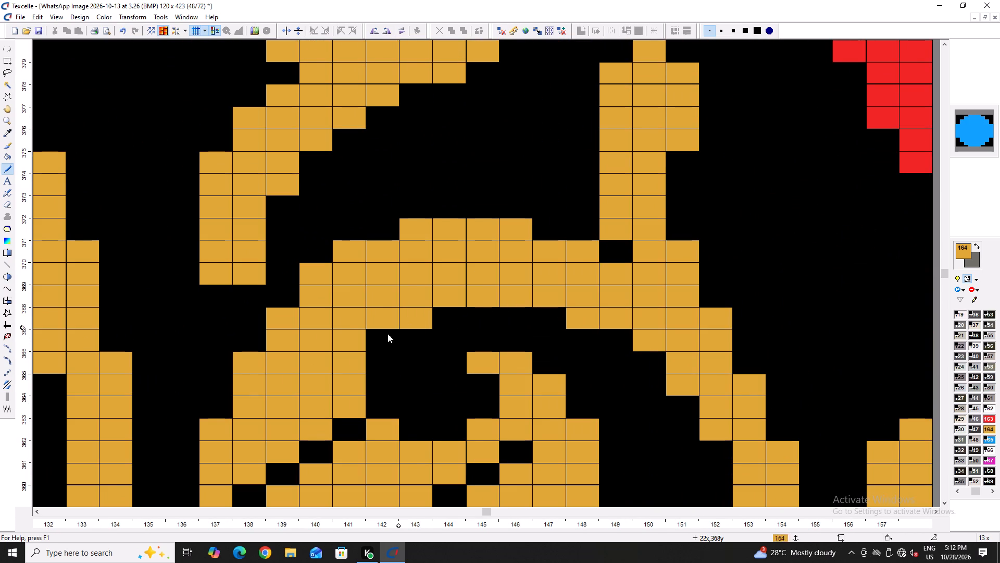
pyautogui.click(382, 340)
# Paint black separation cells diagonally across the arch around columns 143 to 146.
pyautogui.keyDown('ctrl'); pyautogui.scroll(-5, 391, 359); pyautogui.keyUp('ctrl')
pyautogui.keyDown('ctrl'); pyautogui.scroll(6, 391, 348); pyautogui.keyUp('ctrl')
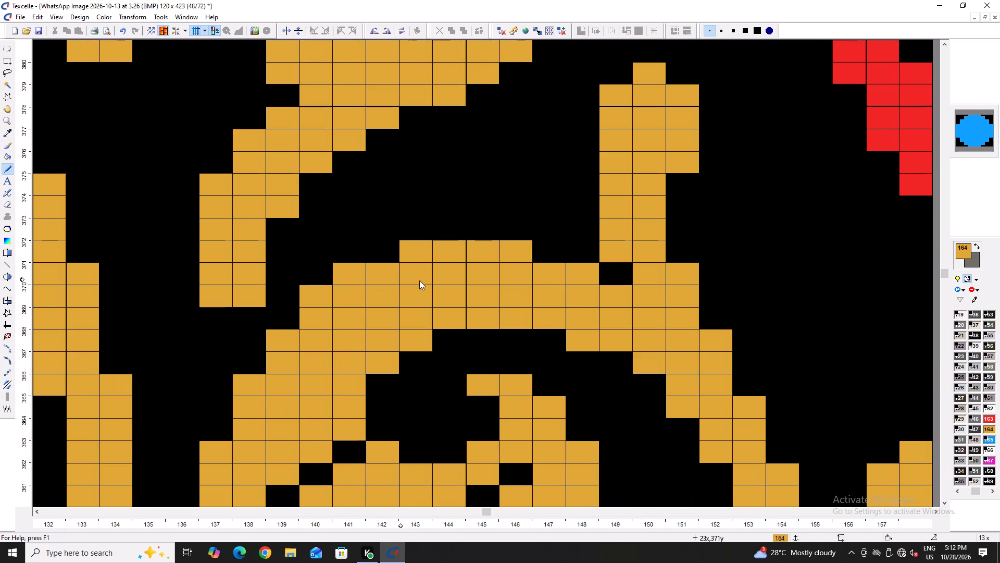
pyautogui.rightClick(419, 280)
pyautogui.rightClick(451, 291)
pyautogui.rightClick(493, 317)
# Save the design.
pyautogui.keyDown('ctrl'); pyautogui.scroll(-4, 364, 314); pyautogui.keyUp('ctrl')
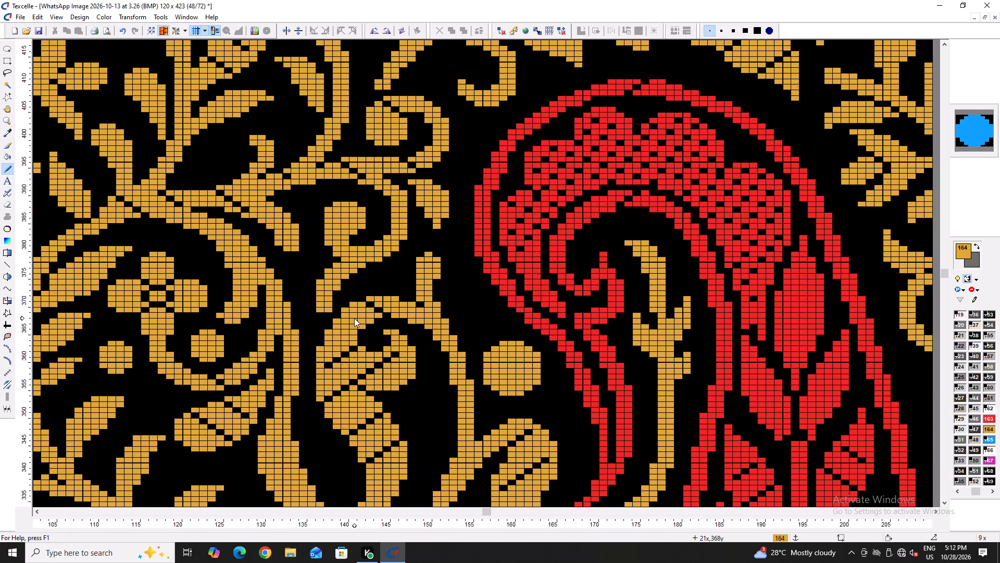
pyautogui.scroll(-2, 356, 320)
pyautogui.hotkey('ctrl', 's')
pyautogui.hotkey('ctrl', 's')
pyautogui.hotkey('ctrl', 's')
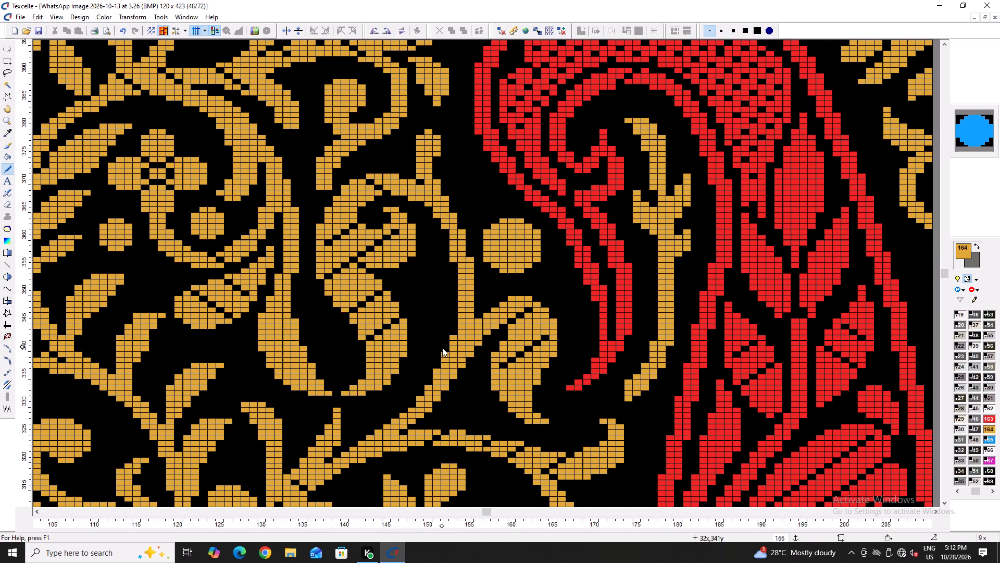
# Widen the gold leaf's edge at columns 142 and 143, rows 280 to 284, and remove its tip cell at column 144, row 285.
pyautogui.scroll(-2, 451, 372)
pyautogui.scroll(-1, 274, 331)
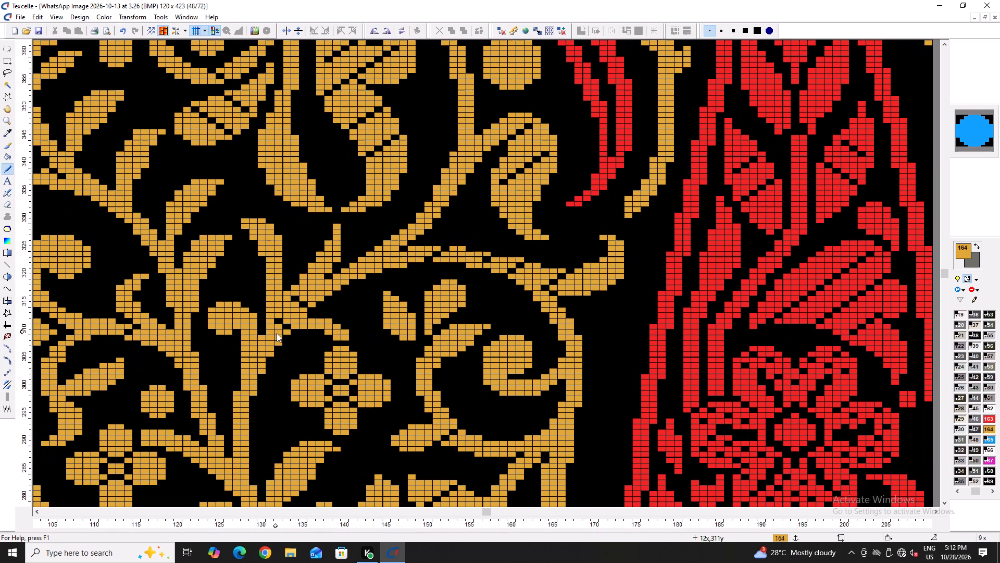
pyautogui.scroll(-3, 267, 345)
pyautogui.keyDown('ctrl'); pyautogui.scroll(2, 385, 307); pyautogui.keyUp('ctrl')
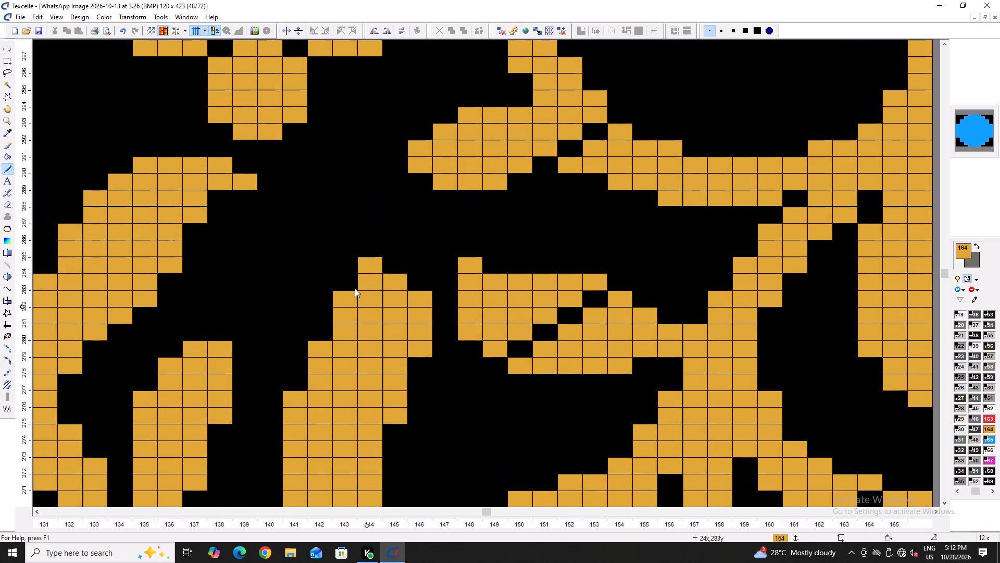
pyautogui.keyDown('ctrl'); pyautogui.scroll(2, 355, 288); pyautogui.keyUp('ctrl')
pyautogui.click(352, 303)
pyautogui.moveTo(326, 334); pyautogui.dragTo(326, 387)
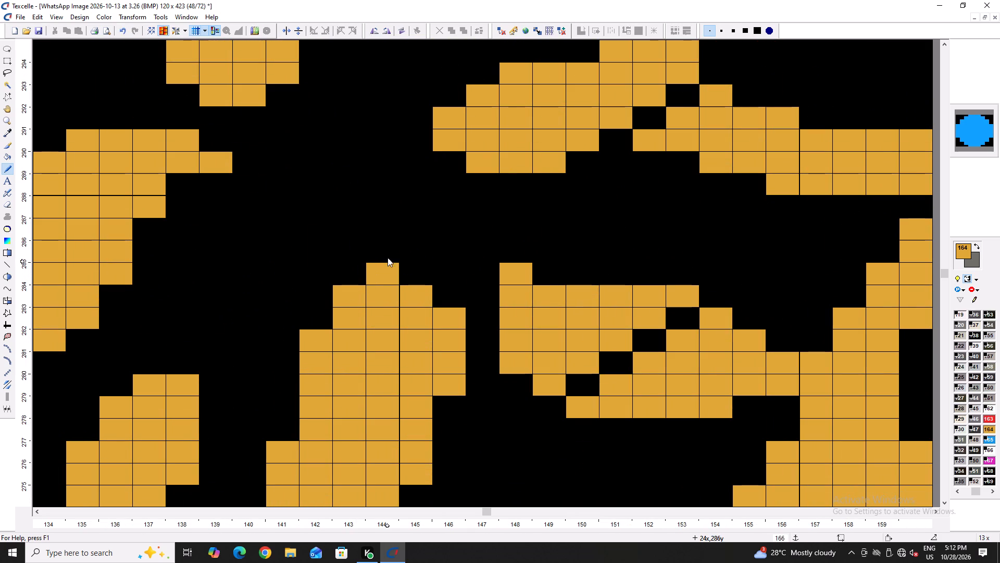
pyautogui.rightClick(387, 258)
pyautogui.rightClick(379, 273)
pyautogui.rightClick(378, 274)
# Round the same leaf's upper tip by trimming and repainting gold cells in a stepped edge at columns 144 to 146, rows 282 to 284.
pyautogui.keyDown('ctrl'); pyautogui.scroll(-4, 381, 295); pyautogui.keyUp('ctrl')
pyautogui.keyDown('ctrl'); pyautogui.scroll(4, 381, 296); pyautogui.keyUp('ctrl')
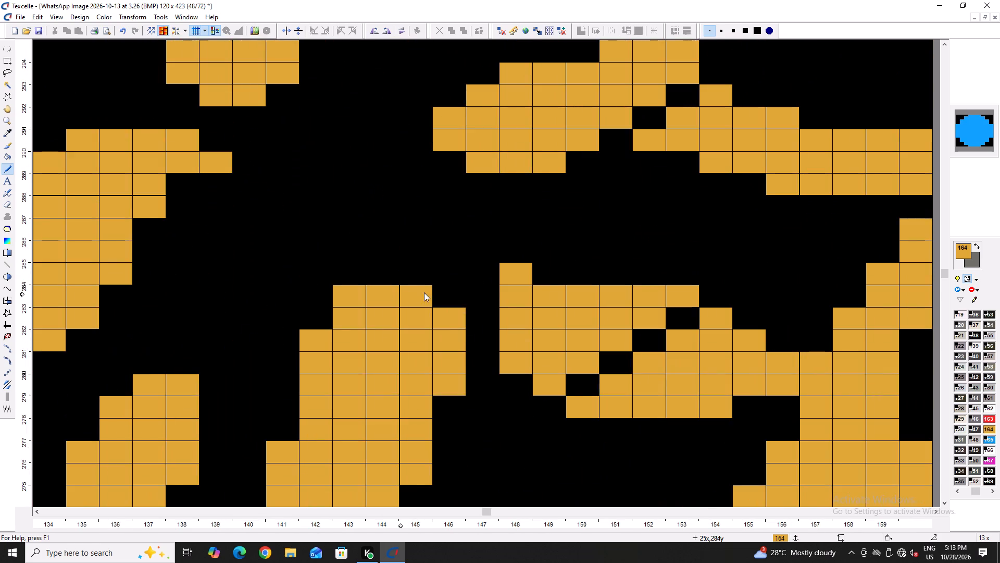
pyautogui.keyDown('ctrl'); pyautogui.scroll(-3, 423, 298); pyautogui.keyUp('ctrl')
pyautogui.click(434, 293)
pyautogui.keyDown('ctrl'); pyautogui.scroll(-5, 434, 305); pyautogui.keyUp('ctrl')
pyautogui.keyDown('ctrl'); pyautogui.scroll(5, 435, 308); pyautogui.keyUp('ctrl')
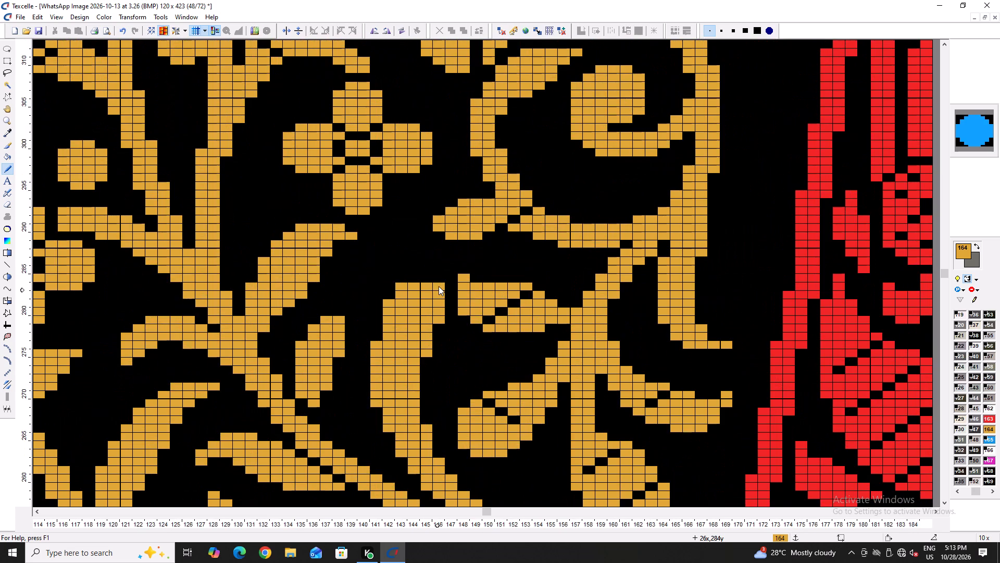
pyautogui.rightClick(439, 286)
pyautogui.rightClick(430, 283)
pyautogui.rightClick(437, 292)
pyautogui.rightClick(415, 285)
pyautogui.rightClick(415, 287)
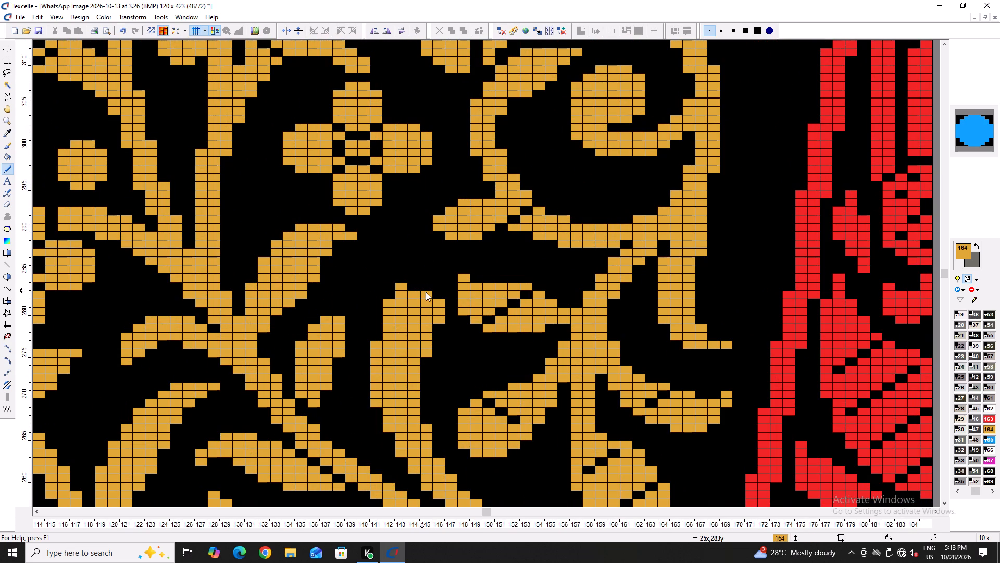
pyautogui.rightClick(426, 292)
pyautogui.rightClick(442, 299)
pyautogui.click(414, 284)
pyautogui.click(423, 292)
pyautogui.click(430, 301)
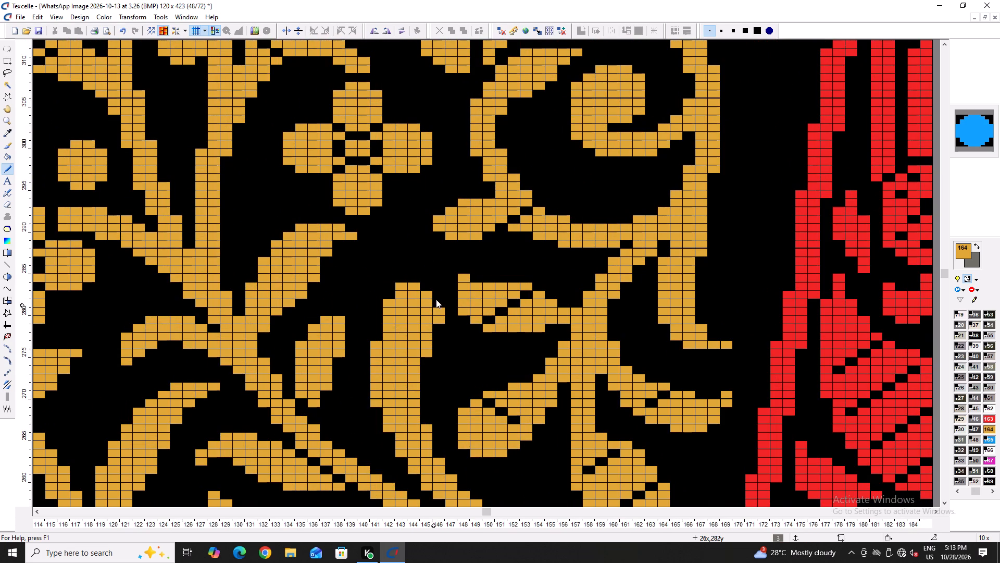
pyautogui.moveTo(436, 299); pyautogui.dragTo(436, 310)
pyautogui.click(436, 311)
# Save the design.
pyautogui.hotkey('ctrl', 's')
pyautogui.hotkey('ctrl', 's')
# Extend the tip of the small neighbouring leaf with a gold cell at column 139, row 279.
pyautogui.click(349, 316)
pyautogui.keyDown('ctrl'); pyautogui.scroll(-3, 361, 358); pyautogui.keyUp('ctrl')
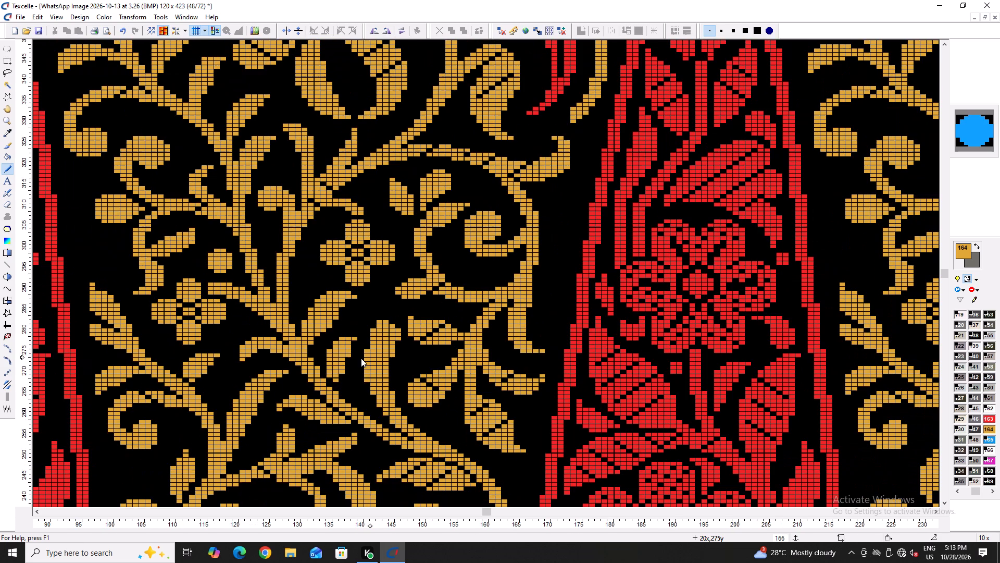
pyautogui.scroll(-3, 683, 339)
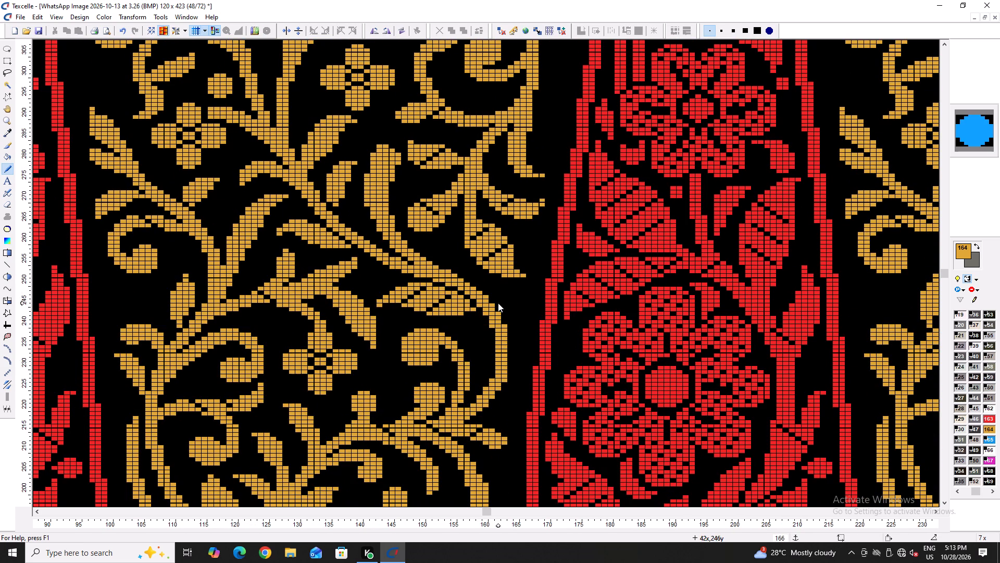
pyautogui.scroll(-4, 490, 342)
# Save the design.
pyautogui.hotkey('ctrl', 's')
pyautogui.hotkey('ctrl', 's')
pyautogui.hotkey('ctrl', 's')
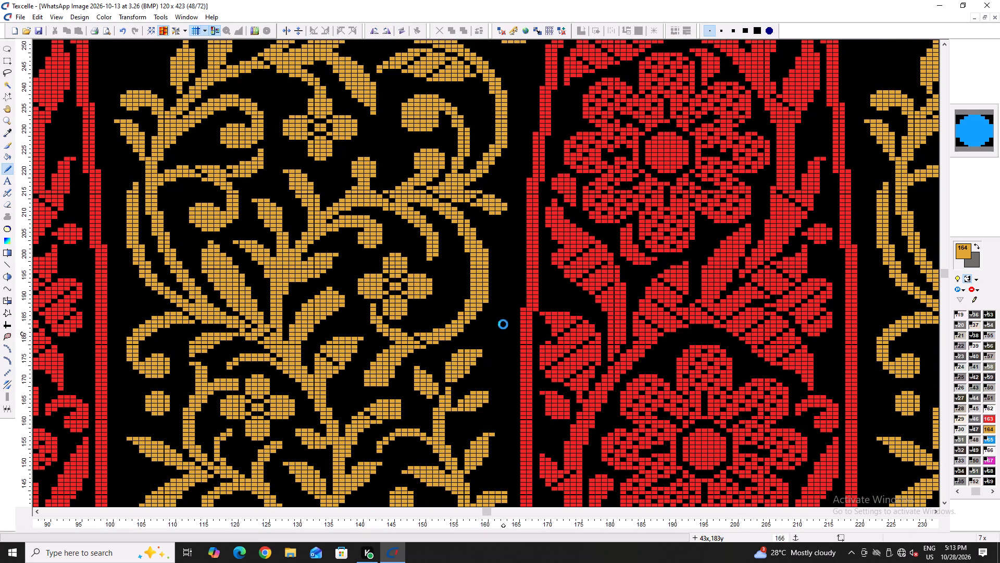
pyautogui.hotkey('ctrl', 's')
pyautogui.hotkey('ctrl', 's')
# Examine the lower and middle parts of the gold vine for remaining rough stems and leaves.
pyautogui.scroll(-1, 507, 395)
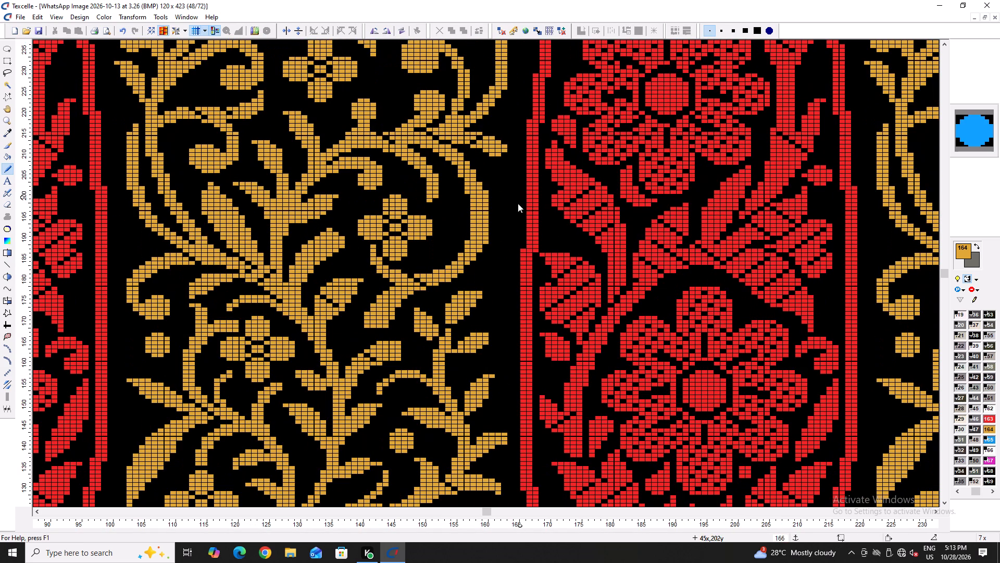
pyautogui.scroll(-5, 530, 390)
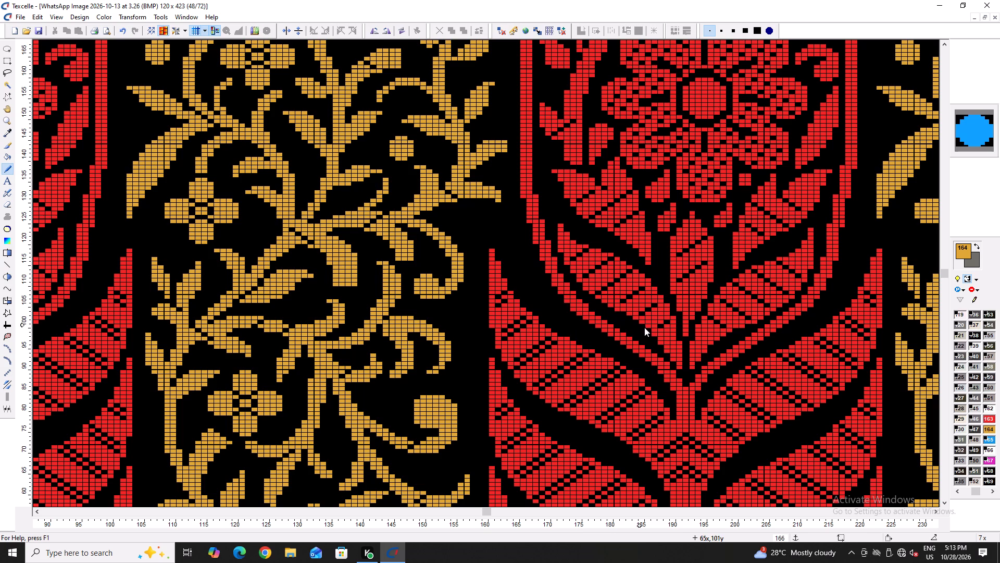
pyautogui.scroll(3, 421, 251)
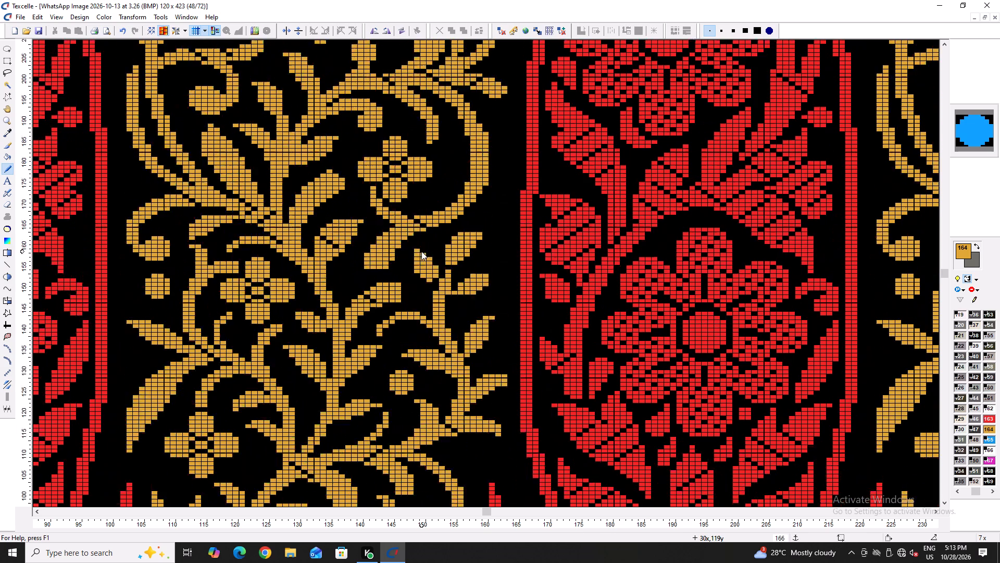
pyautogui.scroll(2, 421, 251)
pyautogui.scroll(4, 468, 328)
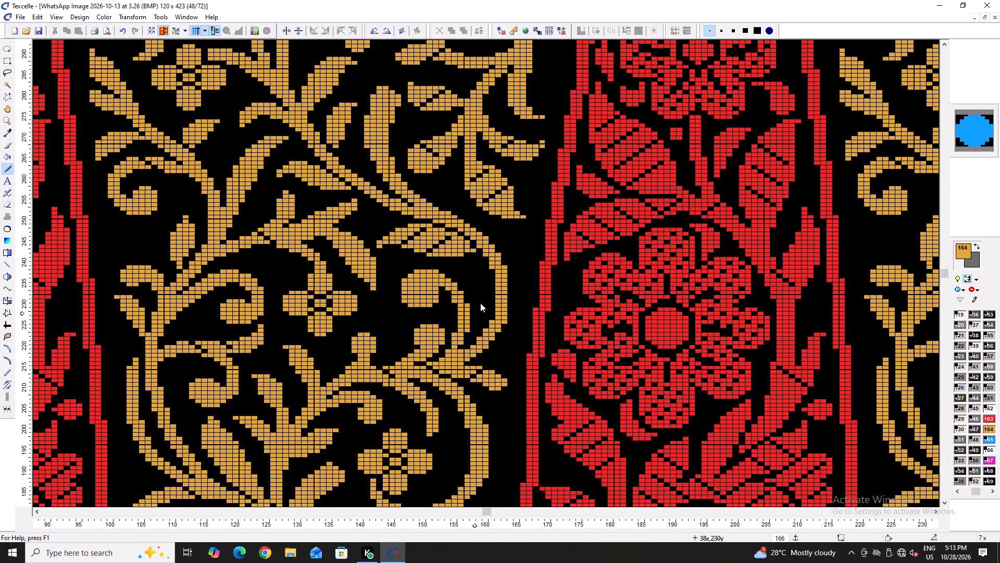
pyautogui.scroll(3, 158, 310)
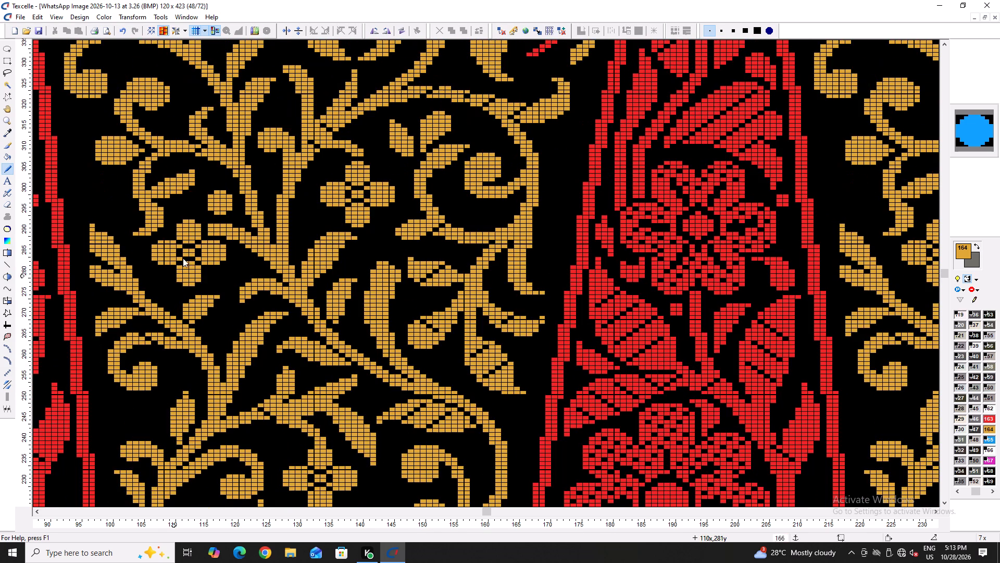
pyautogui.keyDown('ctrl'); pyautogui.scroll(4, 120, 190); pyautogui.keyUp('ctrl')
pyautogui.keyDown('ctrl'); pyautogui.scroll(-1, 324, 195); pyautogui.keyUp('ctrl')
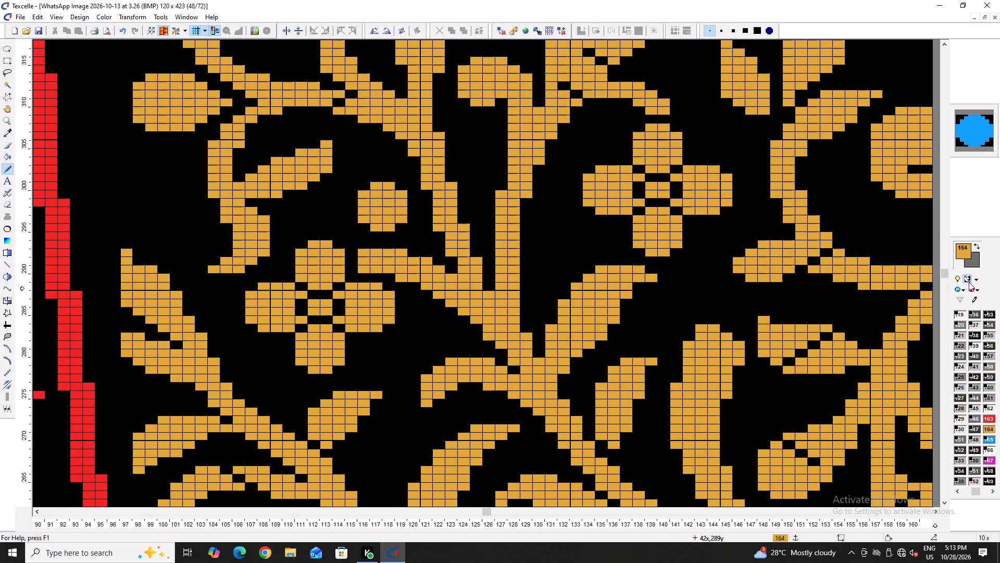
# Show the real colours, protect gold 164 and red 163, and cover all other colours across the whole repeat with white 166.
pyautogui.click(969, 281)
pyautogui.keyDown('ctrl'); pyautogui.scroll(-4, 466, 255); pyautogui.keyUp('ctrl')
pyautogui.hotkey('shift', 'space')
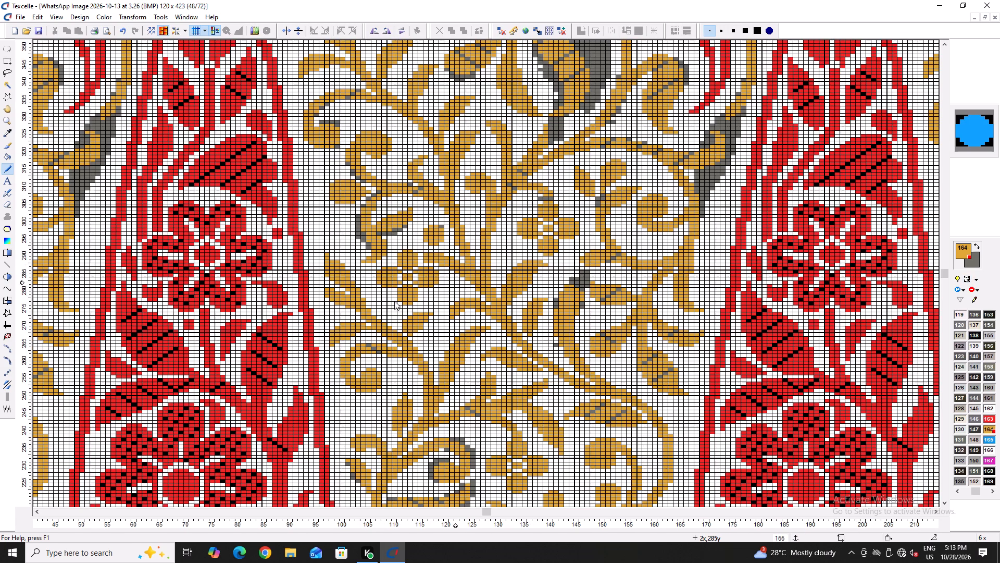
pyautogui.hotkey('shift', 'space')
pyautogui.press('e')
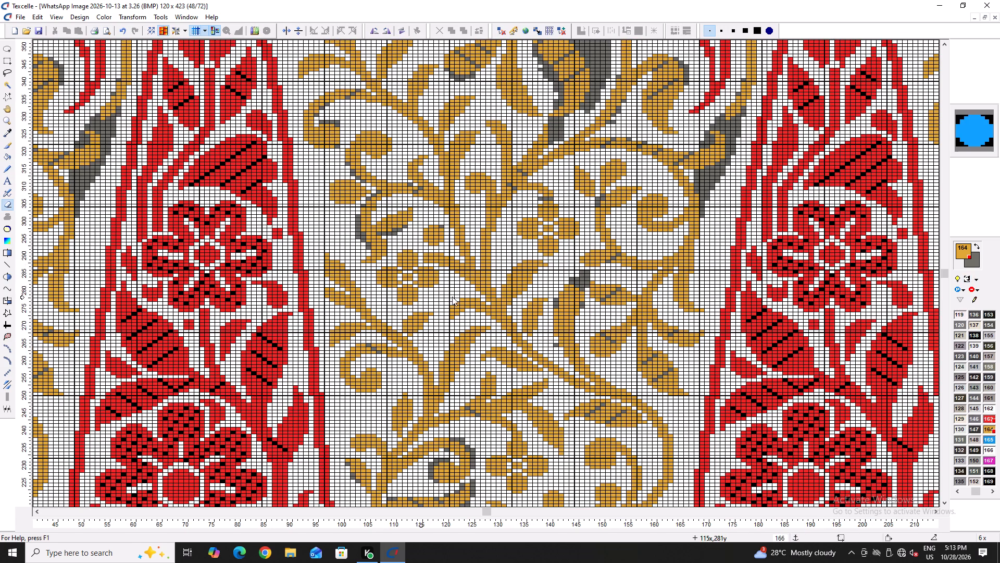
pyautogui.press('space')
pyautogui.keyDown('ctrl'); pyautogui.scroll(-4, 505, 251); pyautogui.keyUp('ctrl')
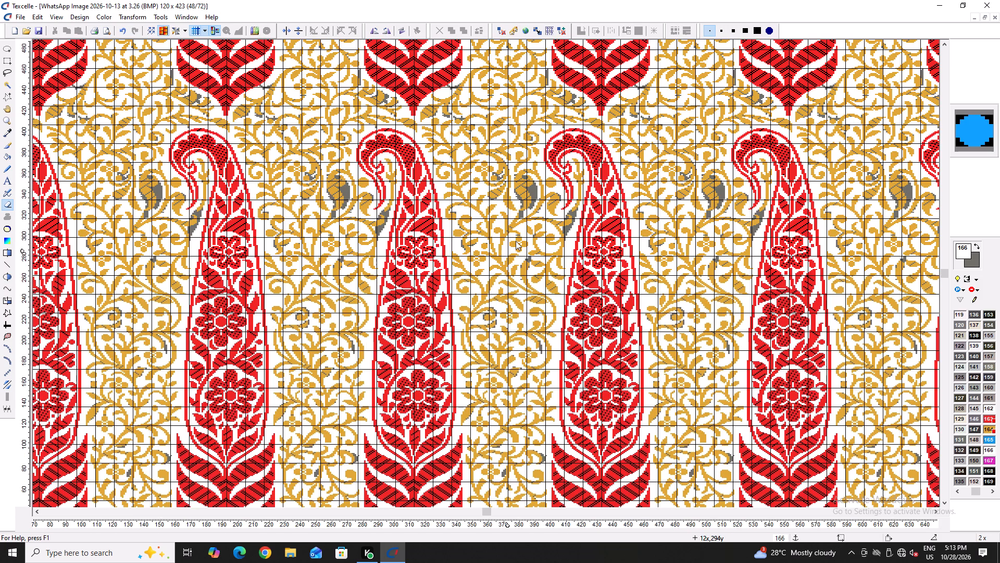
pyautogui.moveTo(551, 114); pyautogui.dragTo(215, 408)
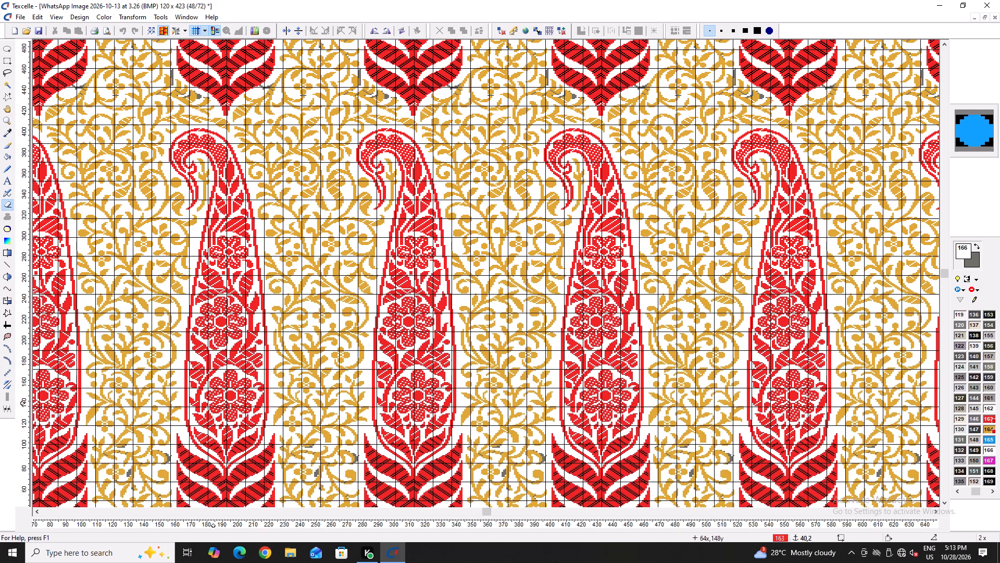
pyautogui.moveTo(215, 408); pyautogui.dragTo(276, 438)
pyautogui.keyDown('ctrl'); pyautogui.scroll(-1, 338, 366); pyautogui.keyUp('ctrl')
pyautogui.moveTo(230, 262); pyautogui.dragTo(12, 347)
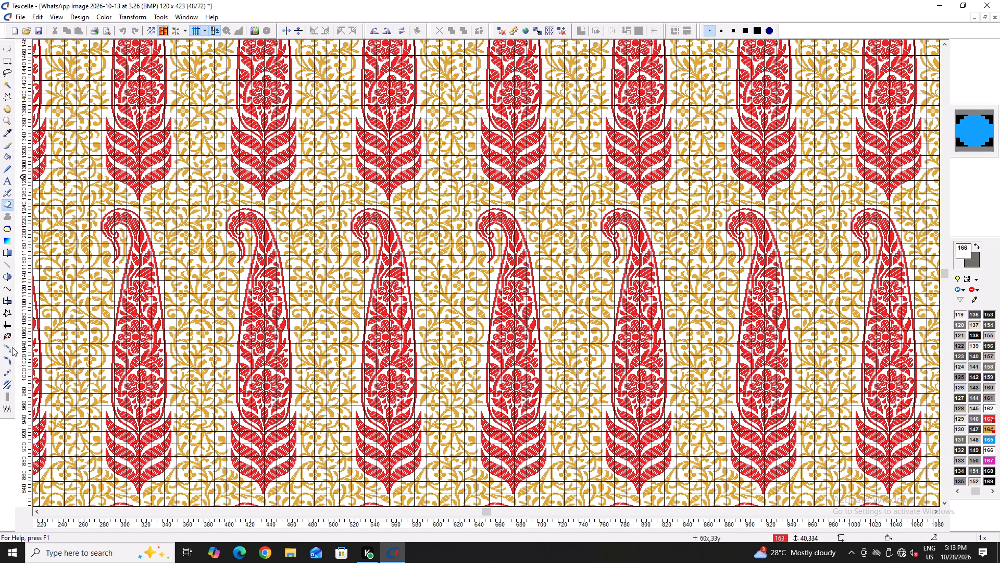
pyautogui.moveTo(12, 347); pyautogui.dragTo(271, 446)
# Measure the white gap at row 127 between the gold vine and the paisley's red outline.
pyautogui.keyDown('ctrl'); pyautogui.scroll(6, 387, 264); pyautogui.keyUp('ctrl')
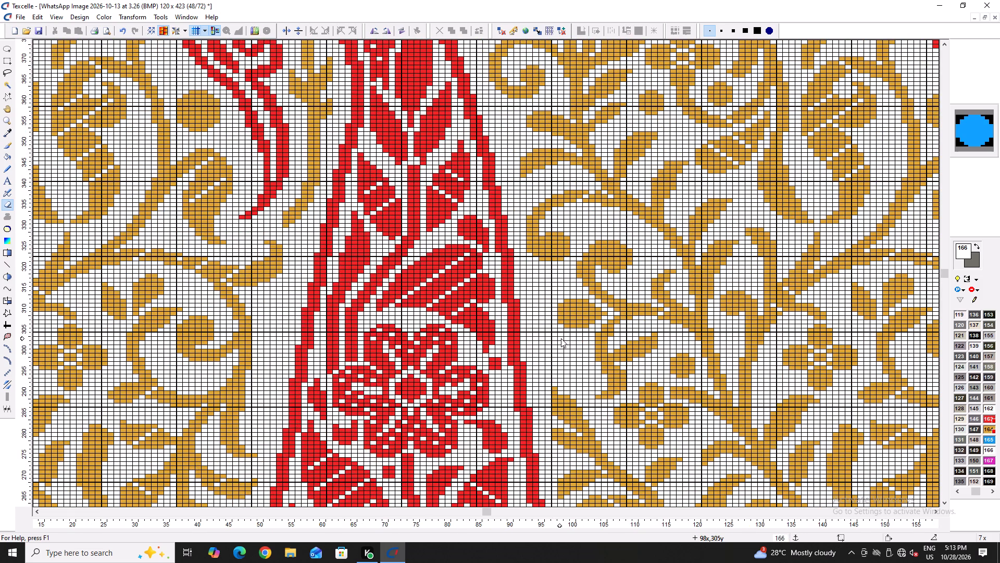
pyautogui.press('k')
pyautogui.scroll(-4, 328, 272)
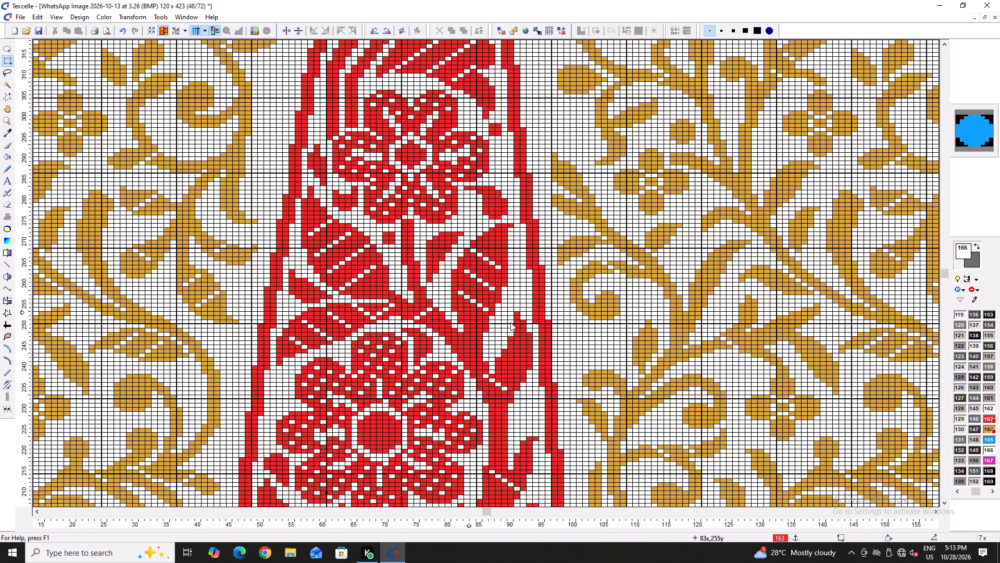
pyautogui.scroll(-2, 614, 334)
pyautogui.scroll(-16, 717, 318)
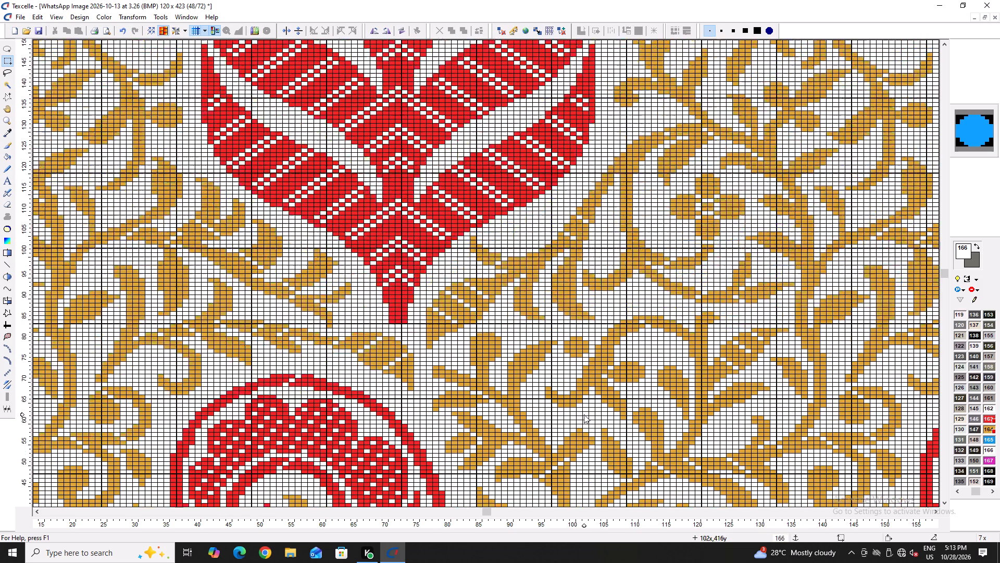
pyautogui.scroll(-1, 584, 414)
pyautogui.scroll(9, 430, 273)
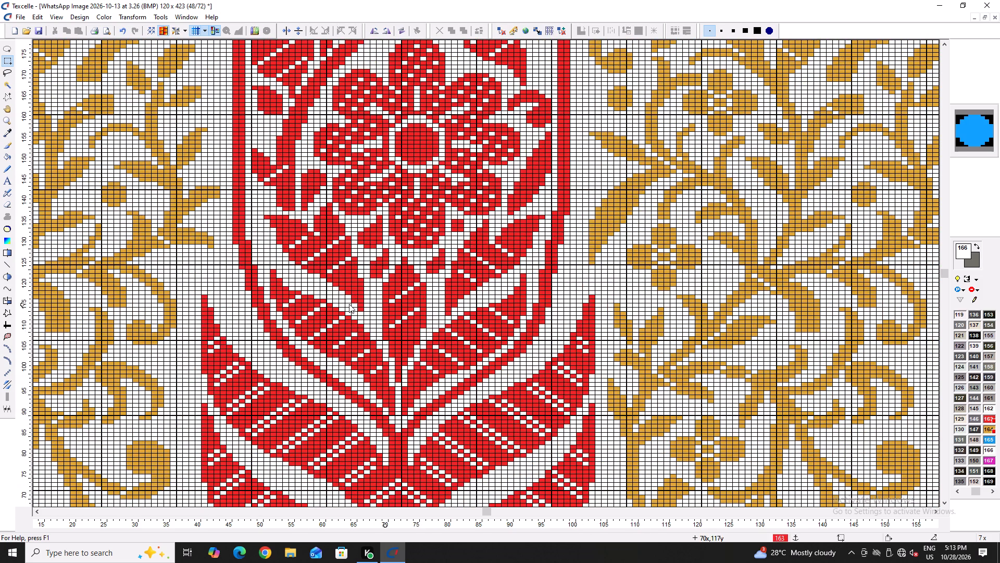
pyautogui.keyDown('ctrl'); pyautogui.scroll(4, 108, 288); pyautogui.keyUp('ctrl')
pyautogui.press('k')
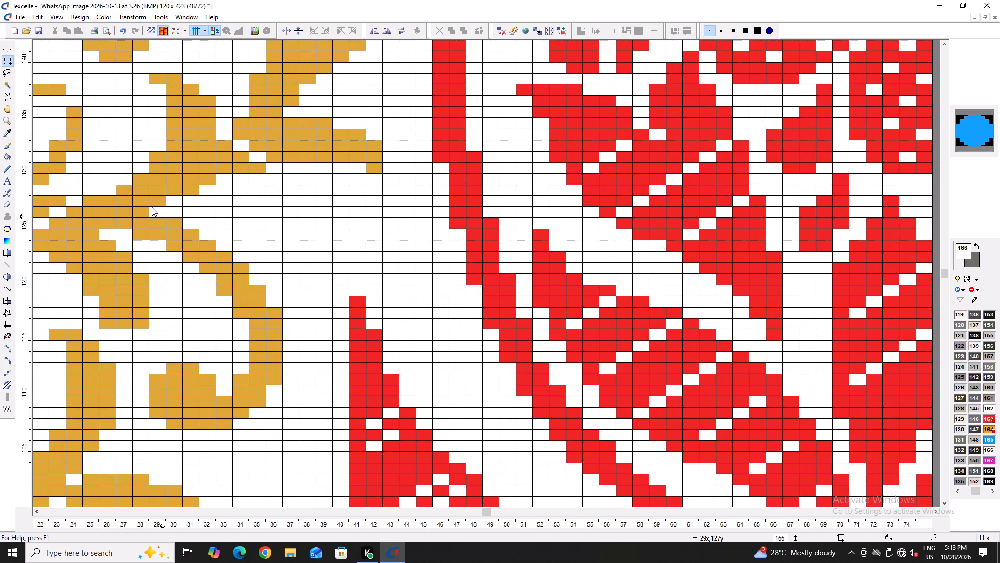
pyautogui.moveTo(155, 213); pyautogui.dragTo(444, 206)
pyautogui.press('Delete')
# Recolour all red 163 paisley areas across the whole repeat with gold 164, using a bucket fill set to All and red unprotected.
pyautogui.keyDown('ctrl'); pyautogui.scroll(-7, 444, 265); pyautogui.keyUp('ctrl')
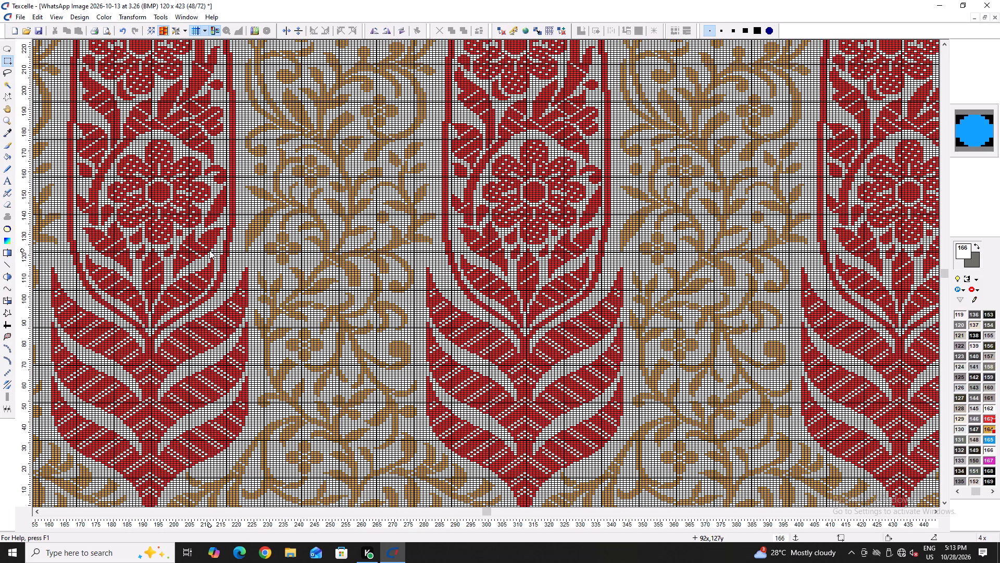
pyautogui.click(7, 160)
pyautogui.rightClick(7, 160)
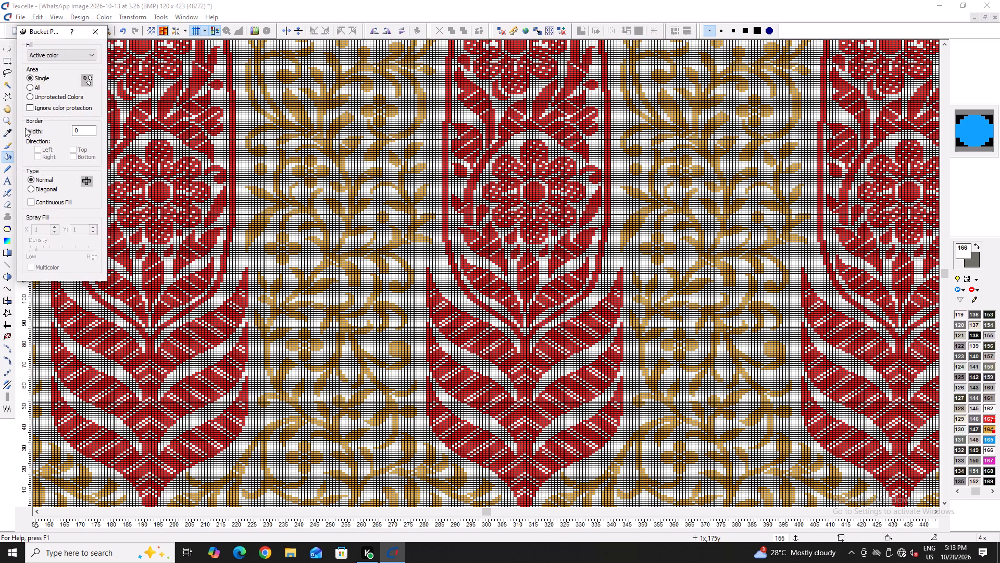
pyautogui.click(38, 87)
pyautogui.click(94, 32)
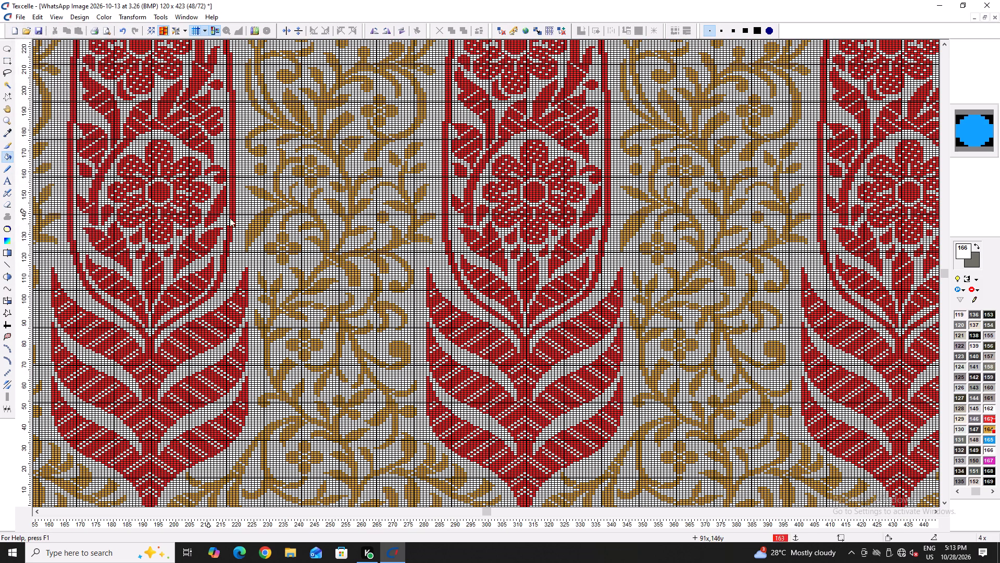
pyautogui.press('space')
pyautogui.click(214, 233)
pyautogui.click(214, 233)
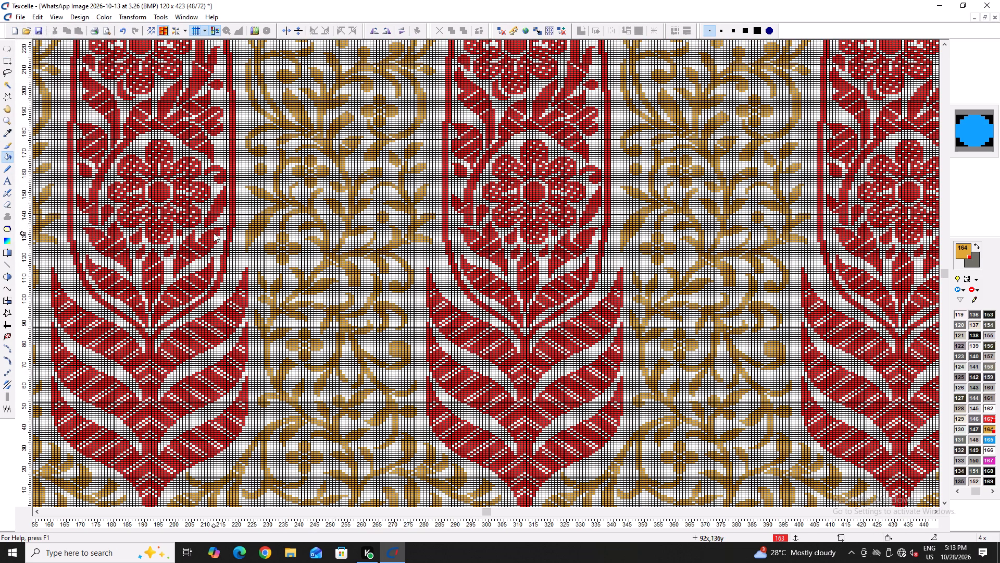
pyautogui.click(213, 236)
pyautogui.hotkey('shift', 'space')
pyautogui.click(213, 236)
pyautogui.keyDown('ctrl'); pyautogui.scroll(-1, 363, 241); pyautogui.keyUp('ctrl')
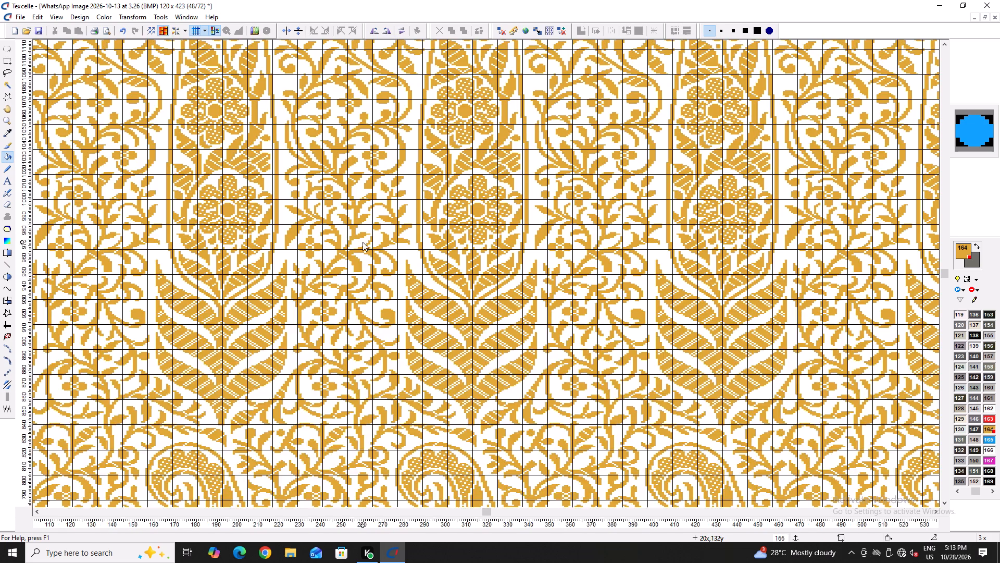
pyautogui.keyDown('ctrl'); pyautogui.scroll(-1, 362, 242); pyautogui.keyUp('ctrl')
# Switch the colour display so the gold 164 areas stand out against black.
pyautogui.click(965, 279)
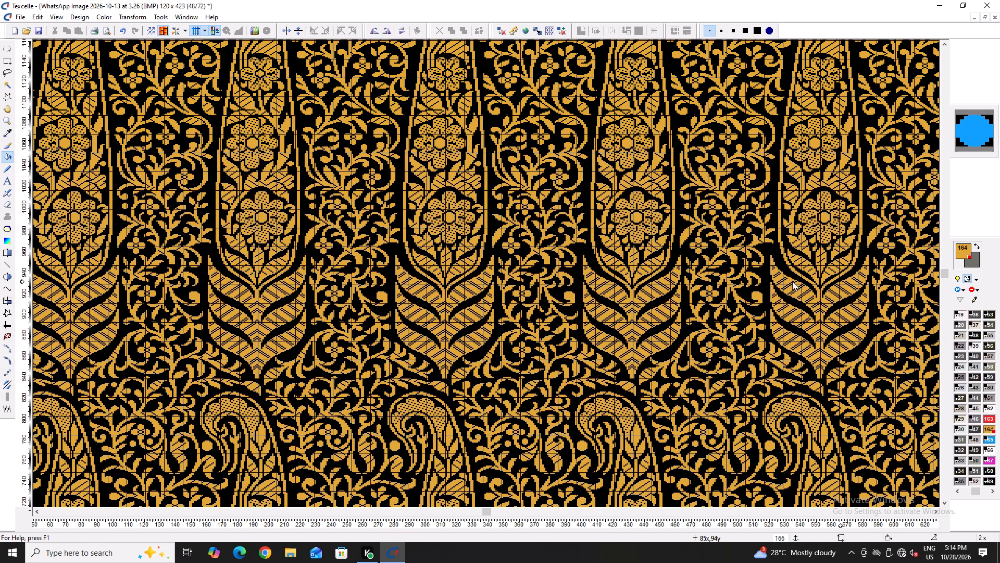
# Save the recoloured design.
pyautogui.hotkey('ctrl', 's')
pyautogui.hotkey('ctrl', 's')
# Measure the solid gold run at row 49 between the dotted veins in the paisley's leaf base.
pyautogui.scroll(4, 438, 283)
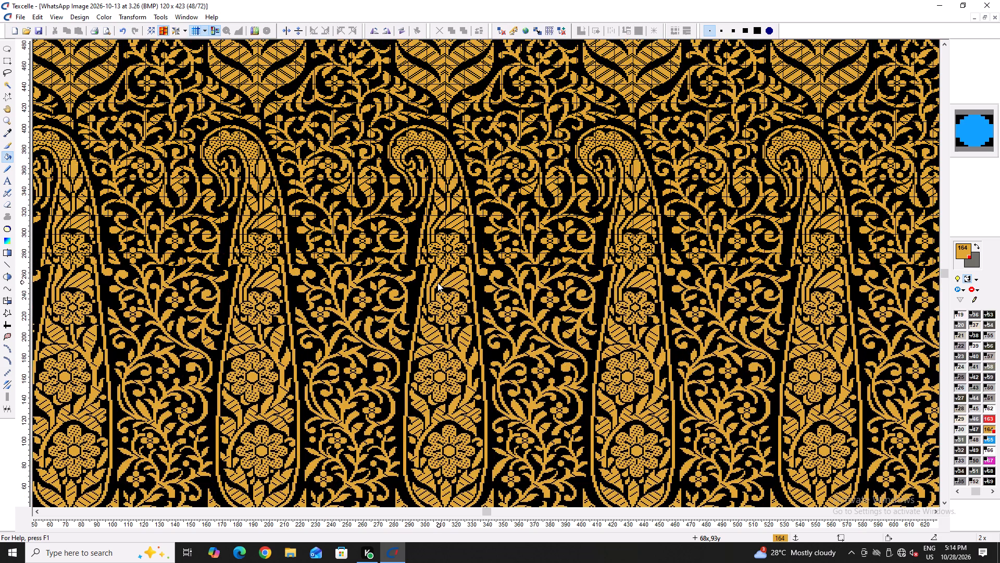
pyautogui.scroll(-2, 434, 281)
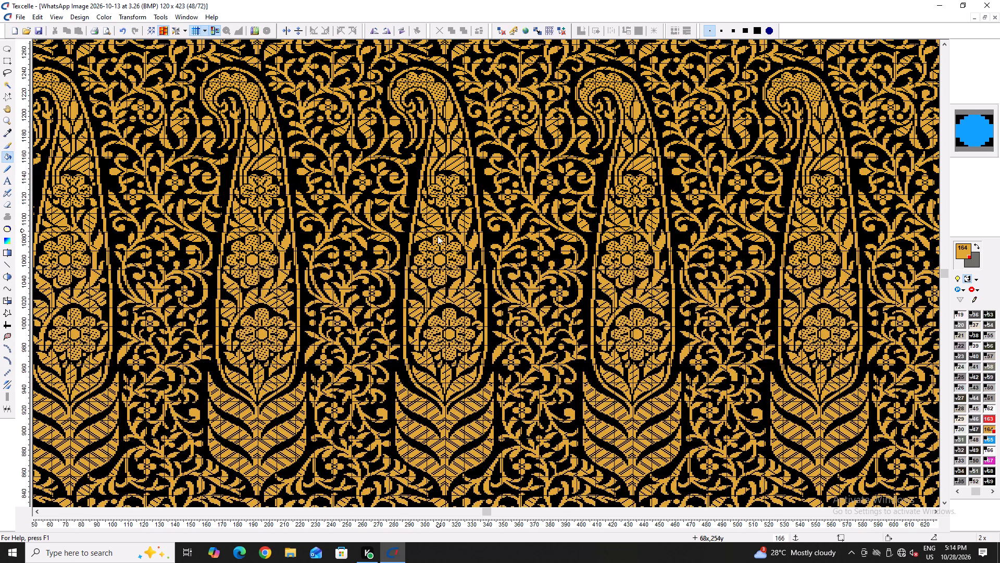
pyautogui.keyDown('ctrl'); pyautogui.scroll(6, 441, 287); pyautogui.keyUp('ctrl')
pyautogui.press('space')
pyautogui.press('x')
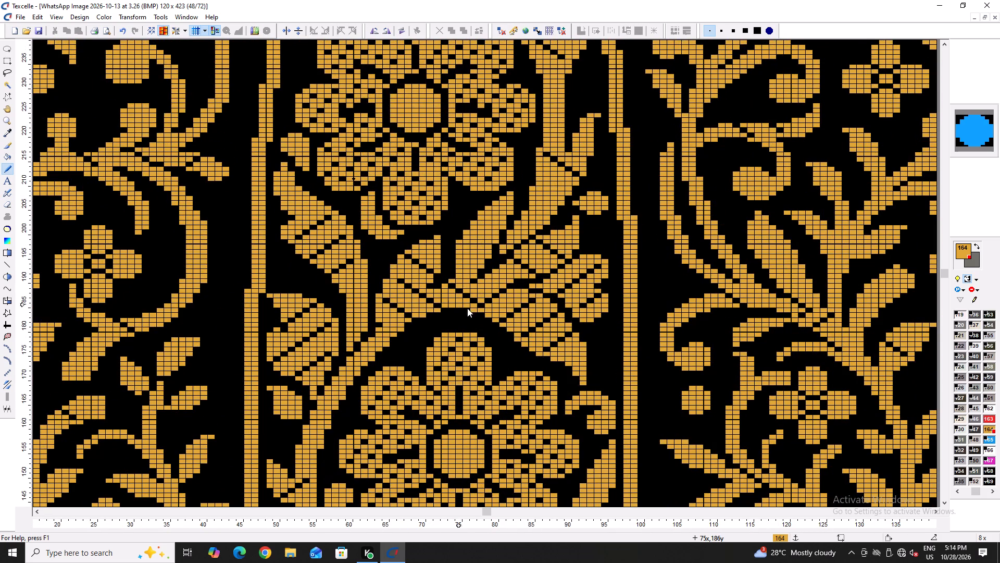
pyautogui.scroll(-2, 597, 377)
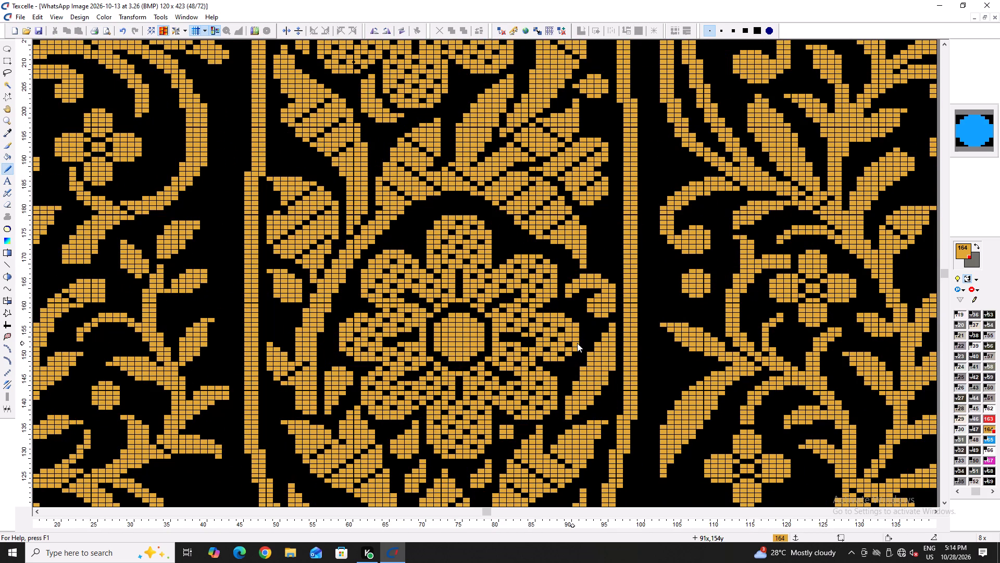
pyautogui.scroll(-9, 577, 343)
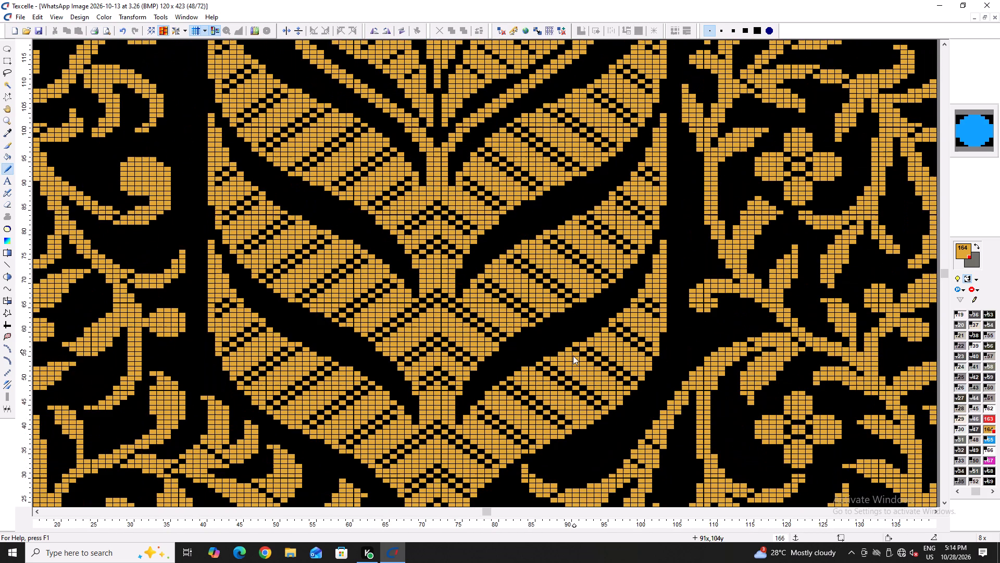
pyautogui.keyDown('ctrl'); pyautogui.scroll(6, 439, 332); pyautogui.keyUp('ctrl')
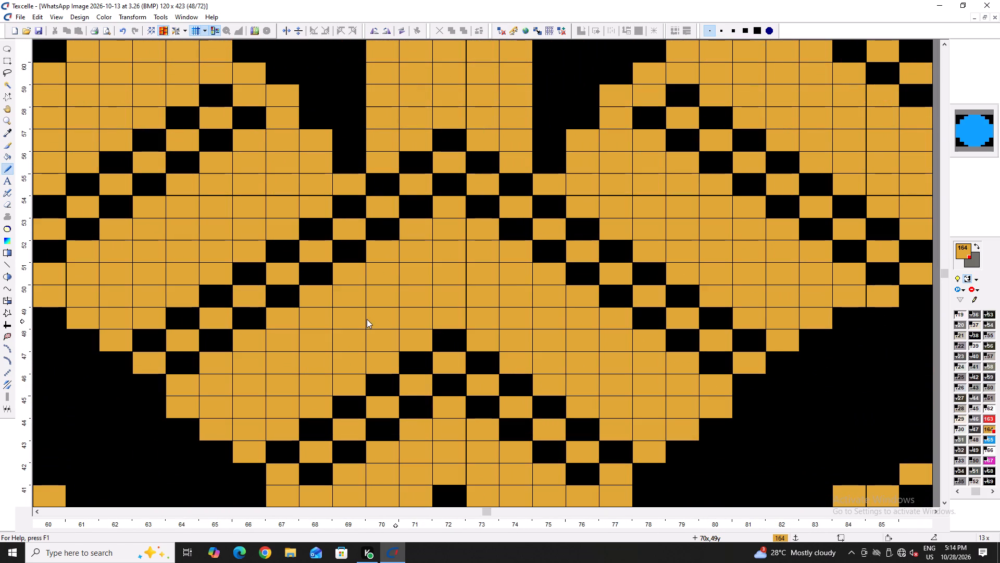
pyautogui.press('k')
pyautogui.moveTo(281, 314); pyautogui.dragTo(612, 324)
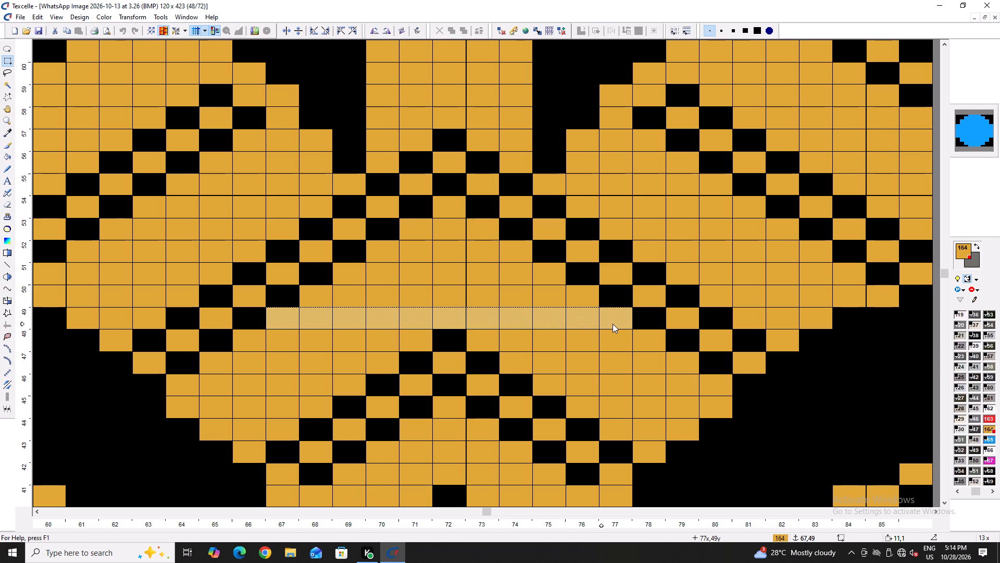
pyautogui.moveTo(612, 324); pyautogui.dragTo(613, 324)
pyautogui.press('Delete')
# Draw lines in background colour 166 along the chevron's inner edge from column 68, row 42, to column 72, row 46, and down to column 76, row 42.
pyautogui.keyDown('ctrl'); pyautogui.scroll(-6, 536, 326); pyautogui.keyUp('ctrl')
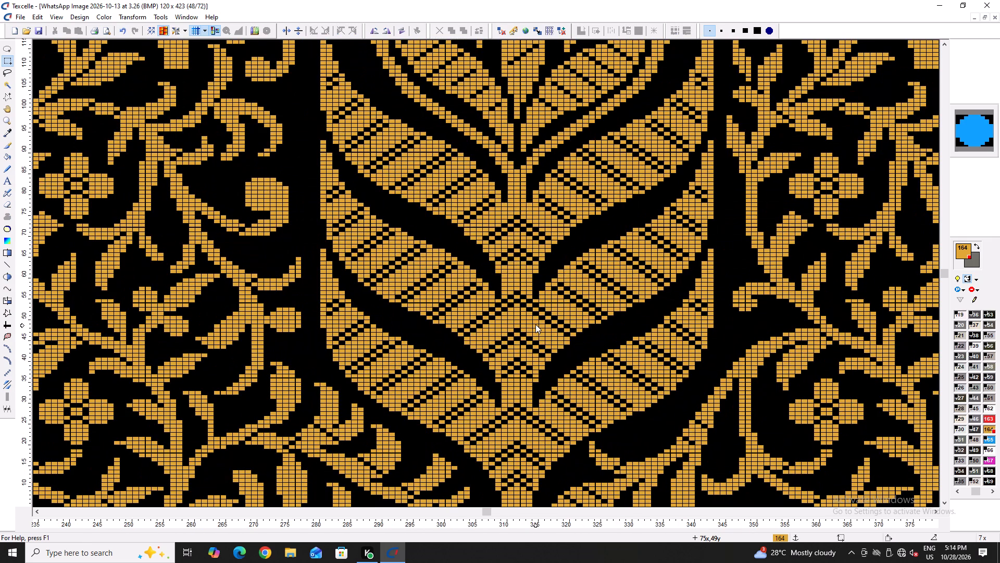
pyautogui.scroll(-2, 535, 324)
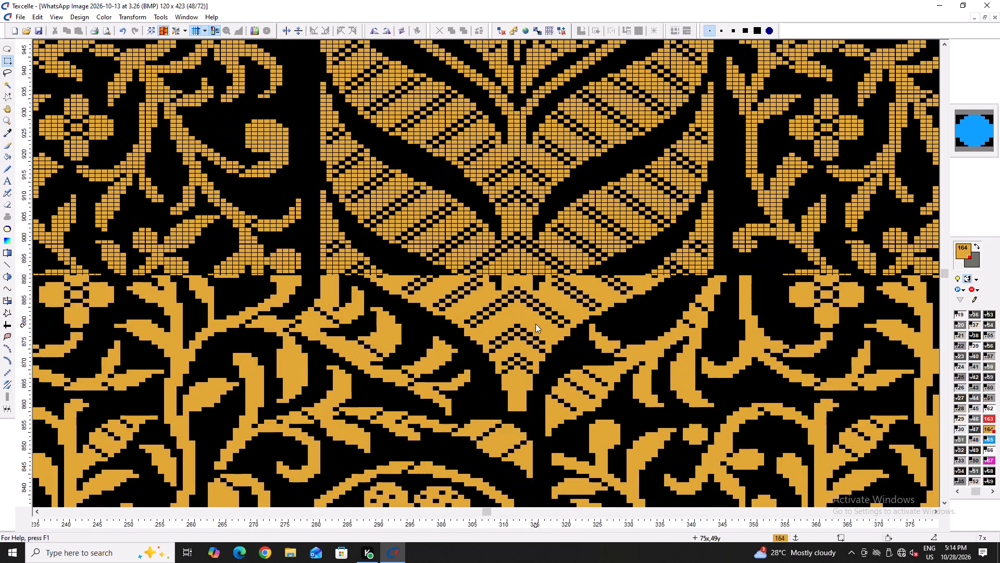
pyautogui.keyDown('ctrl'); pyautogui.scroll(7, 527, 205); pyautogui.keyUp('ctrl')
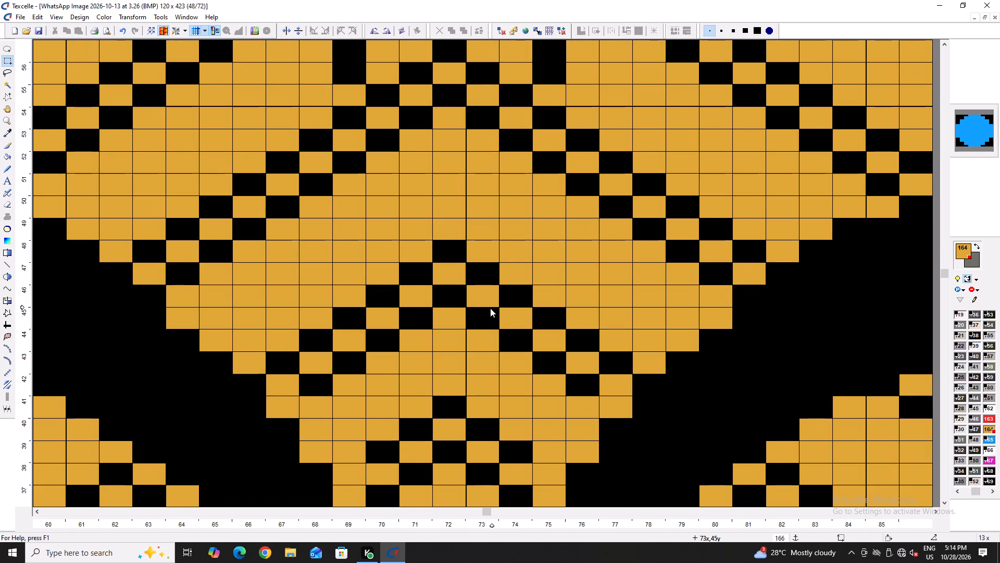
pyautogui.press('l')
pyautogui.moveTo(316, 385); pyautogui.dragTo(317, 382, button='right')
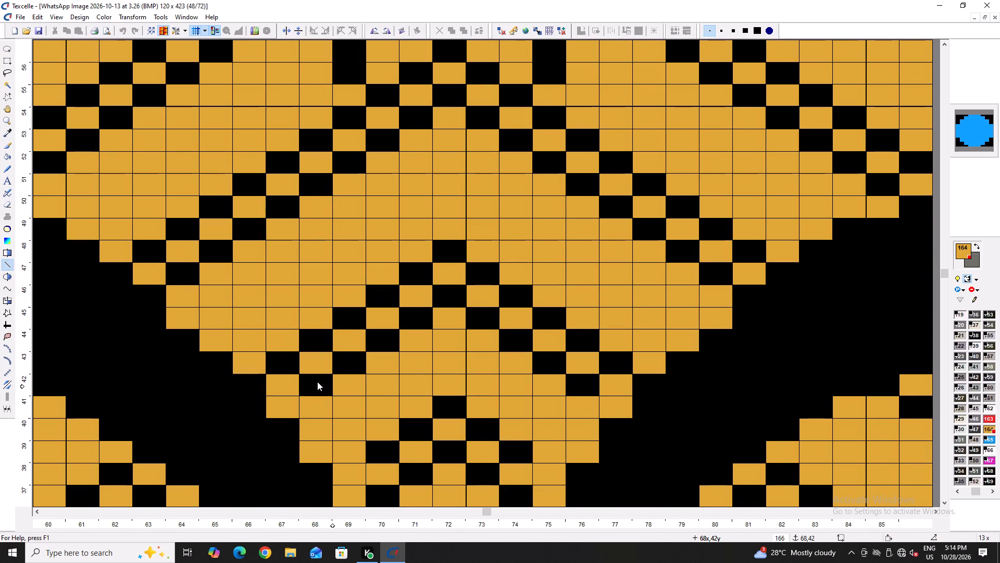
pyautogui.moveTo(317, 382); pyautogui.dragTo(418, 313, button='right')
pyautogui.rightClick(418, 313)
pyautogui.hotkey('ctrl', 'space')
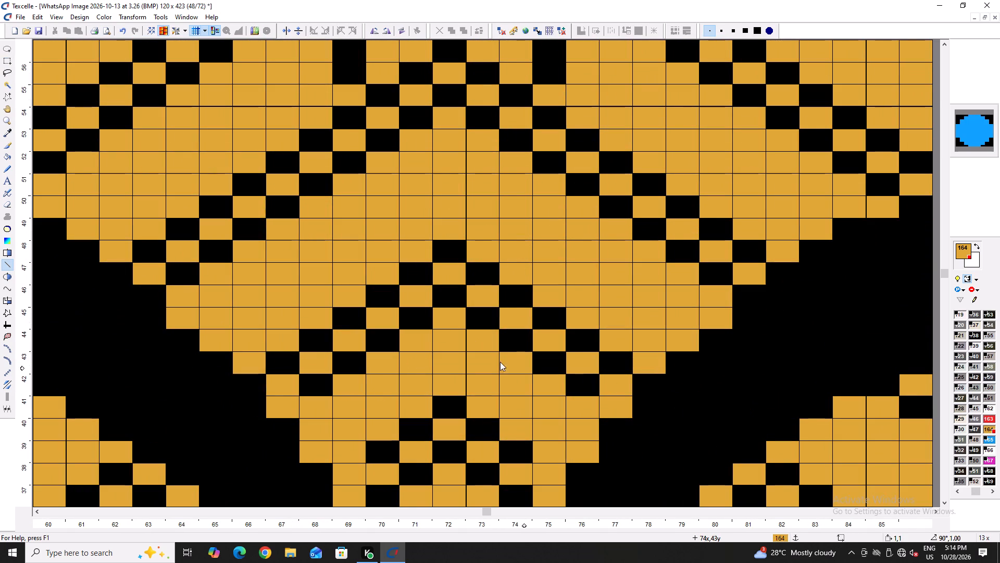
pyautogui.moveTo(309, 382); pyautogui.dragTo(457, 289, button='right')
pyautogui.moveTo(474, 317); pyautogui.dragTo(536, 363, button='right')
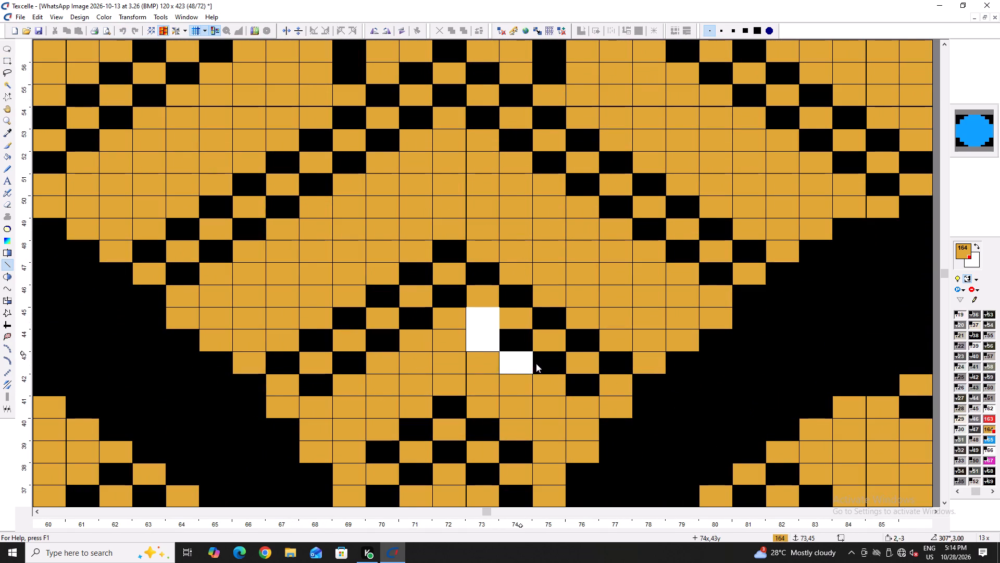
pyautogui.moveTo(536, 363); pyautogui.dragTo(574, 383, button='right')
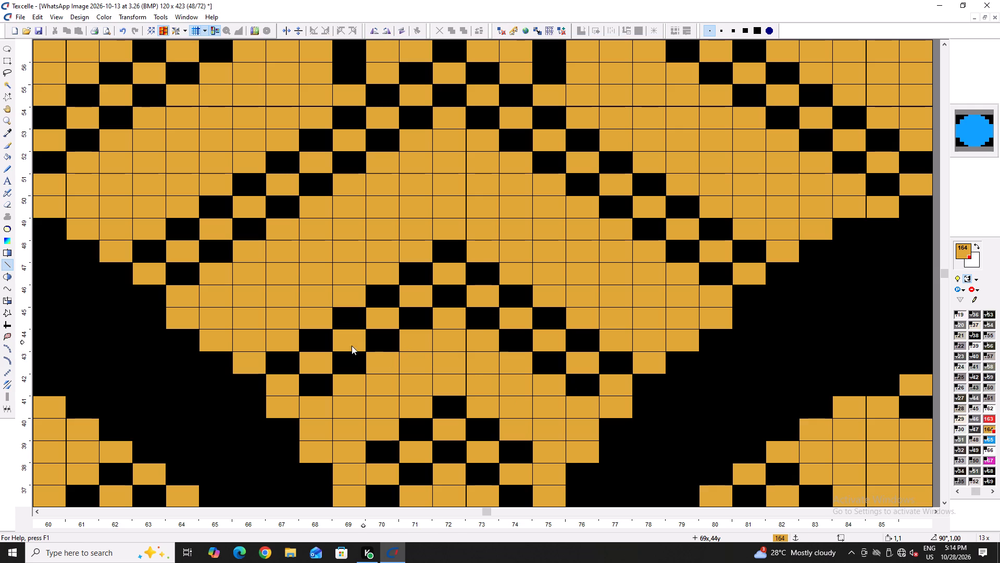
# Cover the chevron's inner checkered line with gold lines from column 68, row 42, to column 72, row 46, and down to column 76, row 42.
pyautogui.moveTo(317, 381); pyautogui.dragTo(444, 292)
pyautogui.moveTo(480, 321); pyautogui.dragTo(580, 384)
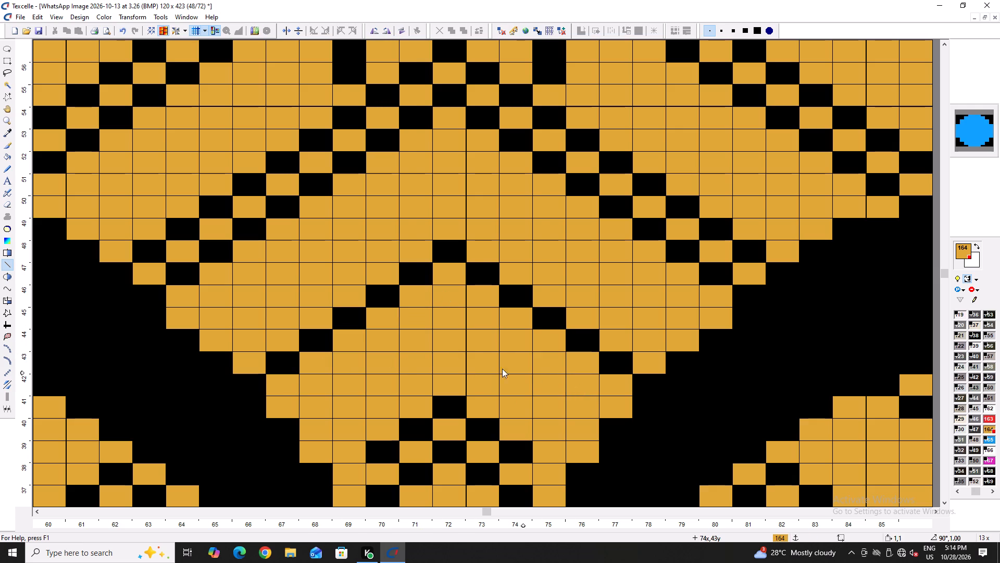
# Unprotect gold 164 and draw background lines from column 72, row 50, to column 66, row 44, and from column 73, row 49, to column 78, row 44.
pyautogui.moveTo(247, 339); pyautogui.dragTo(362, 254, button='right')
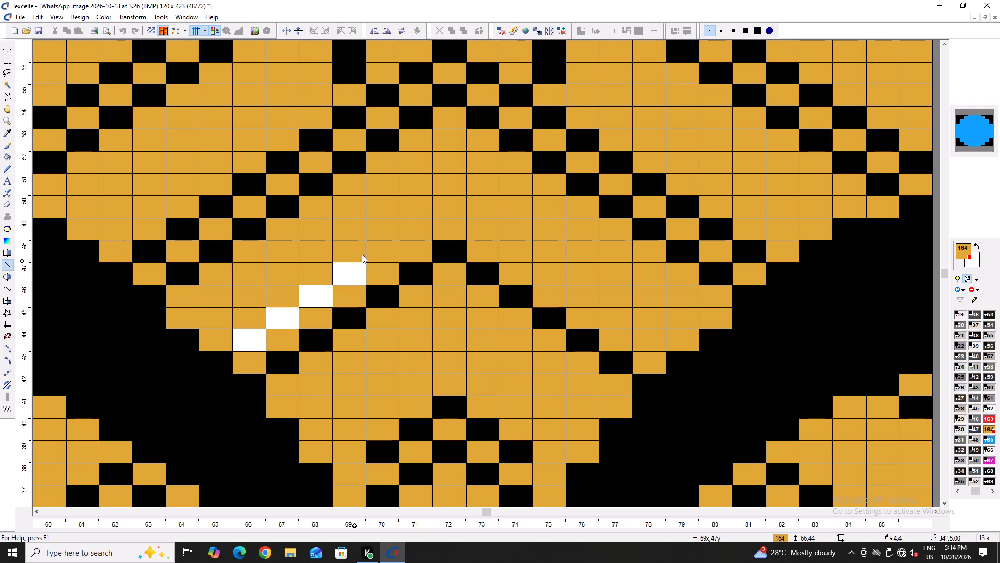
pyautogui.moveTo(362, 254); pyautogui.dragTo(435, 210, button='right')
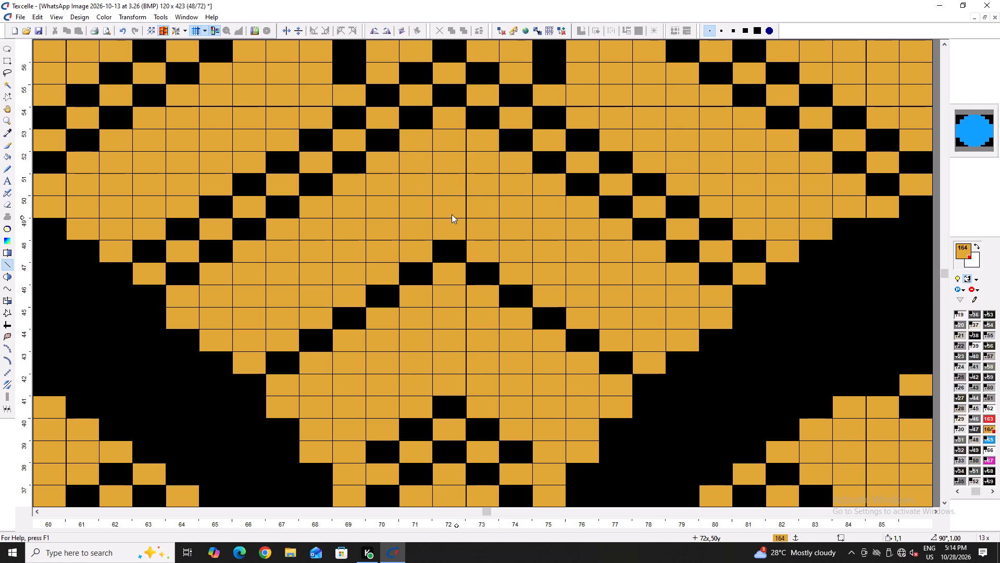
pyautogui.hotkey('shift', 'space')
pyautogui.moveTo(441, 209); pyautogui.dragTo(262, 326, button='right')
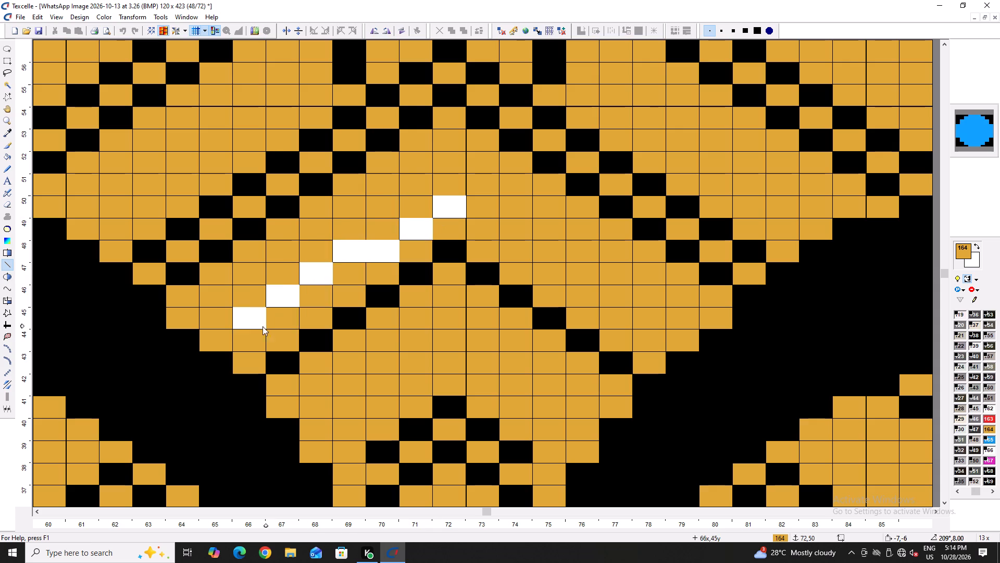
pyautogui.moveTo(262, 326); pyautogui.dragTo(246, 332, button='right')
pyautogui.moveTo(484, 225); pyautogui.dragTo(617, 320, button='right')
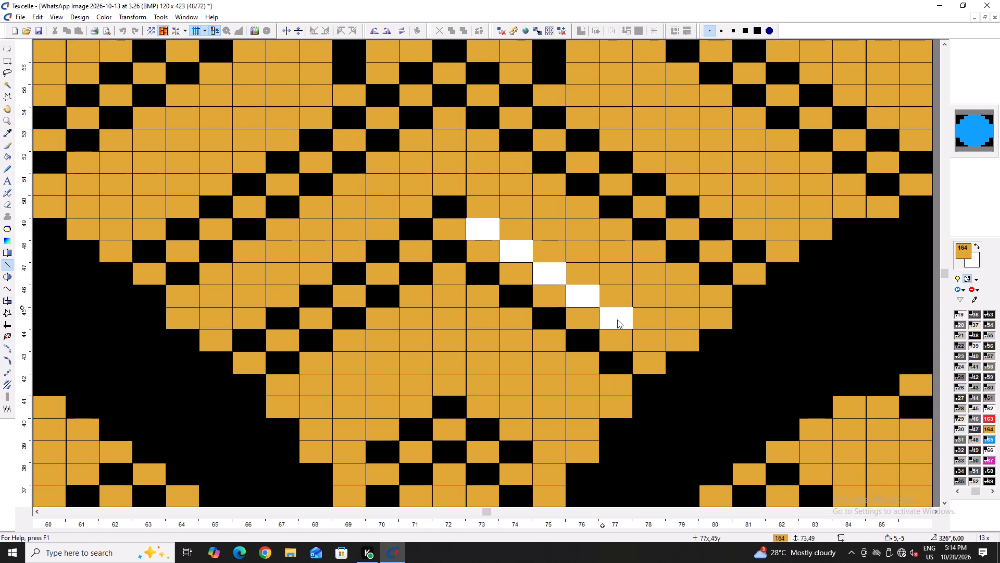
pyautogui.moveTo(617, 320); pyautogui.dragTo(641, 336, button='right')
# Save the pattern.
pyautogui.hotkey('ctrl', 's')
pyautogui.hotkey('ctrl', 's')
# Examine the large leaf's chevron separations and the surrounding vine in the repeated pattern.
pyautogui.keyDown('ctrl'); pyautogui.scroll(-4, 529, 304); pyautogui.keyUp('ctrl')
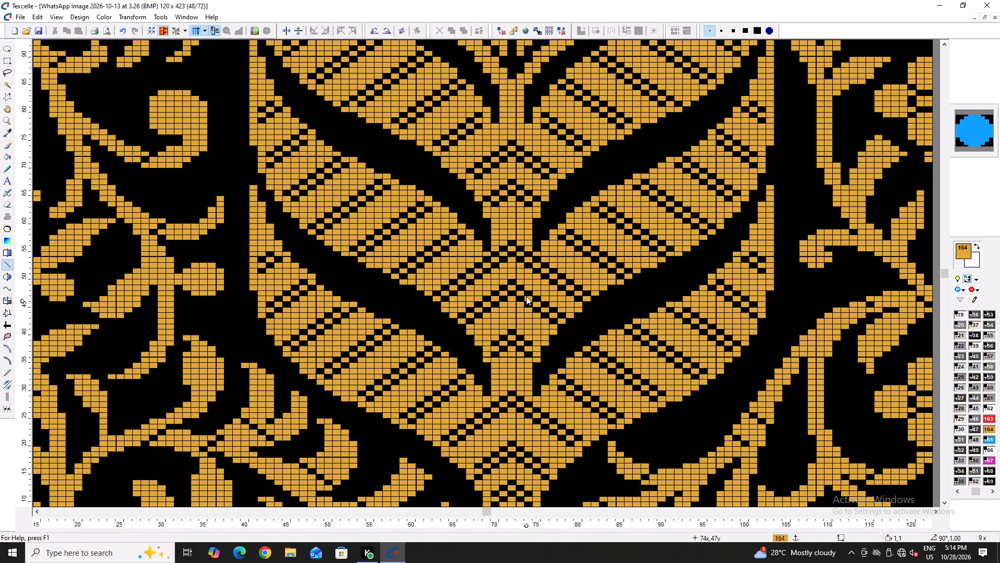
pyautogui.keyDown('ctrl'); pyautogui.scroll(5, 522, 315); pyautogui.keyUp('ctrl')
pyautogui.scroll(-5, 503, 338)
pyautogui.keyDown('ctrl'); pyautogui.scroll(-3, 494, 340); pyautogui.keyUp('ctrl')
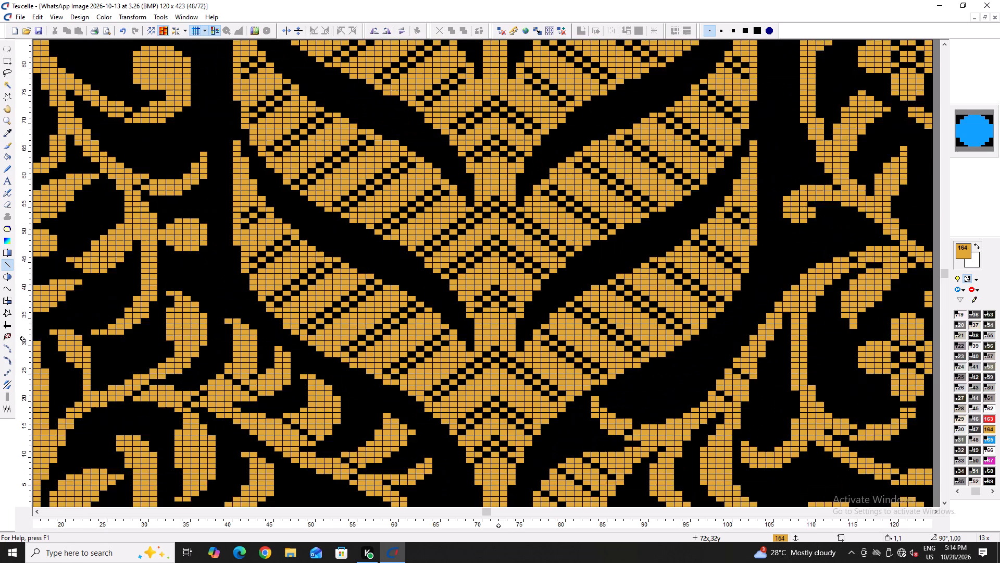
pyautogui.keyDown('ctrl'); pyautogui.scroll(-3, 494, 340); pyautogui.keyUp('ctrl')
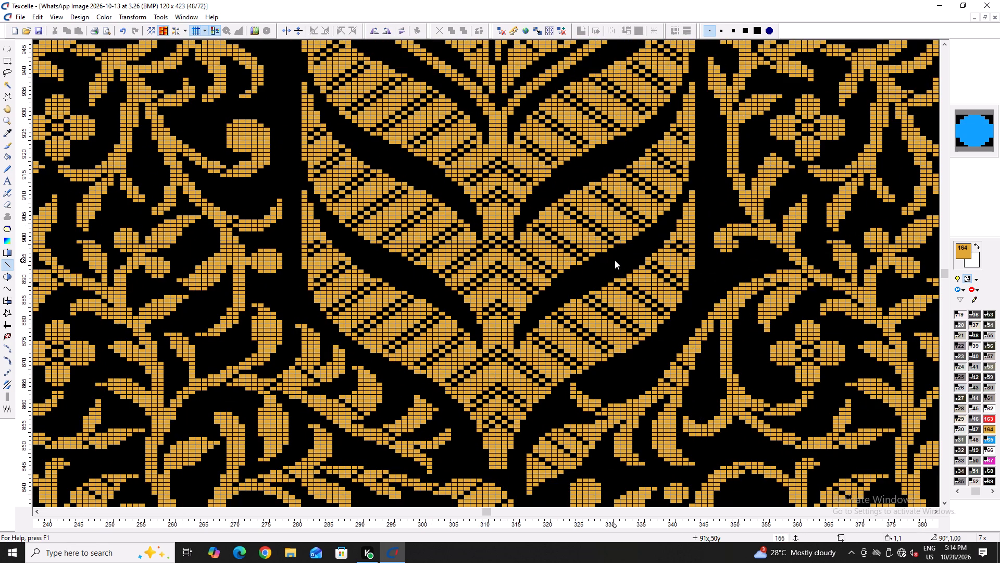
pyautogui.keyDown('ctrl'); pyautogui.scroll(-1, 629, 254); pyautogui.keyUp('ctrl')
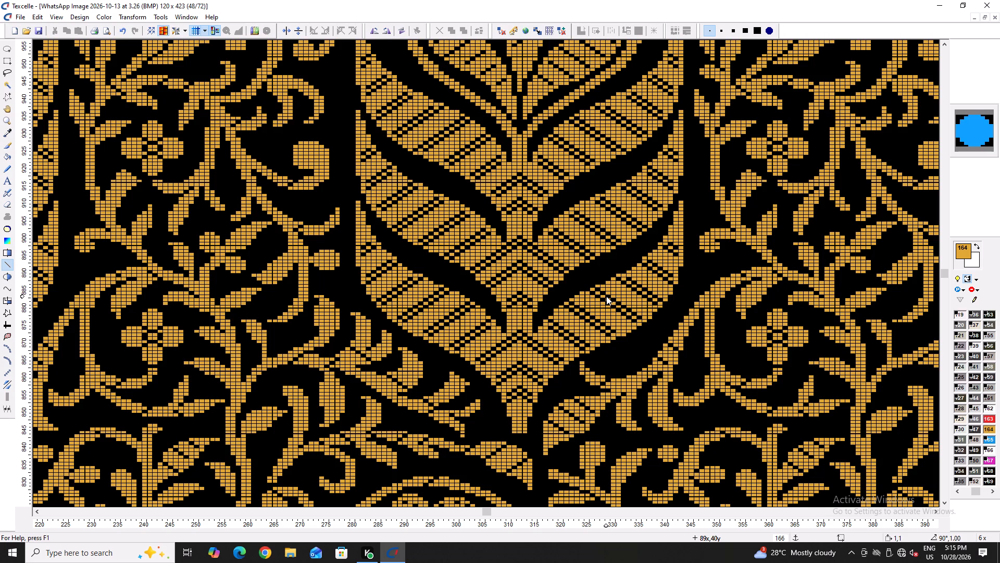
# Browse the Downloads folder for a reference design, open the bitmap 523 to view it, and close it again.
pyautogui.hotkey('ctrl', 'o')
pyautogui.keyDown('ctrl'); pyautogui.scroll(12, 638, 277); pyautogui.keyUp('ctrl')
pyautogui.click(44, 156)
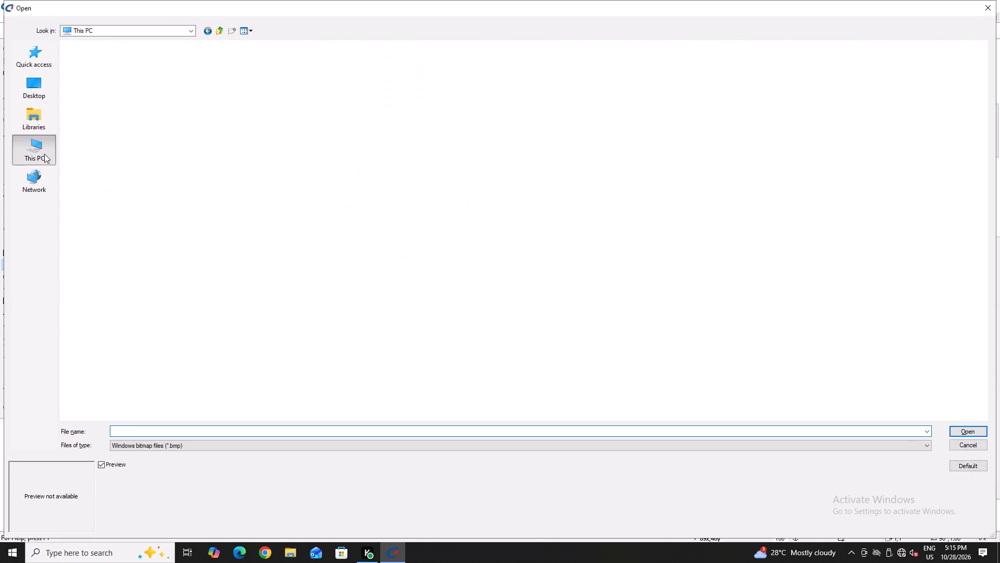
pyautogui.doubleClick(198, 80)
pyautogui.keyDown('ctrl'); pyautogui.scroll(16, 232, 145); pyautogui.keyUp('ctrl')
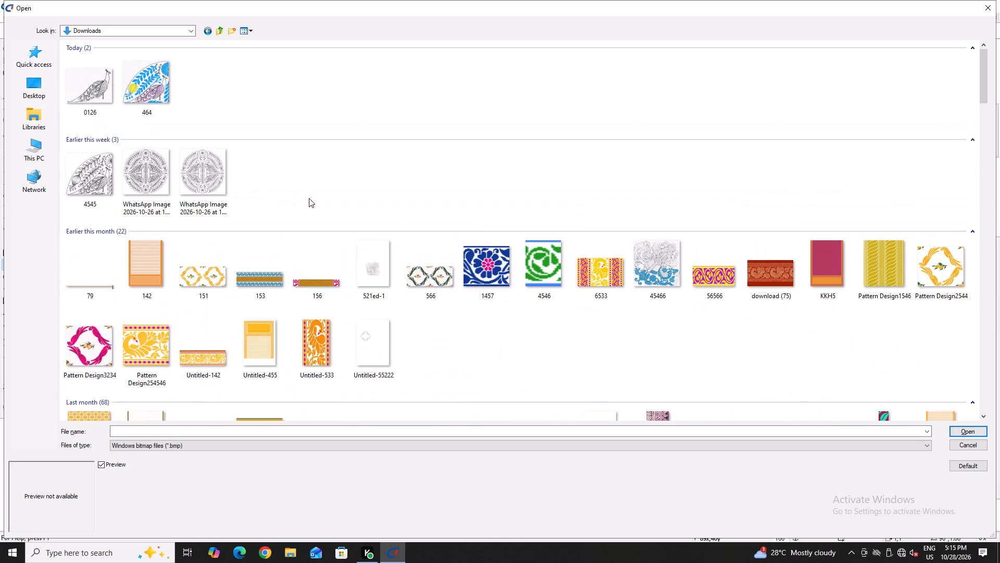
pyautogui.scroll(-1, 309, 199)
pyautogui.keyDown('ctrl'); pyautogui.scroll(6, 343, 198); pyautogui.keyUp('ctrl')
pyautogui.scroll(-2, 343, 198)
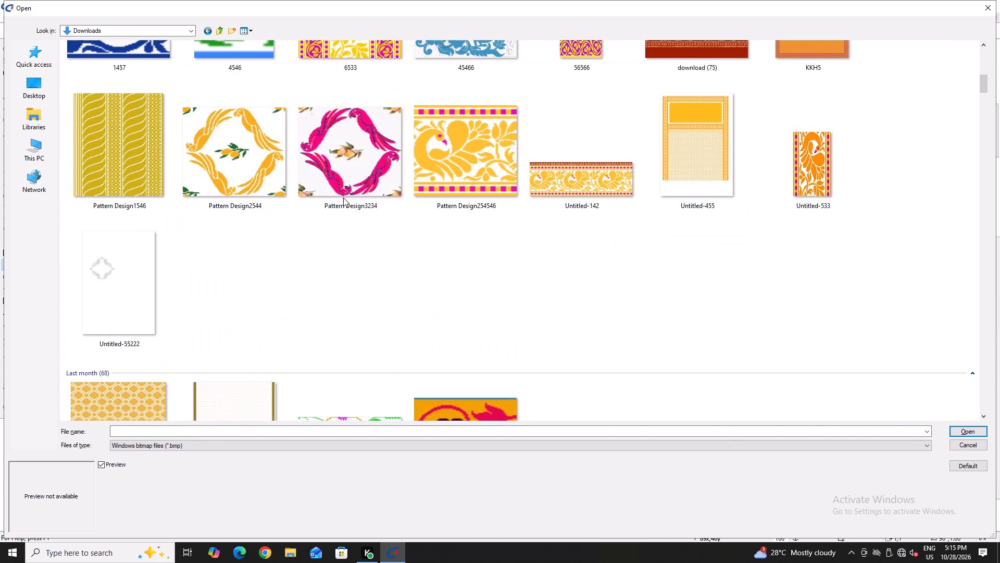
pyautogui.scroll(1, 344, 198)
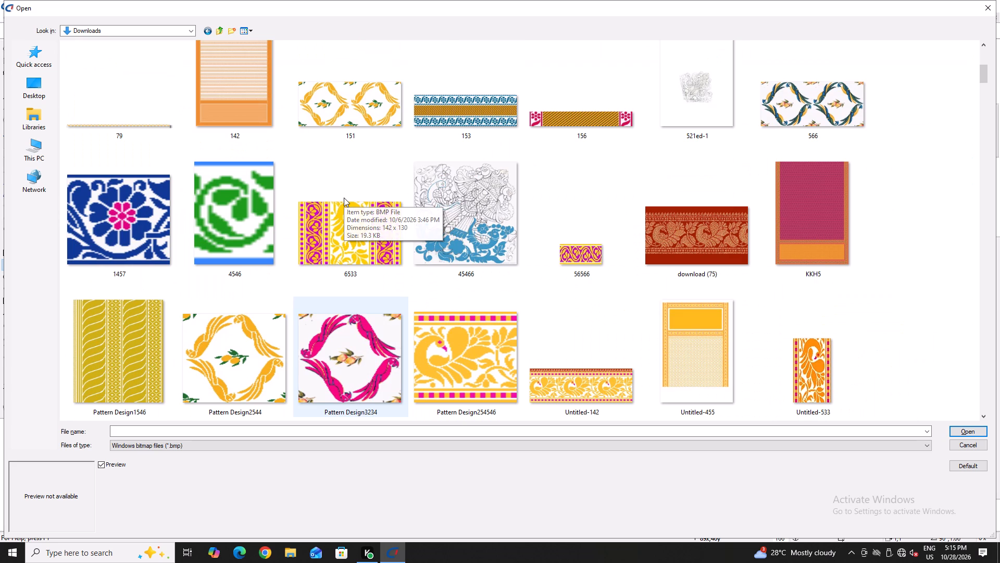
pyautogui.scroll(-2, 387, 165)
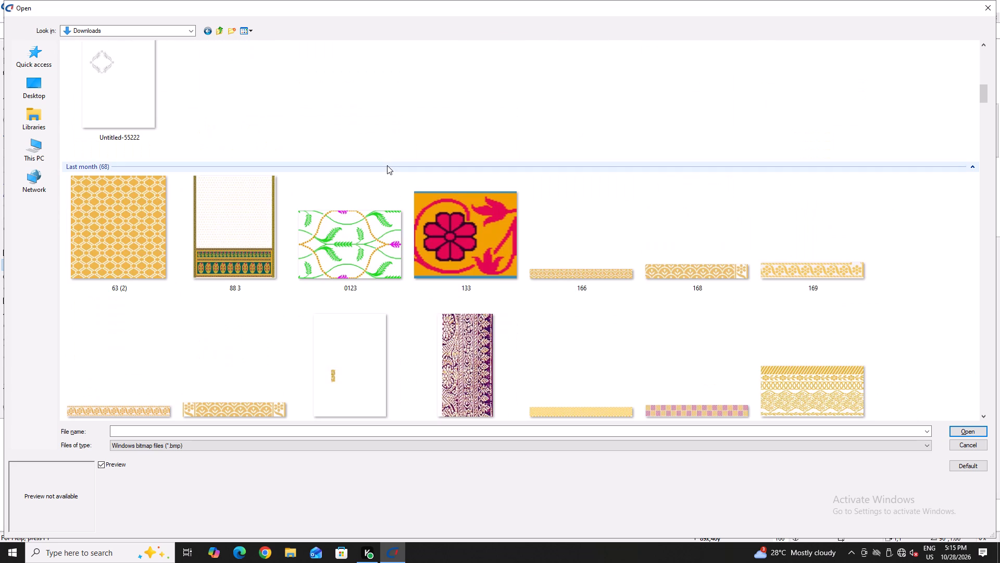
pyautogui.scroll(-1, 697, 307)
pyautogui.doubleClick(776, 200)
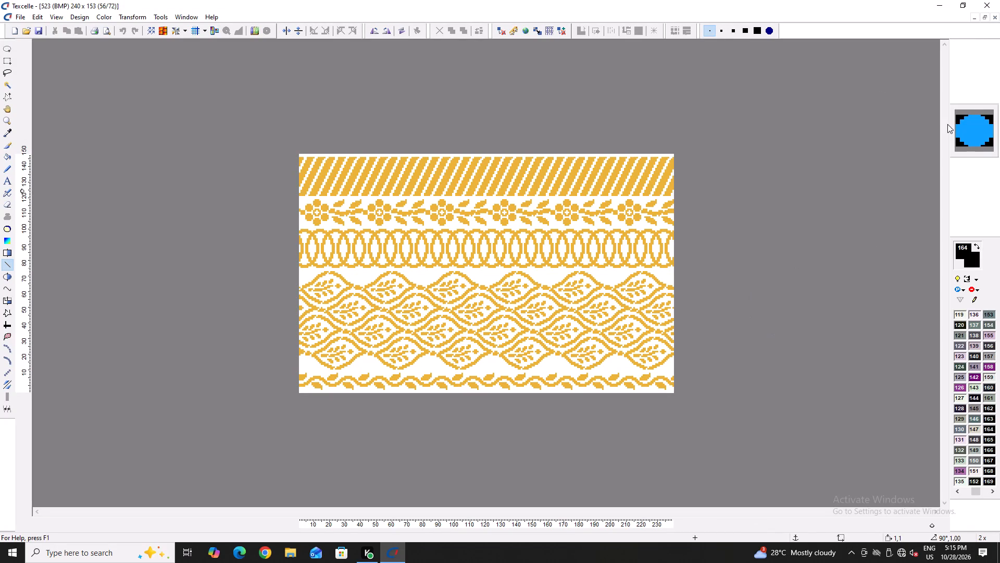
pyautogui.click(996, 19)
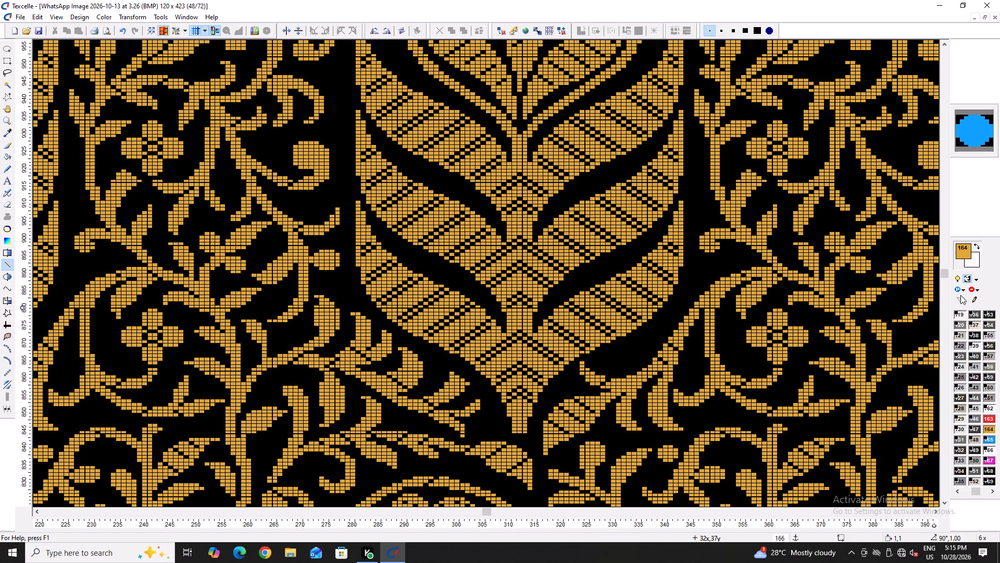
# Show the real colours and separate the leaf from the vine stem with background pixels at columns 28, 29 and 30, rows 52, 51 and 50.
pyautogui.click(969, 277)
pyautogui.keyDown('ctrl'); pyautogui.scroll(3, 302, 325); pyautogui.keyUp('ctrl')
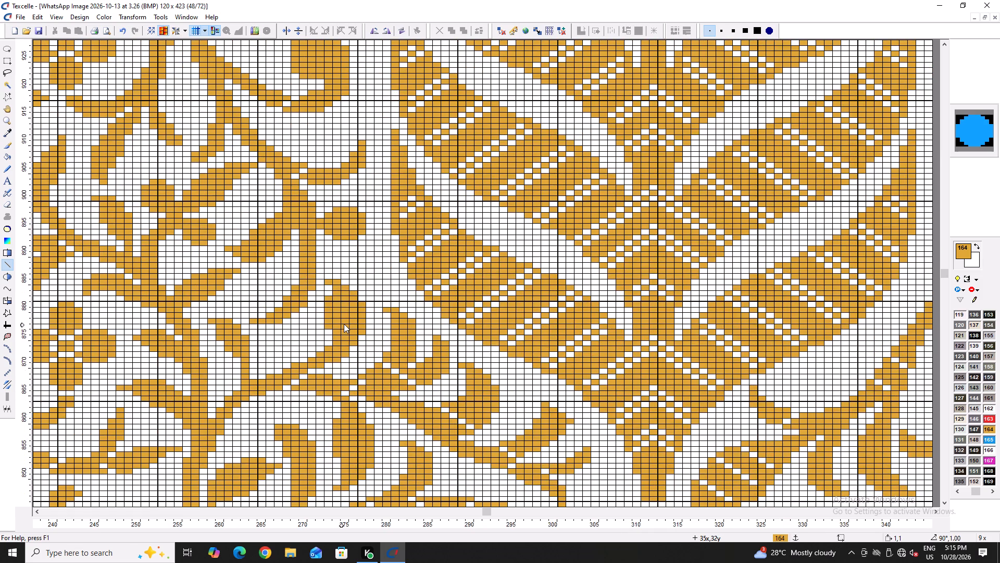
pyautogui.press('space')
pyautogui.write('X')
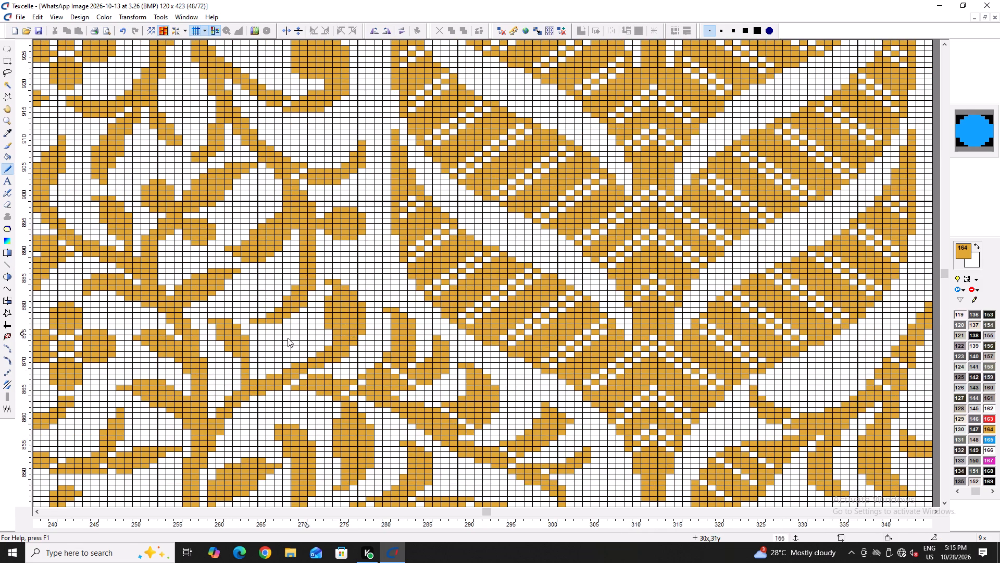
pyautogui.keyDown('ctrl'); pyautogui.scroll(-4, 160, 339); pyautogui.keyUp('ctrl')
pyautogui.keyDown('ctrl'); pyautogui.scroll(4, 202, 294); pyautogui.keyUp('ctrl')
pyautogui.keyDown('ctrl'); pyautogui.scroll(-4, 202, 294); pyautogui.keyUp('ctrl')
pyautogui.keyDown('ctrl'); pyautogui.scroll(6, 207, 287); pyautogui.keyUp('ctrl')
pyautogui.press('x')
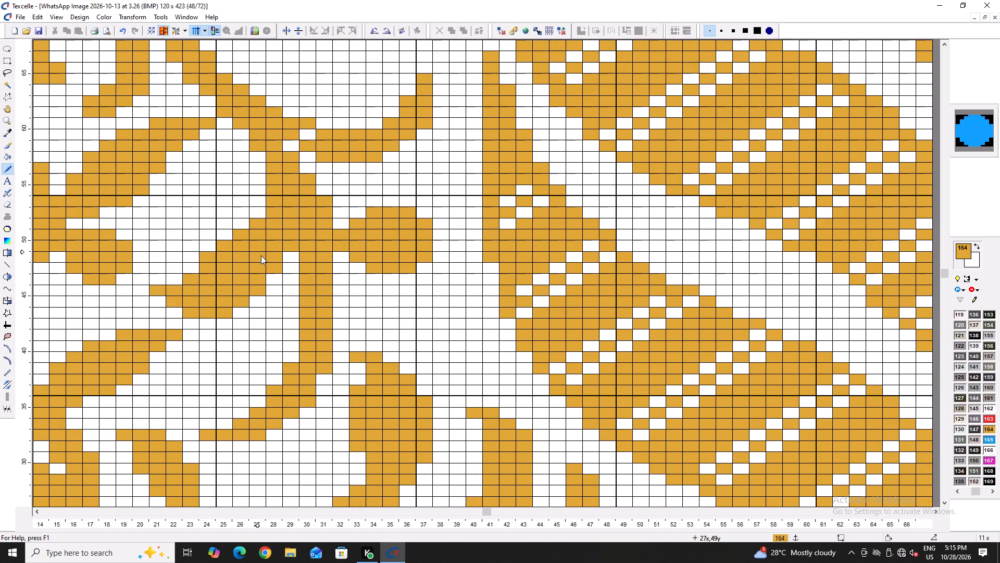
pyautogui.rightClick(274, 225)
pyautogui.rightClick(291, 230)
pyautogui.rightClick(308, 248)
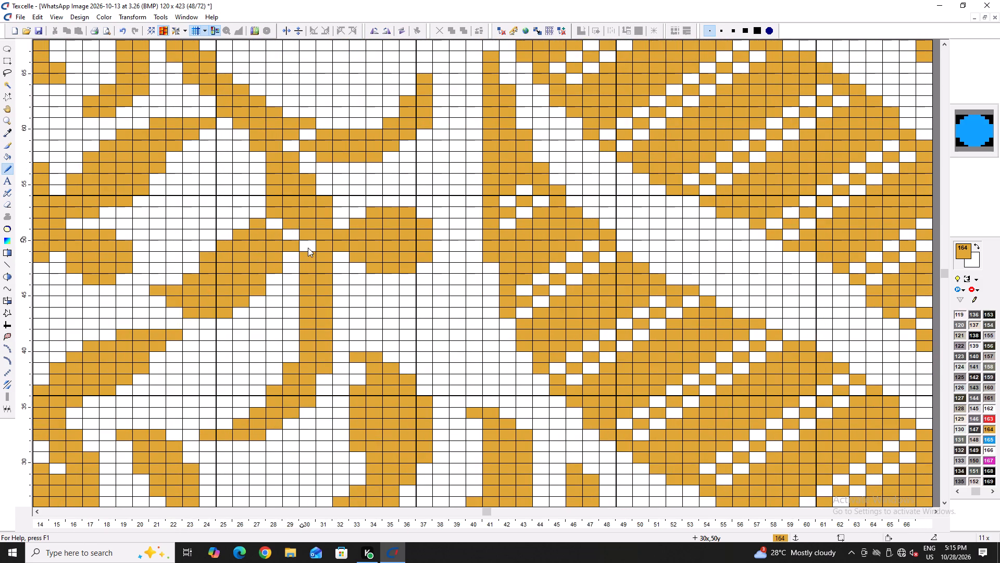
# Examine the edited vine, the large chevron leaves and the paisley motifs across the repeated pattern.
pyautogui.keyDown('ctrl'); pyautogui.scroll(-3, 308, 249); pyautogui.keyUp('ctrl')
pyautogui.keyDown('ctrl'); pyautogui.scroll(-1, 490, 278); pyautogui.keyUp('ctrl')
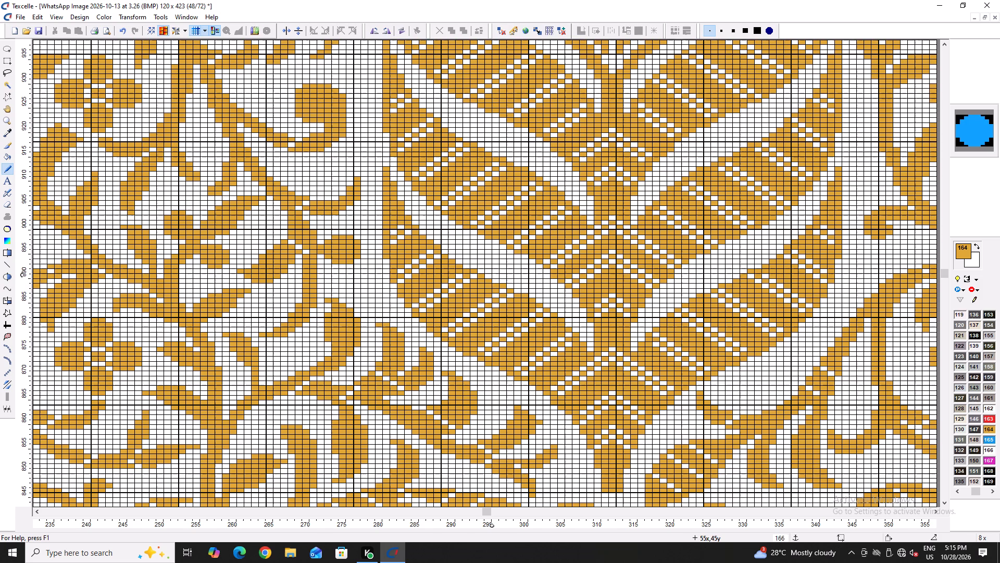
pyautogui.keyDown('ctrl'); pyautogui.scroll(-2, 490, 278); pyautogui.keyUp('ctrl')
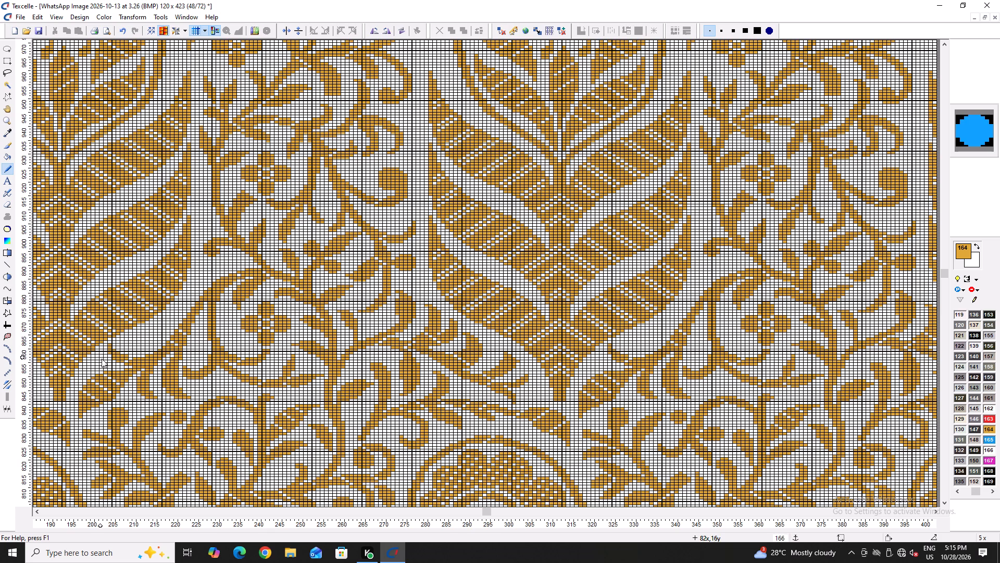
pyautogui.press('Left')
pyautogui.press('Left')
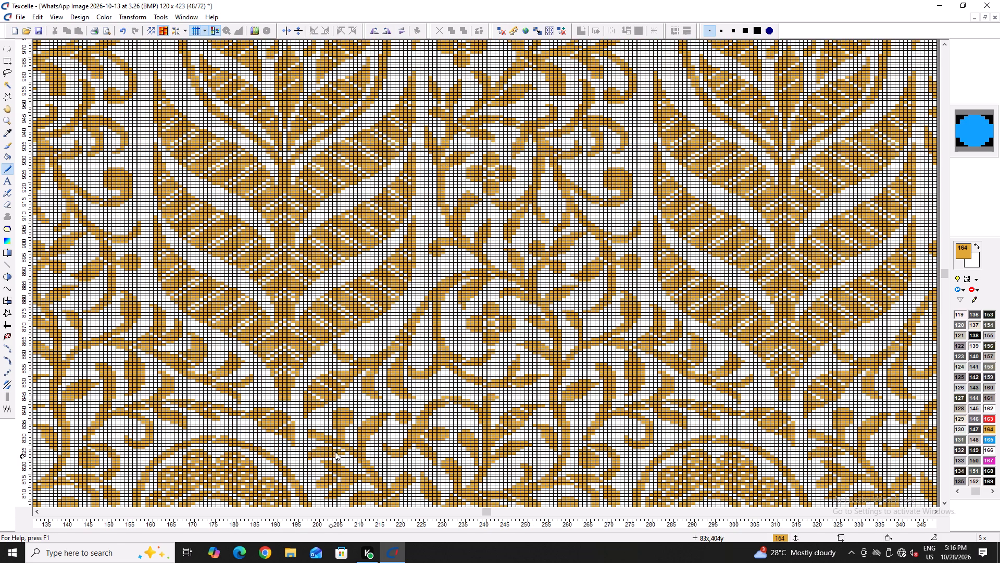
pyautogui.scroll(-2, 373, 450)
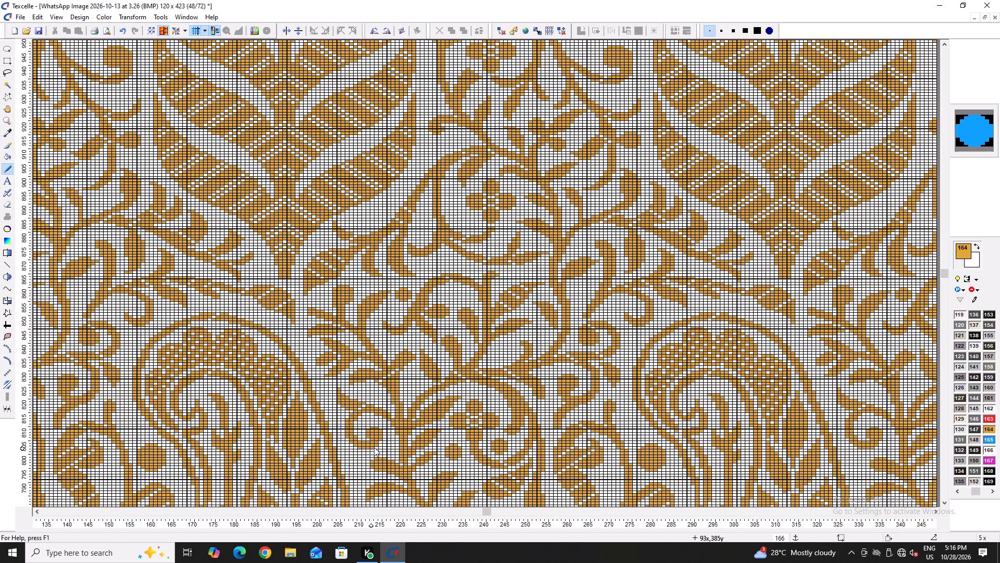
pyautogui.keyDown('ctrl'); pyautogui.scroll(-2, 368, 466); pyautogui.keyUp('ctrl')
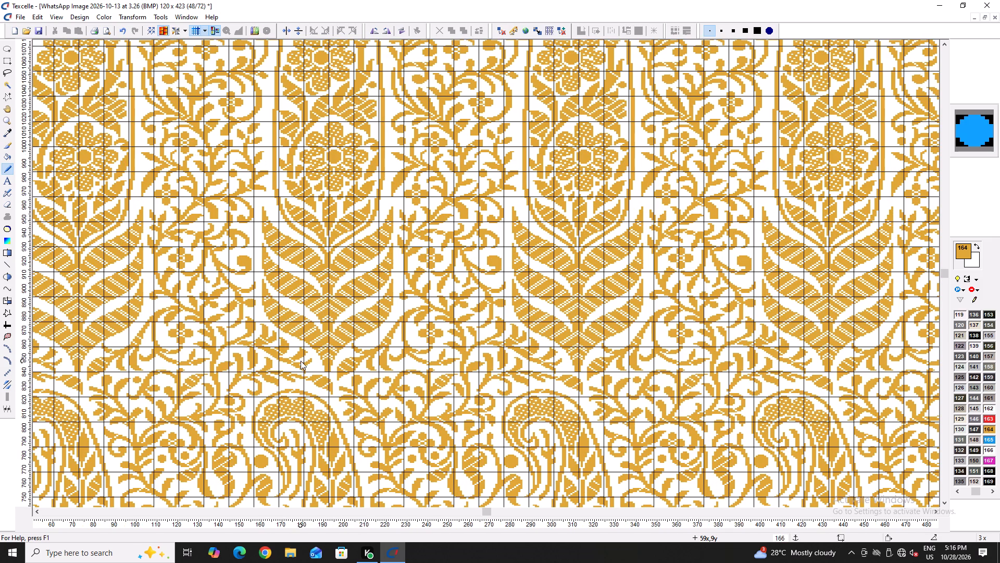
# Save the pattern.
pyautogui.hotkey('ctrl', 's')
pyautogui.hotkey('ctrl', 's')
pyautogui.hotkey('ctrl', 's')
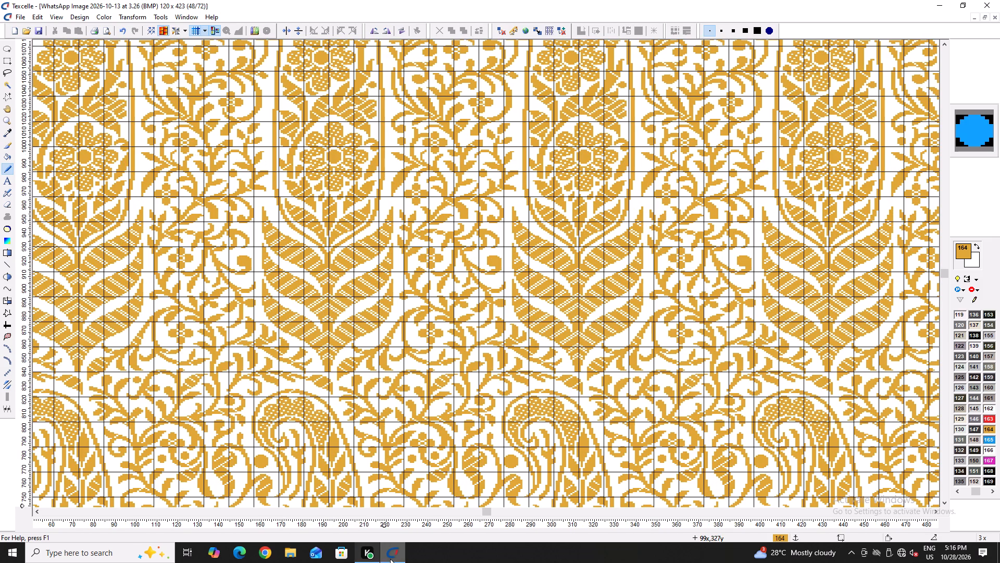
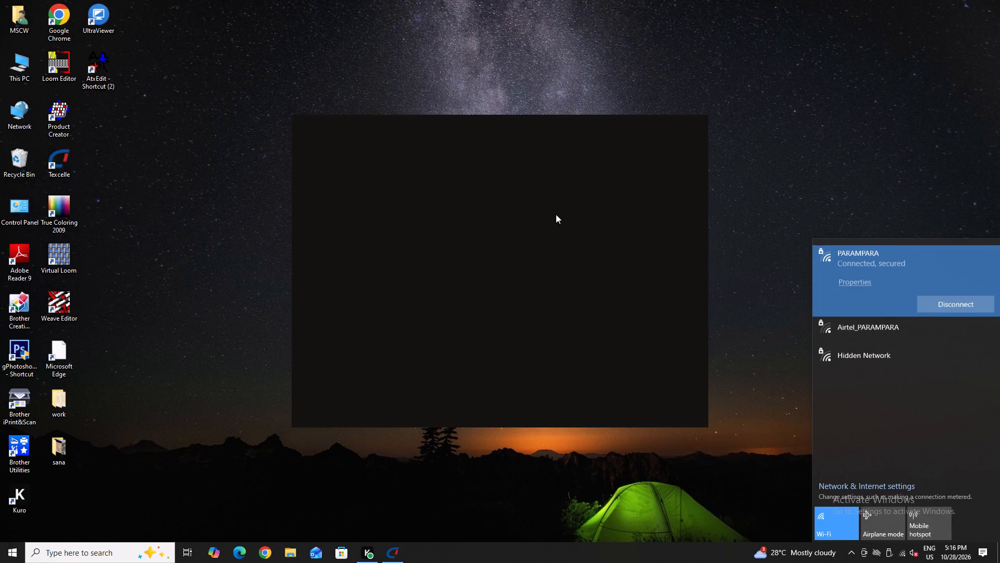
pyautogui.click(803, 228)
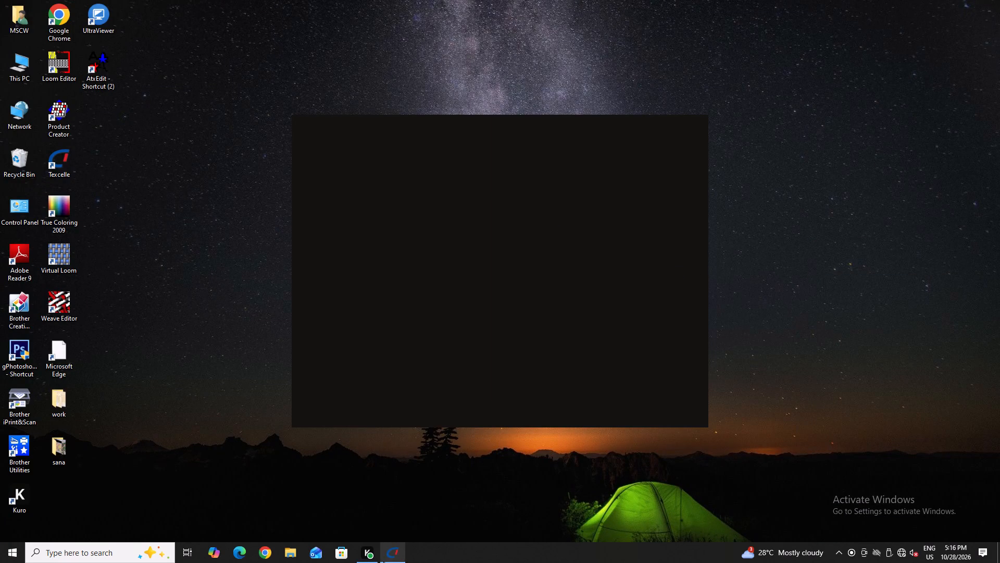
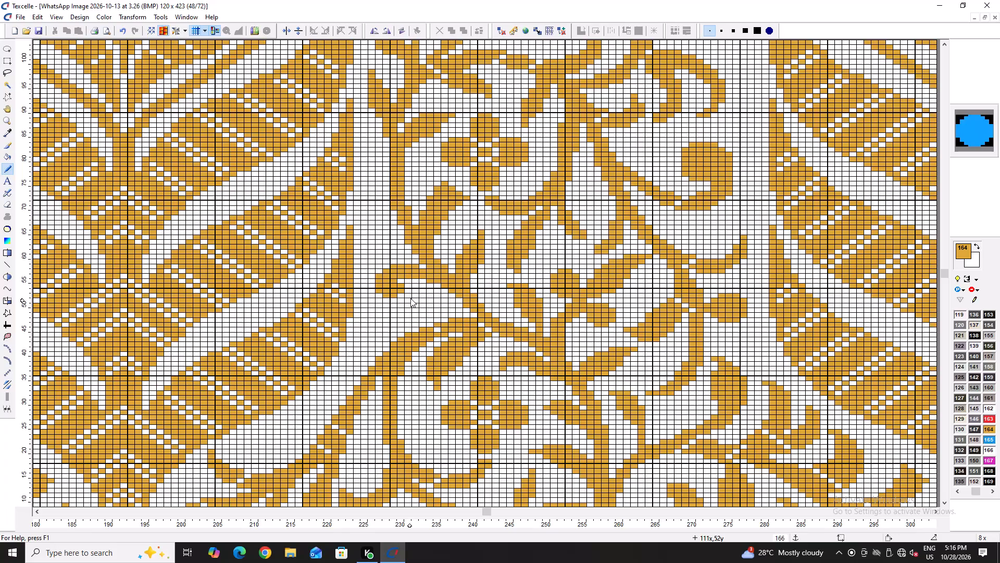
# Extend the vine curl's rounded tip one row lower with gold 164 at columns 227–230, row 53, and columns 228–229, row 52.
pyautogui.keyDown('ctrl'); pyautogui.scroll(3, 401, 283); pyautogui.keyUp('ctrl')
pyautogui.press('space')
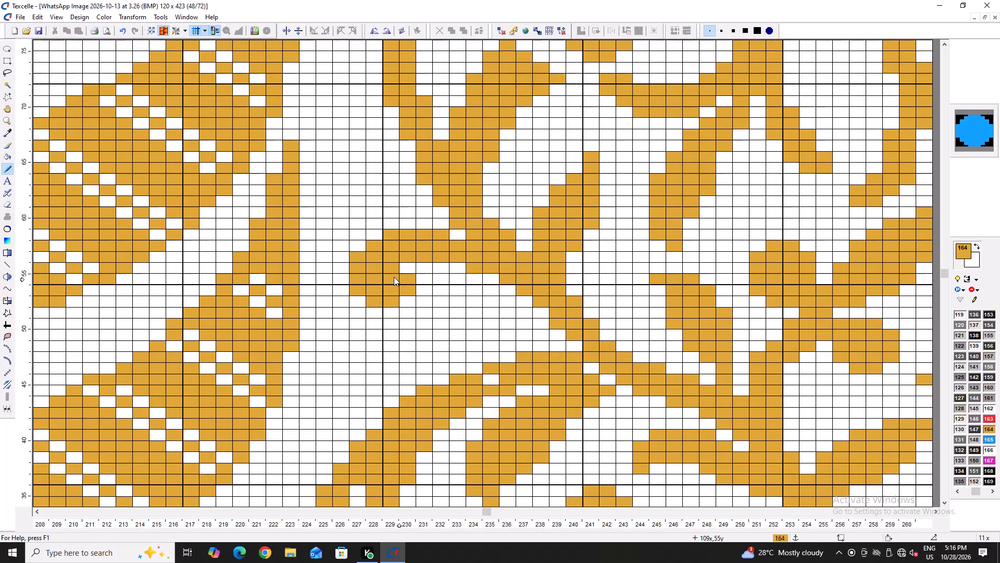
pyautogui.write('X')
pyautogui.keyDown('ctrl'); pyautogui.scroll(2, 387, 288); pyautogui.keyUp('ctrl')
pyautogui.moveTo(324, 323); pyautogui.dragTo(319, 329)
pyautogui.moveTo(413, 320); pyautogui.dragTo(404, 338)
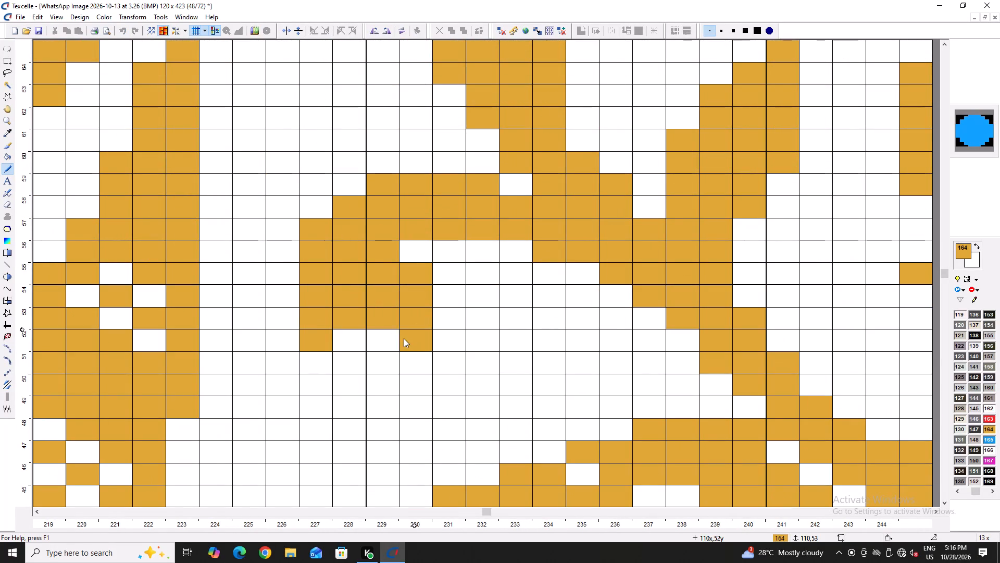
pyautogui.moveTo(404, 338); pyautogui.dragTo(340, 339)
pyautogui.rightClick(297, 344)
pyautogui.rightClick(314, 347)
pyautogui.rightClick(419, 343)
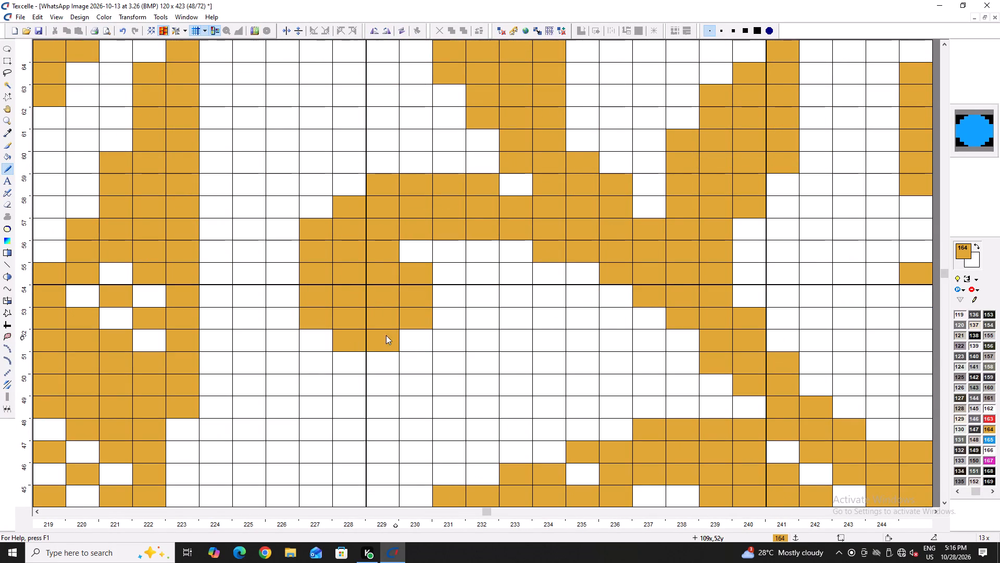
# Shift the vine curl's outer arc inward with gold at column 32, rows 96–91, and columns 30–31, row 90, clearing column 34, rows 97–92.
pyautogui.keyDown('ctrl'); pyautogui.scroll(-4, 386, 335); pyautogui.keyUp('ctrl')
pyautogui.keyDown('ctrl'); pyautogui.scroll(-2, 435, 323); pyautogui.keyUp('ctrl')
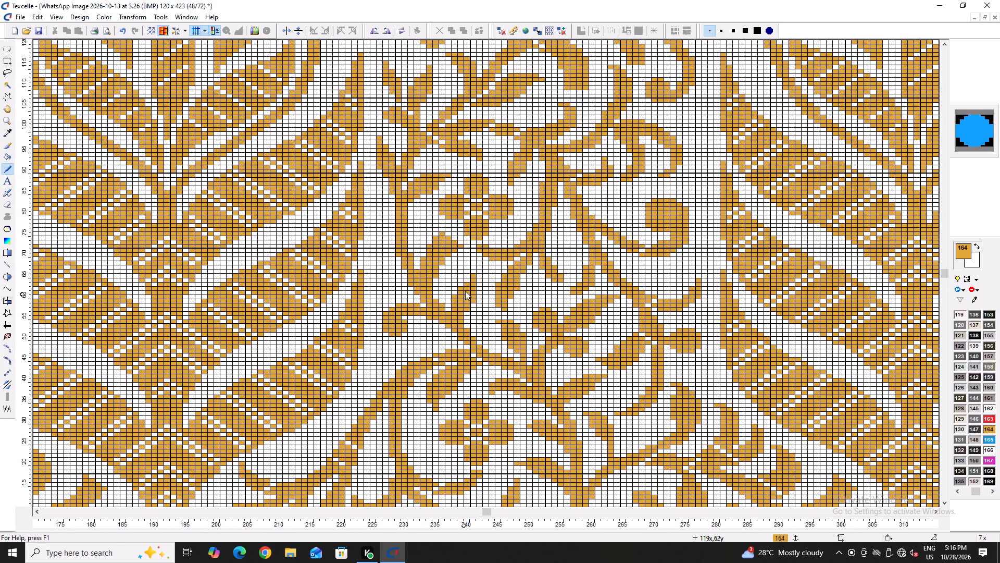
pyautogui.scroll(2, 468, 283)
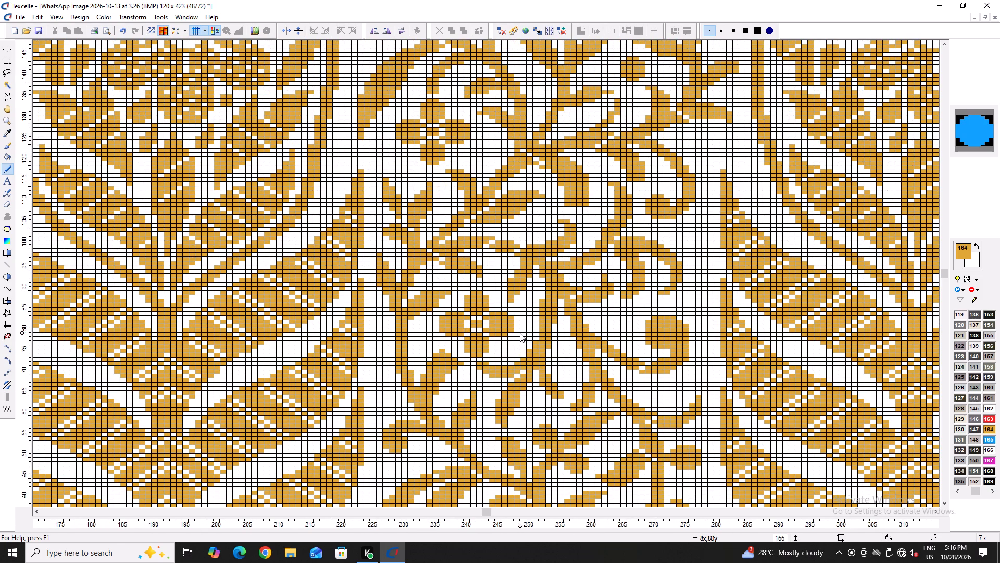
pyautogui.keyDown('ctrl'); pyautogui.scroll(5, 679, 338); pyautogui.keyUp('ctrl')
pyautogui.scroll(3, 604, 287)
pyautogui.moveTo(605, 217); pyautogui.dragTo(602, 298)
pyautogui.moveTo(577, 295); pyautogui.dragTo(572, 308)
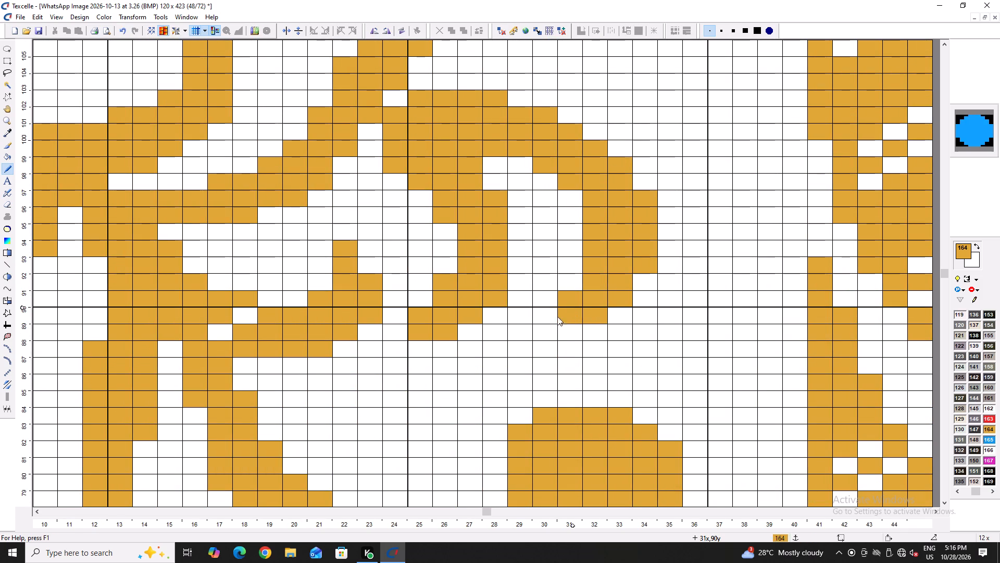
pyautogui.click(540, 321)
pyautogui.scroll(2, 581, 305)
pyautogui.click(575, 293)
pyautogui.keyDown('ctrl'); pyautogui.scroll(-3, 577, 308); pyautogui.keyUp('ctrl')
pyautogui.keyDown('ctrl'); pyautogui.scroll(3, 632, 306); pyautogui.keyUp('ctrl')
pyautogui.moveTo(553, 303); pyautogui.dragTo(548, 383, button='right')
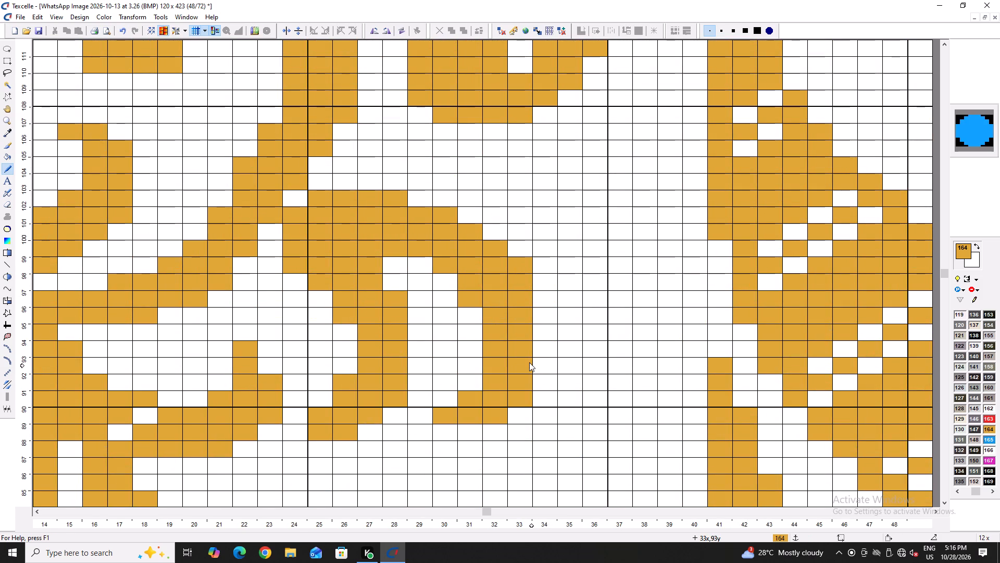
# Round off the lower vine curl's outer corner with background pixels around column 33, row 99.
pyautogui.keyDown('ctrl'); pyautogui.scroll(-4, 529, 362); pyautogui.keyUp('ctrl')
pyautogui.keyDown('ctrl'); pyautogui.scroll(3, 524, 356); pyautogui.keyUp('ctrl')
pyautogui.rightClick(543, 290)
pyautogui.moveTo(544, 295); pyautogui.dragTo(544, 300, button='right')
# Retouch the rounded inner end of the upper vine curl pixel by pixel around columns 31 to 33, row 111 and just above.
pyautogui.keyDown('ctrl'); pyautogui.scroll(-3, 536, 306); pyautogui.keyUp('ctrl')
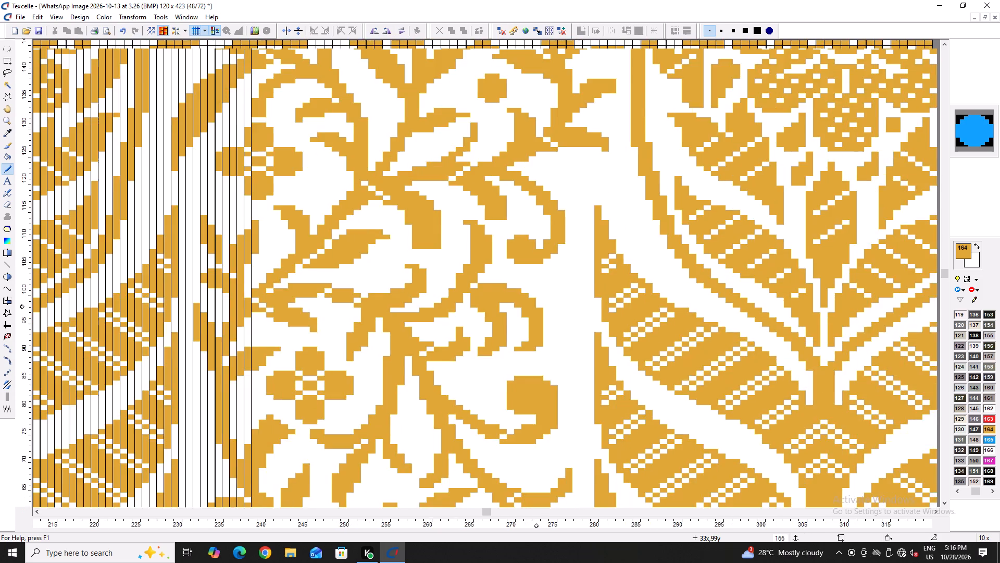
pyautogui.scroll(2, 536, 299)
pyautogui.keyDown('ctrl'); pyautogui.scroll(2, 538, 360); pyautogui.keyUp('ctrl')
pyautogui.doubleClick(541, 366)
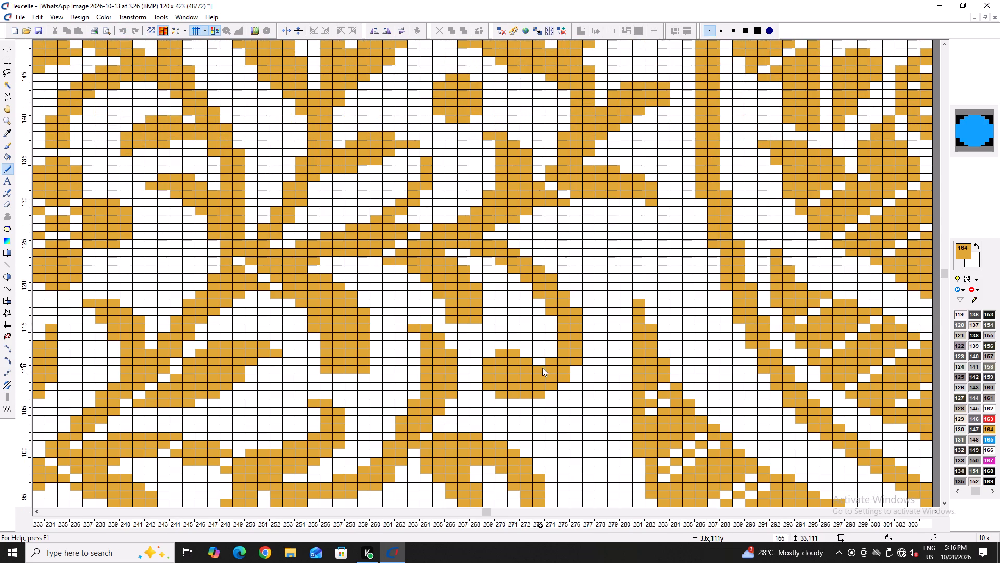
pyautogui.keyDown('ctrl'); pyautogui.scroll(2, 518, 358); pyautogui.keyUp('ctrl')
pyautogui.doubleClick(486, 356)
pyautogui.click(480, 346)
pyautogui.moveTo(485, 331); pyautogui.dragTo(520, 334)
pyautogui.click(522, 335)
pyautogui.moveTo(525, 335); pyautogui.dragTo(530, 336)
pyautogui.click(534, 337)
pyautogui.moveTo(540, 342); pyautogui.dragTo(541, 347)
pyautogui.click(542, 348)
pyautogui.click(543, 351)
pyautogui.rightClick(547, 339)
# Fill in the small vine leaf's underside near its stem with colour 164 at column 16, row 134 and column 15, row 133.
pyautogui.keyDown('ctrl'); pyautogui.scroll(-4, 554, 361); pyautogui.keyUp('ctrl')
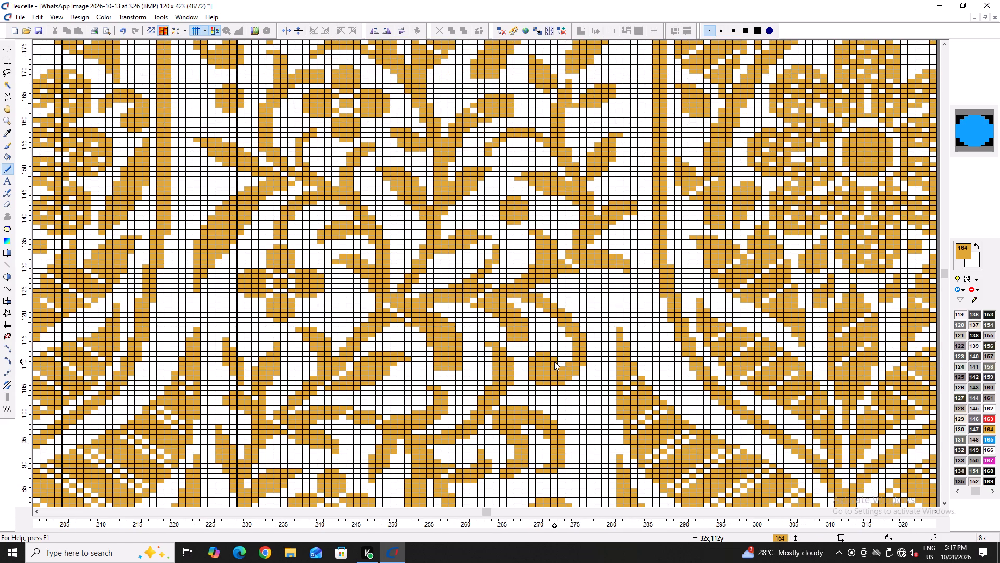
pyautogui.scroll(2, 503, 325)
pyautogui.keyDown('ctrl'); pyautogui.scroll(3, 474, 360); pyautogui.keyUp('ctrl')
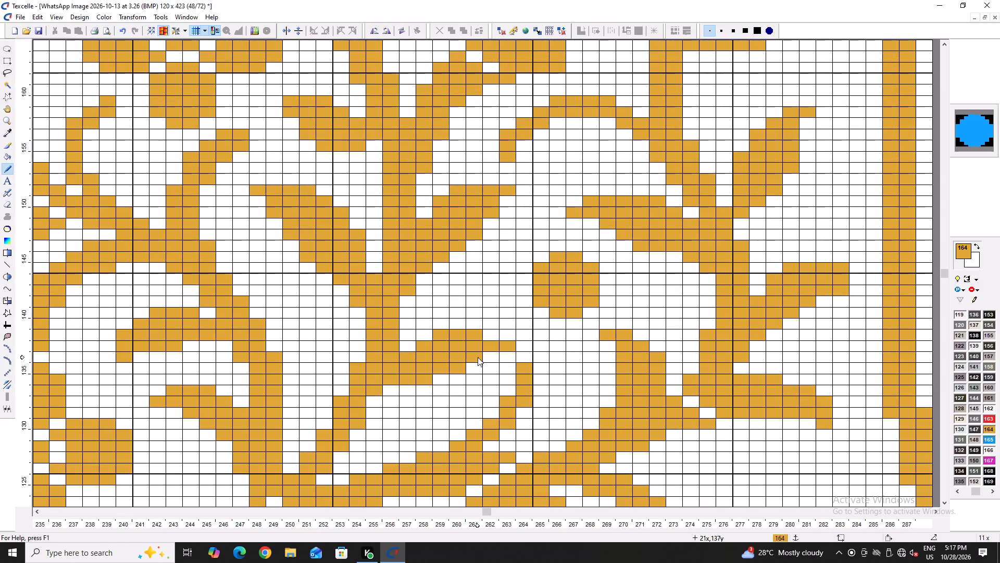
pyautogui.tripleClick(487, 354)
pyautogui.rightClick(489, 358)
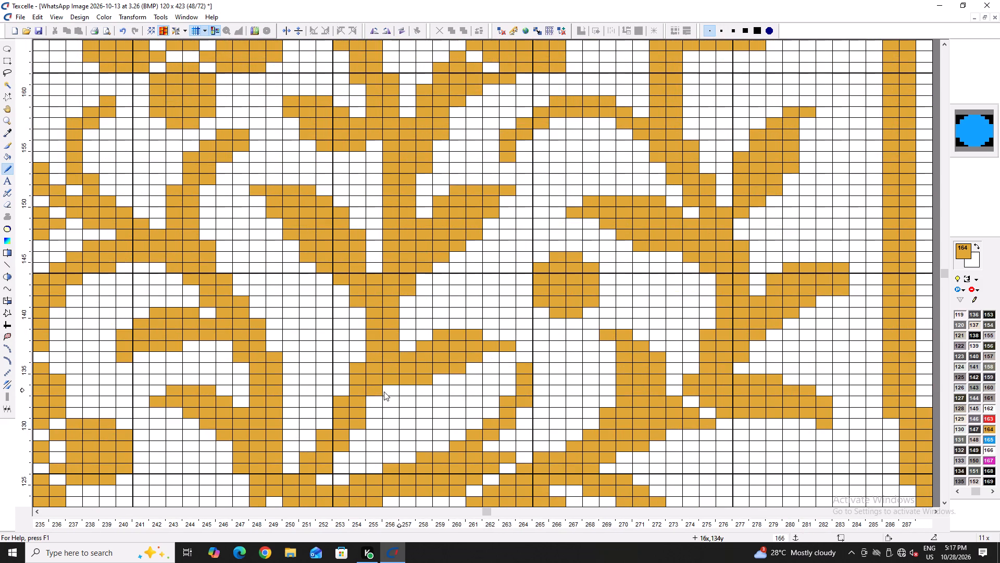
pyautogui.click(384, 391)
pyautogui.click(374, 400)
pyautogui.keyDown('ctrl'); pyautogui.scroll(-3, 349, 432); pyautogui.keyUp('ctrl')
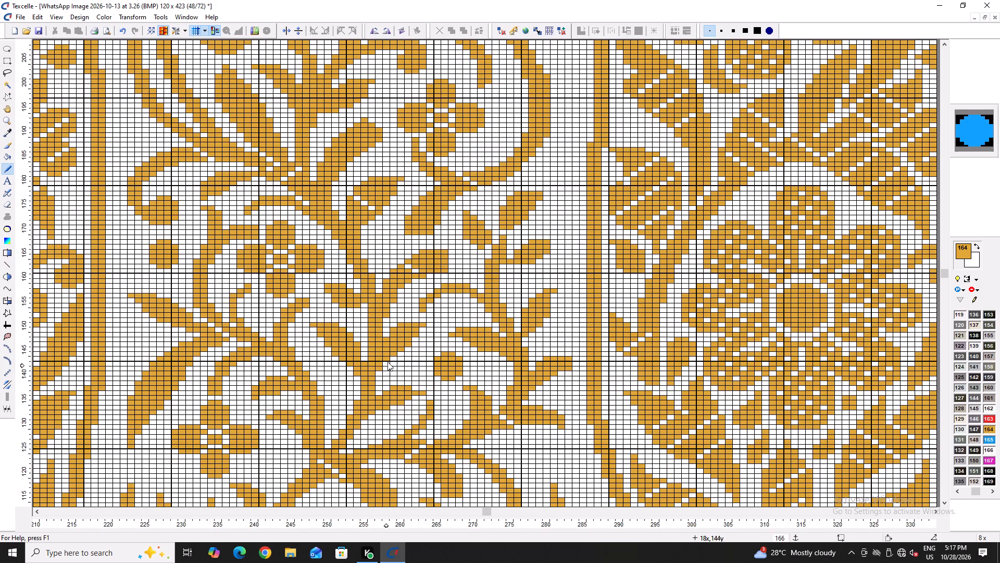
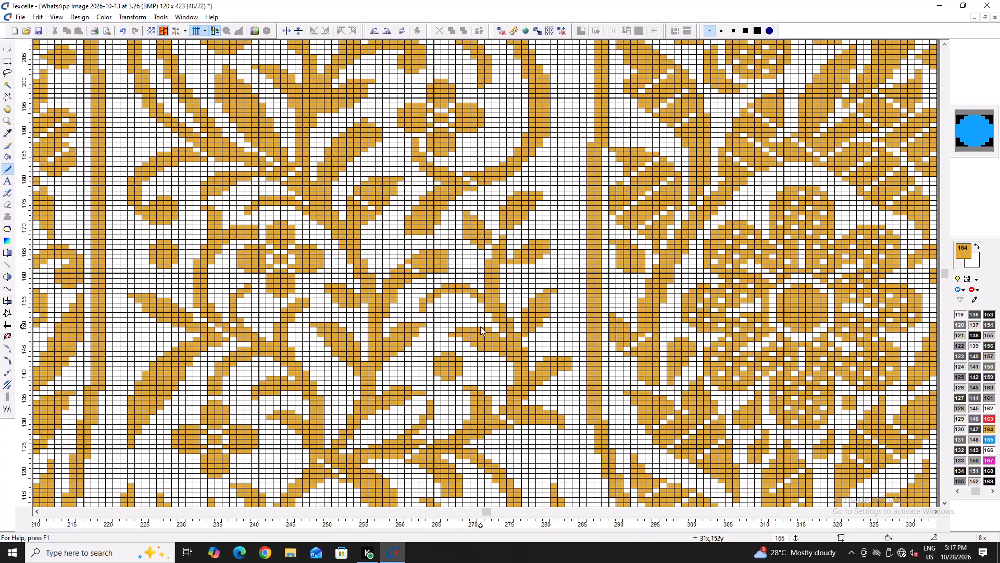
# Thicken the arching vine curl's inner side with colour 164 and erase its outer tip around columns 23 to 31, rows 153 to 158.
pyautogui.keyDown('ctrl'); pyautogui.scroll(3, 469, 314); pyautogui.keyUp('ctrl')
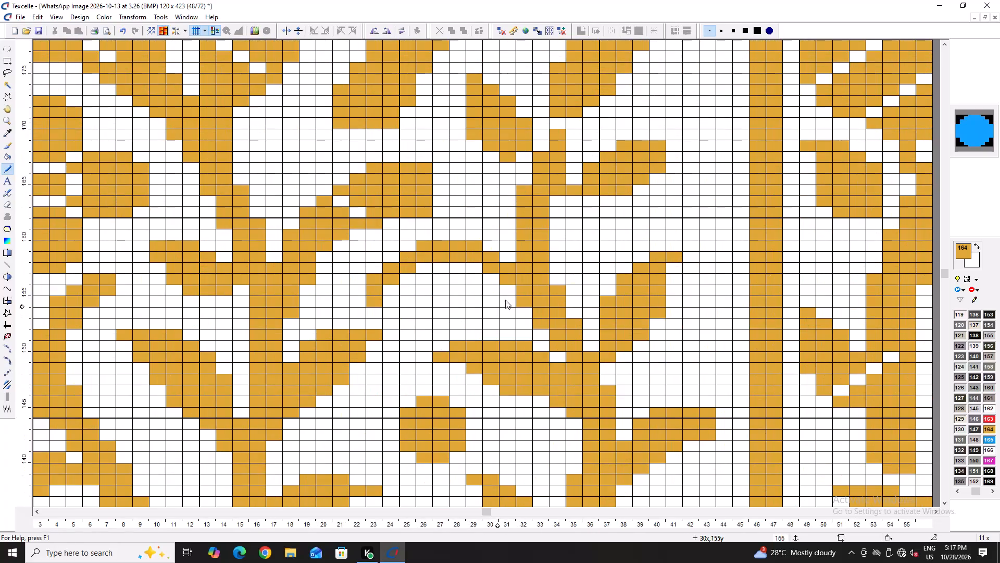
pyautogui.moveTo(511, 293); pyautogui.dragTo(469, 267)
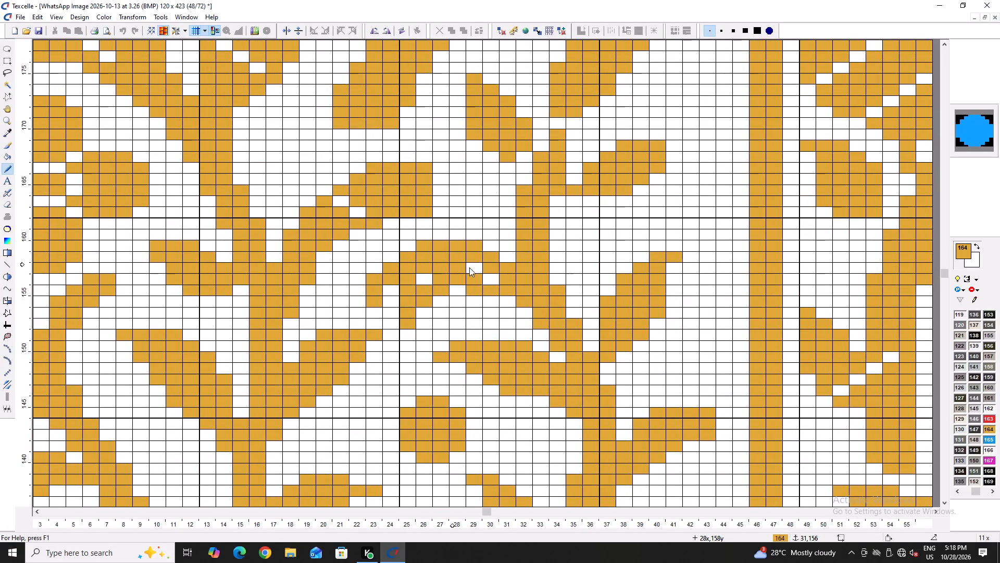
pyautogui.moveTo(469, 267); pyautogui.dragTo(426, 281)
pyautogui.moveTo(389, 265); pyautogui.dragTo(372, 273, button='right')
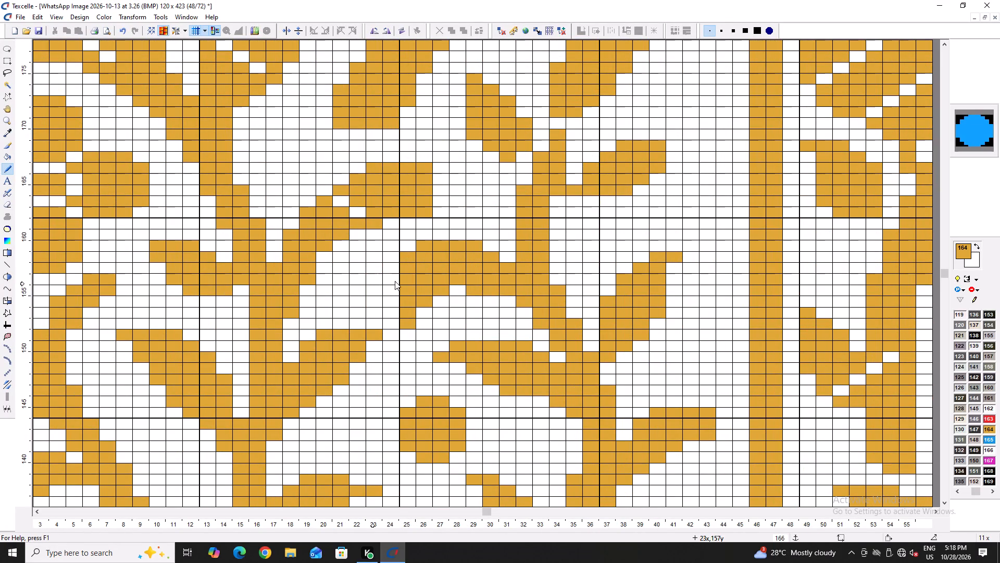
# Trim the arching curl's underside, tip and outer corners with background pixels around columns 25 to 29, rows 152 to 160.
pyautogui.rightClick(446, 290)
pyautogui.rightClick(435, 299)
pyautogui.rightClick(433, 301)
pyautogui.rightClick(424, 298)
pyautogui.rightClick(424, 300)
pyautogui.moveTo(418, 315); pyautogui.dragTo(411, 332, button='right')
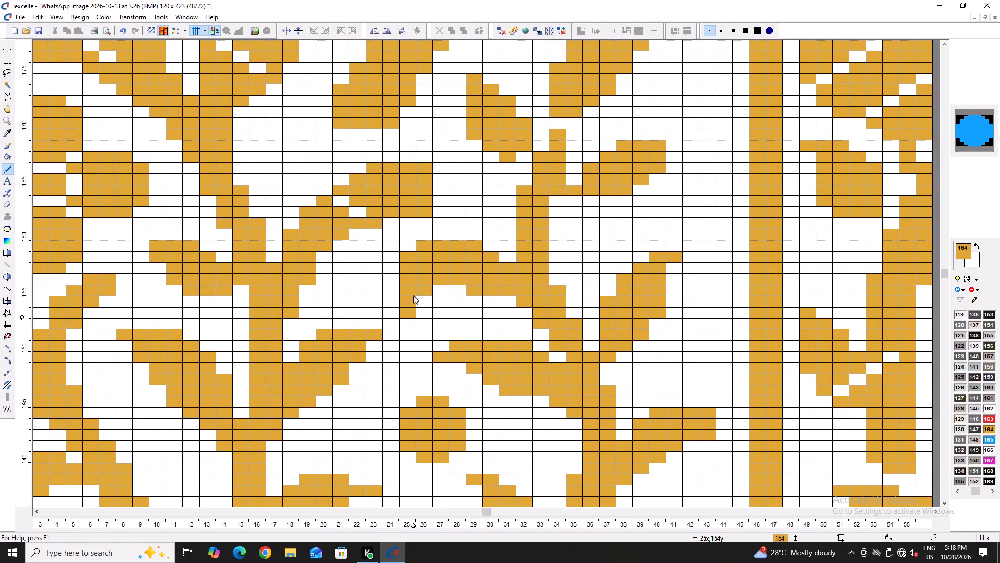
pyautogui.rightClick(409, 257)
pyautogui.rightClick(423, 249)
pyautogui.rightClick(427, 247)
pyautogui.rightClick(470, 292)
pyautogui.rightClick(470, 292)
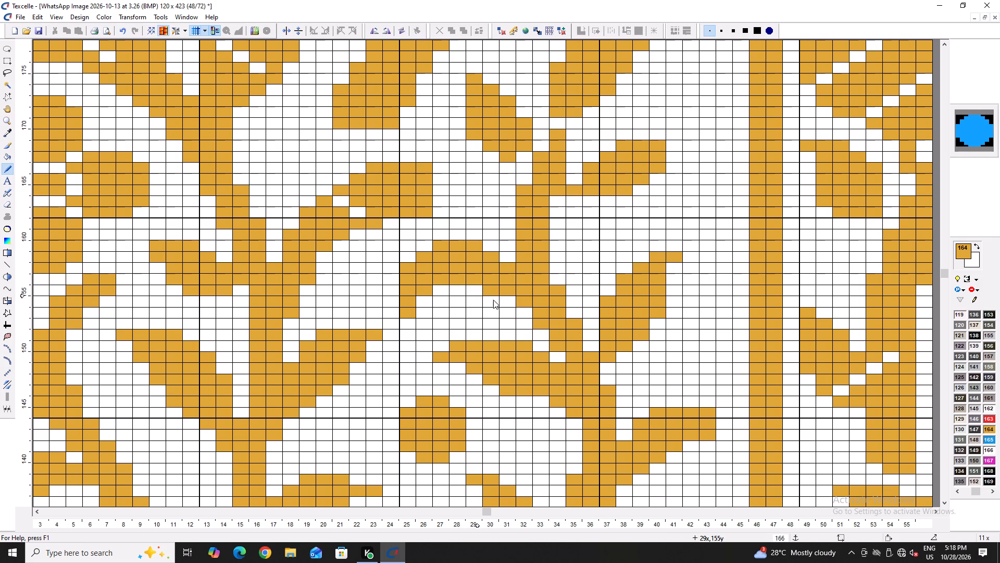
# Cut a diagonal background gap between the lower vine curl and its stem around columns 26 to 28, rows 100 to 102.
pyautogui.keyDown('ctrl'); pyautogui.scroll(-4, 440, 297); pyautogui.keyUp('ctrl')
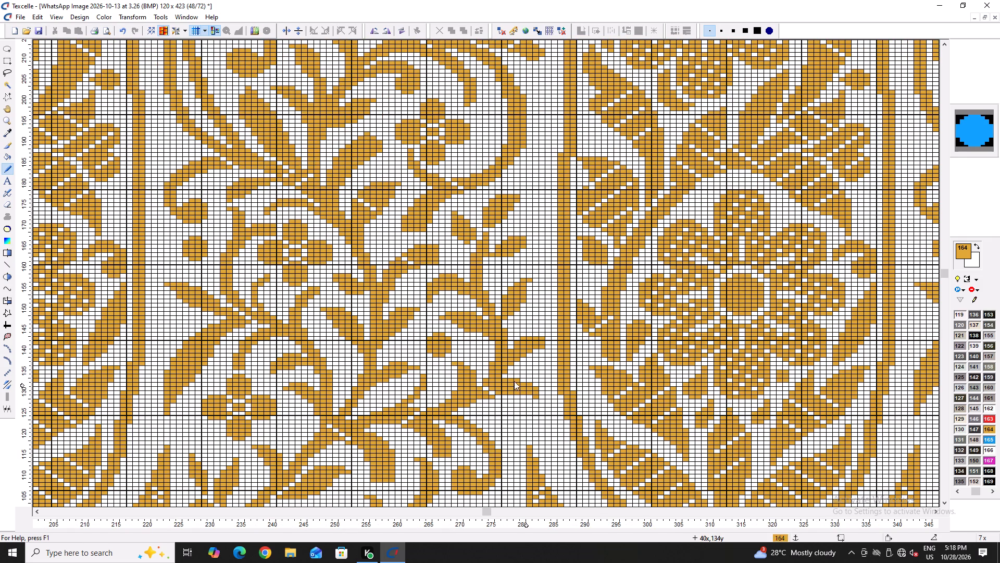
pyautogui.keyDown('ctrl'); pyautogui.scroll(3, 509, 369); pyautogui.keyUp('ctrl')
pyautogui.scroll(-5, 420, 365)
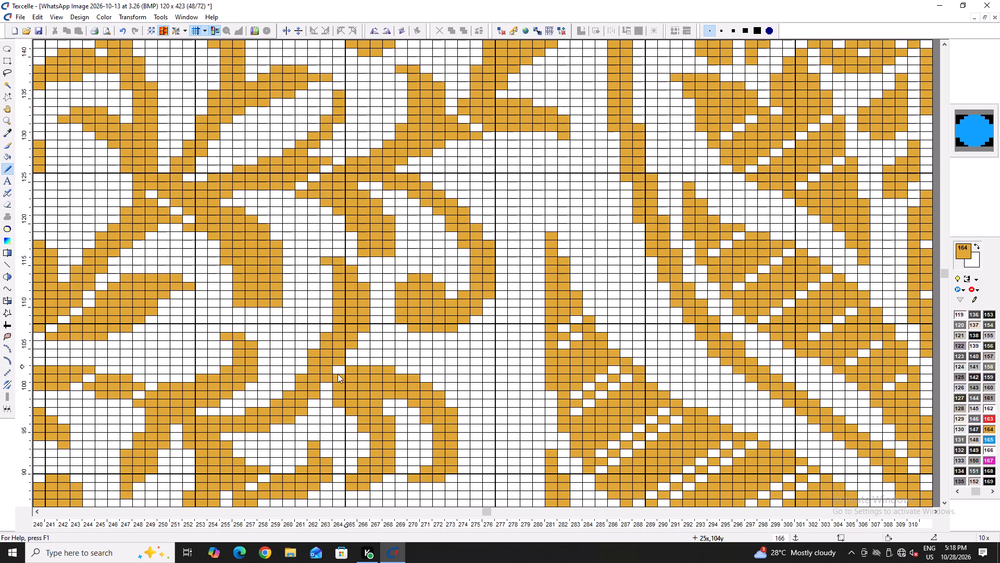
pyautogui.click(332, 384)
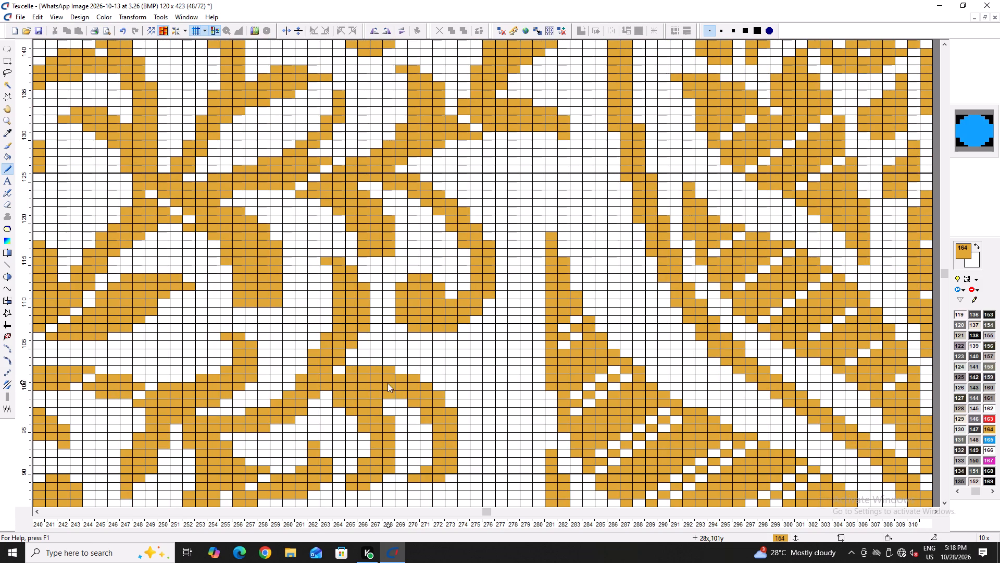
pyautogui.moveTo(385, 382); pyautogui.dragTo(382, 387, button='right')
pyautogui.click(386, 384)
pyautogui.click(374, 385)
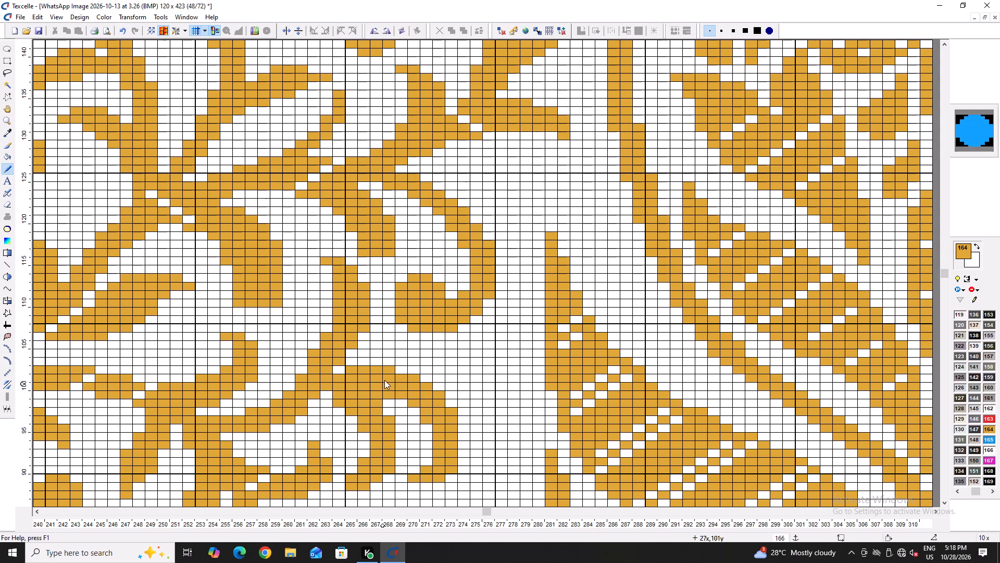
pyautogui.rightClick(392, 375)
pyautogui.rightClick(381, 385)
pyautogui.rightClick(367, 396)
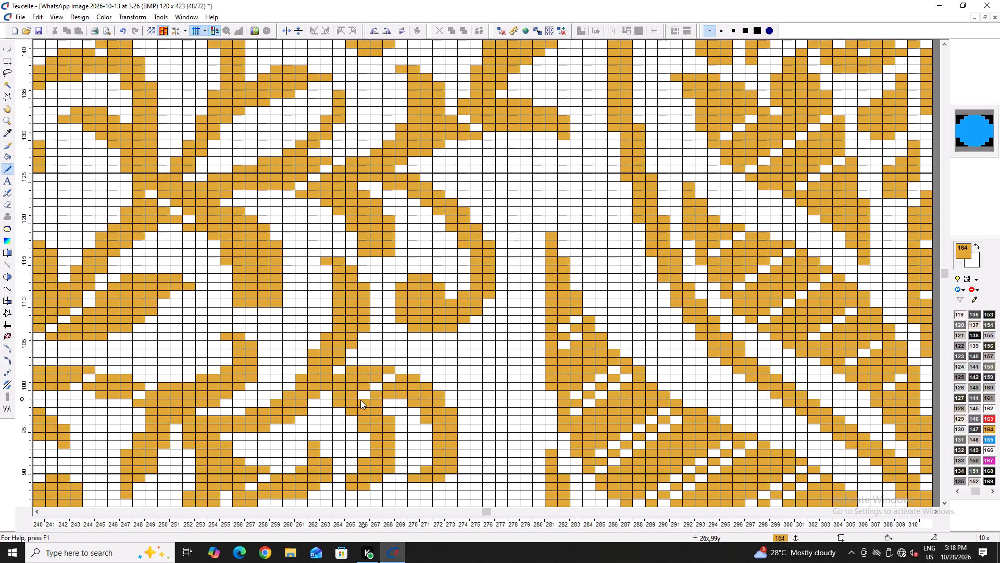
# Cut a diagonal background line through the upper curl's rounded inner end around columns 30 to 32, rows 108 to 110, and save the design.
pyautogui.rightClick(414, 319)
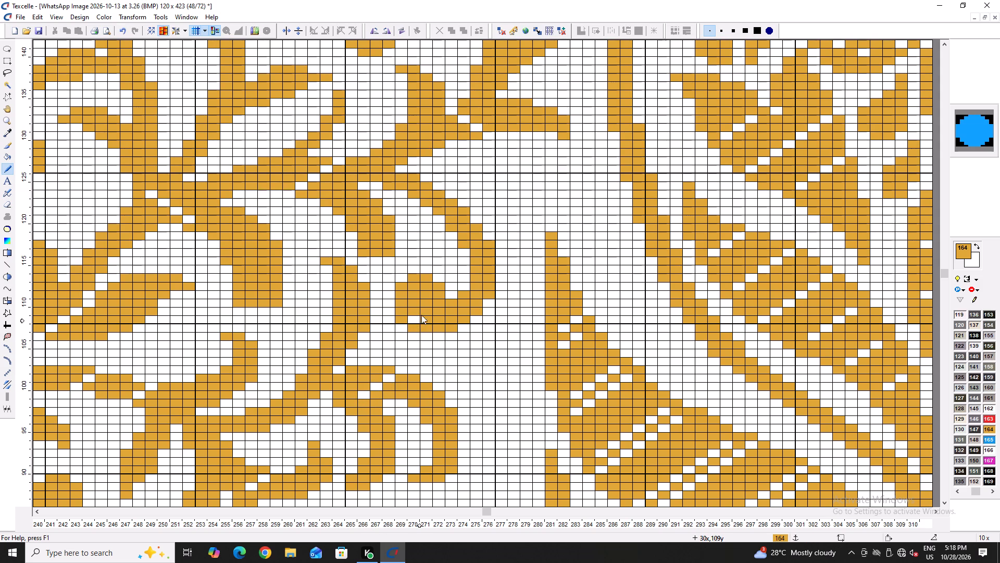
pyautogui.rightClick(429, 310)
pyautogui.rightClick(440, 304)
pyautogui.keyDown('ctrl'); pyautogui.scroll(-2, 434, 313); pyautogui.keyUp('ctrl')
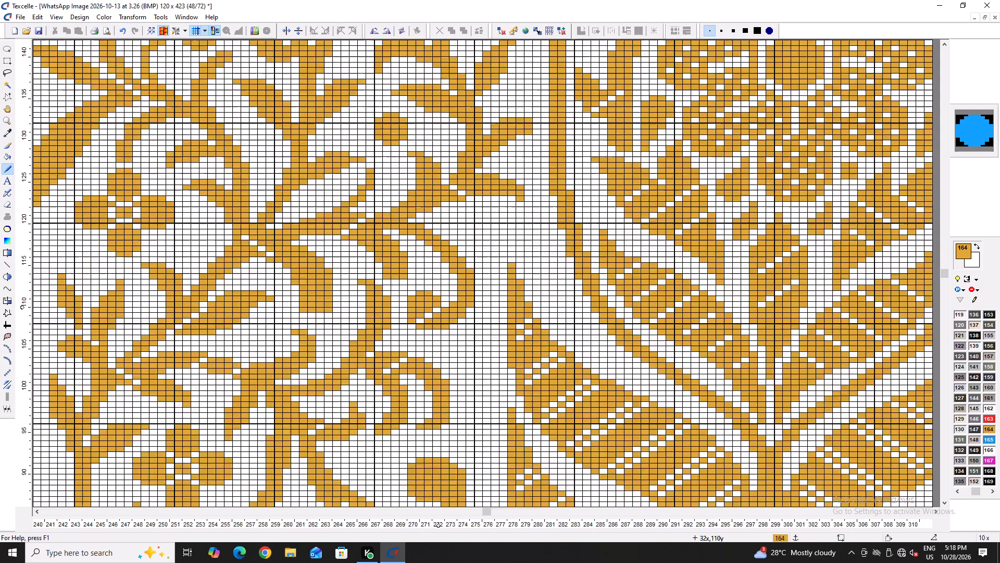
pyautogui.keyDown('ctrl'); pyautogui.scroll(-2, 434, 314); pyautogui.keyUp('ctrl')
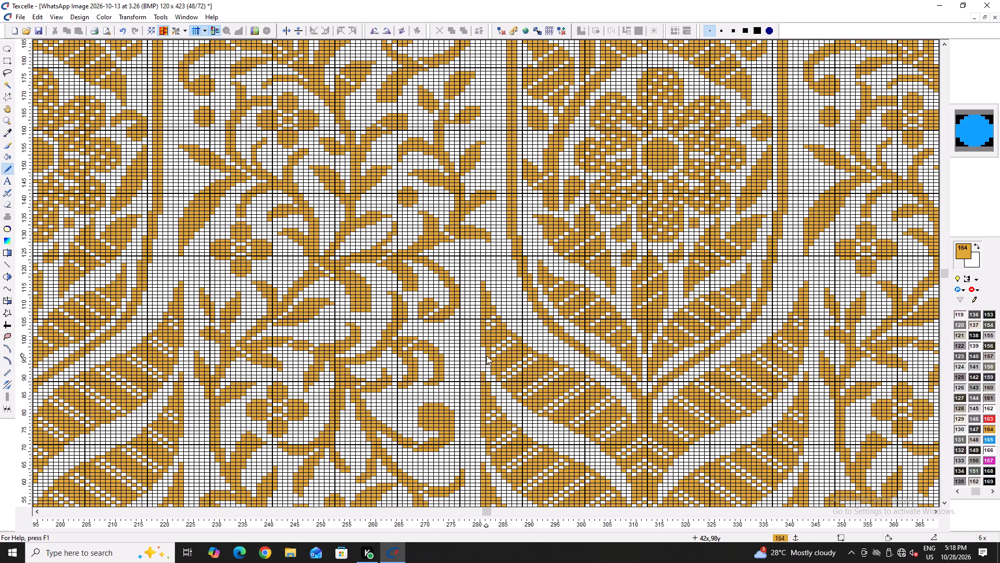
pyautogui.keyDown('ctrl'); pyautogui.scroll(-1, 485, 356); pyautogui.keyUp('ctrl')
pyautogui.hotkey('ctrl', 's')
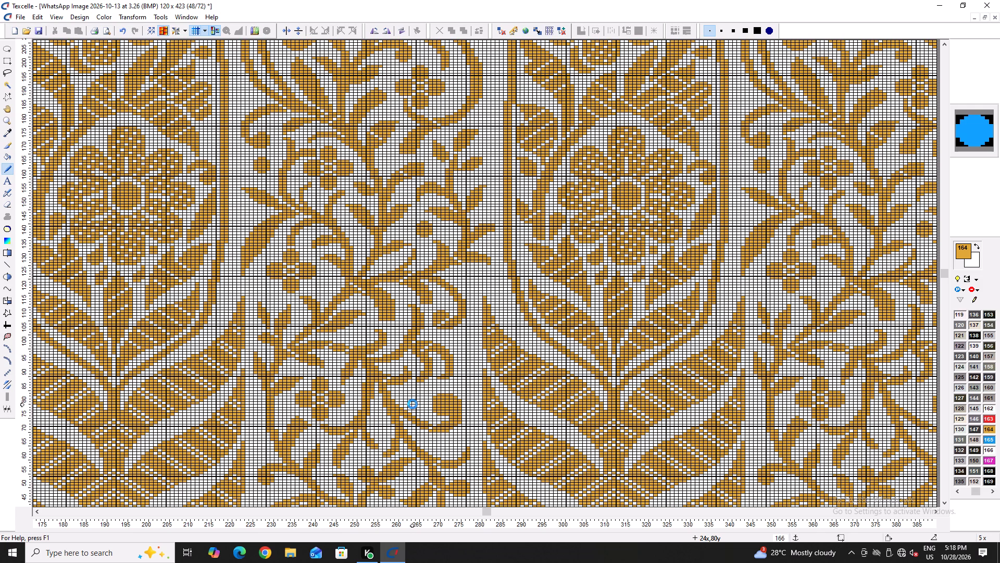
pyautogui.hotkey('ctrl', 's')
pyautogui.hotkey('ctrl', 's')
pyautogui.hotkey('ctrl', 's')
pyautogui.hotkey('ctrl', 's')
pyautogui.hotkey('ctrl', 's')
# Cut a diagonal background line through the large bottom curl's rounded end around columns 30 to 34, rows 77 to 82, and save.
pyautogui.keyDown('ctrl'); pyautogui.scroll(4, 455, 408); pyautogui.keyUp('ctrl')
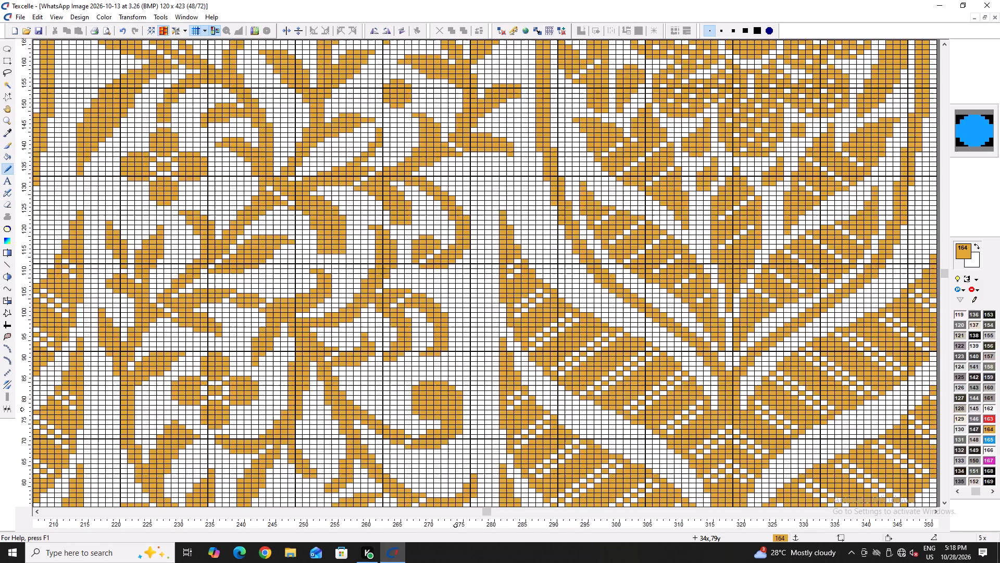
pyautogui.keyDown('ctrl'); pyautogui.scroll(2, 455, 408); pyautogui.keyUp('ctrl')
pyautogui.rightClick(391, 424)
pyautogui.rightClick(407, 409)
pyautogui.rightClick(420, 403)
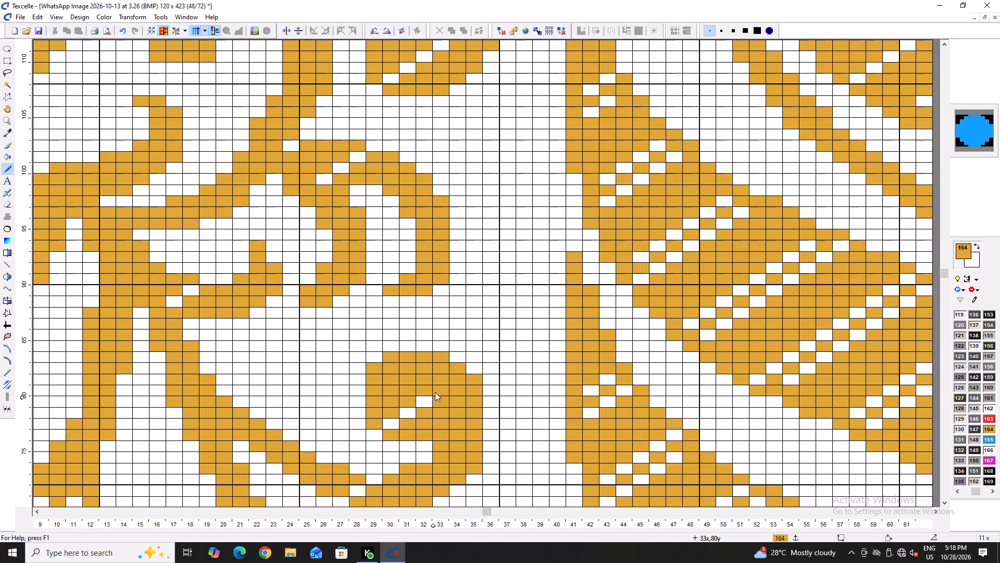
pyautogui.rightClick(439, 387)
pyautogui.rightClick(454, 378)
pyautogui.keyDown('ctrl'); pyautogui.scroll(-6, 441, 390); pyautogui.keyUp('ctrl')
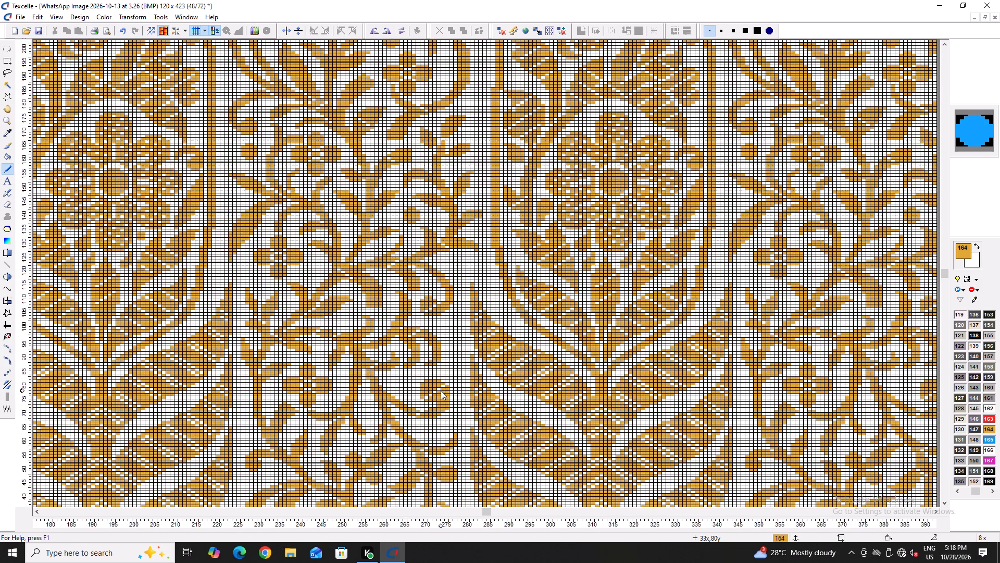
pyautogui.hotkey('ctrl', 's')
pyautogui.hotkey('ctrl', 's')
# Round off the bottom curl's inner end pixel by pixel around columns 29 and 30, rows 76 to 84.
pyautogui.keyDown('ctrl'); pyautogui.scroll(6, 439, 389); pyautogui.keyUp('ctrl')
pyautogui.rightClick(390, 370)
pyautogui.rightClick(412, 353)
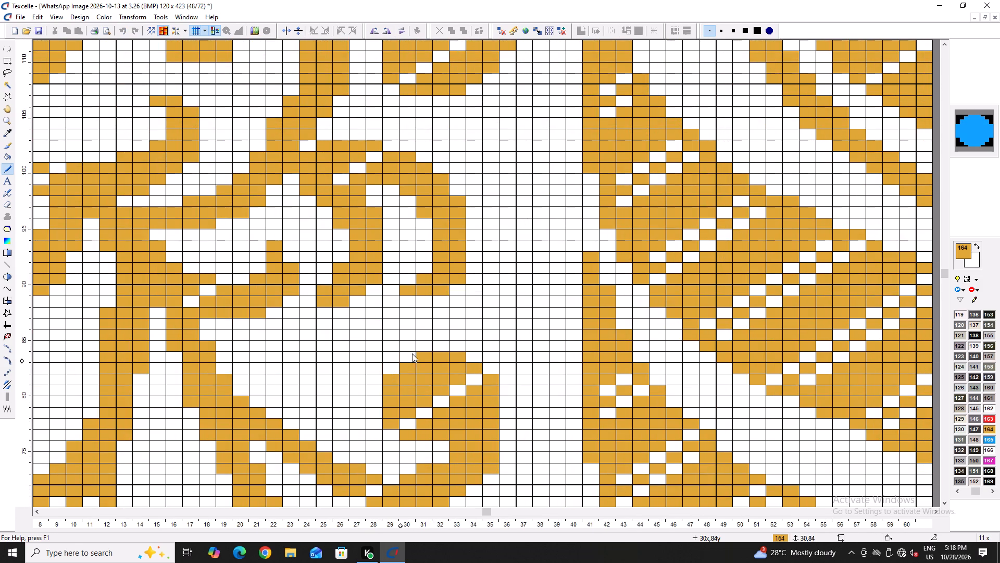
pyautogui.rightClick(387, 428)
pyautogui.rightClick(403, 436)
pyautogui.rightClick(406, 435)
pyautogui.click(410, 421)
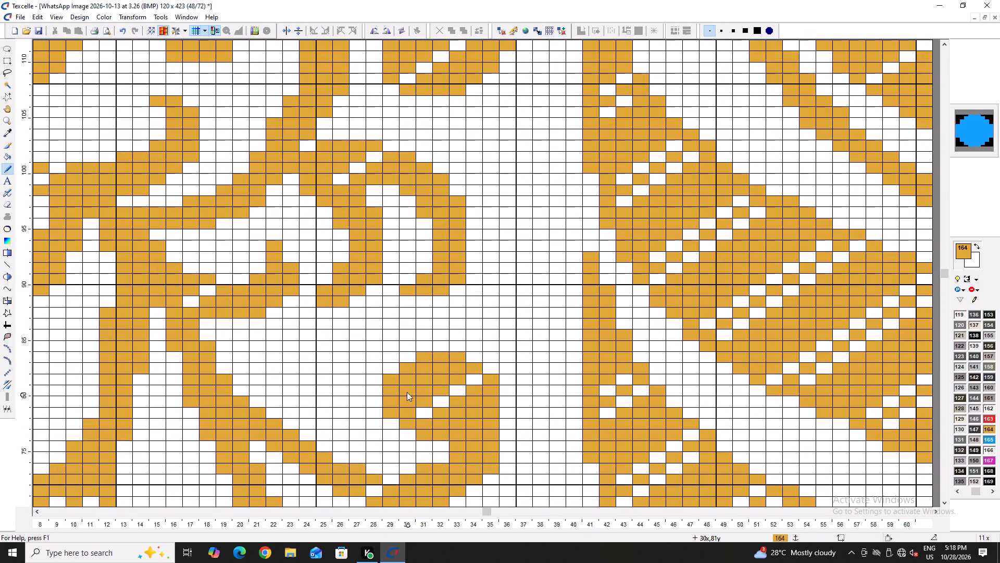
# Fill out the bottom curl's inner end with gold pixels around columns 29 to 31, rows 77 to 84, and save the design.
pyautogui.click(398, 371)
pyautogui.click(409, 358)
pyautogui.click(386, 419)
pyautogui.click(404, 427)
pyautogui.click(409, 430)
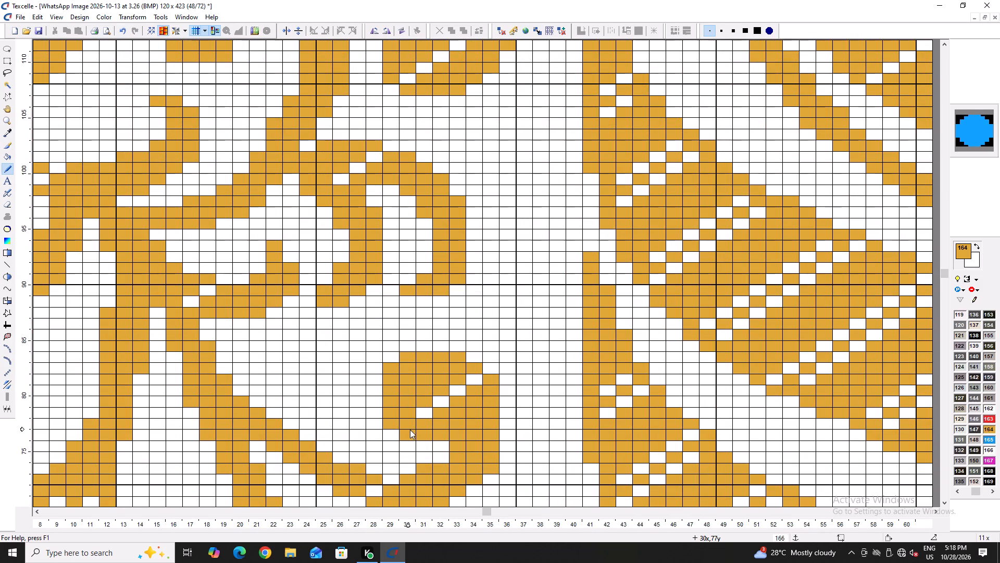
pyautogui.hotkey('ctrl', 's')
pyautogui.hotkey('ctrl', 's')
pyautogui.hotkey('ctrl', 's')
# Extend the diagonal background line in the bottom curl's inner end to column 30, row 78, and save the design.
pyautogui.keyDown('ctrl'); pyautogui.scroll(-3, 403, 434); pyautogui.keyUp('ctrl')
pyautogui.keyDown('ctrl'); pyautogui.scroll(5, 404, 429); pyautogui.keyUp('ctrl')
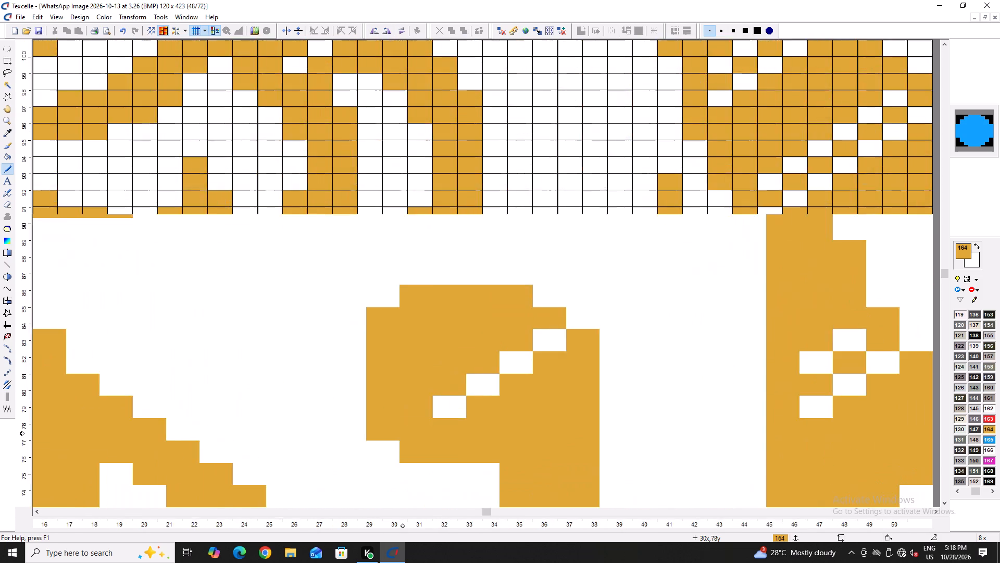
pyautogui.rightClick(406, 429)
pyautogui.keyDown('ctrl'); pyautogui.scroll(-5, 406, 429); pyautogui.keyUp('ctrl')
pyautogui.hotkey('ctrl', 's')
pyautogui.hotkey('ctrl', 's')
pyautogui.hotkey('ctrl', 's')
pyautogui.hotkey('ctrl', 's')
pyautogui.hotkey('ctrl', 's')
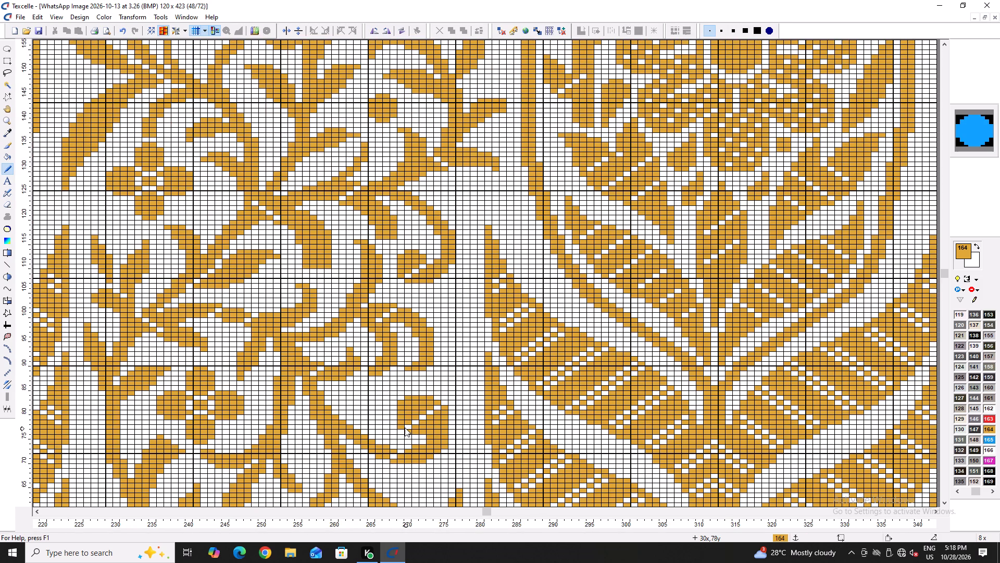
pyautogui.hotkey('ctrl', 's')
# Clear single gold pixels to background at the vine stem junction around columns 11 to 16, rows 97 and 98.
pyautogui.keyDown('ctrl'); pyautogui.scroll(3, 247, 300); pyautogui.keyUp('ctrl')
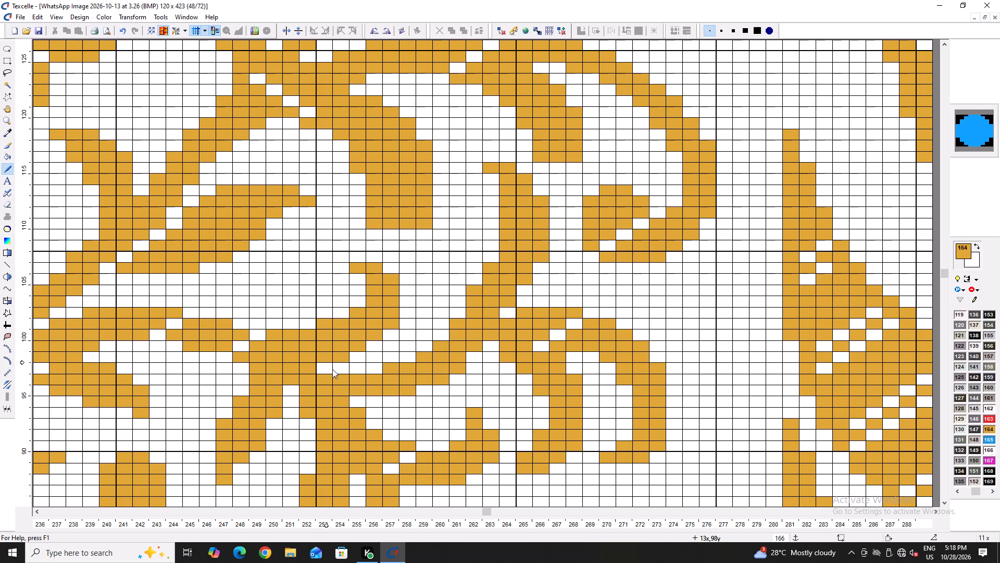
pyautogui.rightClick(339, 387)
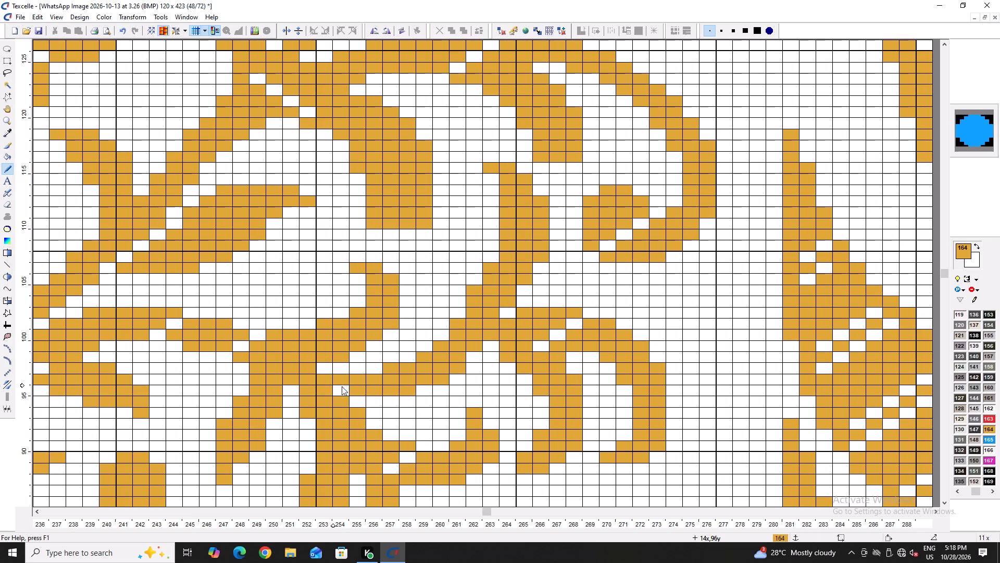
pyautogui.doubleClick(344, 389)
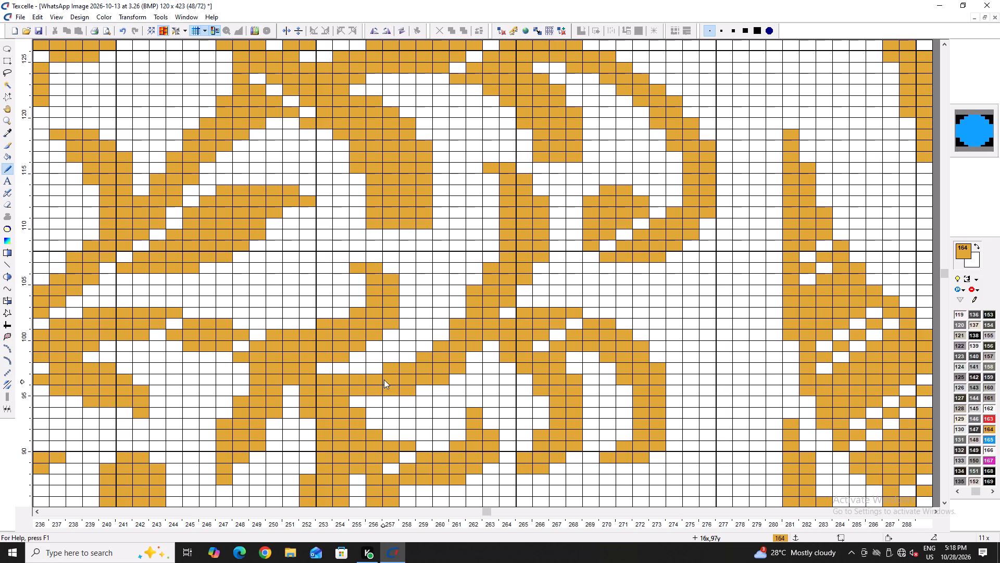
pyautogui.rightClick(384, 378)
pyautogui.keyDown('ctrl'); pyautogui.scroll(-4, 321, 385); pyautogui.keyUp('ctrl')
pyautogui.keyDown('ctrl'); pyautogui.scroll(5, 301, 370); pyautogui.keyUp('ctrl')
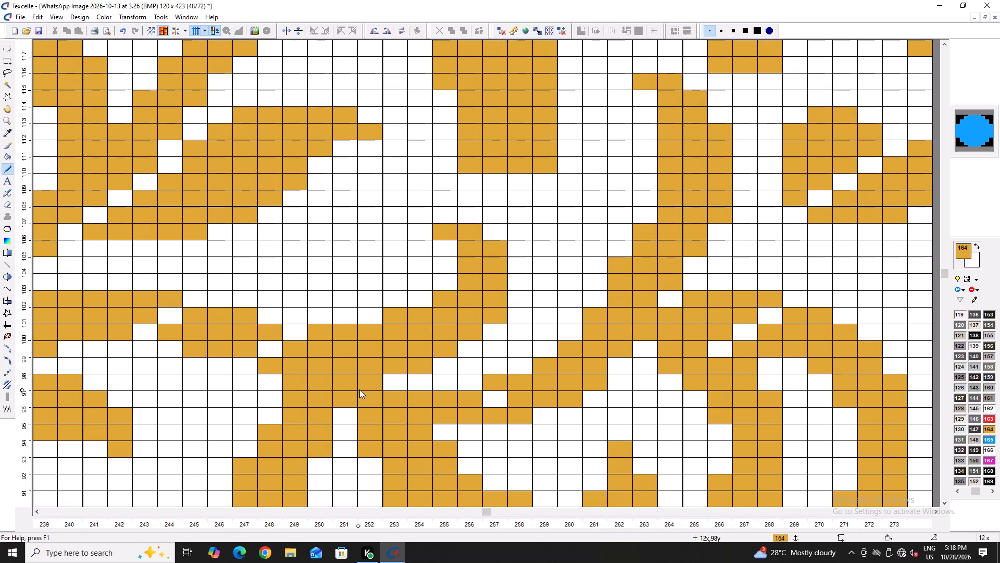
pyautogui.rightClick(353, 394)
pyautogui.keyDown('ctrl'); pyautogui.scroll(-6, 353, 394); pyautogui.keyUp('ctrl')
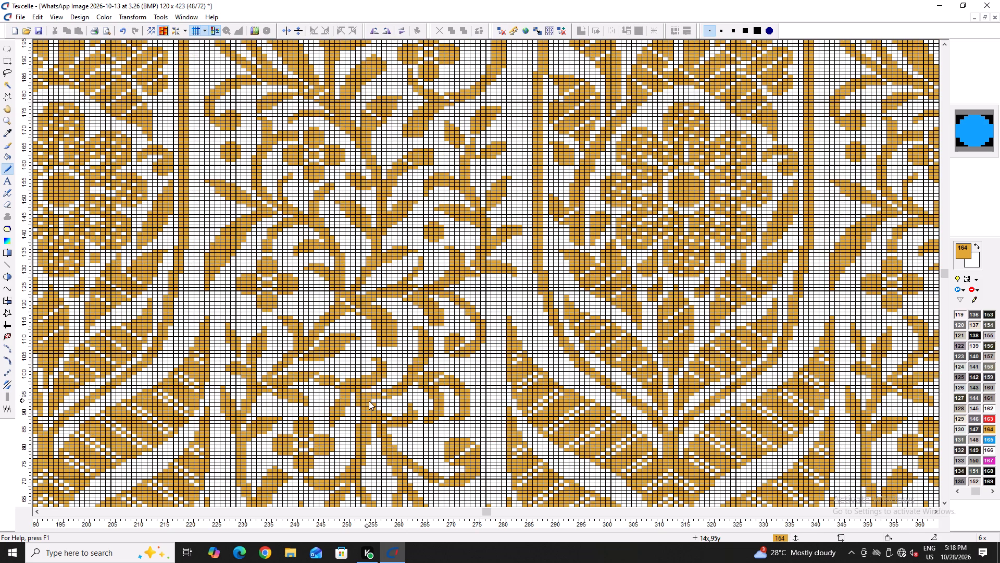
# Thicken and round the lower edge of the curl beside the vertical border in gold, around columns 103 to 109, rows 172 to 177.
pyautogui.scroll(1, 227, 335)
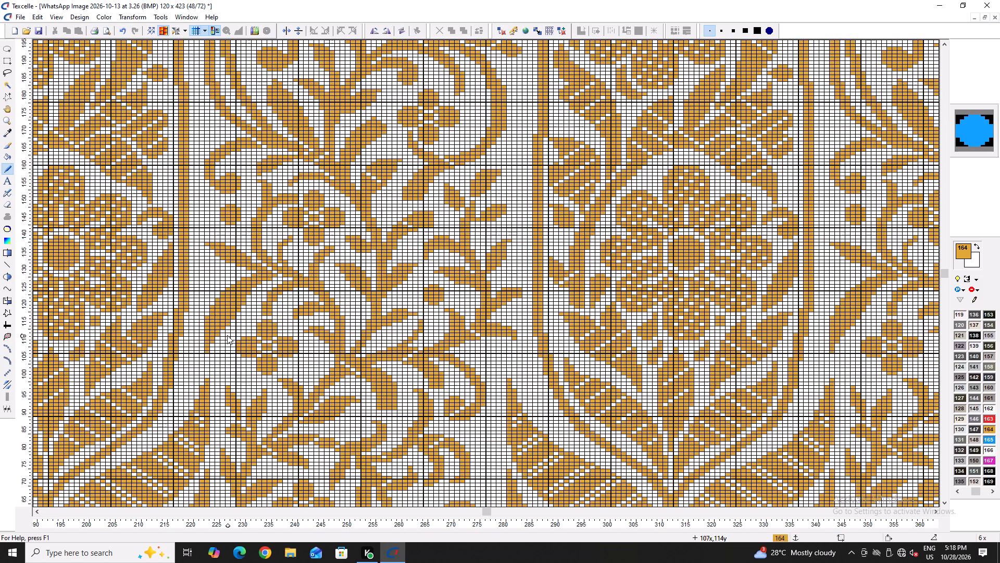
pyautogui.scroll(3, 251, 285)
pyautogui.keyDown('ctrl'); pyautogui.scroll(6, 222, 376); pyautogui.keyUp('ctrl')
pyautogui.moveTo(197, 339); pyautogui.dragTo(197, 368)
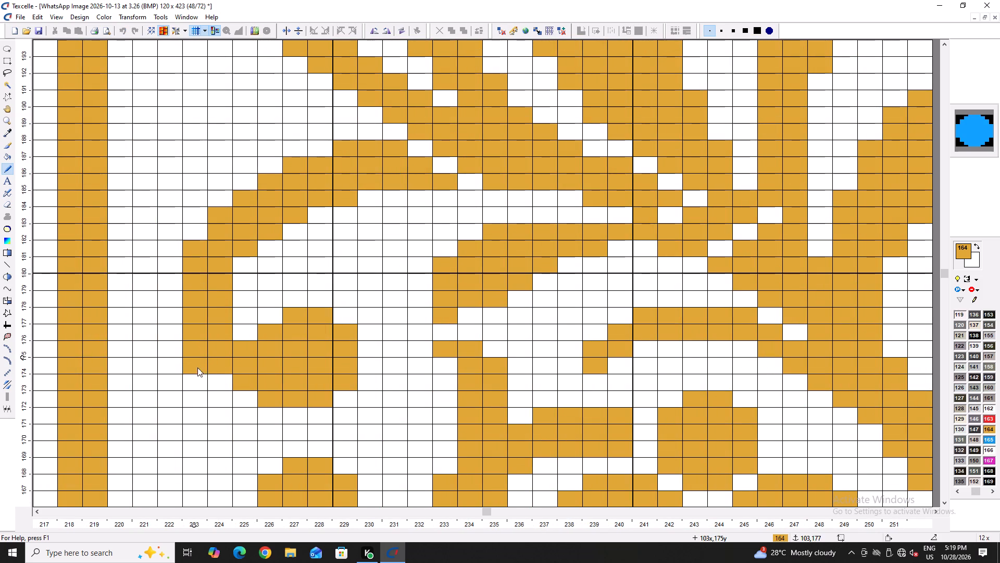
pyautogui.moveTo(197, 368); pyautogui.dragTo(244, 394)
pyautogui.rightClick(199, 386)
pyautogui.rightClick(210, 396)
pyautogui.rightClick(211, 399)
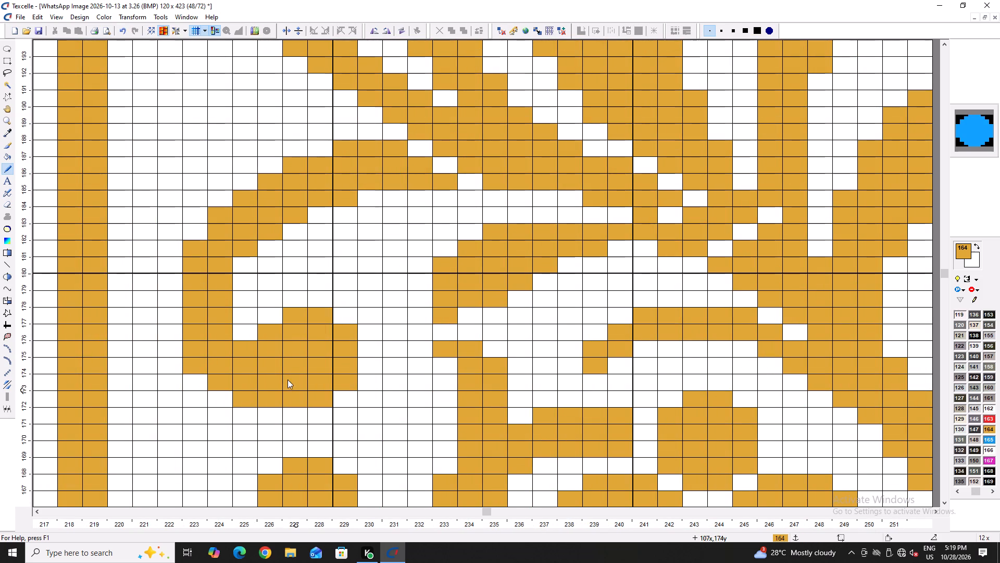
pyautogui.moveTo(268, 415); pyautogui.dragTo(326, 415)
pyautogui.click(326, 415)
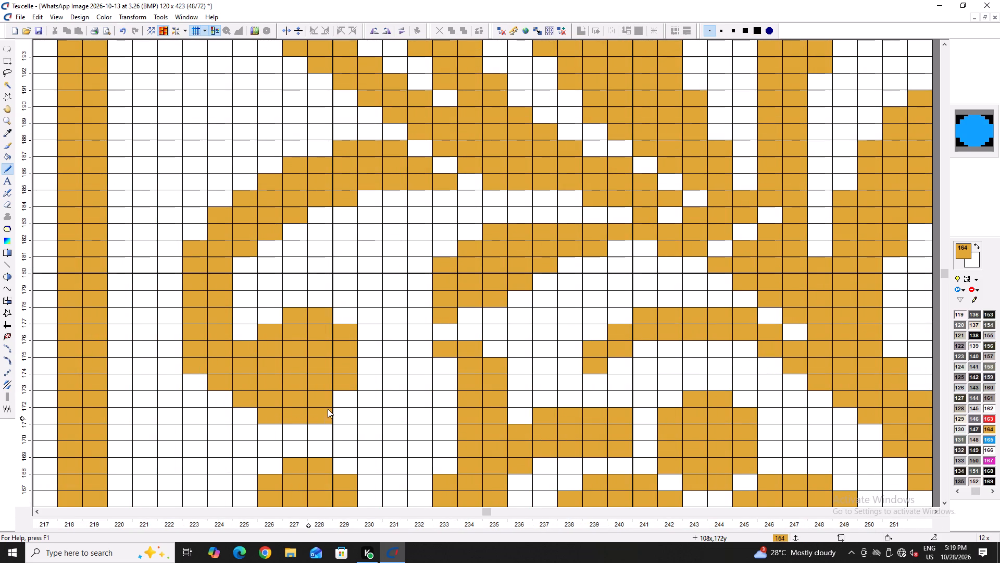
pyautogui.click(341, 396)
pyautogui.click(244, 412)
pyautogui.click(221, 402)
pyautogui.click(197, 376)
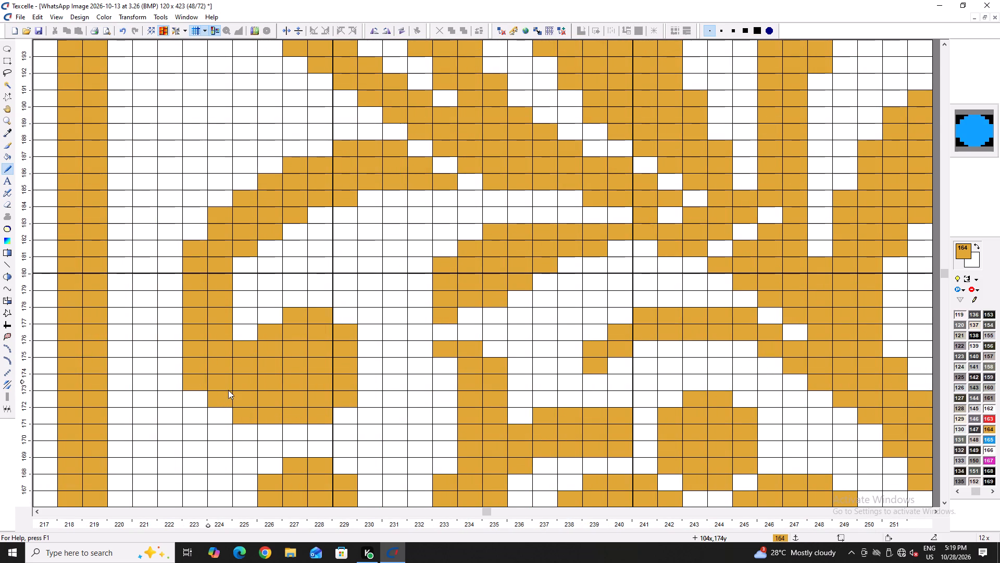
# Trim the top and underside of the curl's arch with background pixels around columns 106 to 112, rows 183 to 188.
pyautogui.keyDown('ctrl'); pyautogui.scroll(-4, 226, 394); pyautogui.keyUp('ctrl')
pyautogui.keyDown('ctrl'); pyautogui.scroll(4, 243, 347); pyautogui.keyUp('ctrl')
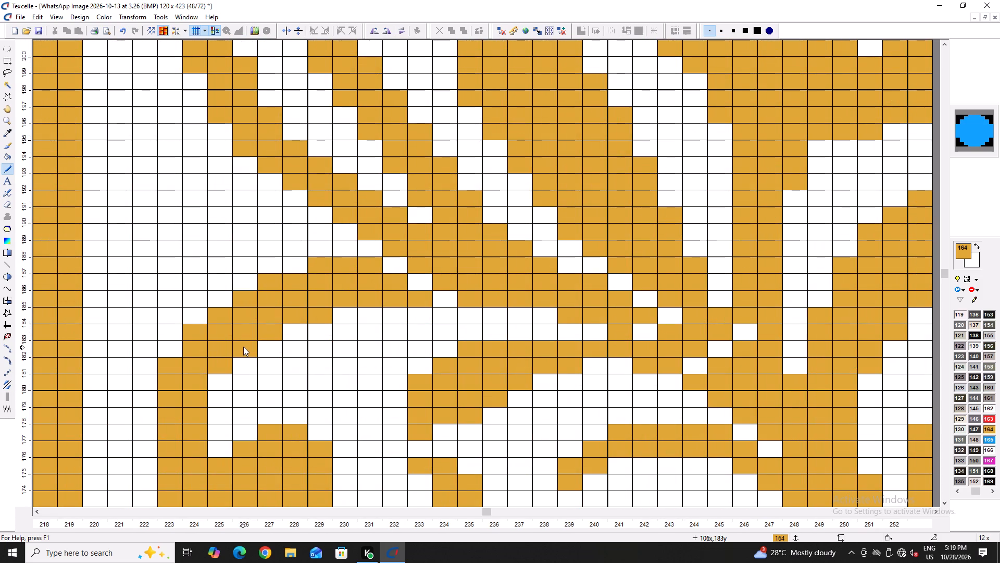
pyautogui.rightClick(243, 347)
pyautogui.rightClick(275, 333)
pyautogui.rightClick(327, 308)
pyautogui.moveTo(320, 265); pyautogui.dragTo(373, 265, button='right')
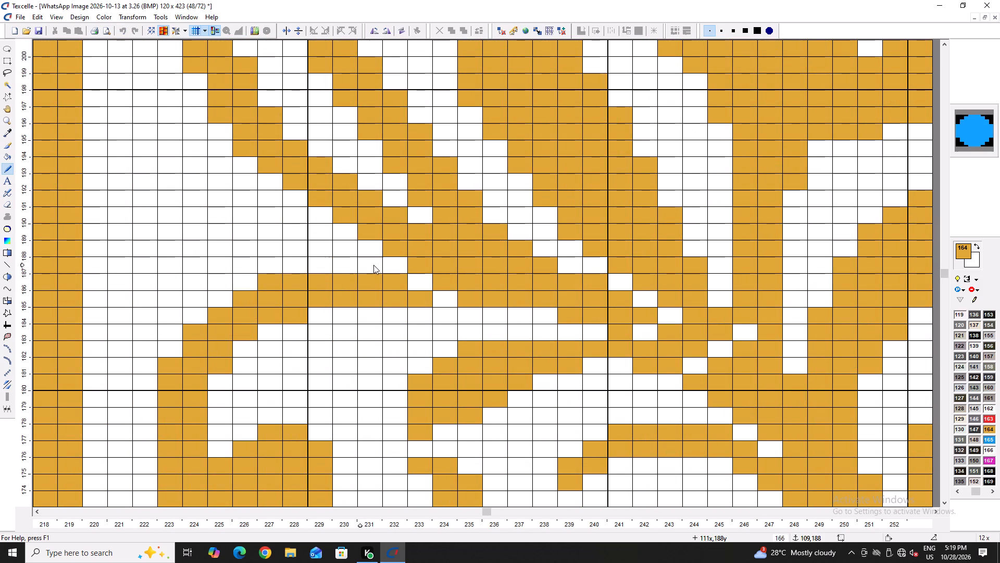
pyautogui.moveTo(373, 265); pyautogui.dragTo(377, 264, button='right')
pyautogui.rightClick(378, 264)
pyautogui.rightClick(251, 285)
pyautogui.rightClick(261, 283)
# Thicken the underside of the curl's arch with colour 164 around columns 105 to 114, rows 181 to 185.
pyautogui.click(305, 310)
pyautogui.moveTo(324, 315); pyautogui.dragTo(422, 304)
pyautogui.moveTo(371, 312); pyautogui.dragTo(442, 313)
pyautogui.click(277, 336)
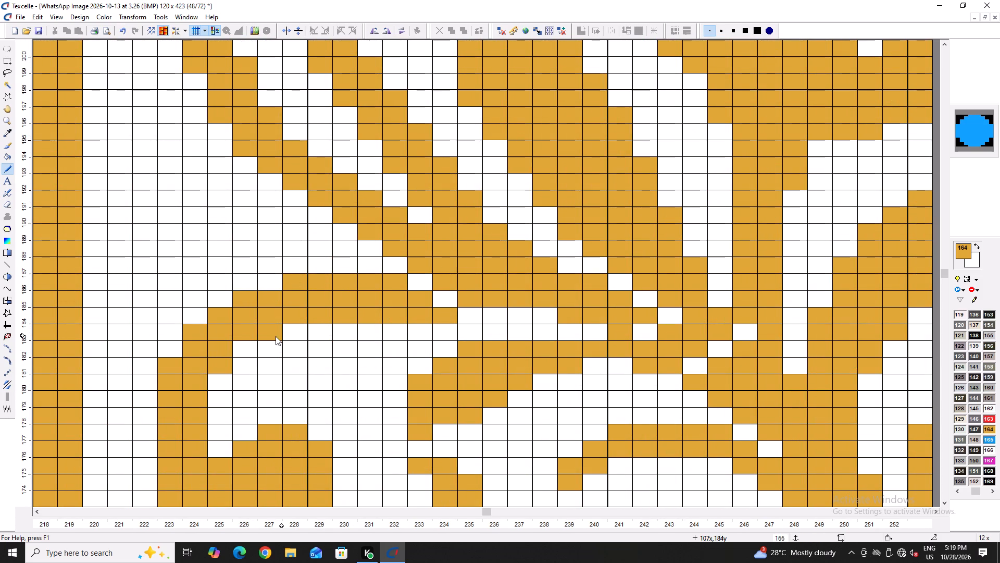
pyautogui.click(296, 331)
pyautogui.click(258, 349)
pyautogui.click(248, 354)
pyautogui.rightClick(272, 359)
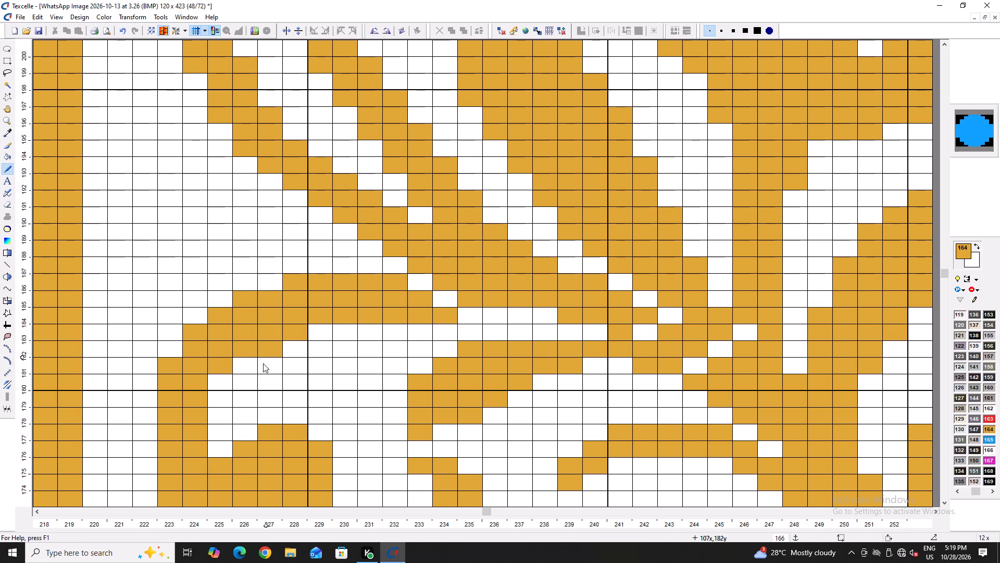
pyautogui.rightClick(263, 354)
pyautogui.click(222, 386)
# Thin the underside of the curl's arch with background pixels around columns 105 to 114, rows 181 to 185, keeping the pixel at column 108.
pyautogui.keyDown('ctrl'); pyautogui.scroll(-5, 223, 378); pyautogui.keyUp('ctrl')
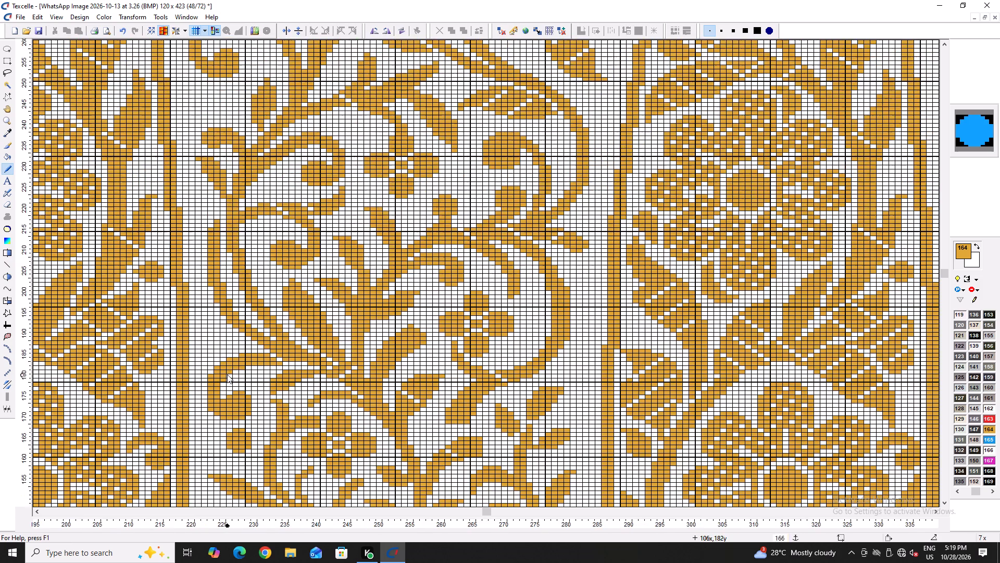
pyautogui.keyDown('ctrl'); pyautogui.scroll(4, 229, 372); pyautogui.keyUp('ctrl')
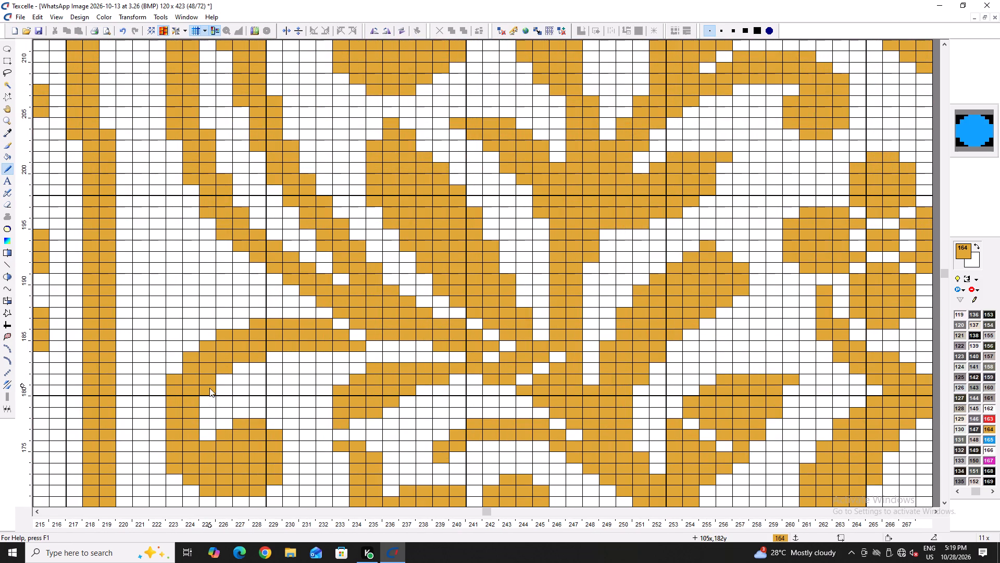
pyautogui.rightClick(210, 395)
pyautogui.rightClick(225, 371)
pyautogui.rightClick(253, 356)
pyautogui.rightClick(248, 358)
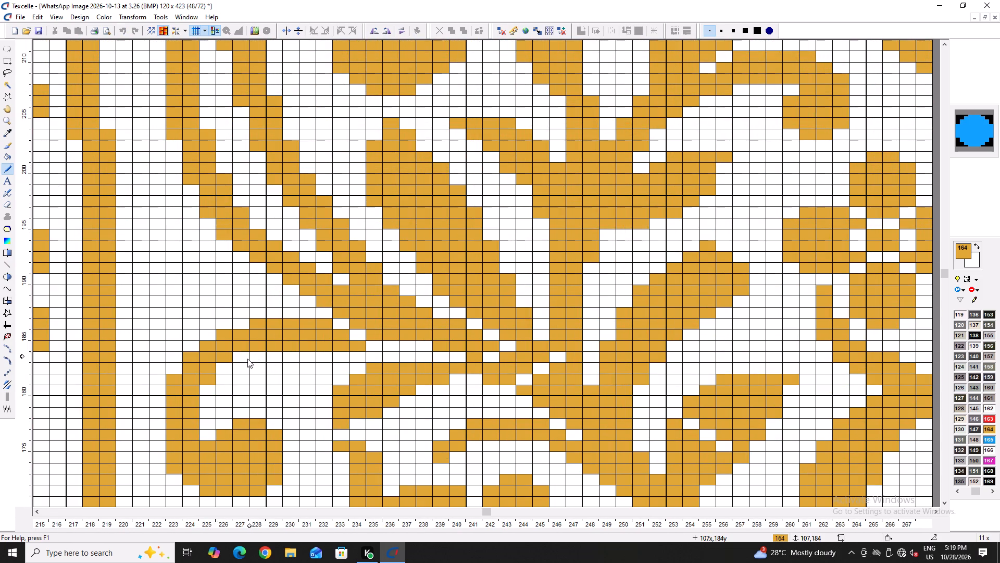
pyautogui.moveTo(271, 349); pyautogui.dragTo(340, 344, button='right')
pyautogui.rightClick(341, 344)
pyautogui.rightClick(356, 344)
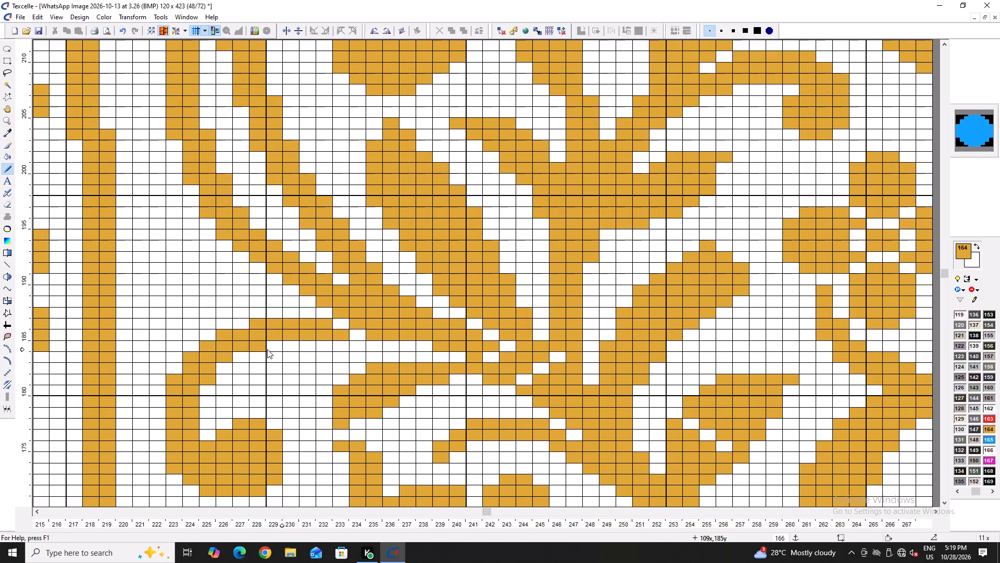
pyautogui.rightClick(266, 350)
pyautogui.rightClick(265, 351)
pyautogui.scroll(1, 261, 338)
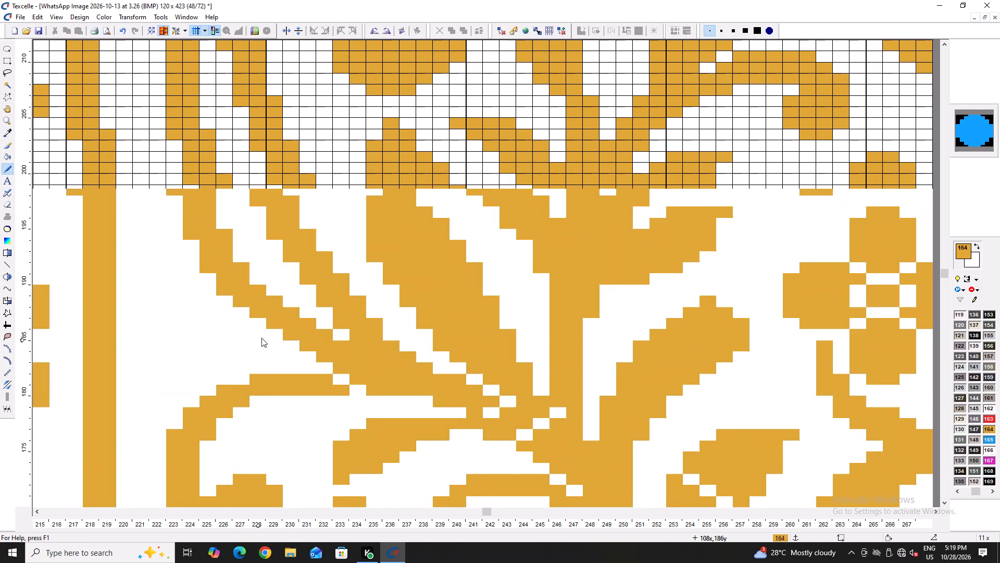
pyautogui.click(250, 401)
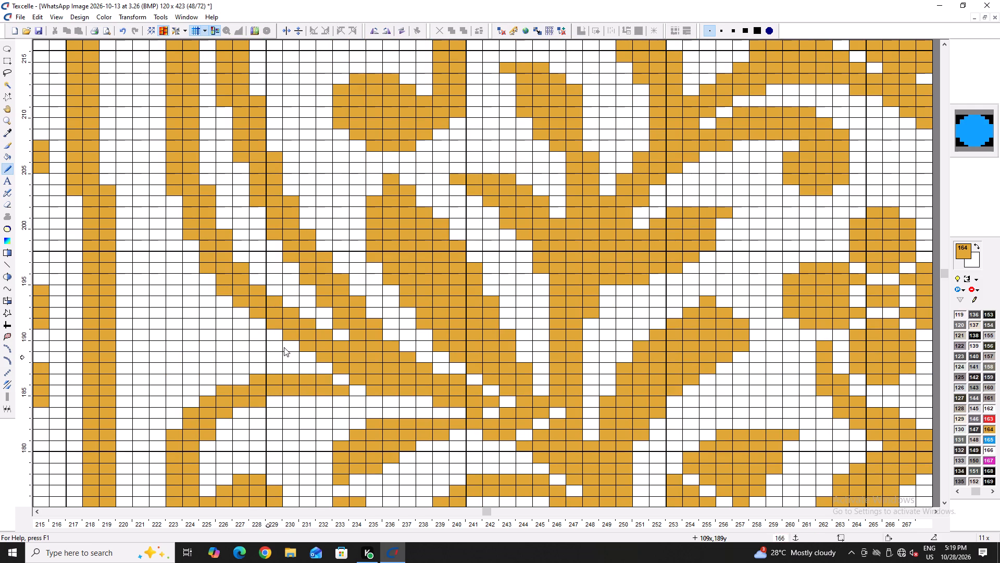
# Trim the arched curl with single background pixels at columns 3 and 9, around rows 278 and 279.
pyautogui.scroll(1, 368, 389)
pyautogui.scroll(4, 207, 331)
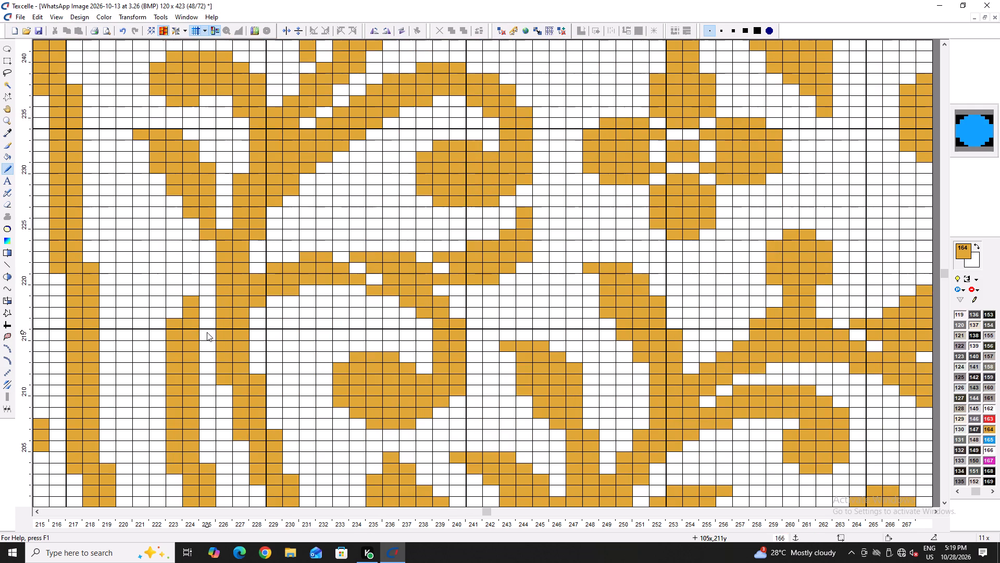
pyautogui.scroll(2, 305, 339)
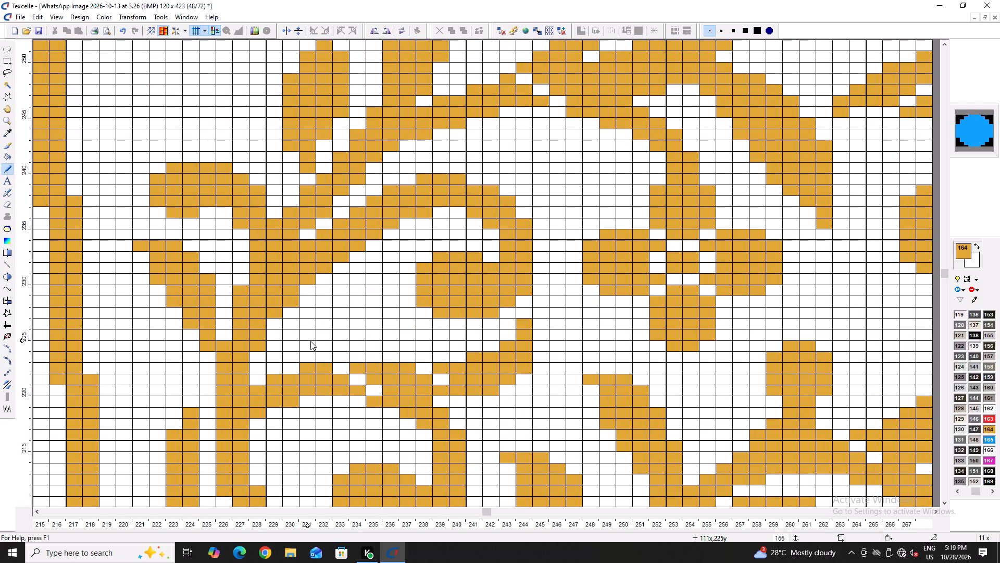
pyautogui.scroll(2, 384, 309)
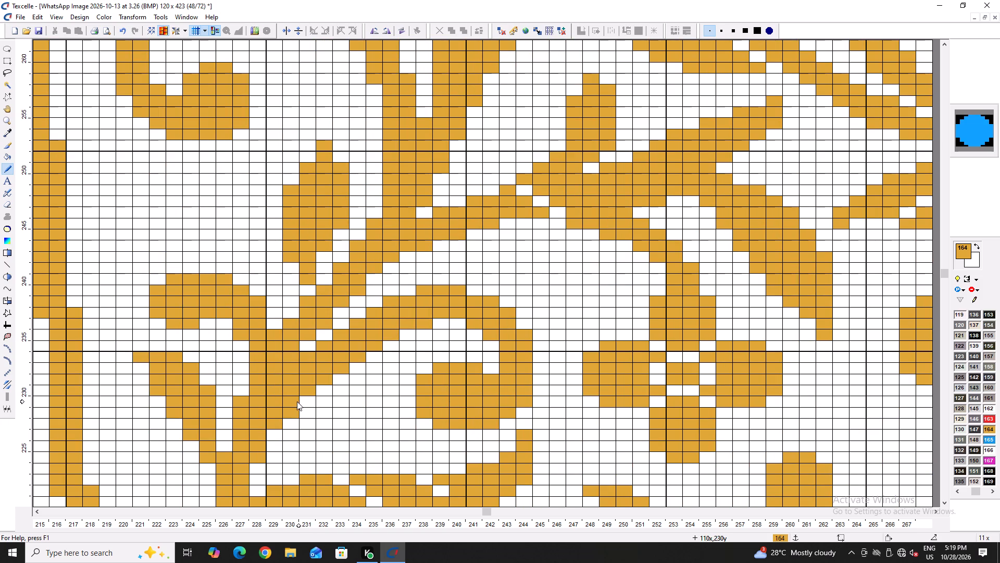
pyautogui.scroll(5, 272, 371)
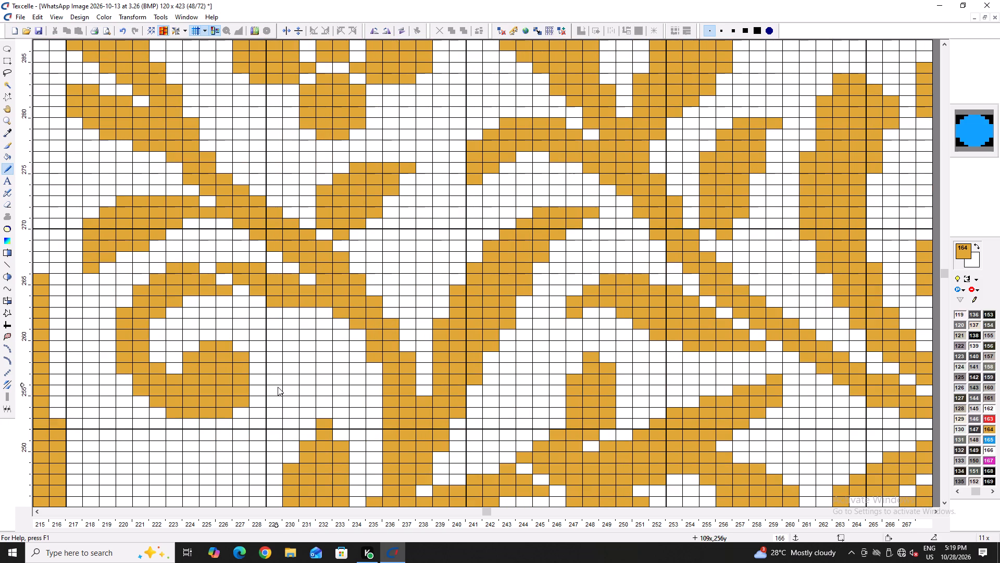
pyautogui.scroll(4, 476, 400)
pyautogui.scroll(-3, 541, 415)
pyautogui.scroll(1, 601, 350)
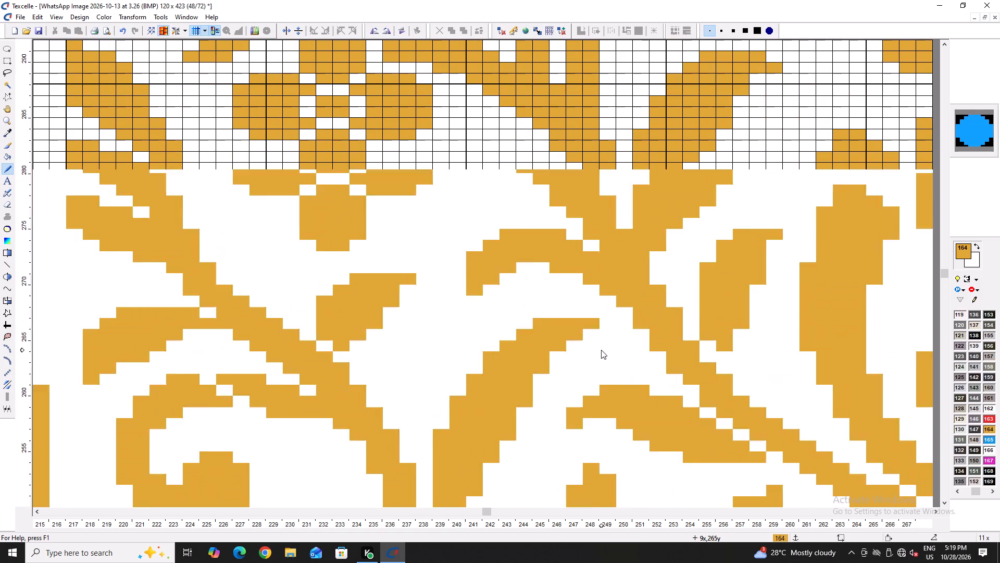
pyautogui.scroll(2, 601, 350)
pyautogui.rightClick(609, 368)
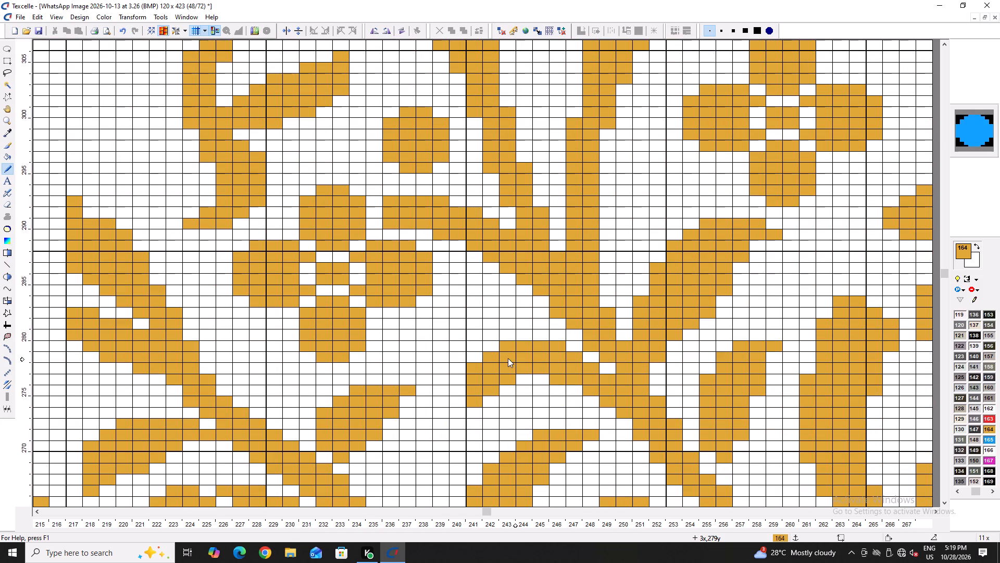
pyautogui.rightClick(508, 358)
# Thicken the underside of the diagonal leaf with colour 164 from column 104, row 406 down to column 108, row 400.
pyautogui.scroll(4, 523, 364)
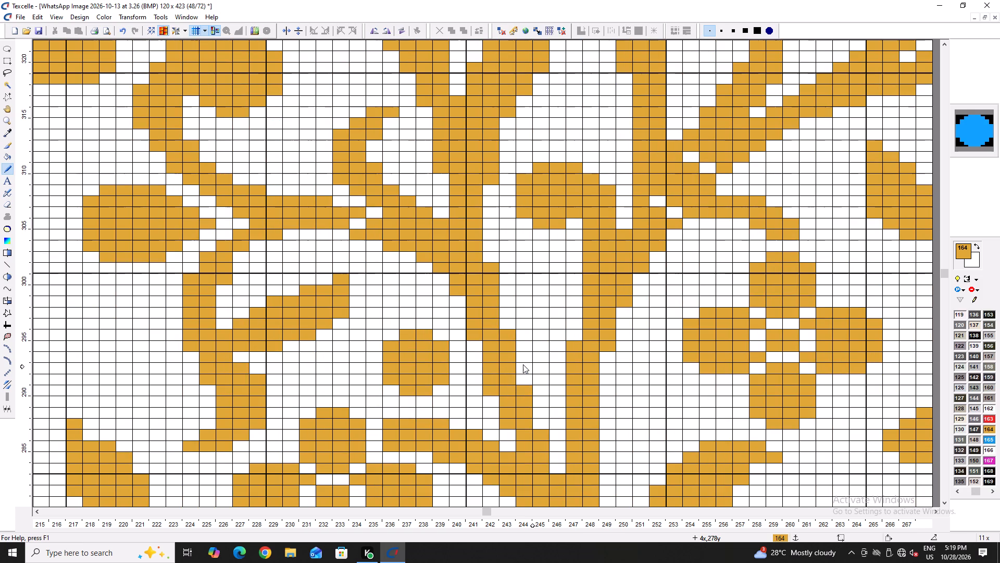
pyautogui.scroll(3, 511, 419)
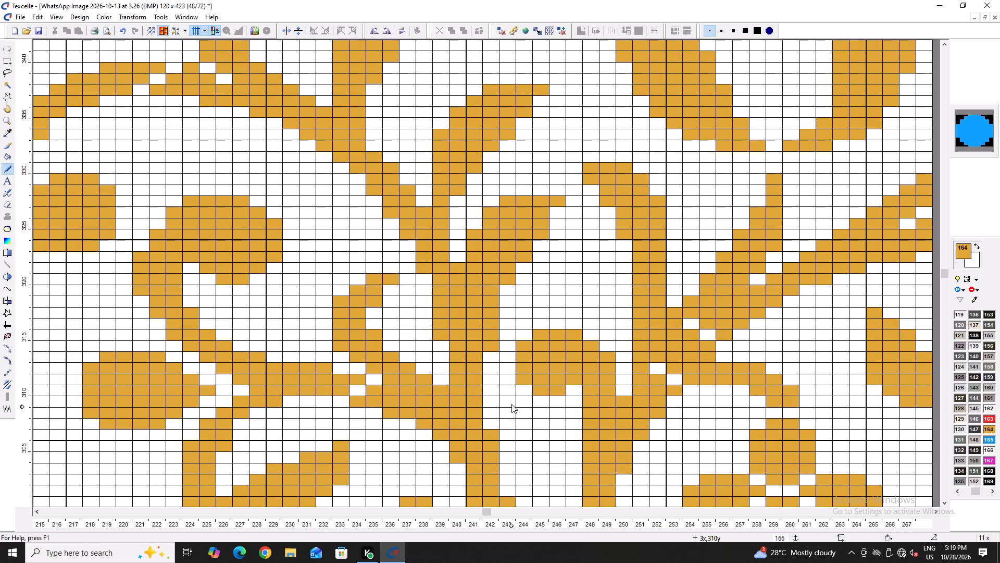
pyautogui.scroll(2, 57, 418)
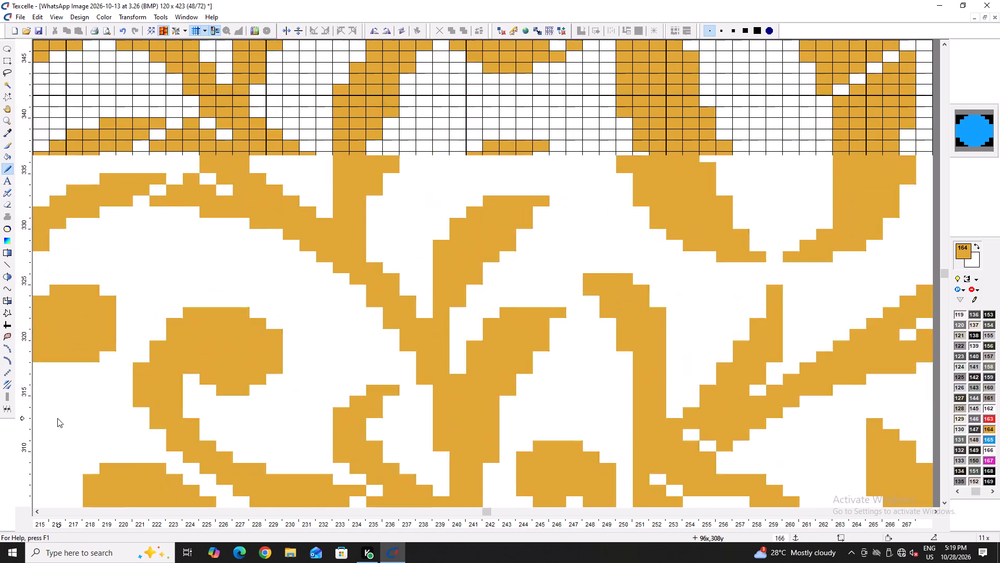
pyautogui.scroll(3, 57, 418)
pyautogui.scroll(-3, 211, 409)
pyautogui.scroll(4, 218, 382)
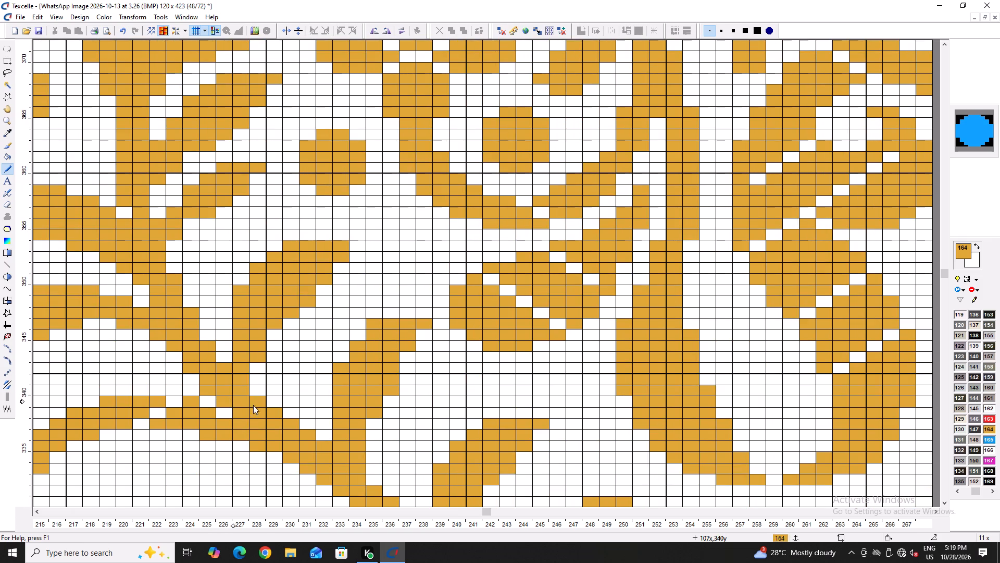
pyautogui.scroll(4, 605, 348)
pyautogui.scroll(2, 527, 366)
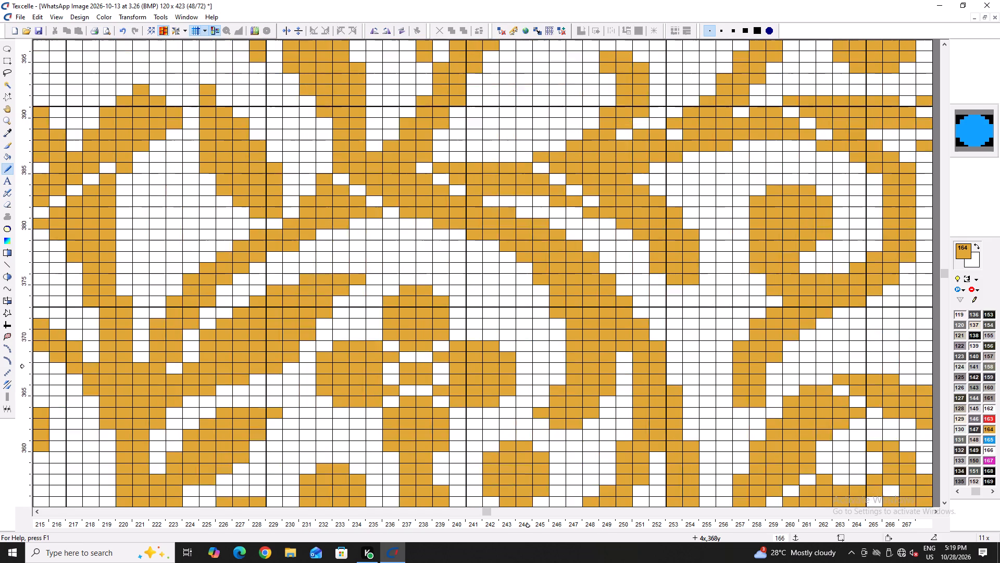
pyautogui.scroll(3, 528, 366)
pyautogui.scroll(4, 394, 352)
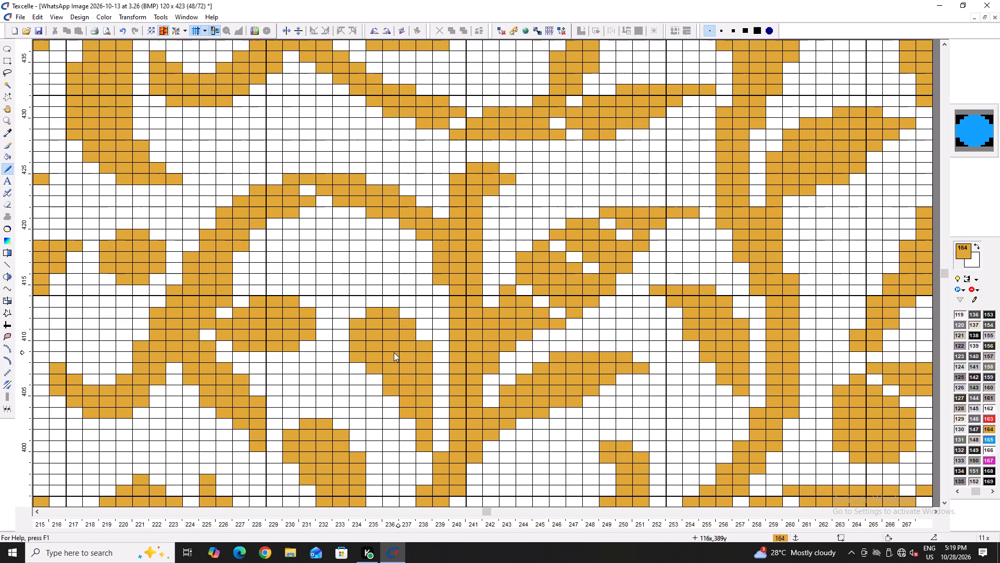
pyautogui.click(191, 388)
pyautogui.click(201, 403)
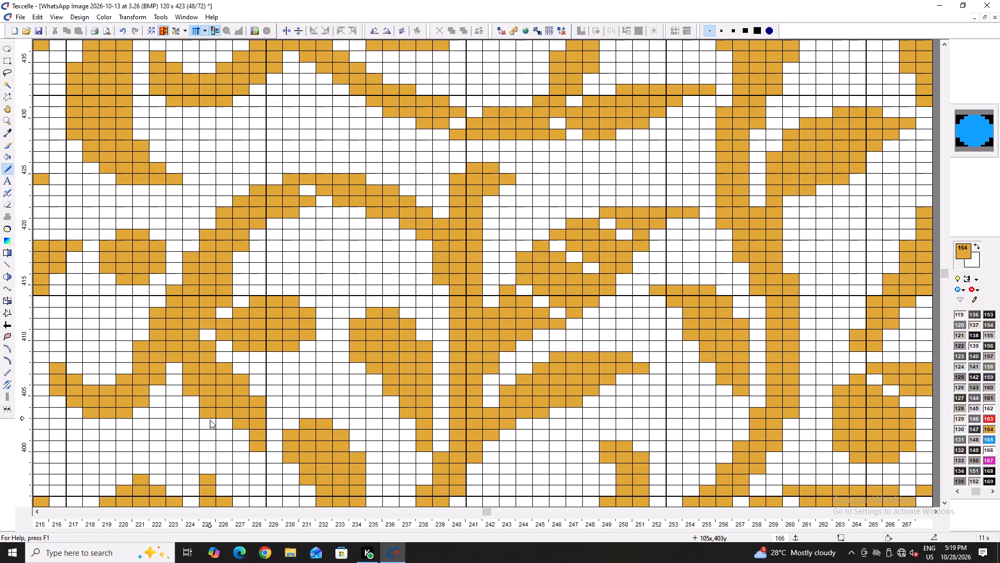
pyautogui.click(220, 421)
pyautogui.doubleClick(238, 432)
pyautogui.moveTo(254, 447); pyautogui.dragTo(254, 459)
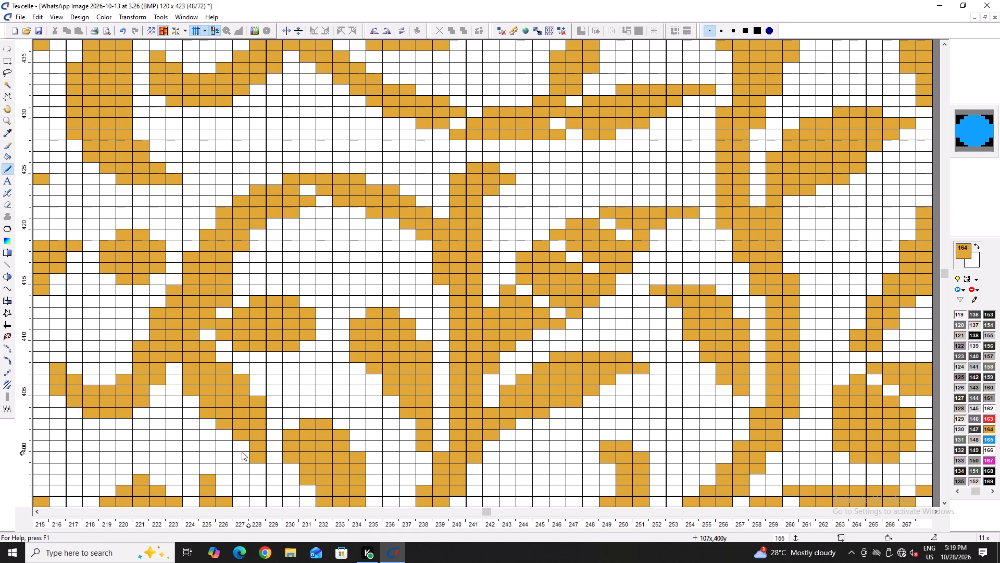
# Round off the curl's lower outer corner with background pixels at columns 102 and 103, rows 9 and 10.
pyautogui.scroll(7, 242, 445)
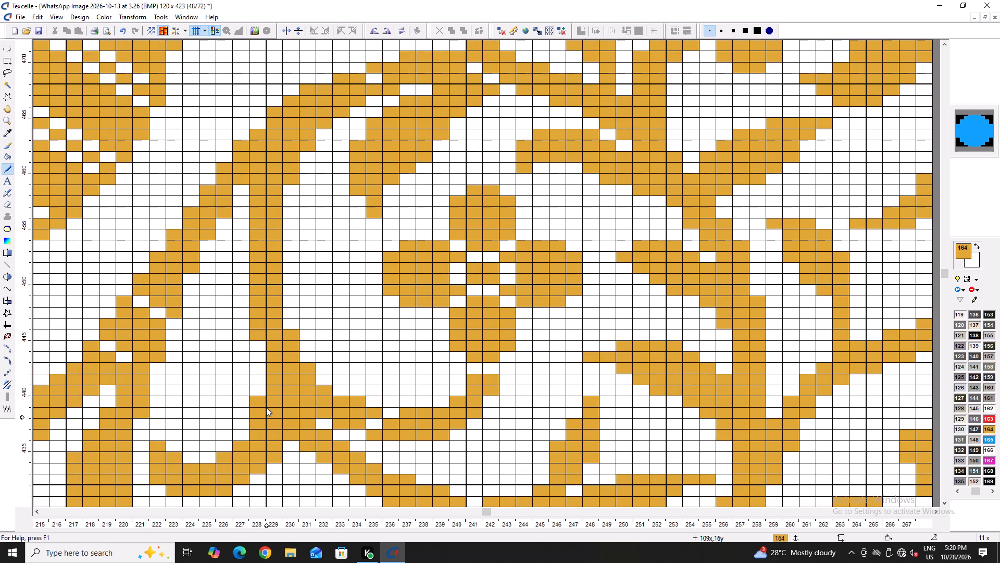
pyautogui.rightClick(160, 485)
pyautogui.rightClick(172, 493)
pyautogui.rightClick(154, 480)
# Trim the curved stem below the four-petal flower with a background pixel at column 8, row 72.
pyautogui.scroll(6, 234, 467)
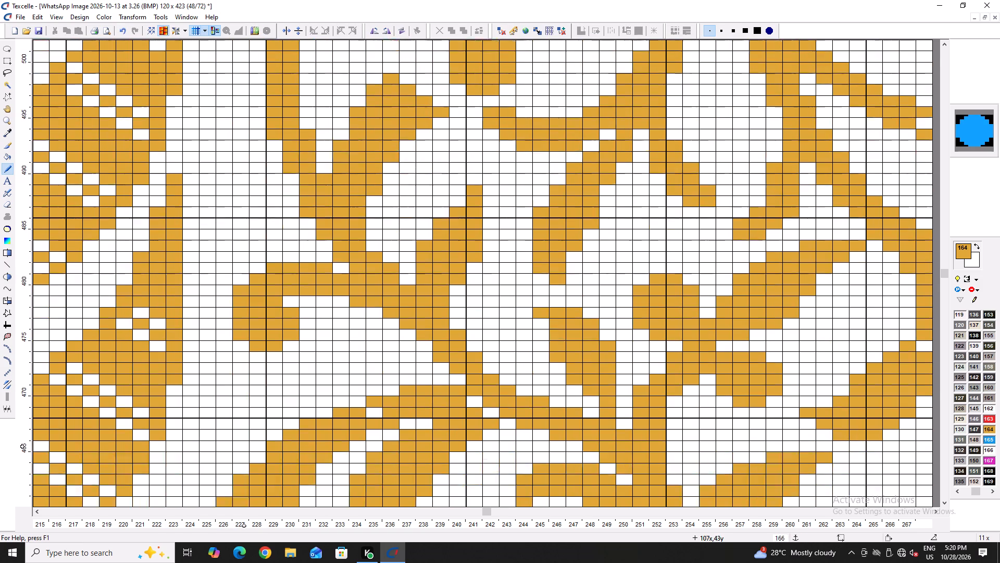
pyautogui.scroll(1, 244, 446)
pyautogui.scroll(1, 288, 357)
pyautogui.scroll(2, 399, 358)
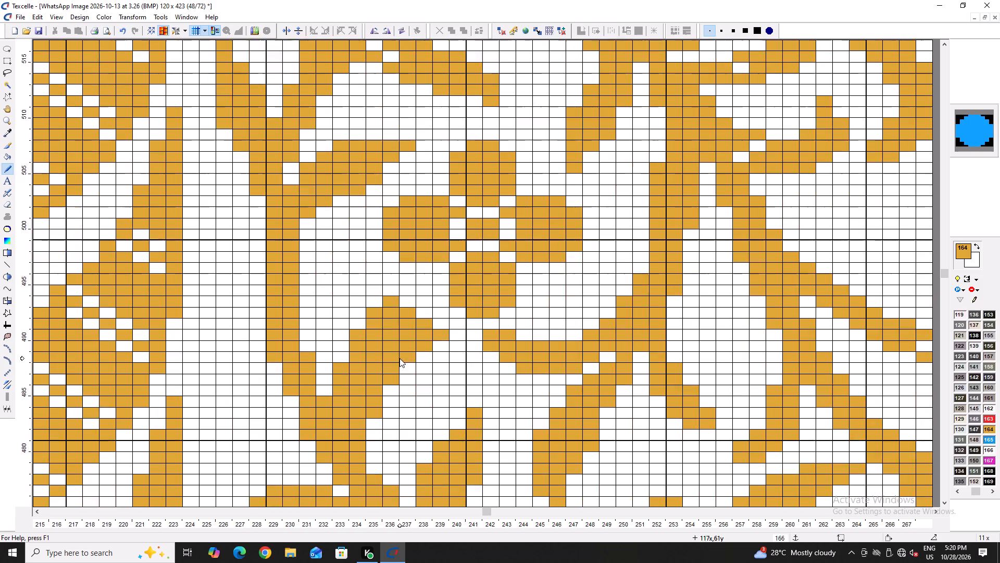
pyautogui.scroll(1, 399, 358)
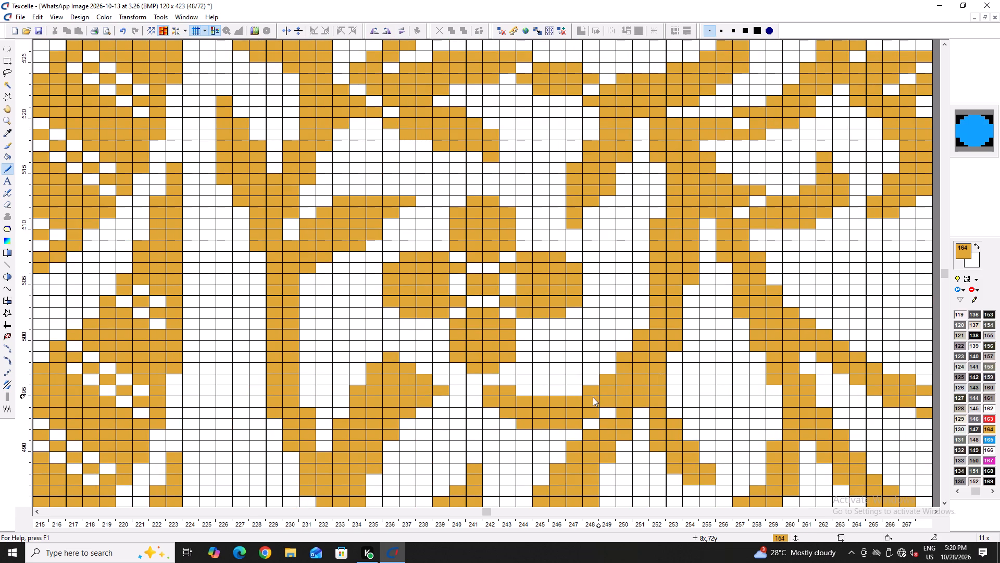
pyautogui.rightClick(593, 397)
pyautogui.rightClick(593, 397)
# Save the pattern.
pyautogui.scroll(5, 666, 380)
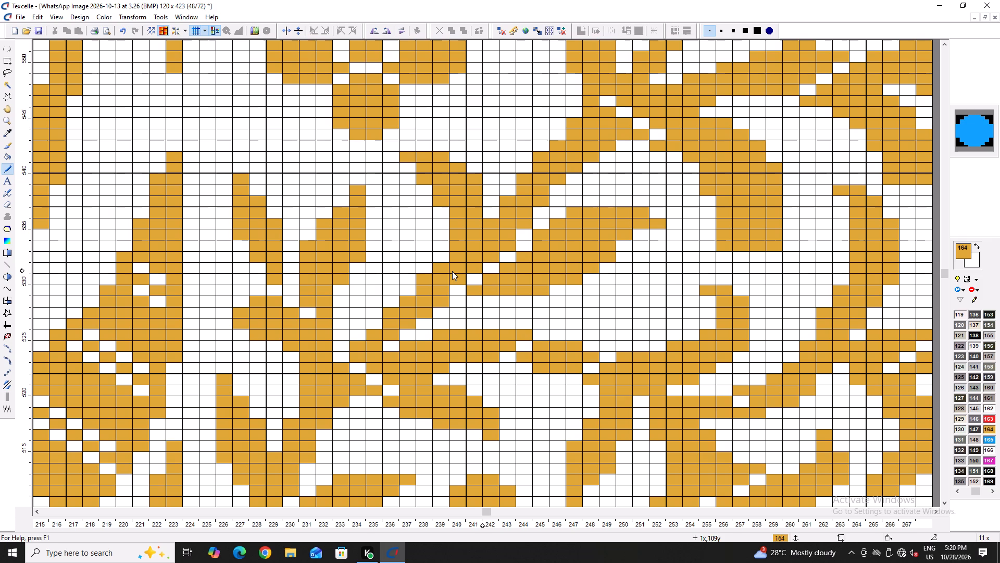
pyautogui.hotkey('ctrl', 's')
pyautogui.hotkey('ctrl', 's')
pyautogui.hotkey('ctrl', 's')
pyautogui.keyDown('ctrl'); pyautogui.scroll(-7, 440, 151); pyautogui.keyUp('ctrl')
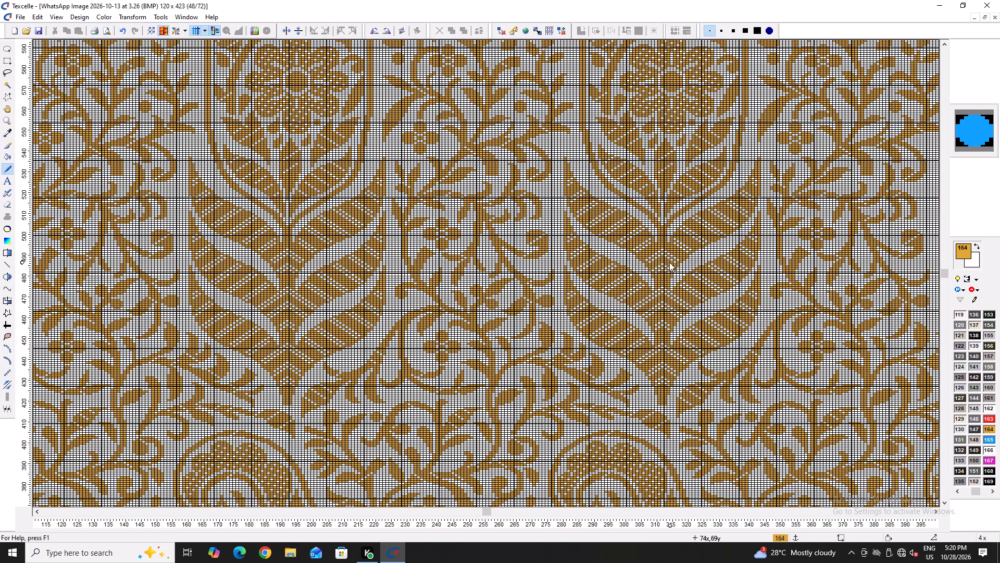
pyautogui.keyDown('ctrl'); pyautogui.scroll(-2, 669, 262); pyautogui.keyUp('ctrl')
pyautogui.hotkey('ctrl', 's')
pyautogui.hotkey('ctrl', 's')
pyautogui.hotkey('ctrl', 's')
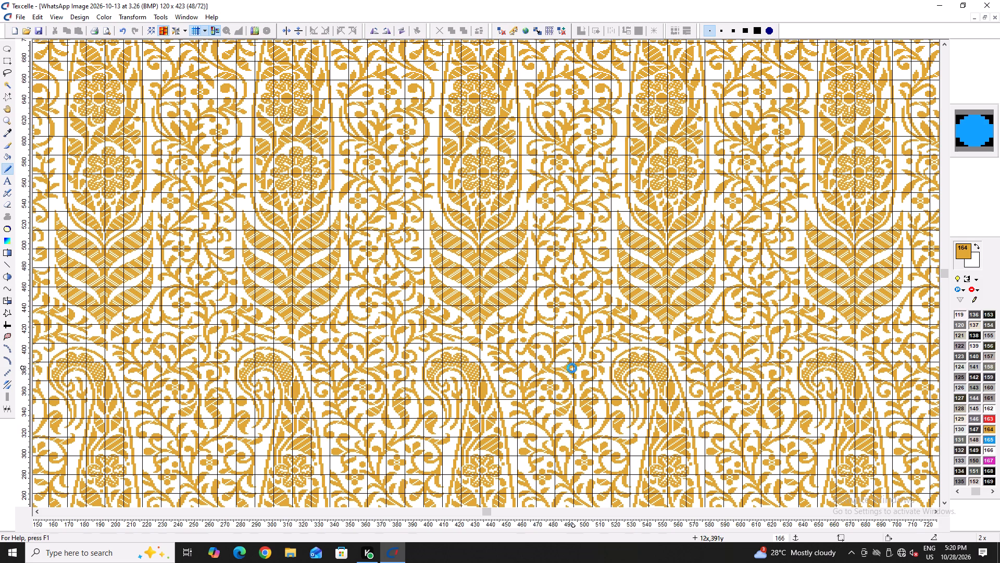
pyautogui.hotkey('ctrl', 's')
pyautogui.hotkey('ctrl', 's')
pyautogui.hotkey('ctrl', 's')
pyautogui.hotkey('ctrl', 's')
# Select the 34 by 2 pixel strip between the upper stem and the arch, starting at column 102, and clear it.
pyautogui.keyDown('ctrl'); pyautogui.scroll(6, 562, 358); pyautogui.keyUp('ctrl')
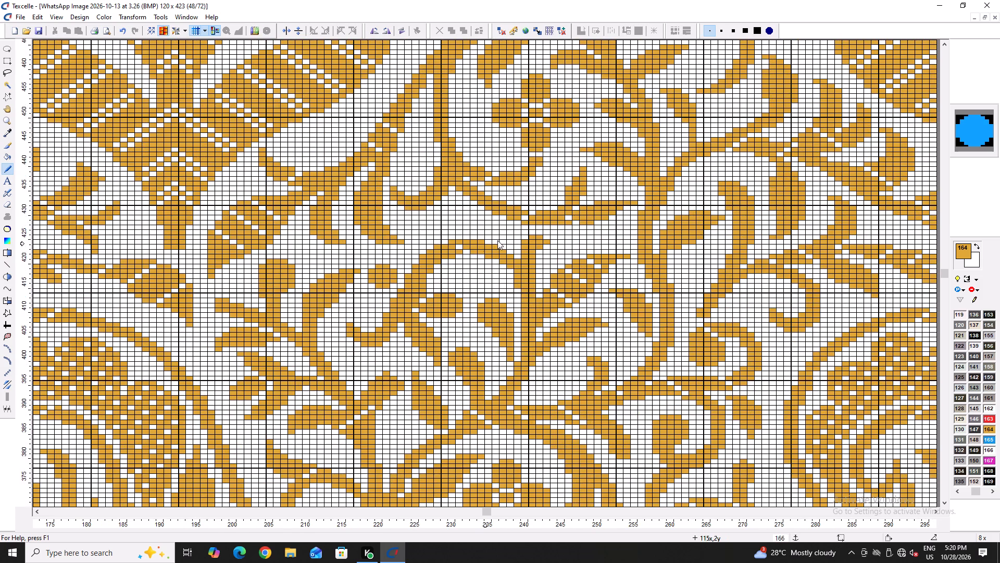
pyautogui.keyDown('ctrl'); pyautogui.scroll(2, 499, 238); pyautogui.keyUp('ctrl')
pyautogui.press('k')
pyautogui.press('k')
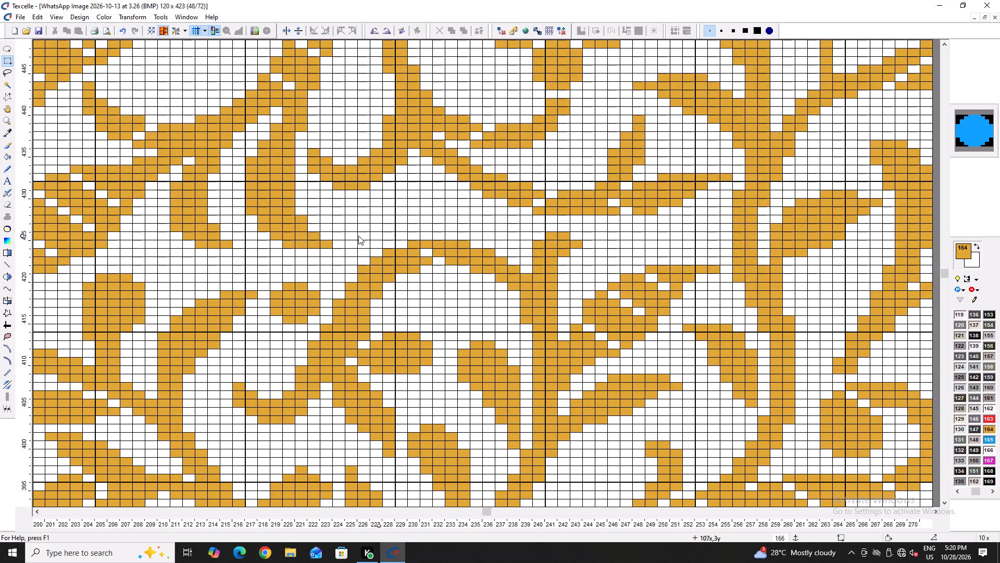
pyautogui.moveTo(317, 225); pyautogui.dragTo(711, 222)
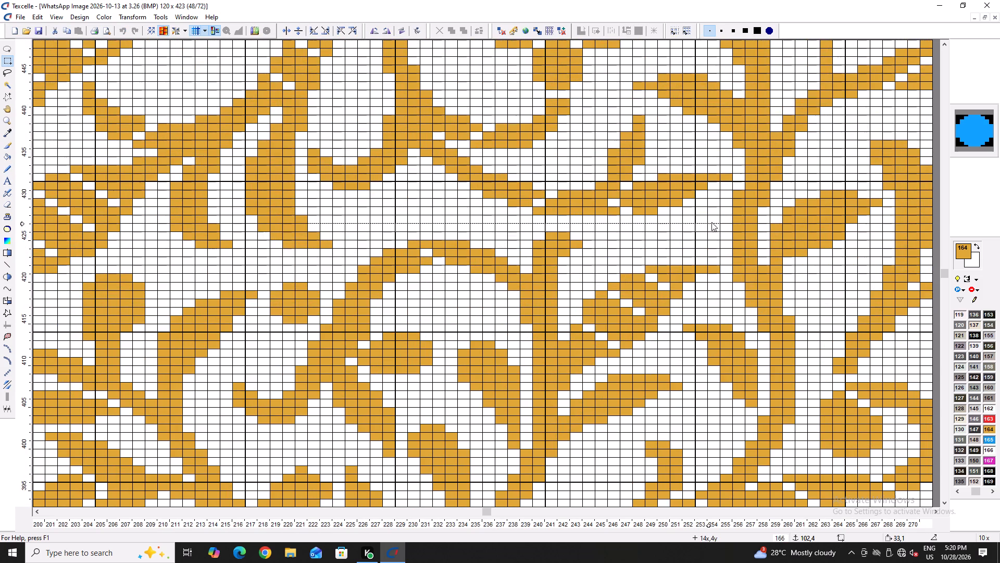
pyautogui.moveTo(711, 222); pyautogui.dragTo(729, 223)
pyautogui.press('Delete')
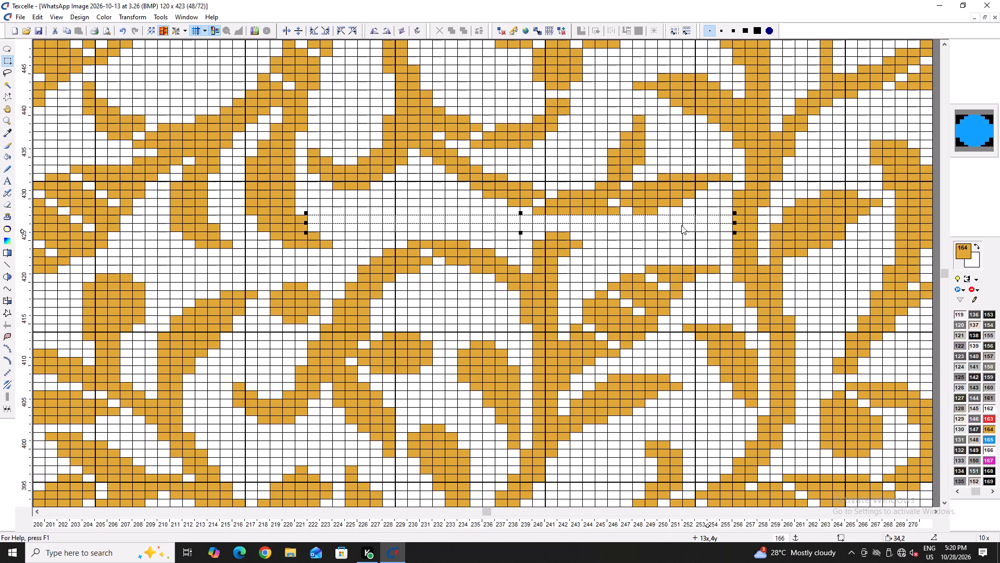
# Start a diagonal branch with colour 164 pixels from the upper stem toward the arch, around columns 117 to 119.
pyautogui.press('x')
pyautogui.keyDown('ctrl'); pyautogui.scroll(2, 538, 219); pyautogui.keyUp('ctrl')
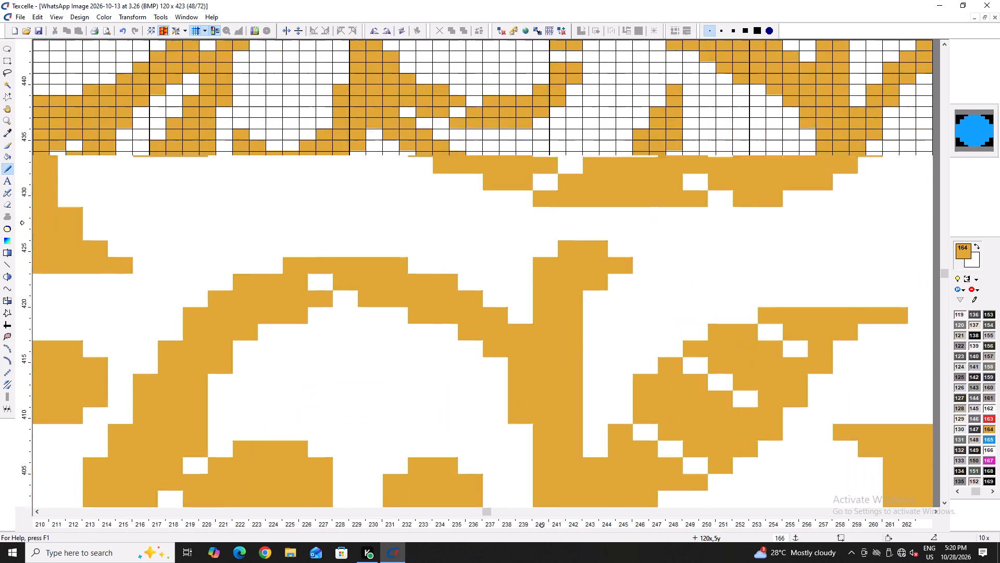
pyautogui.click(519, 215)
pyautogui.click(492, 236)
pyautogui.click(475, 249)
pyautogui.keyDown('ctrl'); pyautogui.scroll(-3, 474, 253); pyautogui.keyUp('ctrl')
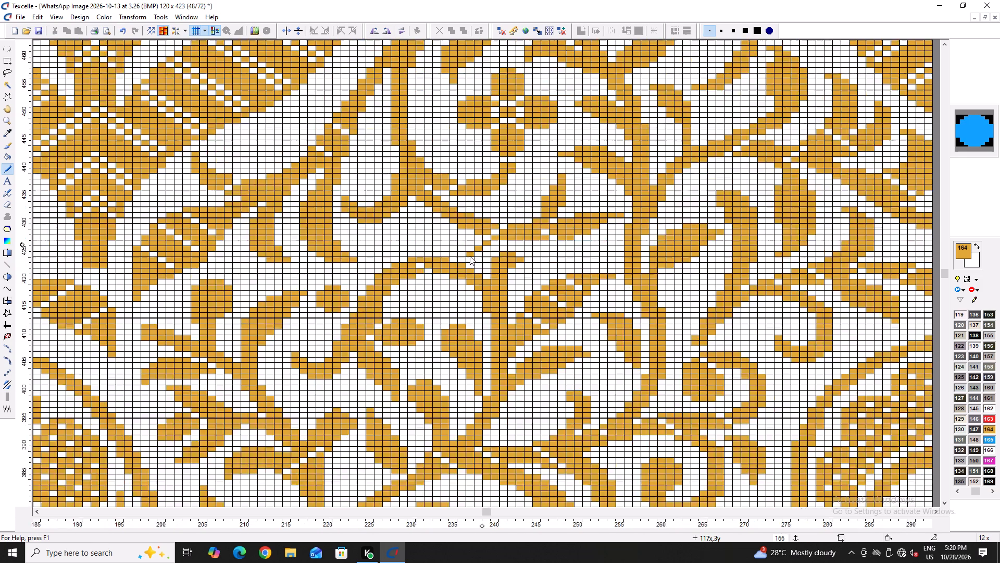
pyautogui.keyDown('ctrl'); pyautogui.scroll(-2, 470, 256); pyautogui.keyUp('ctrl')
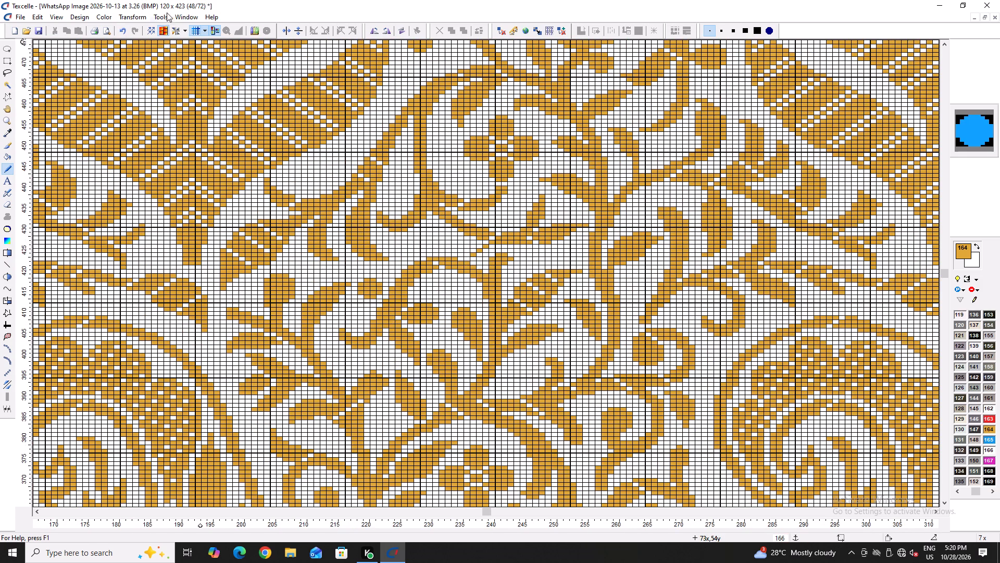
# Turn off the repeat display and examine the single 120 x 423 paisley motif, overall and around its leafy base.
pyautogui.click(162, 28)
pyautogui.keyDown('ctrl'); pyautogui.scroll(-5, 330, 175); pyautogui.keyUp('ctrl')
pyautogui.scroll(-4, 469, 320)
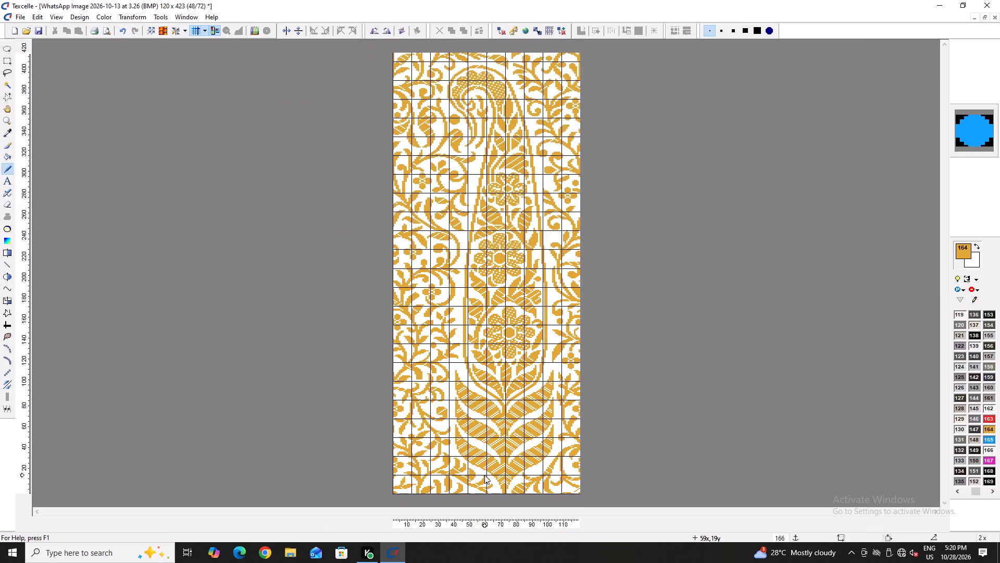
pyautogui.keyDown('ctrl'); pyautogui.scroll(1, 461, 492); pyautogui.keyUp('ctrl')
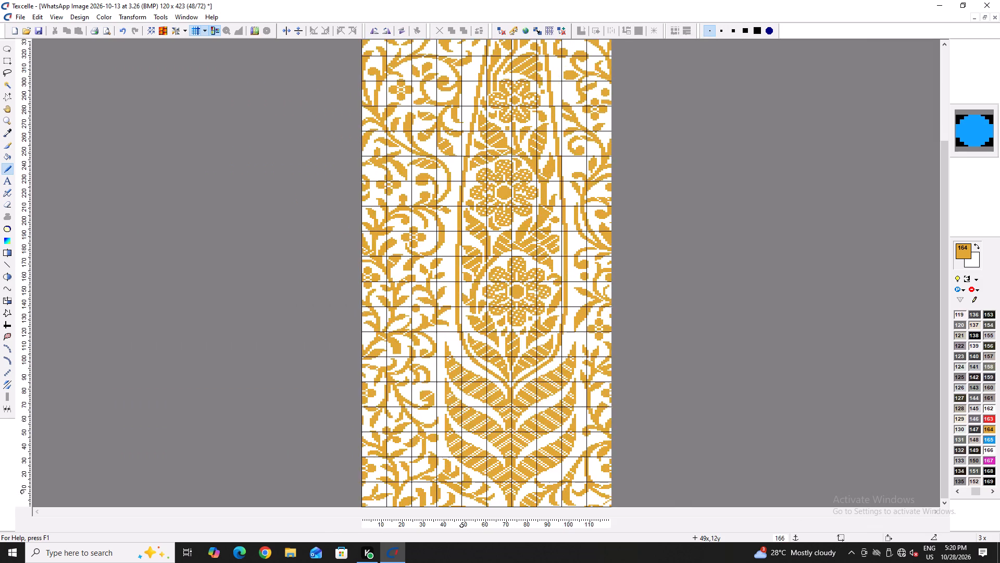
pyautogui.keyDown('ctrl'); pyautogui.scroll(1, 461, 492); pyautogui.keyUp('ctrl')
pyautogui.scroll(-6, 467, 487)
pyautogui.scroll(-3, 541, 508)
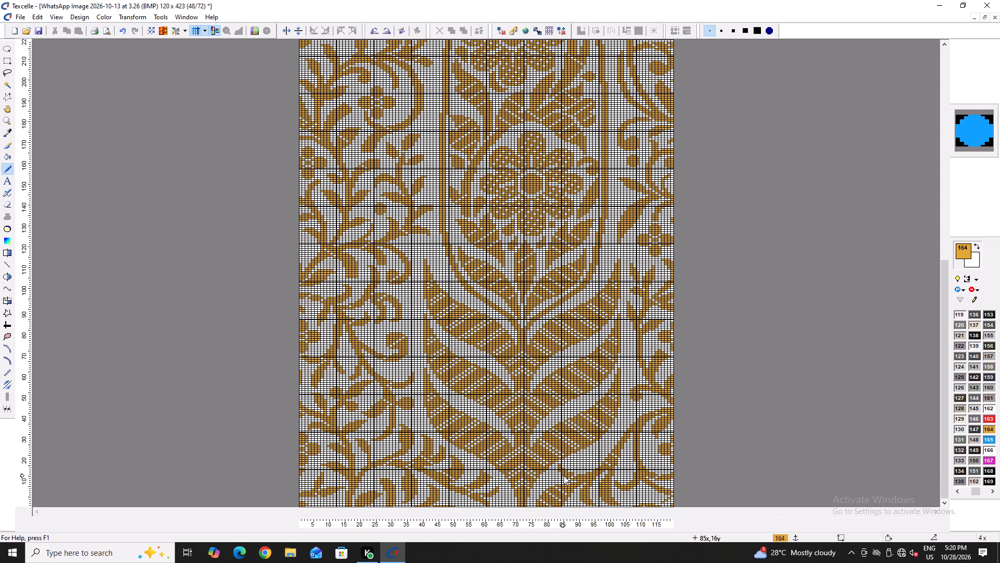
pyautogui.scroll(10, 543, 519)
pyautogui.keyDown('ctrl'); pyautogui.scroll(-3, 543, 492); pyautogui.keyUp('ctrl')
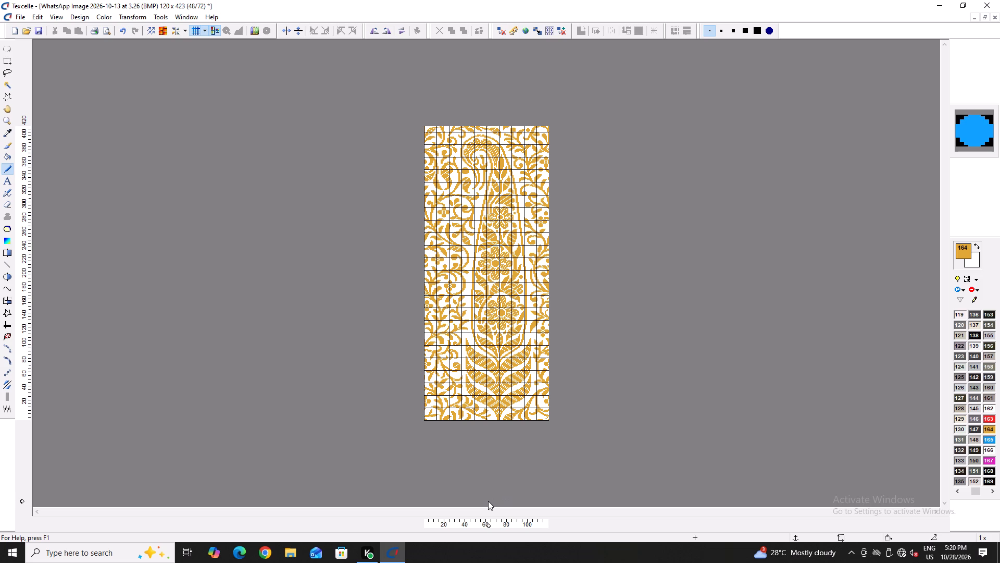
pyautogui.keyDown('ctrl'); pyautogui.scroll(3, 511, 430); pyautogui.keyUp('ctrl')
pyautogui.scroll(-11, 509, 414)
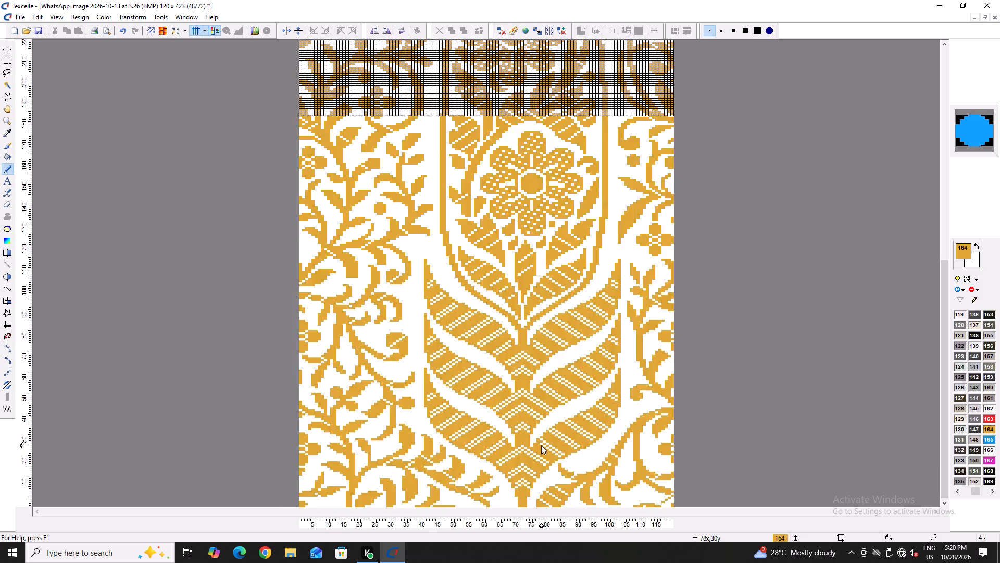
pyautogui.scroll(-2, 541, 445)
# Turn the repeat display back on and check how the leafy bases and vines join across the tiled pattern.
pyautogui.click(151, 29)
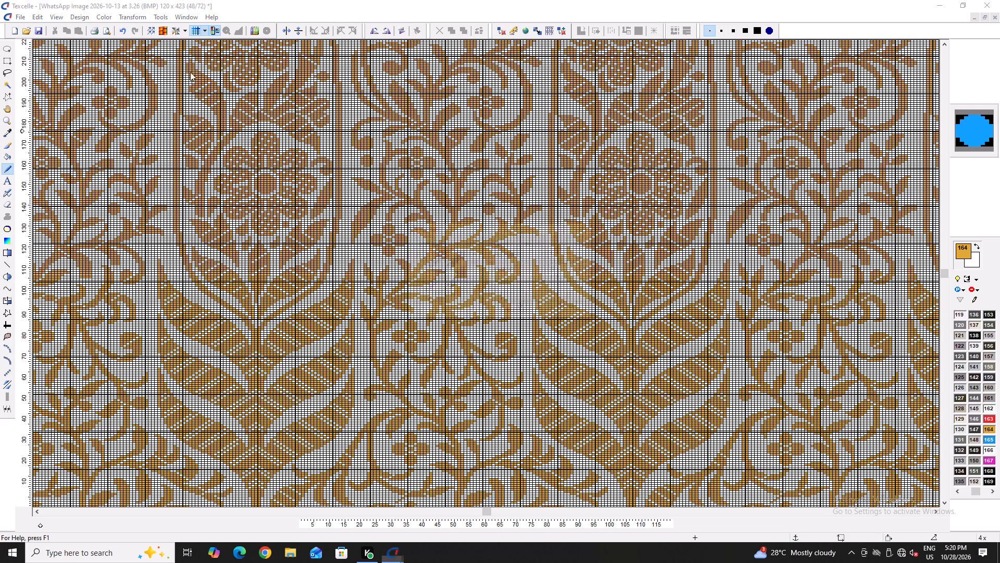
pyautogui.click(524, 304)
pyautogui.scroll(-1, 580, 321)
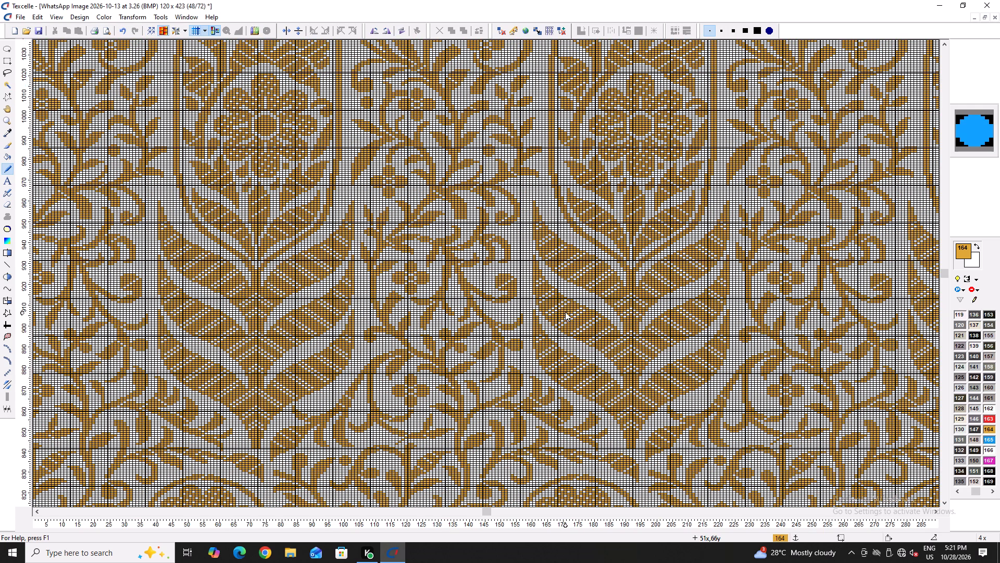
# Save the finished vine and paisley pattern and close its document.
pyautogui.hotkey('ctrl', 's')
pyautogui.hotkey('ctrl', 's')
pyautogui.hotkey('ctrl', 's')
pyautogui.hotkey('ctrl', 's')
pyautogui.hotkey('ctrl', 's')
pyautogui.hotkey('ctrl', 's')
pyautogui.hotkey('ctrl', 's')
pyautogui.hotkey('ctrl', 's')
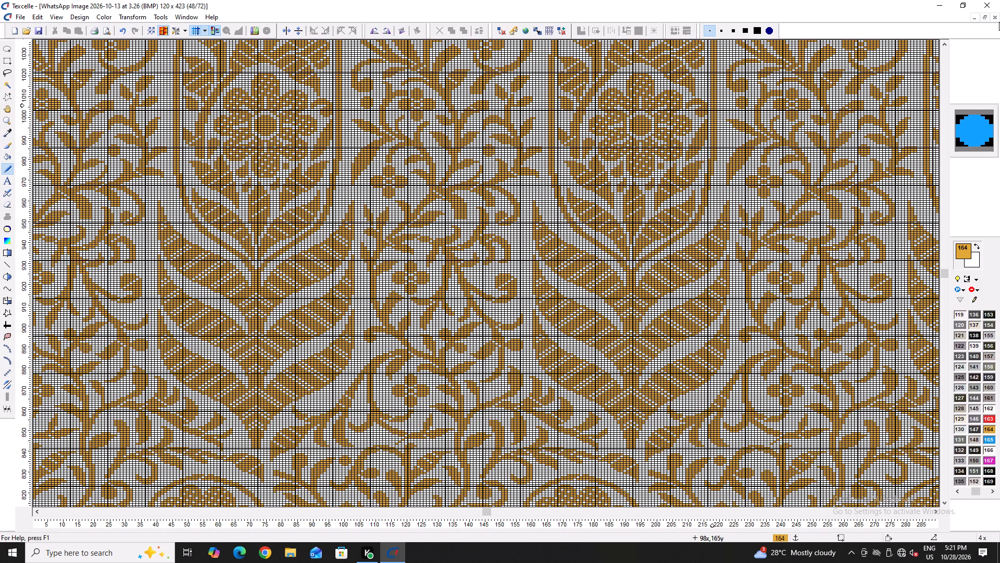